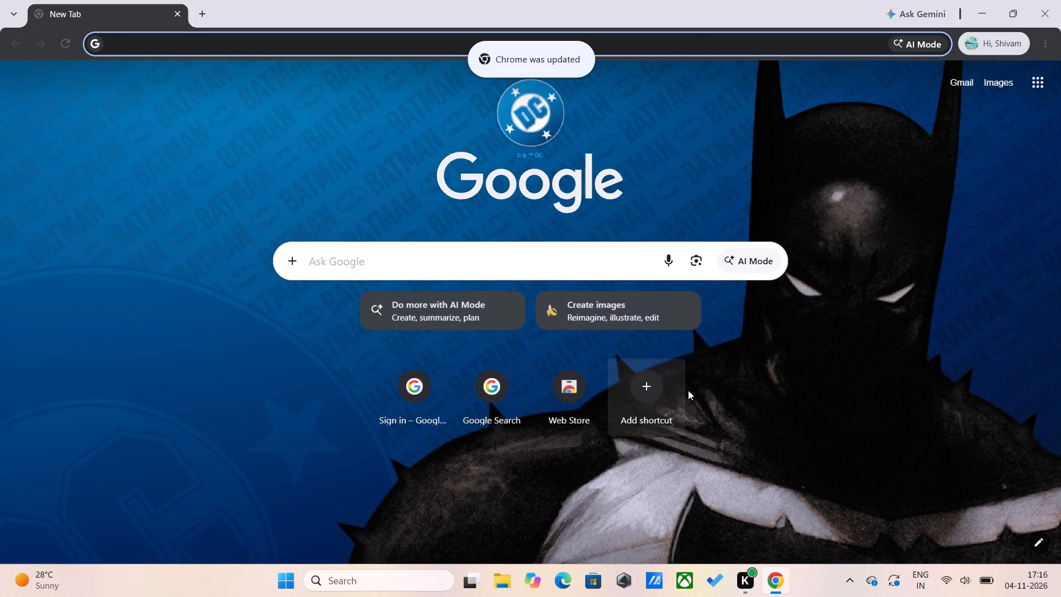
Search Google for Canva and open the Canva India: Visual Suite for Everyone website.
click(462, 253)
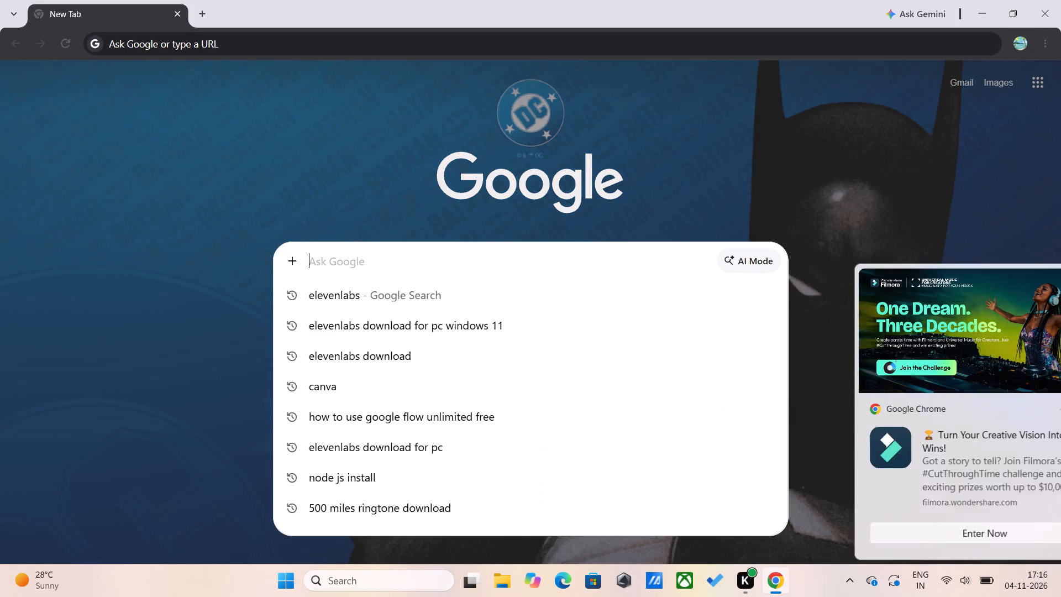
text(can)
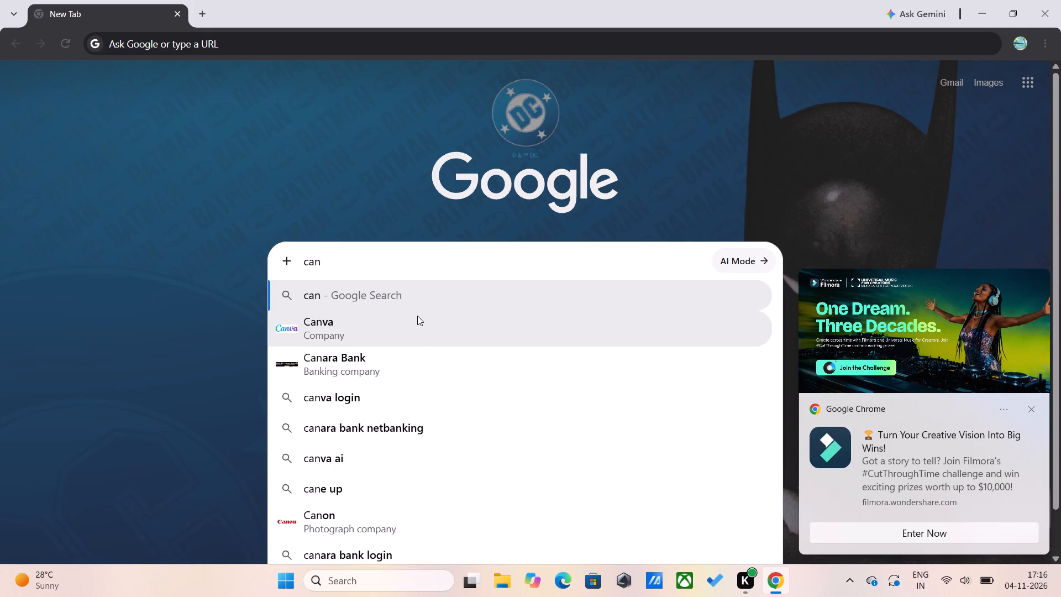
click(417, 316)
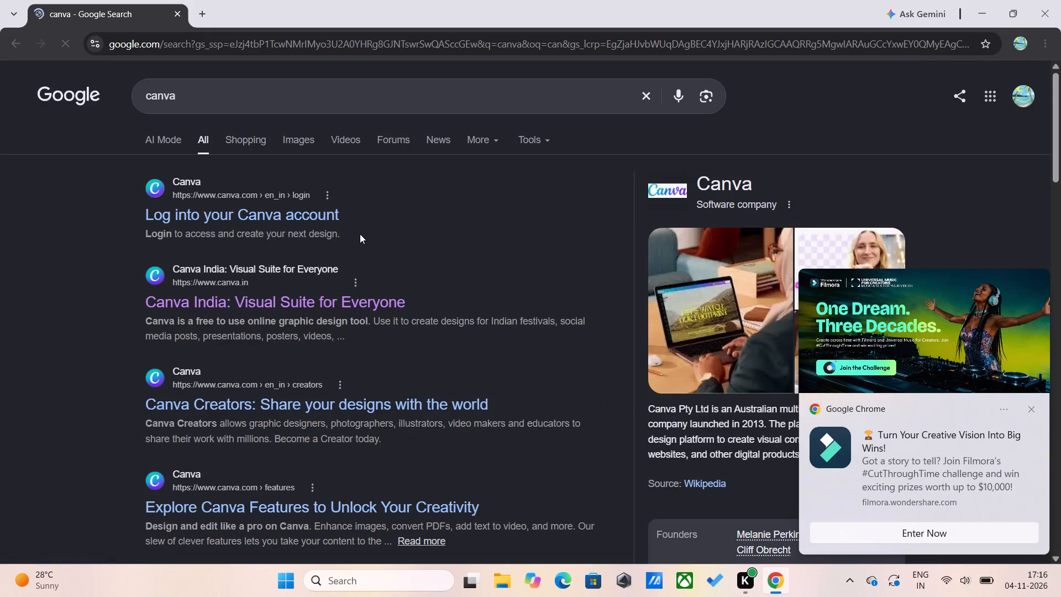
click(285, 291)
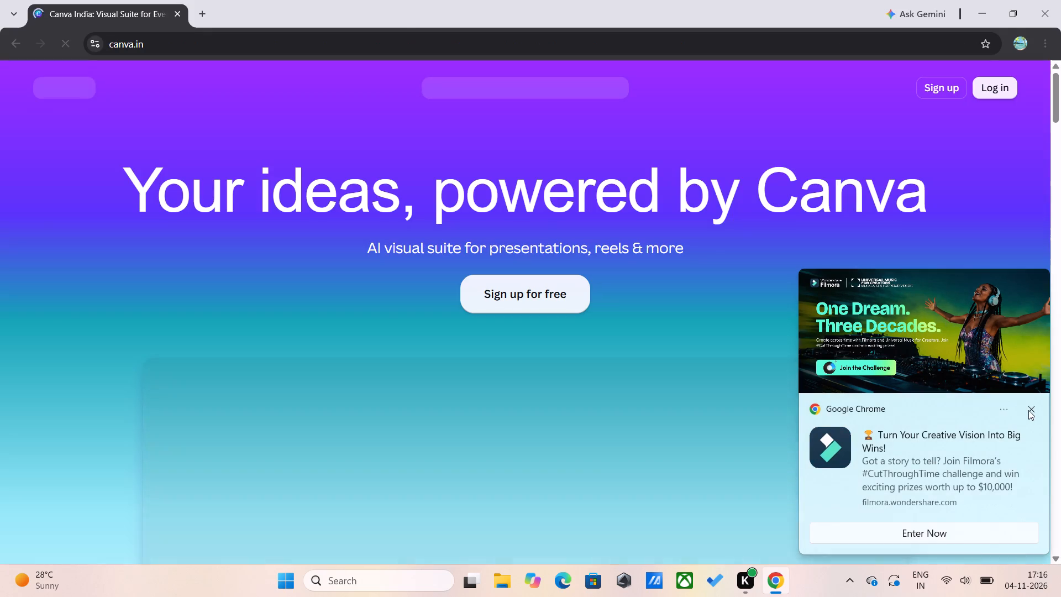
Dismiss the Filmora promotional notification covering the page.
click(1030, 410)
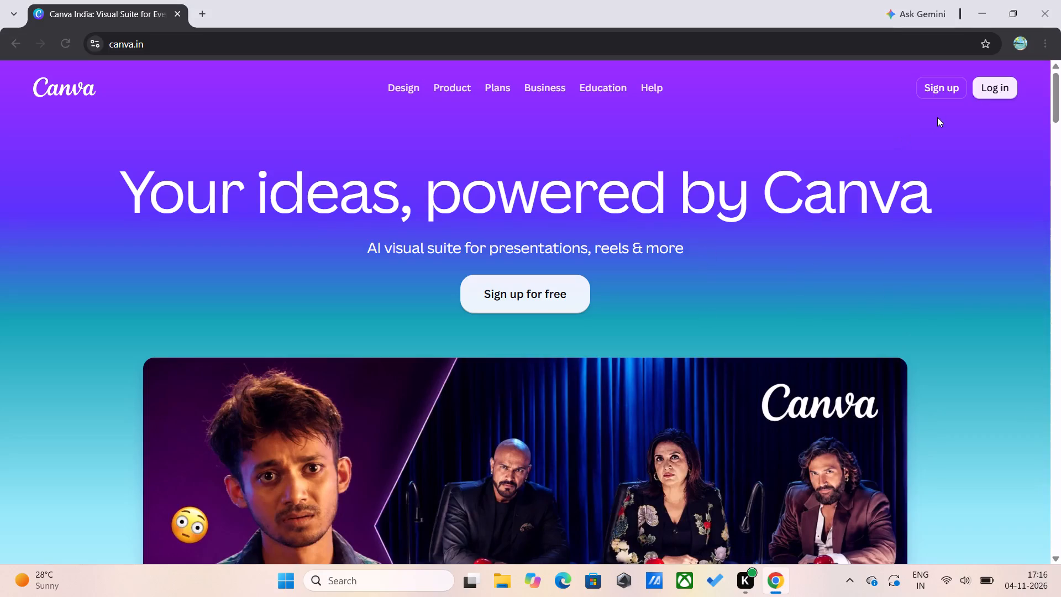
Log in to the Canva account from the Canva India home page.
drag(1017, 92, 1001, 92)
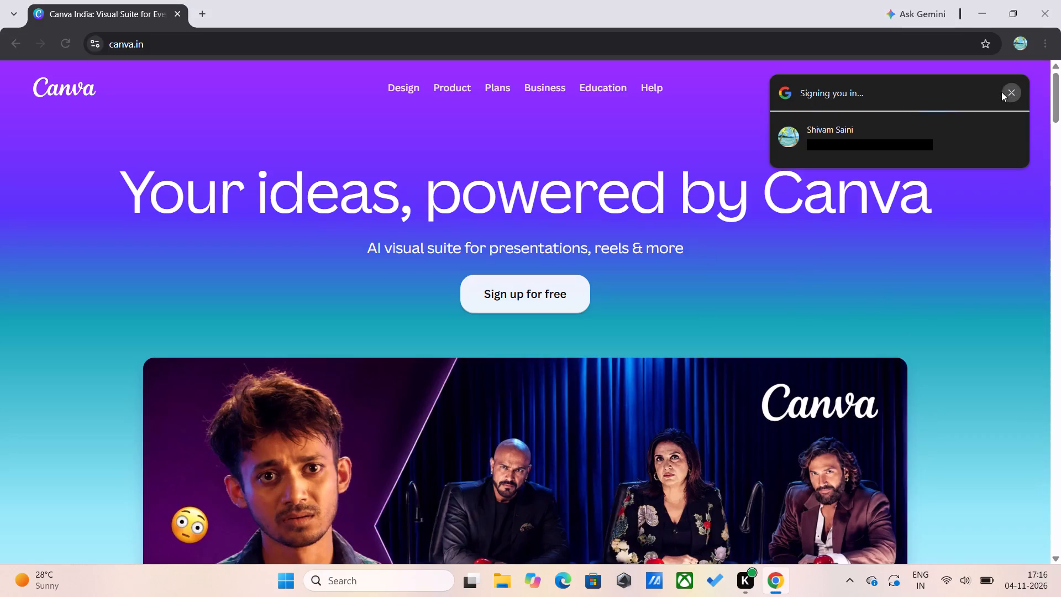
drag(1001, 92, 1010, 92)
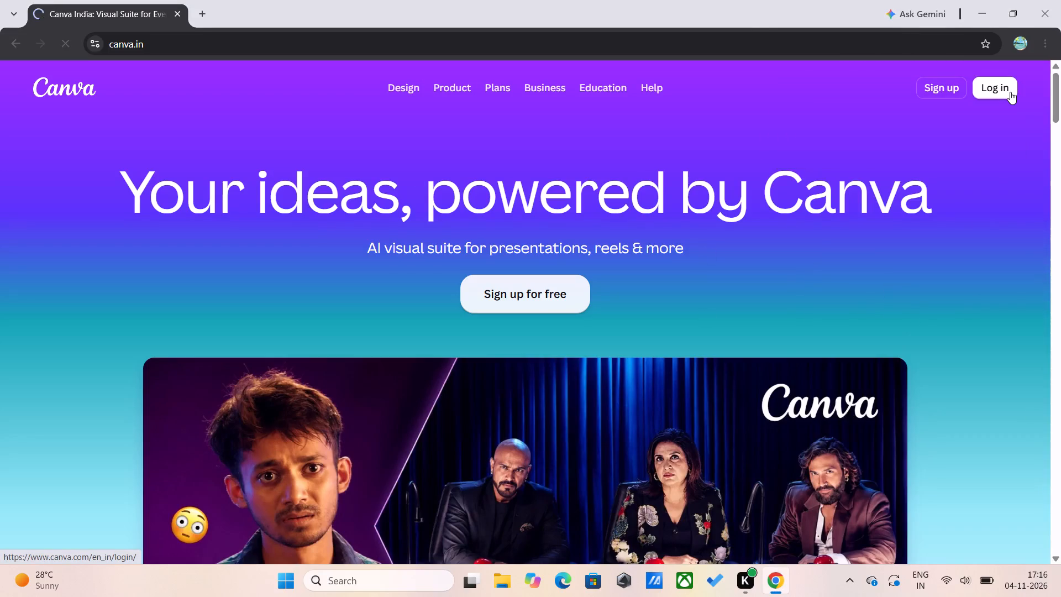
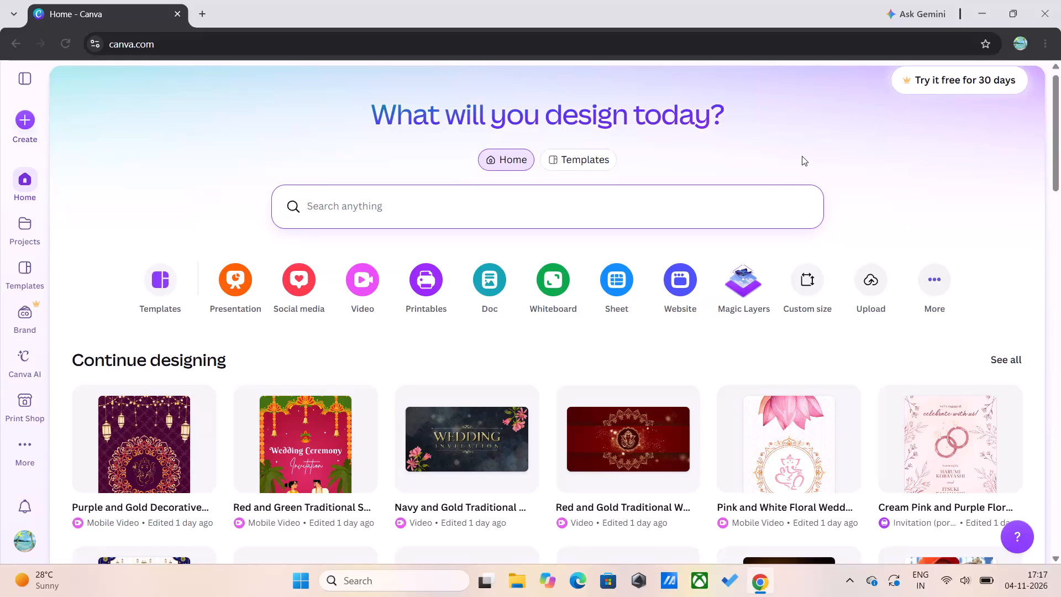
Switch to the desktop and launch the Kuro application.
double_click(84, 276)
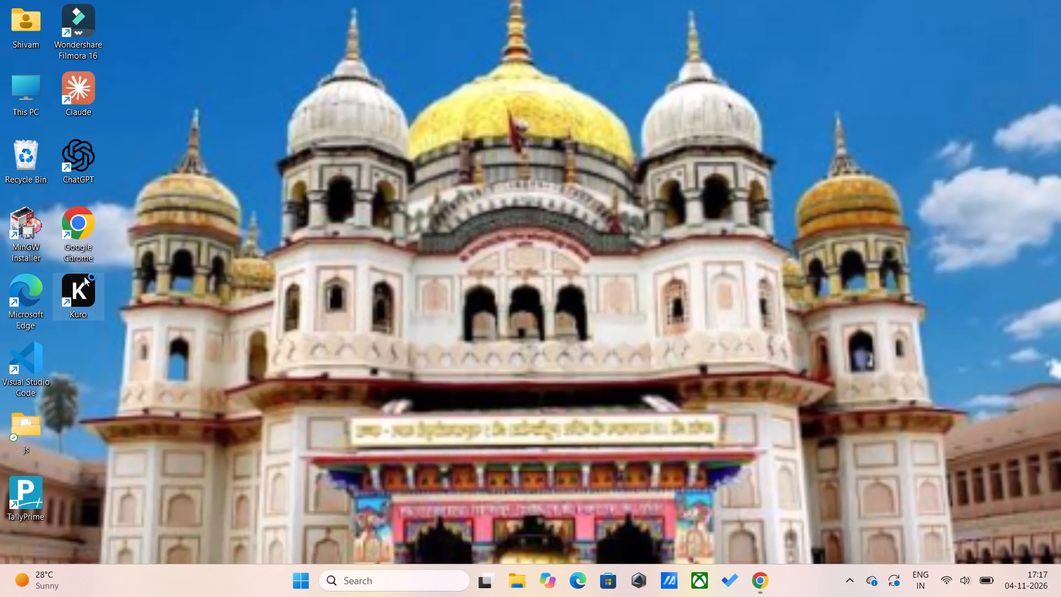
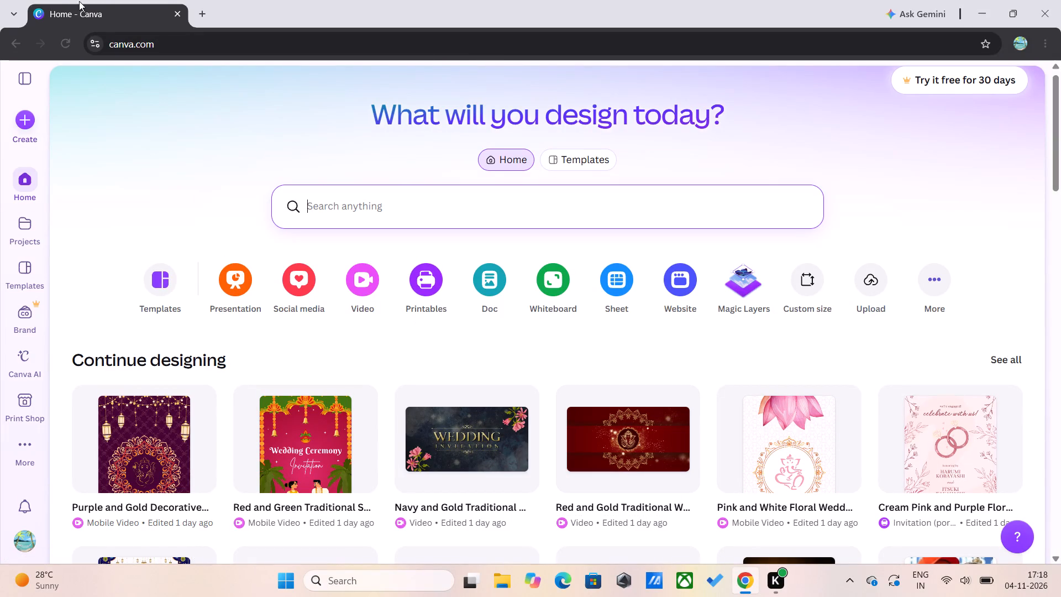
Search Google in a new tab for "what is billing address in canva".
click(206, 11)
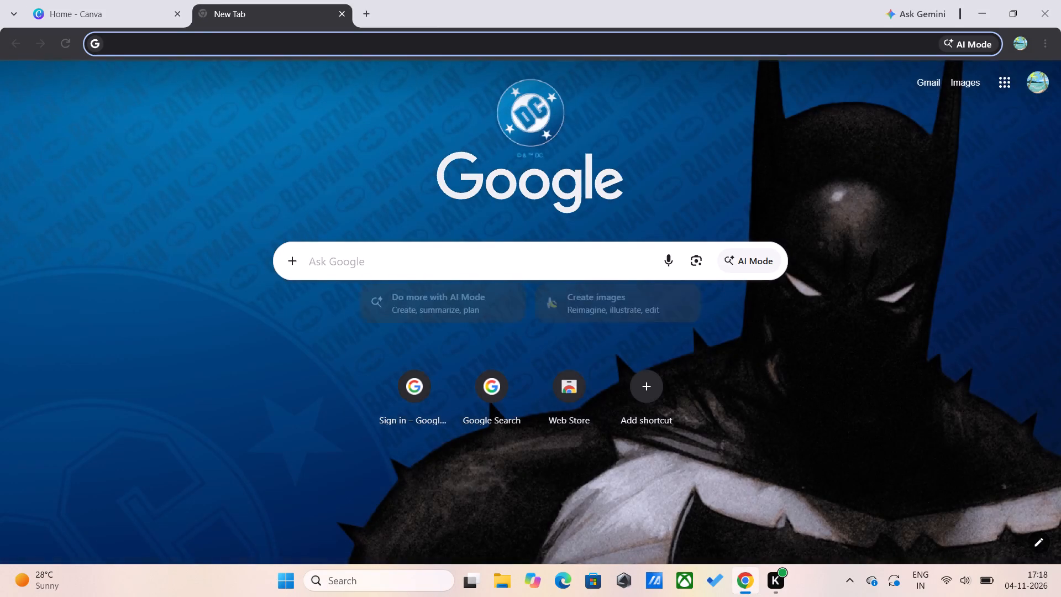
click(361, 251)
text(what is)
key(space)
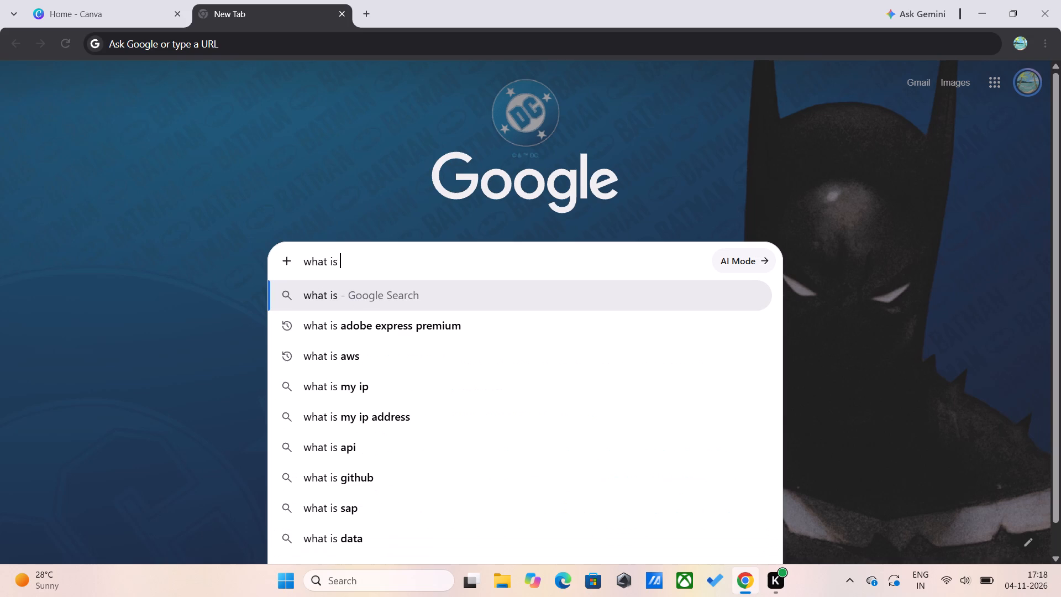
text(billimg)
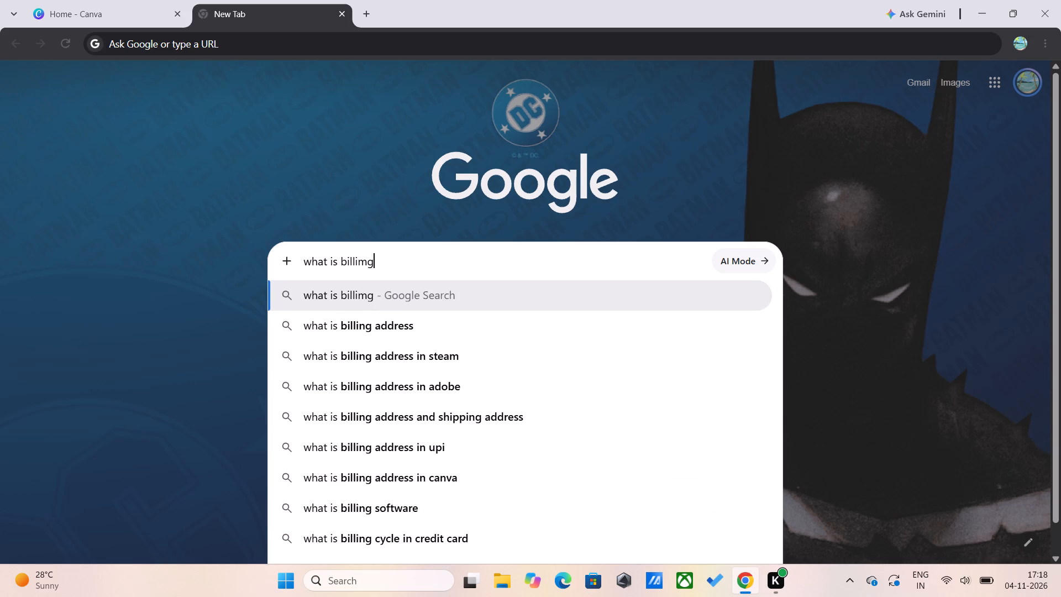
key(BackSpace)
key(BackSpace)
text(ng)
key(space)
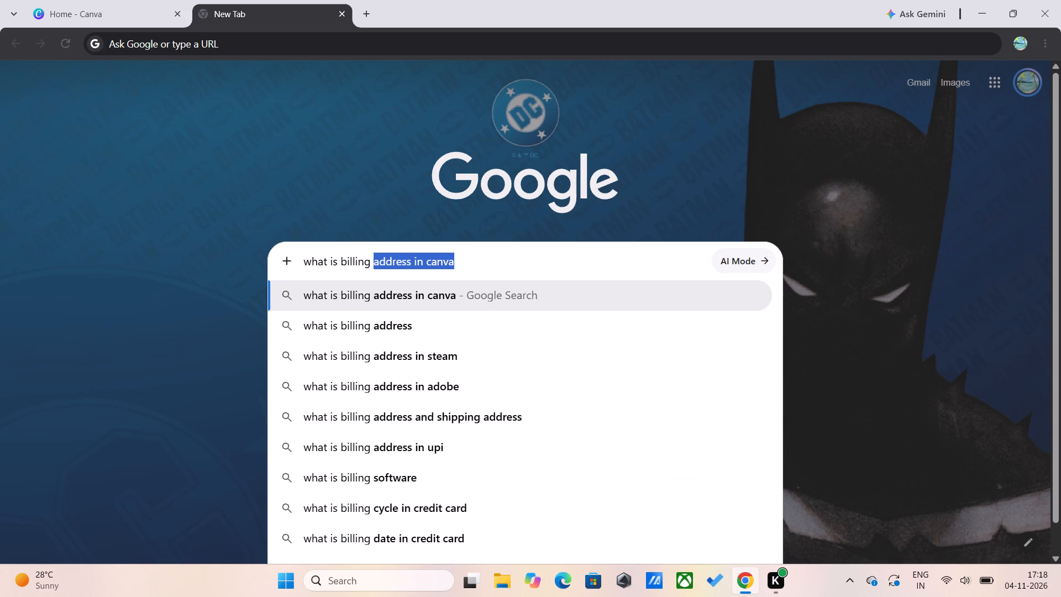
click(388, 307)
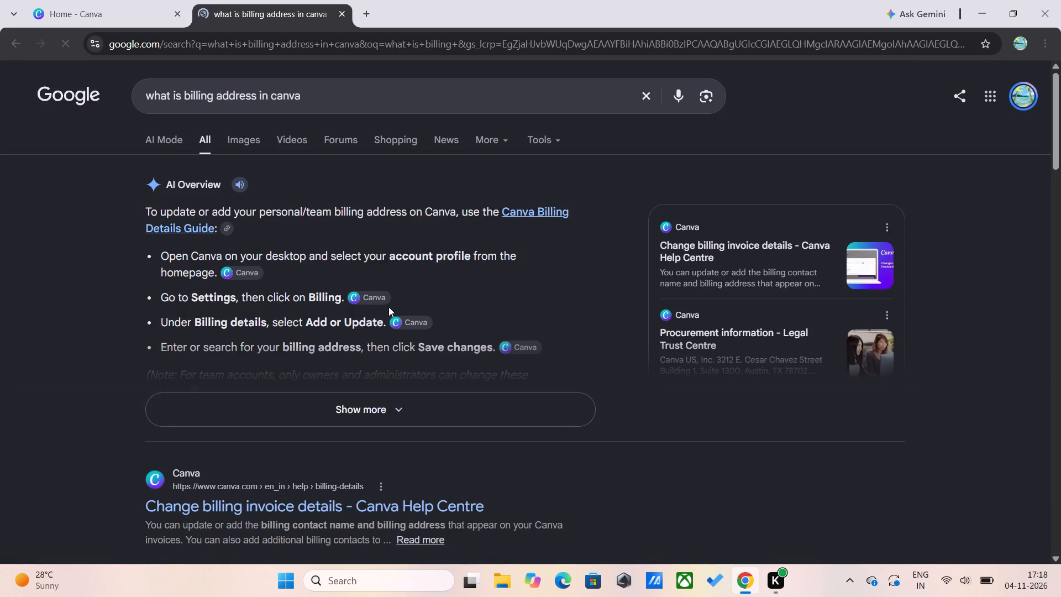
Expand the AI Overview and read its full explanation of Canva billing addresses.
click(327, 406)
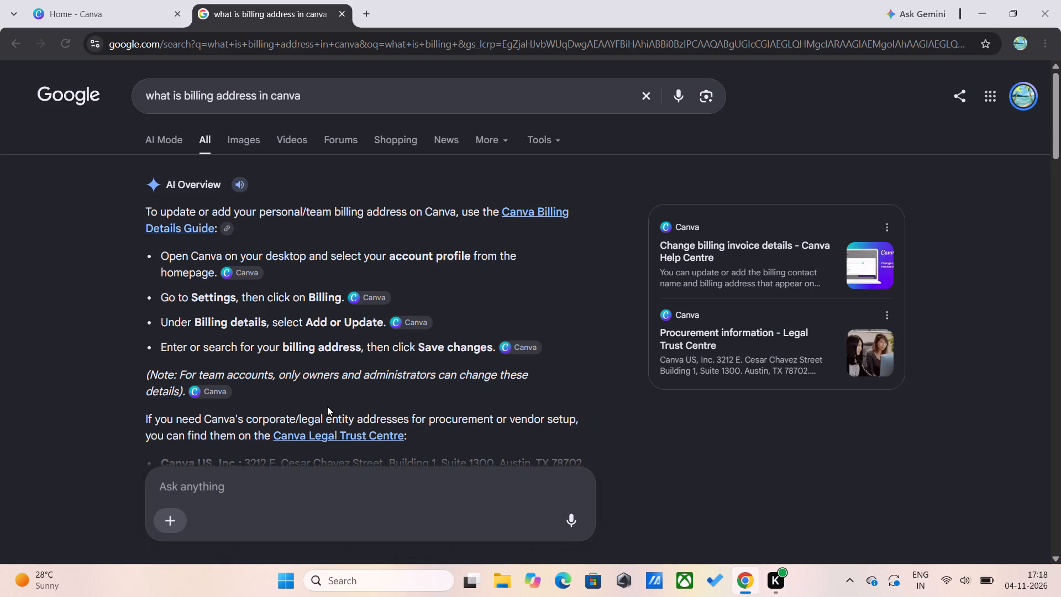
scroll(327, 406, down, 2)
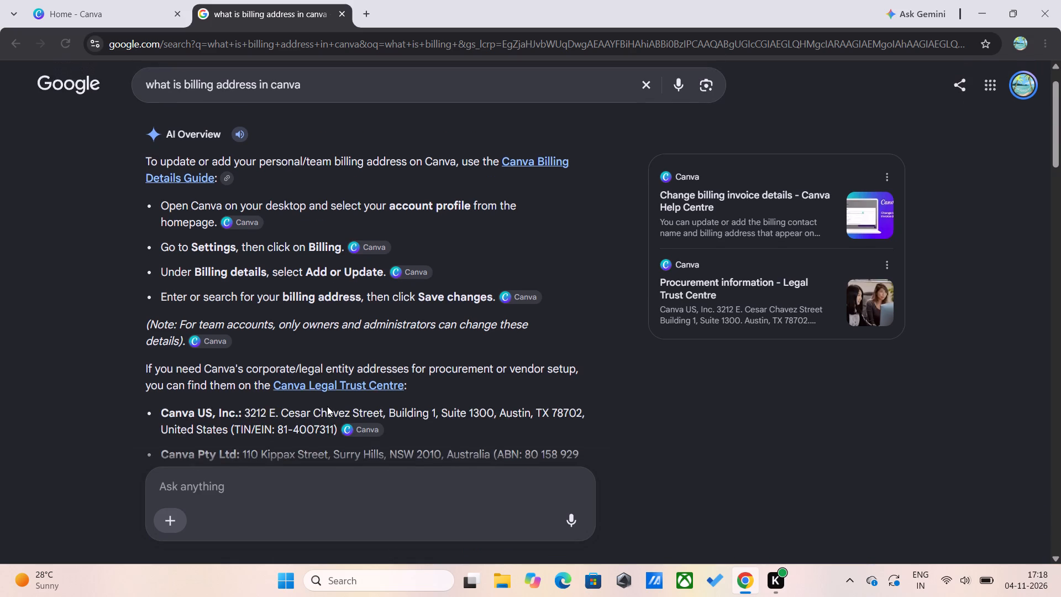
scroll(327, 406, down, 3)
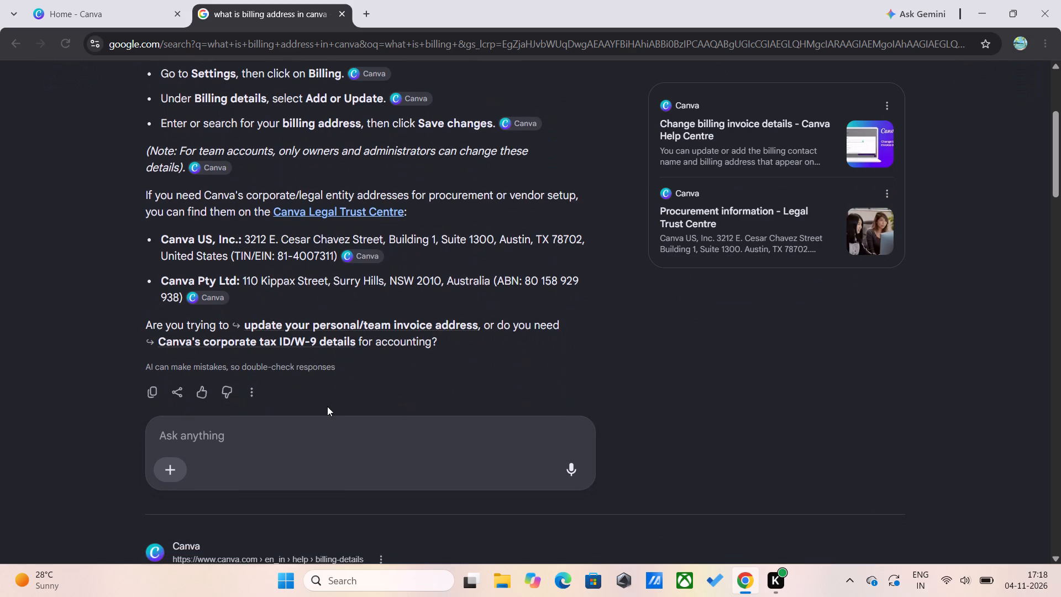
Return to the Canva home page and start the 30-day free trial with the Canva Pro plan.
click(116, 0)
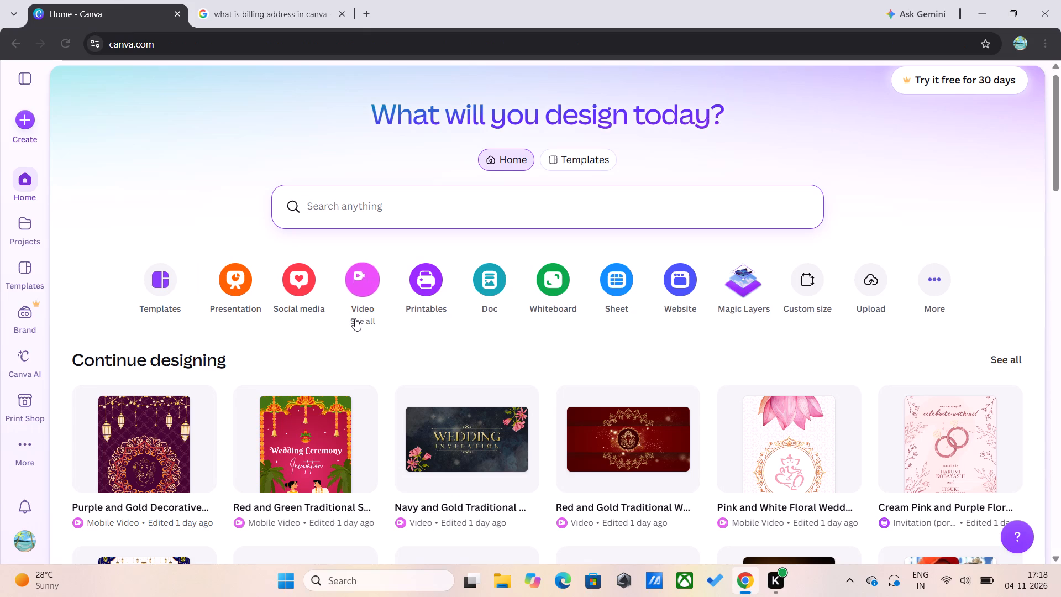
click(1001, 87)
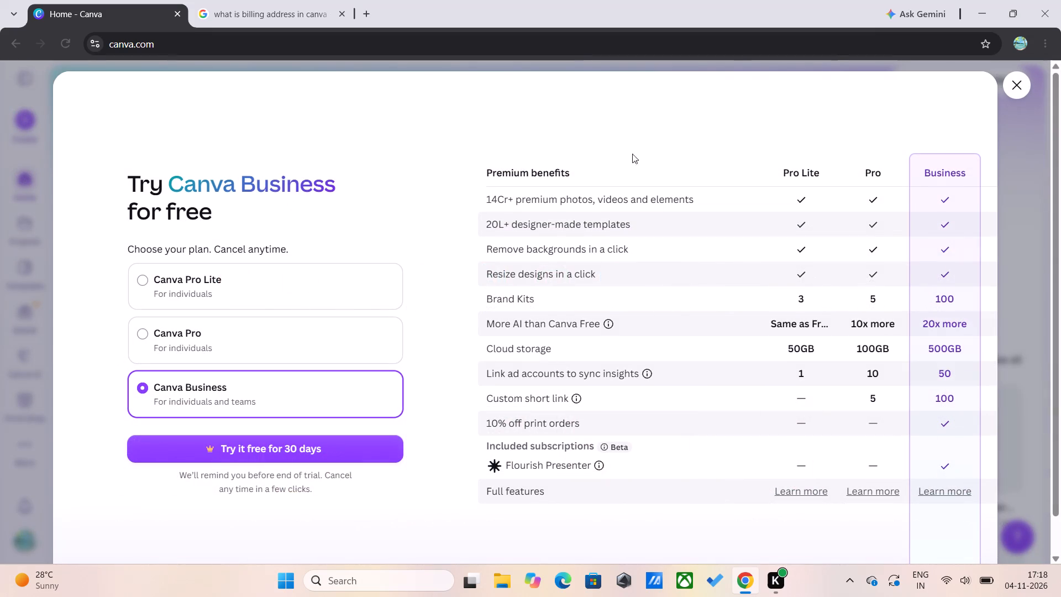
click(330, 332)
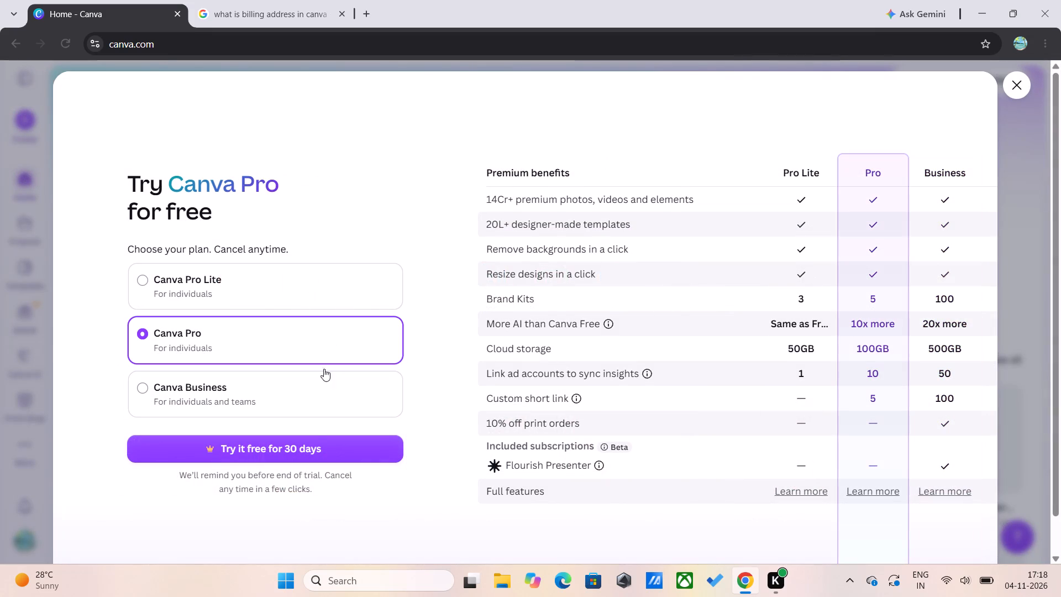
click(306, 449)
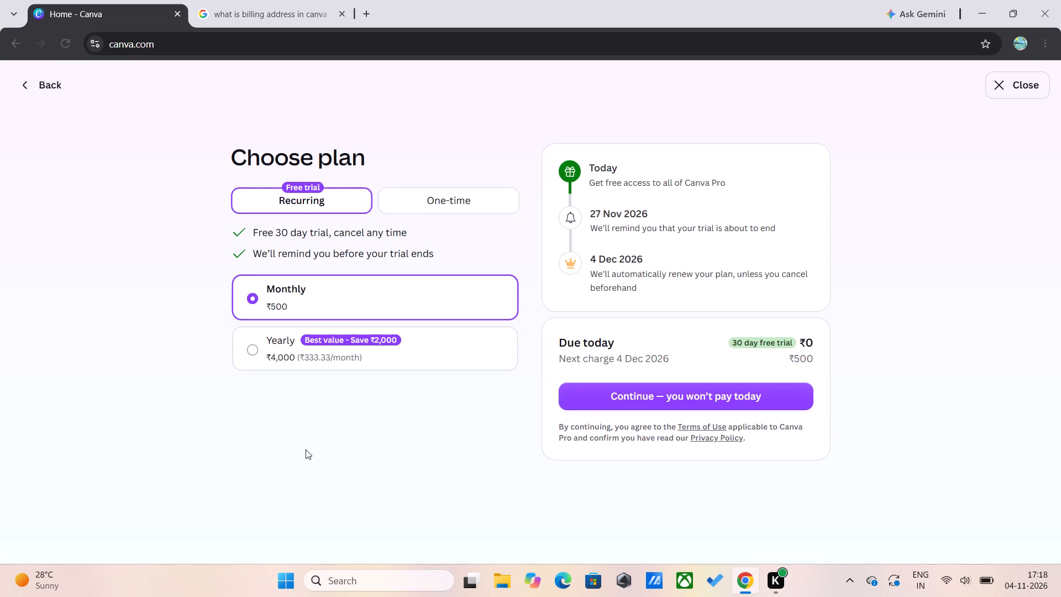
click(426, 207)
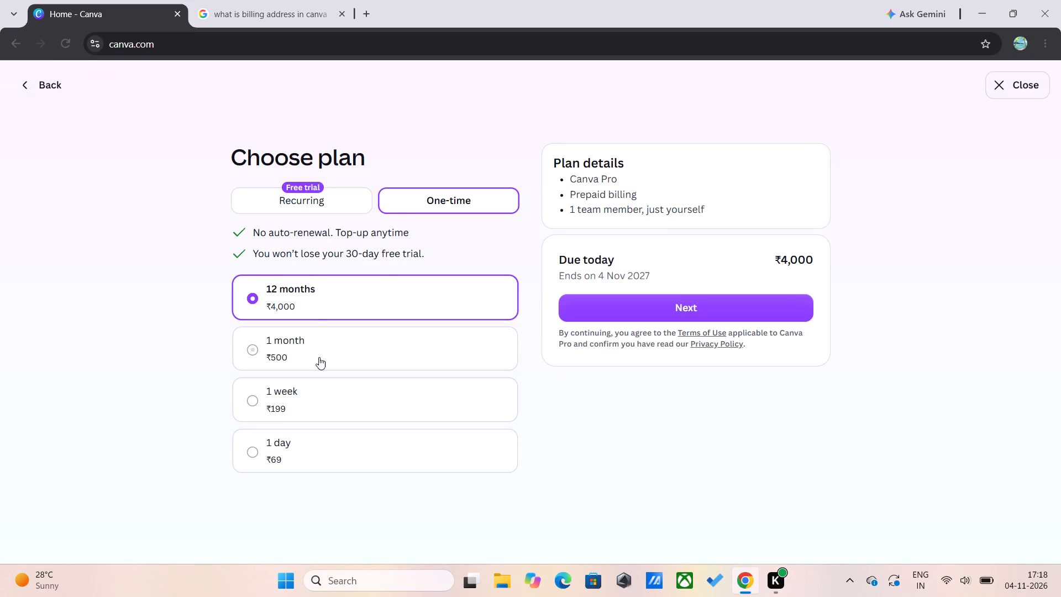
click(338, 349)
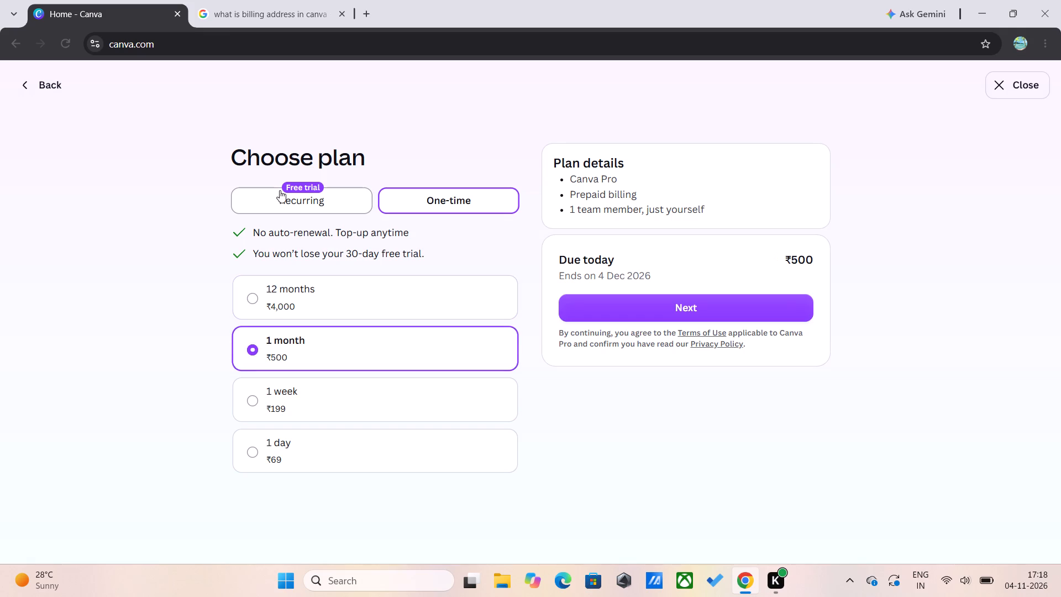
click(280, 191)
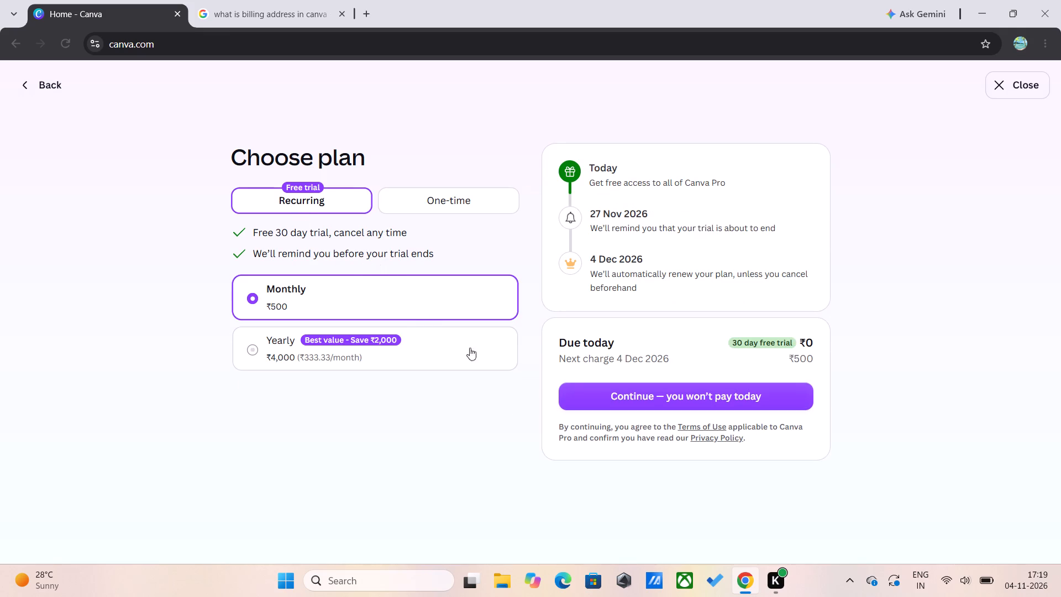
Choose the yearly recurring plan at ₹4,000 and continue to the payment details.
click(495, 348)
click(620, 399)
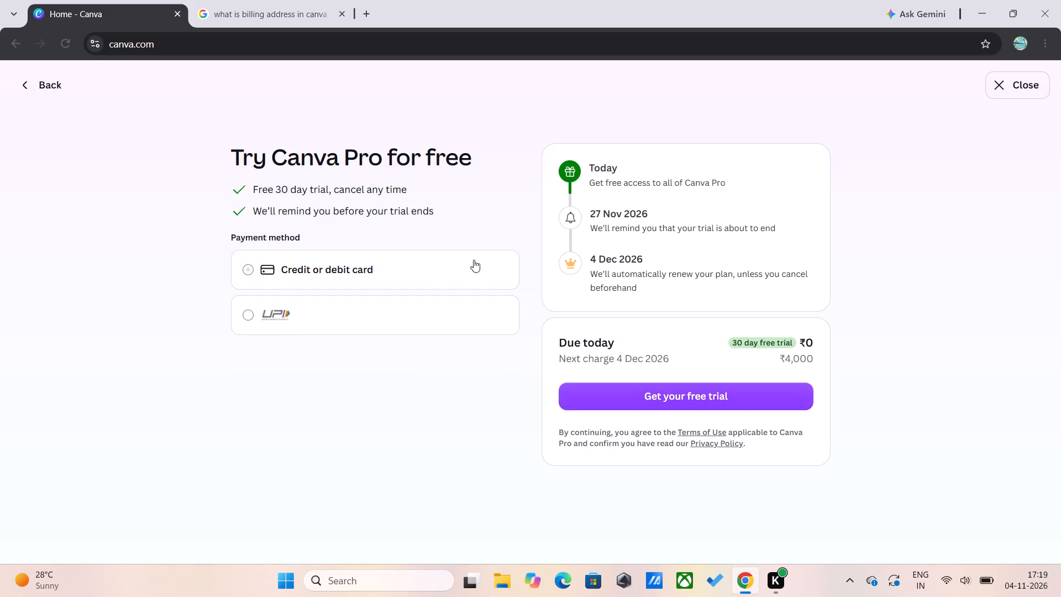
Select UPI as the payment method and try to get the free trial with the phone number and billing address left empty.
click(432, 309)
scroll(432, 309, down, 1)
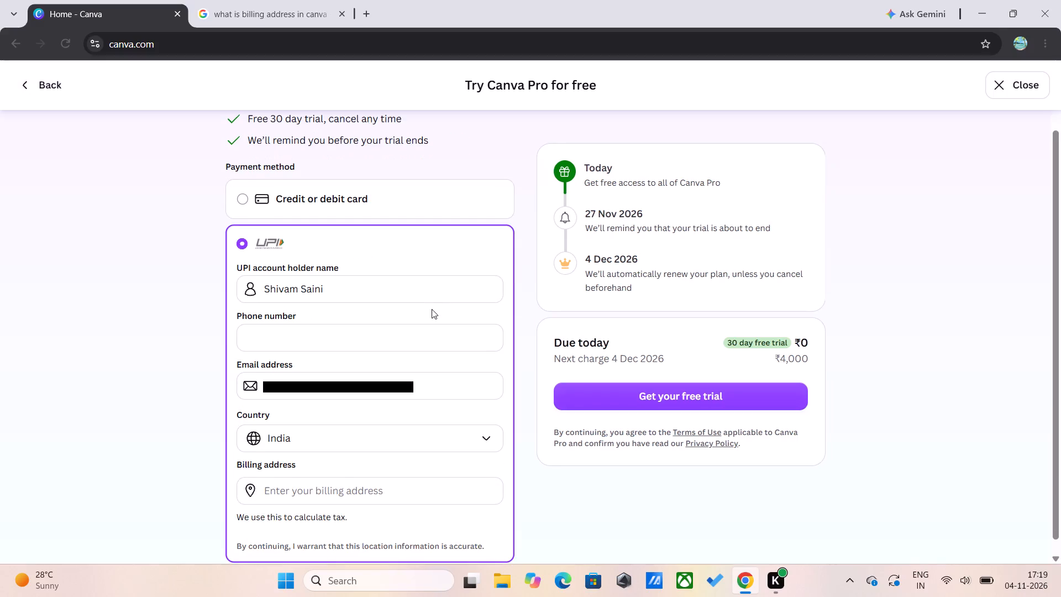
scroll(432, 309, down, 1)
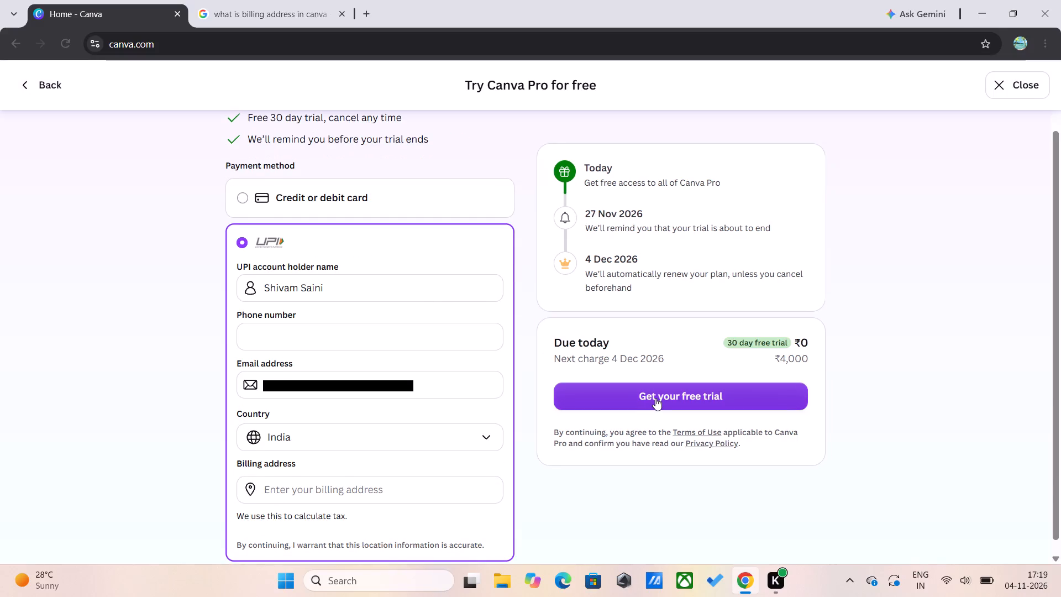
click(655, 398)
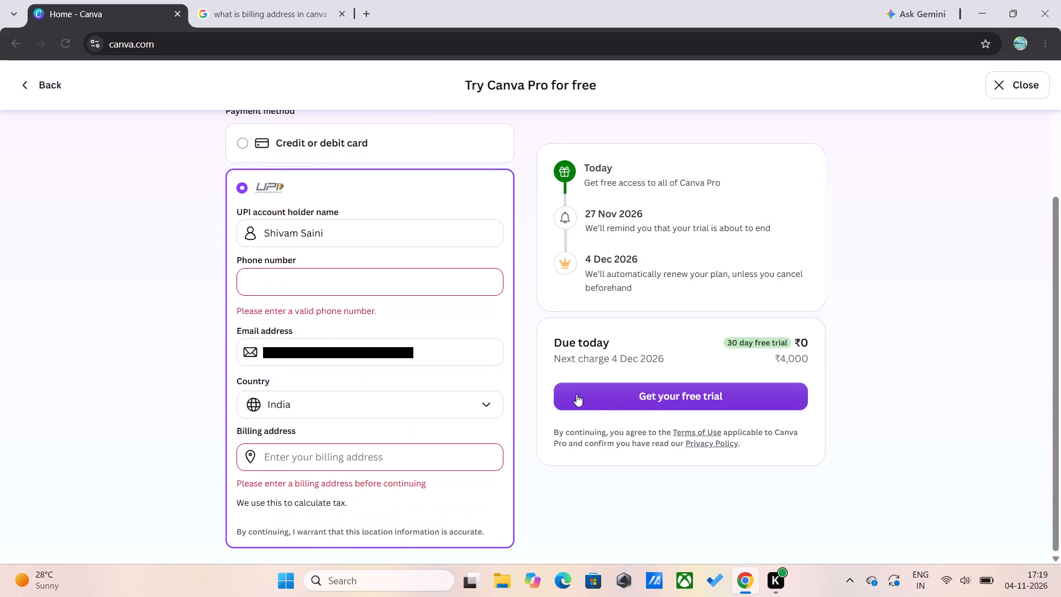
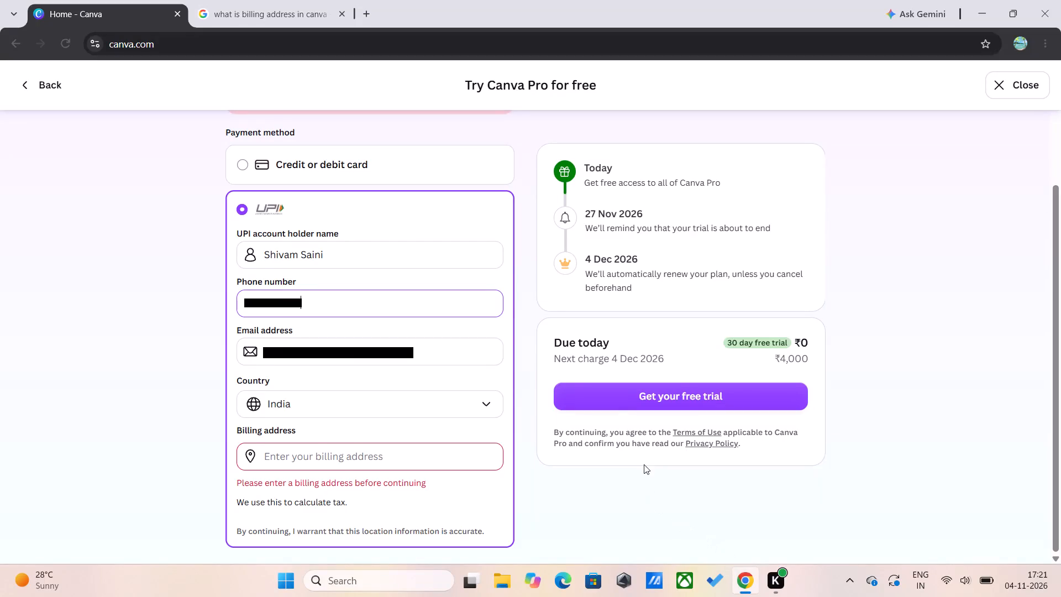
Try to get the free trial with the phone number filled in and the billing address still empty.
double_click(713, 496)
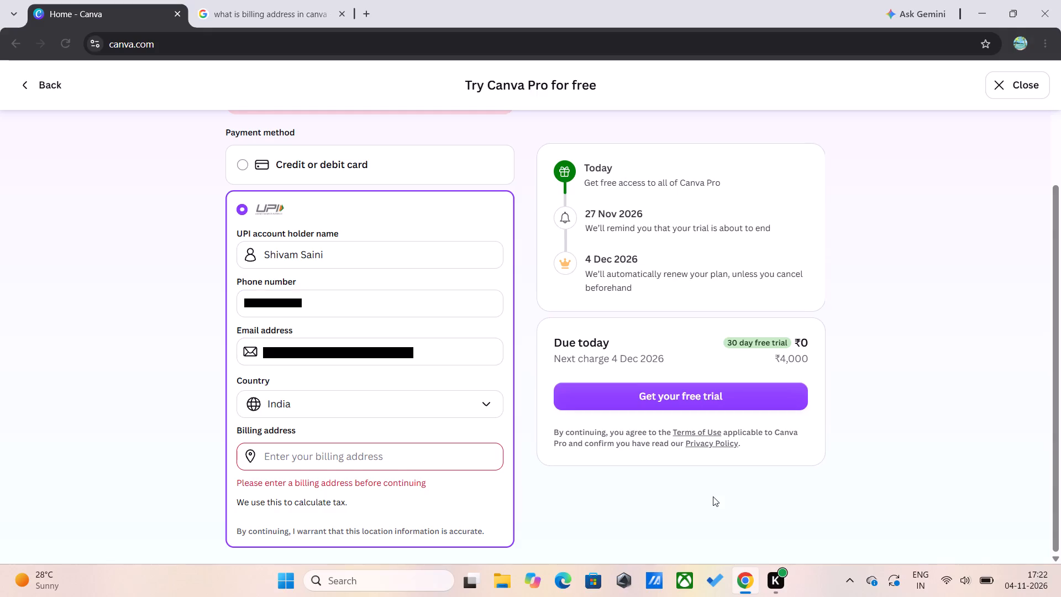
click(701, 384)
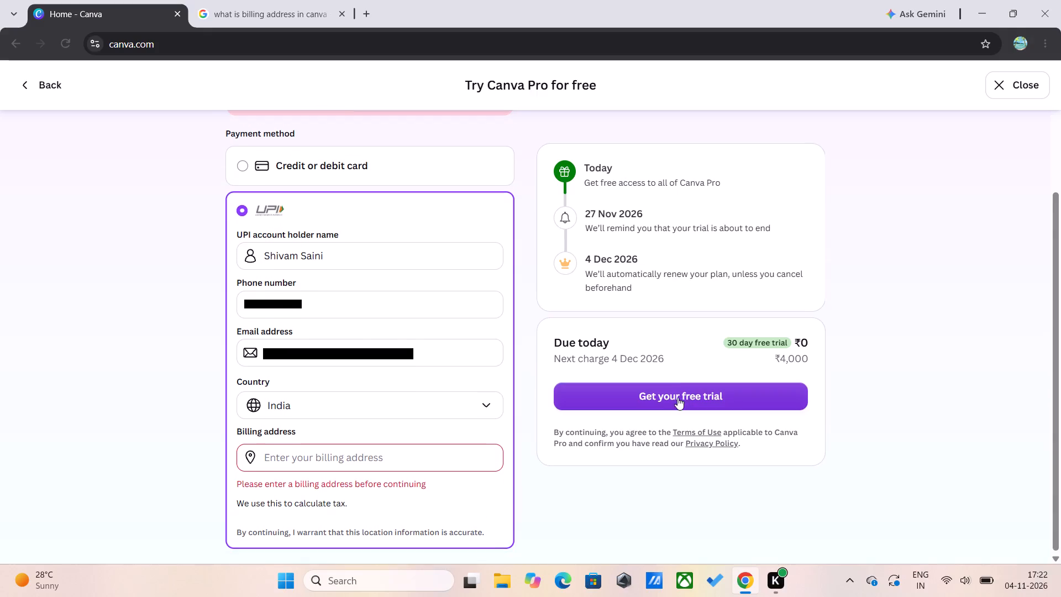
Open the empty billing address field of the UPI payment details for entry.
scroll(513, 457, down, 3)
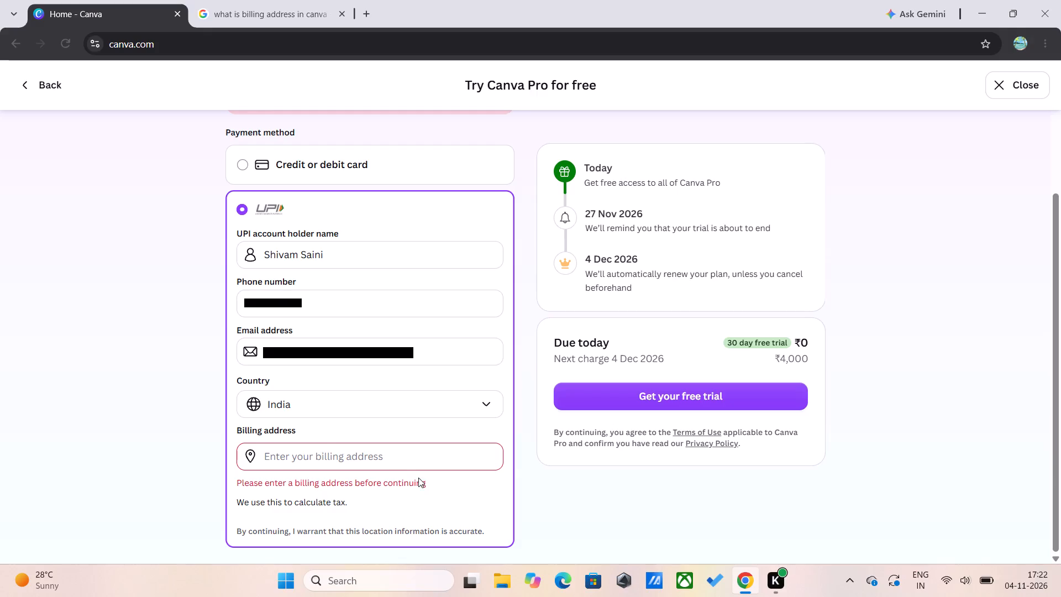
click(403, 458)
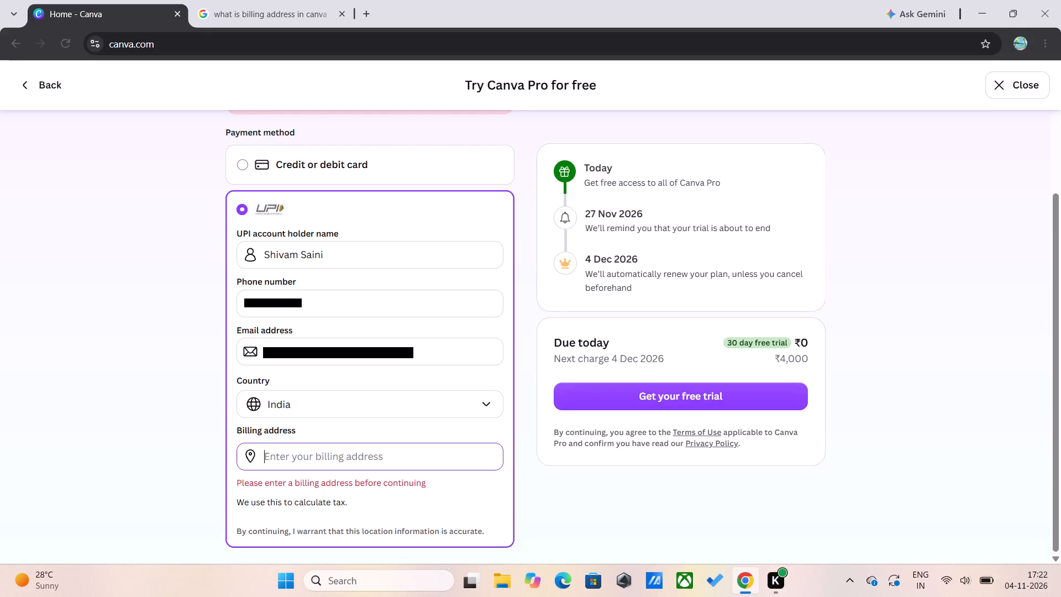
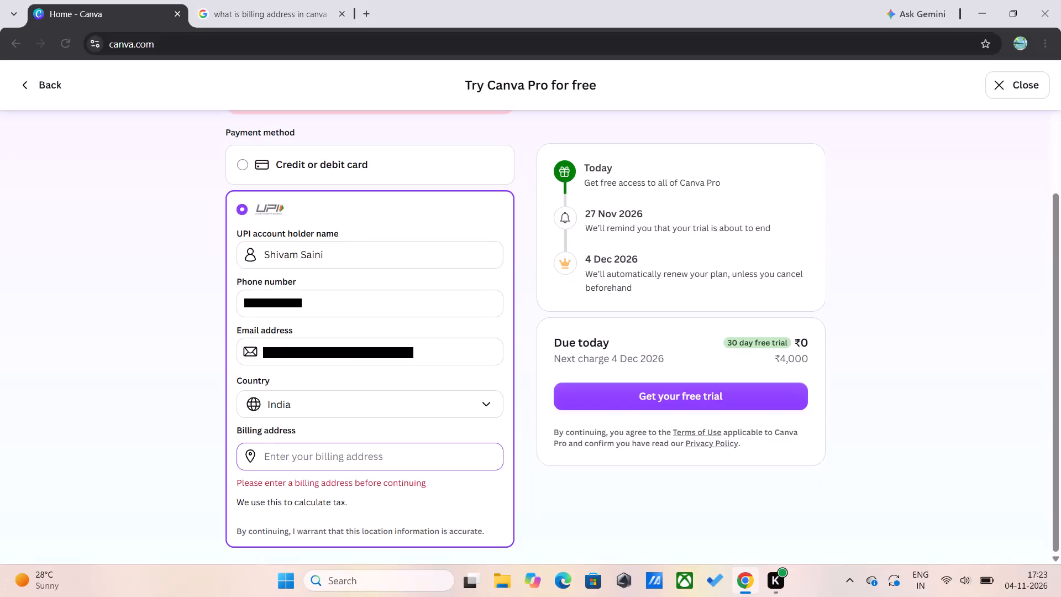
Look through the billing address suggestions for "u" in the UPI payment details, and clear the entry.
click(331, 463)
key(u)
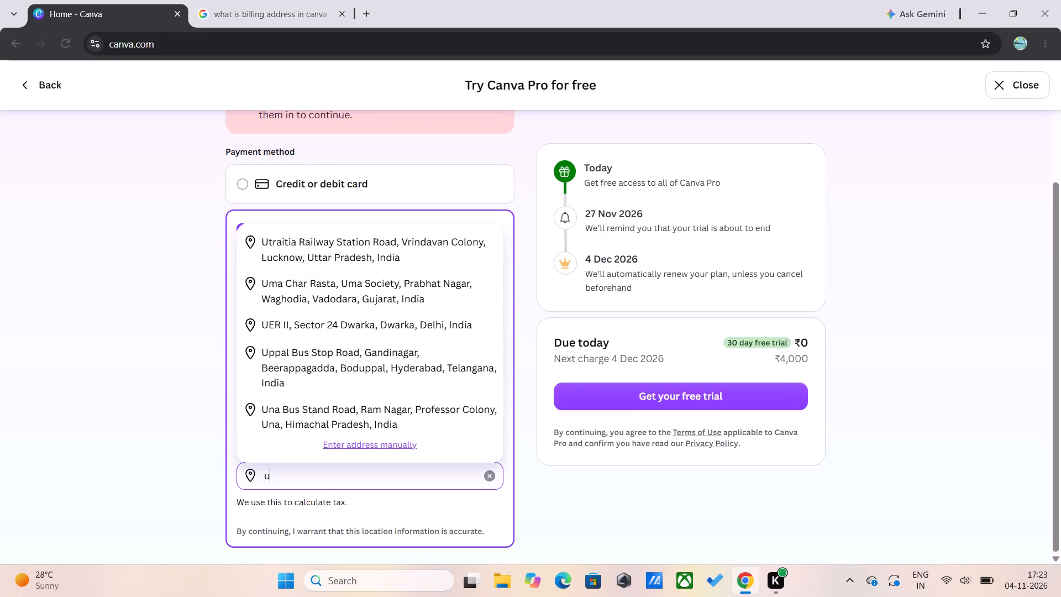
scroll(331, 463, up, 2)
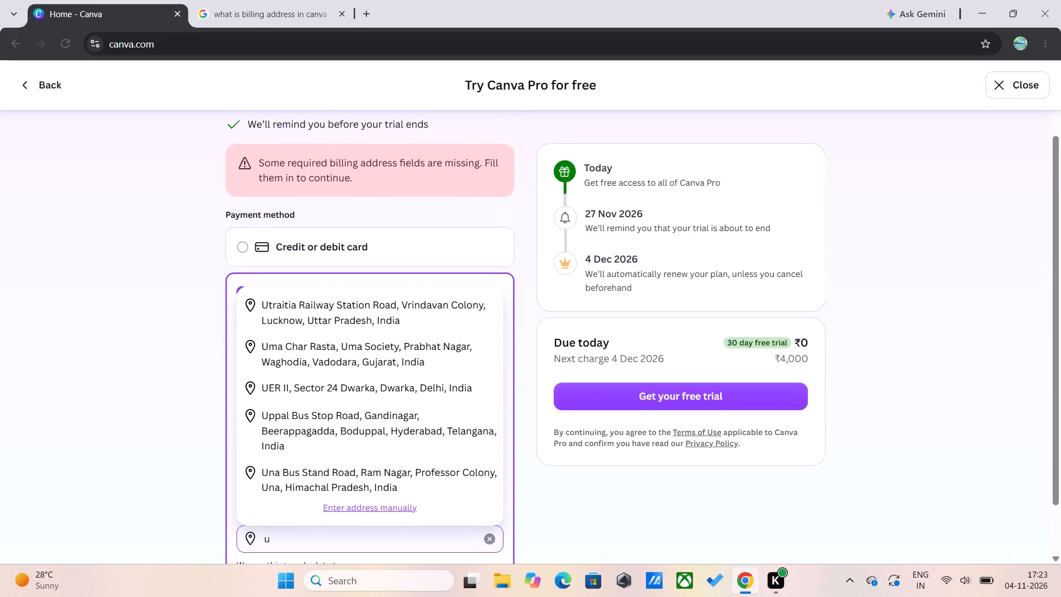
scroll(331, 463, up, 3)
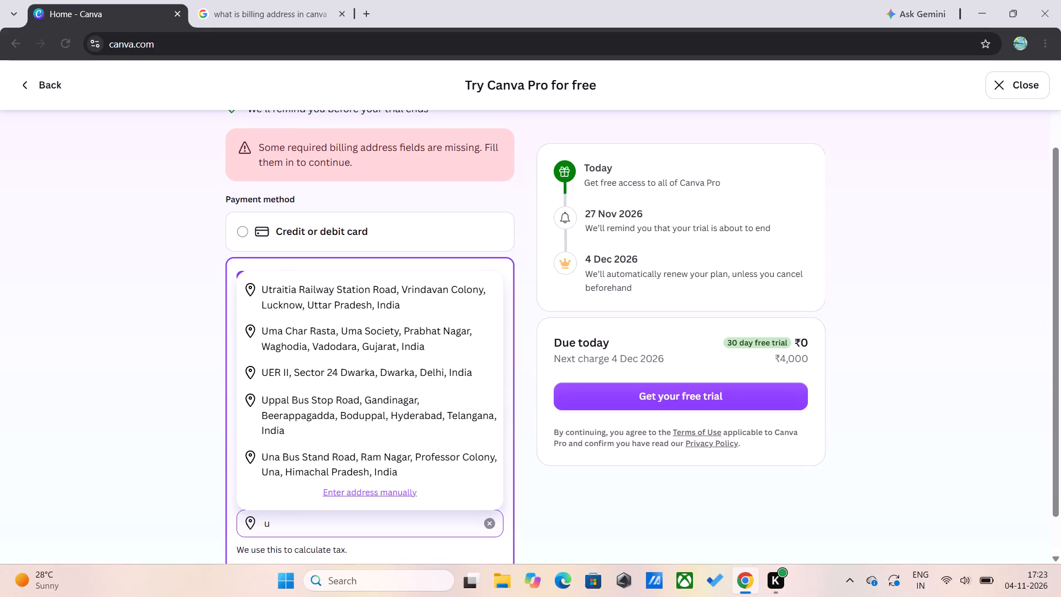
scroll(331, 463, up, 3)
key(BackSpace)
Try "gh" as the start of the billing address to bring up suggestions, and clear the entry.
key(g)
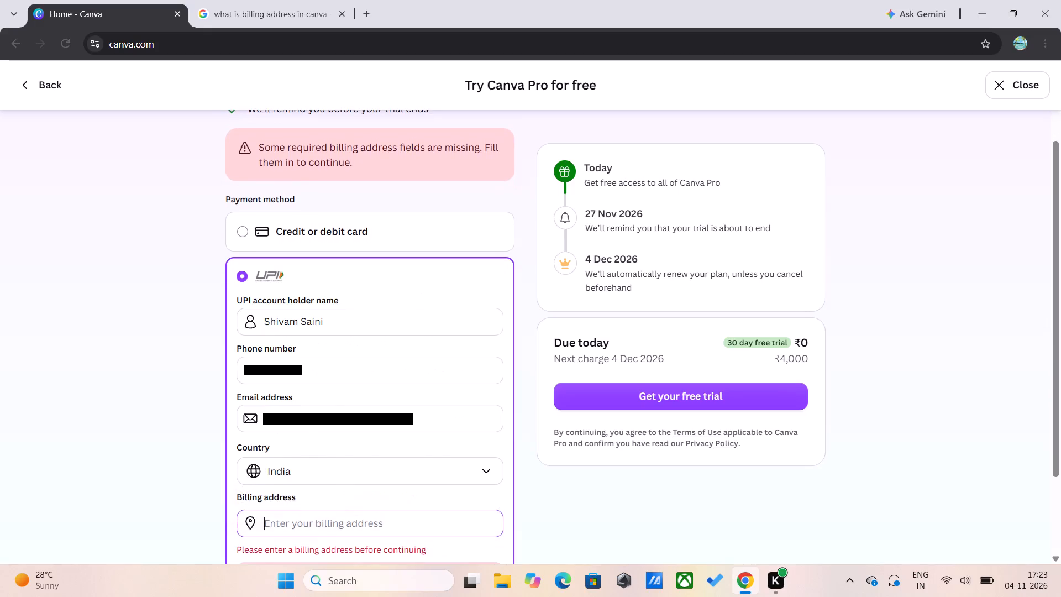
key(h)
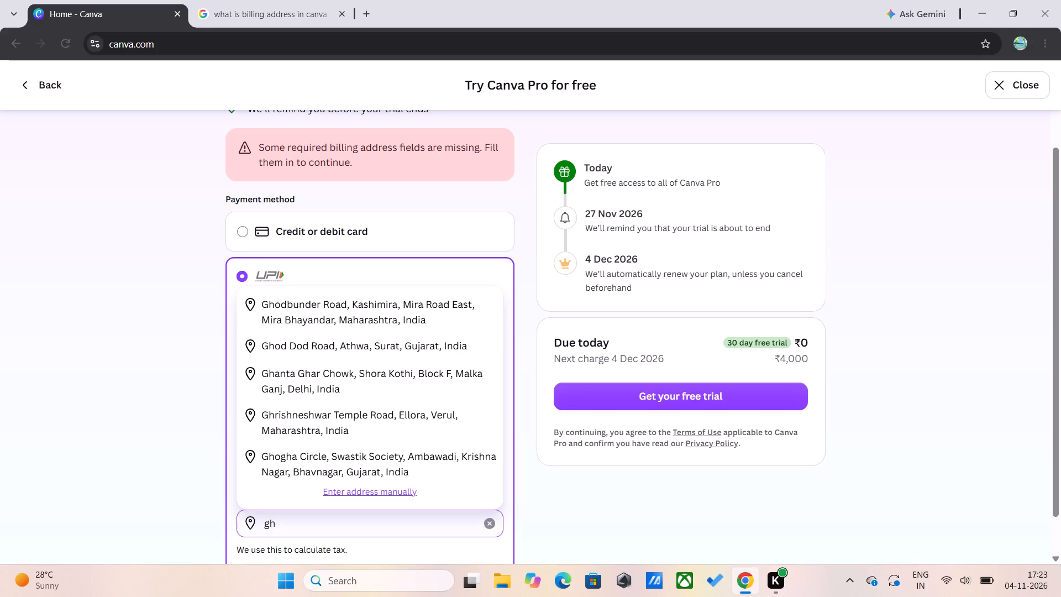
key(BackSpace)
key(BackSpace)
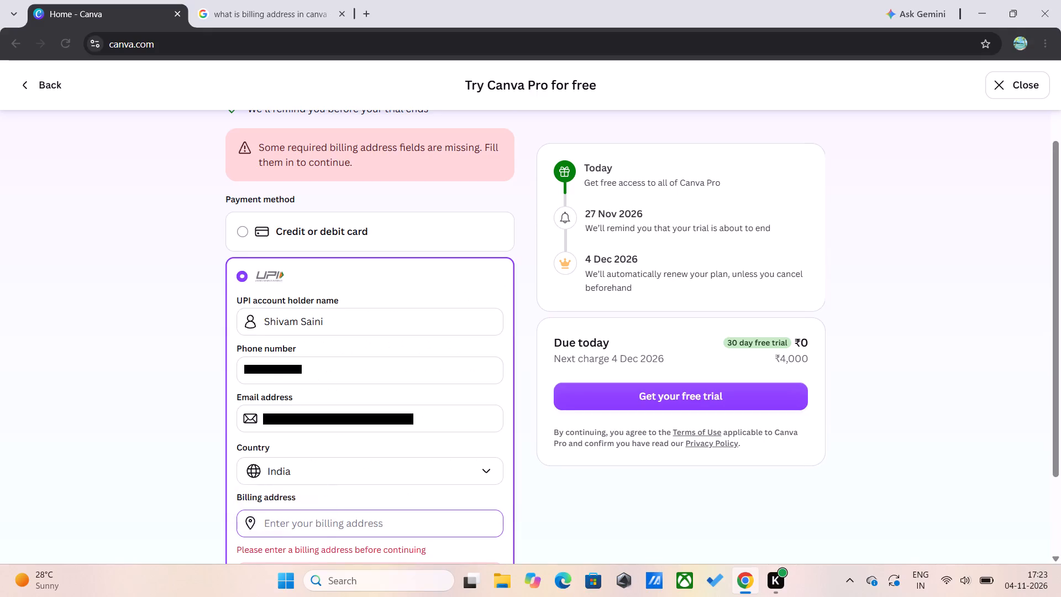
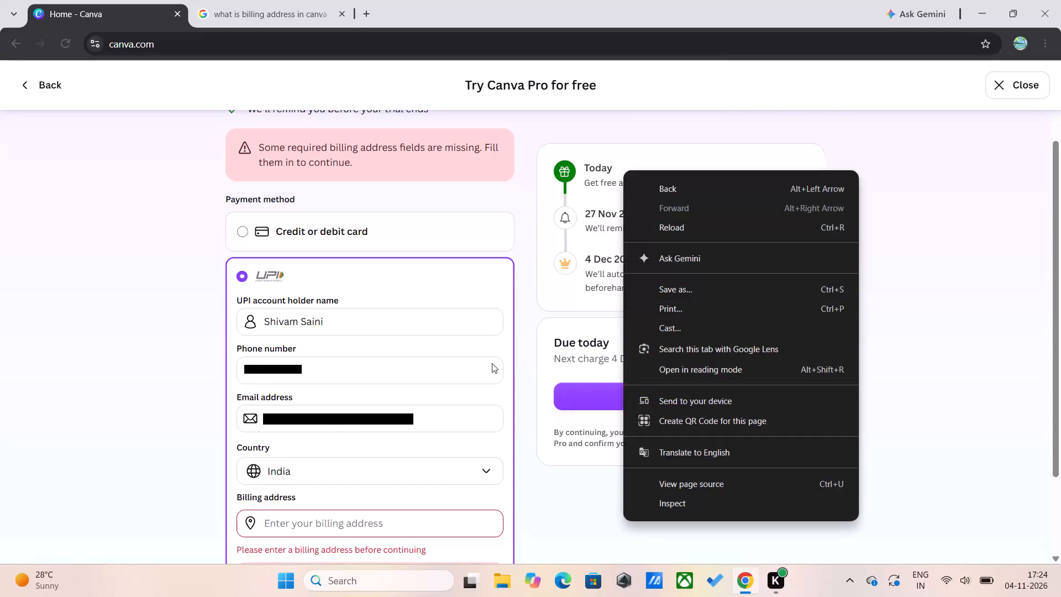
Switch the billing address in the UPI payment details to manual entry and look over its address fields.
scroll(398, 365, down, 4)
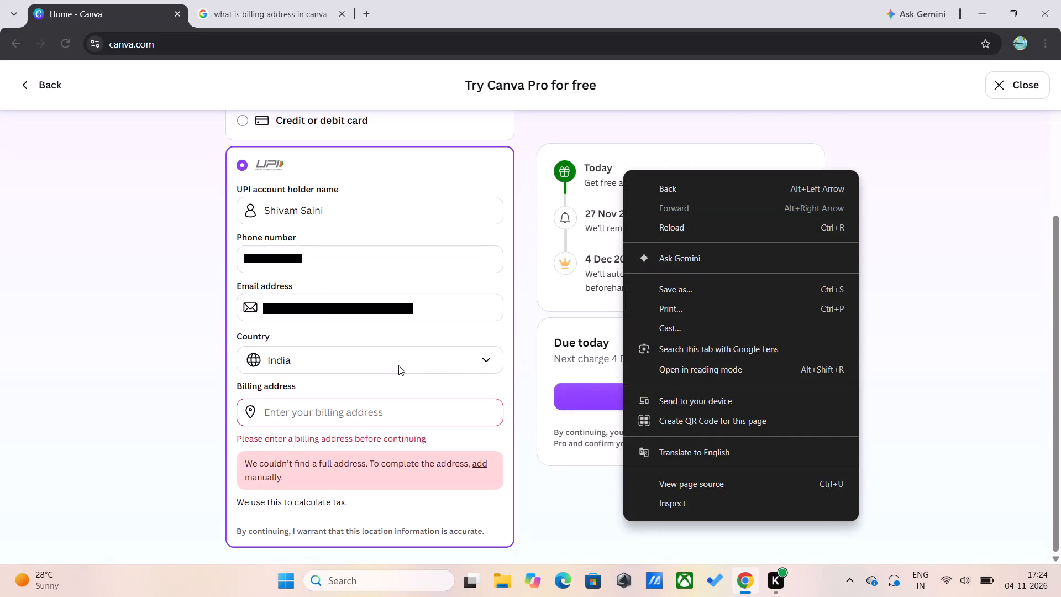
click(579, 473)
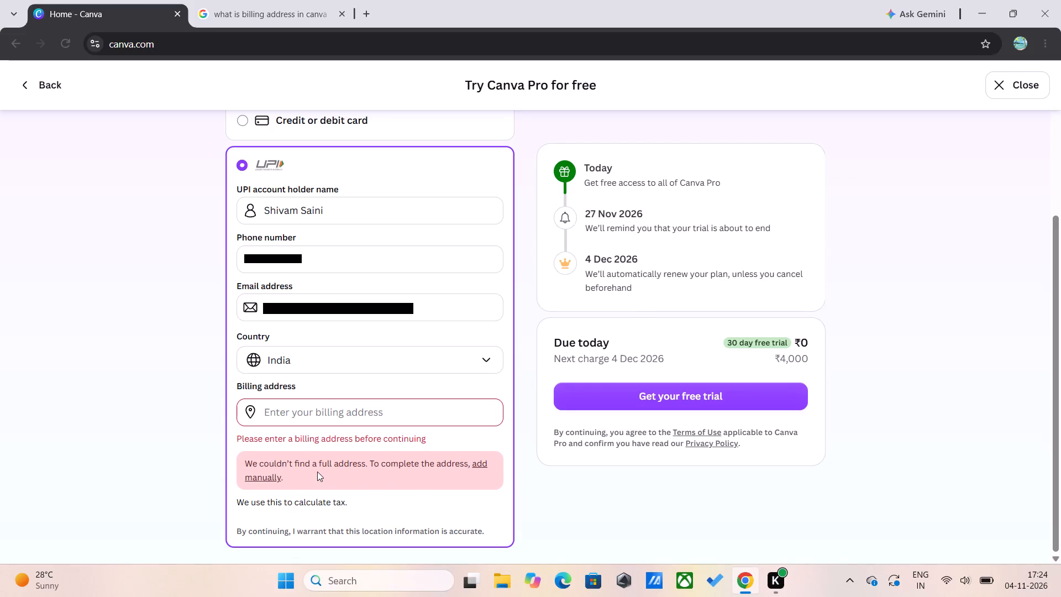
click(258, 481)
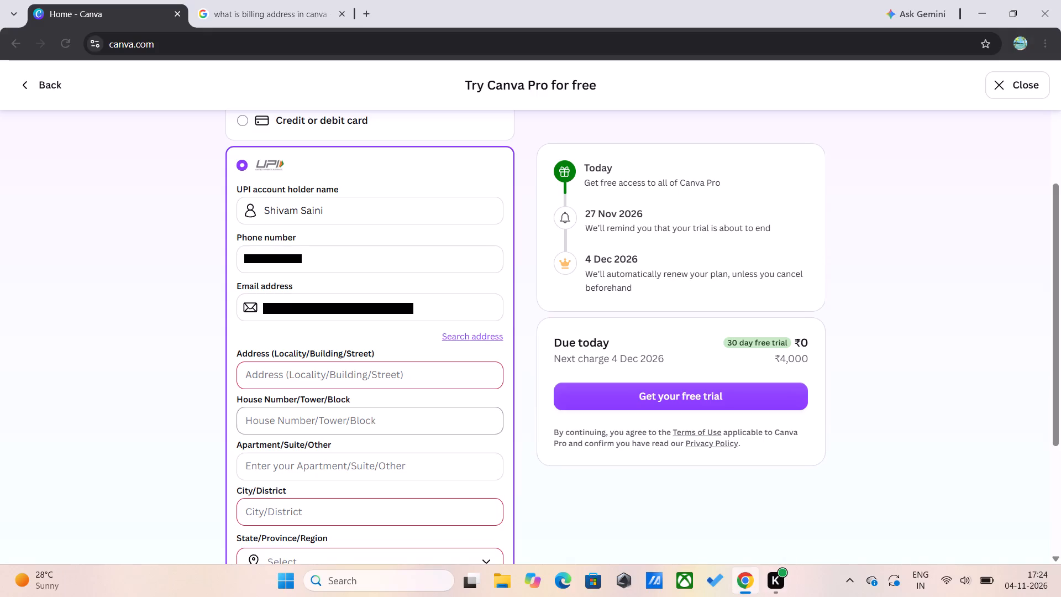
scroll(337, 375, down, 2)
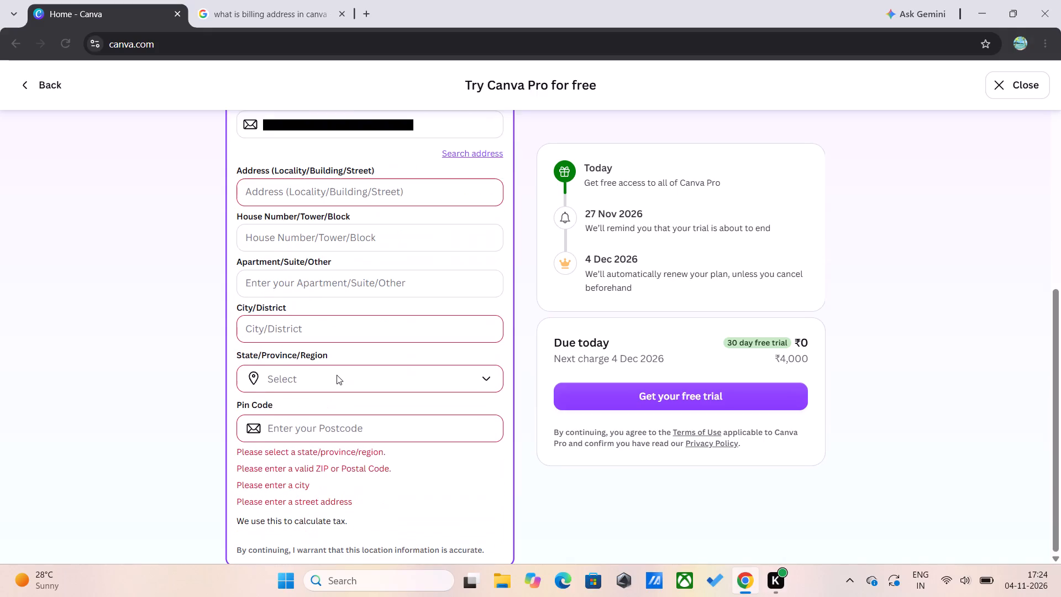
scroll(337, 375, up, 1)
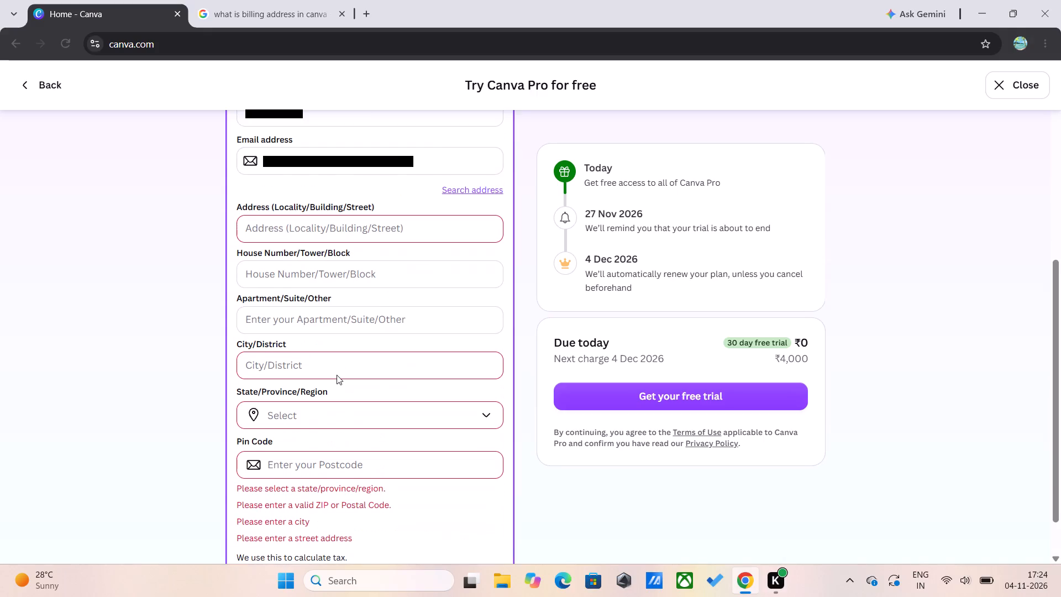
scroll(337, 375, up, 6)
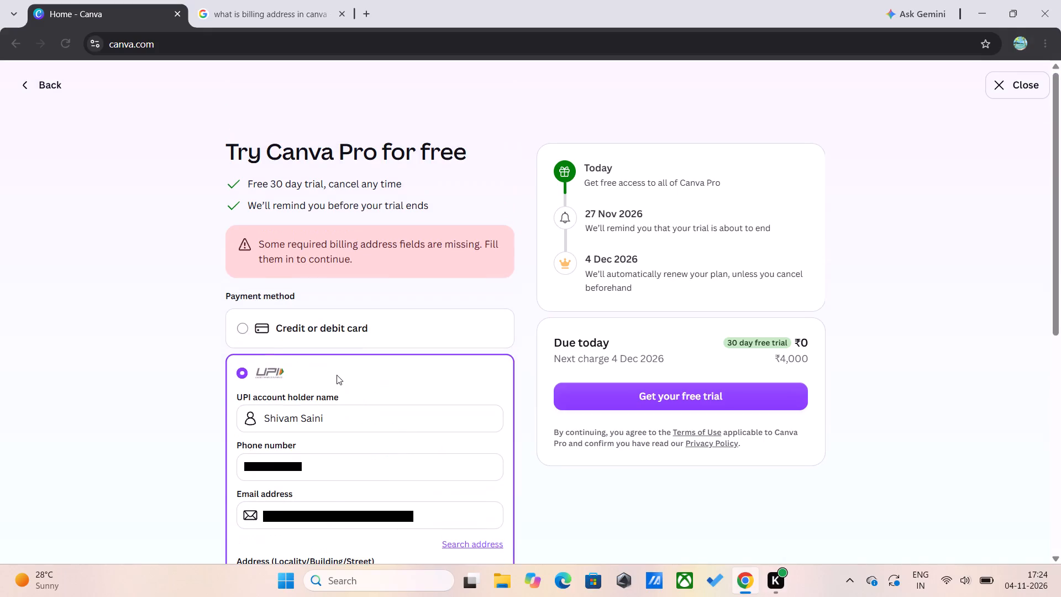
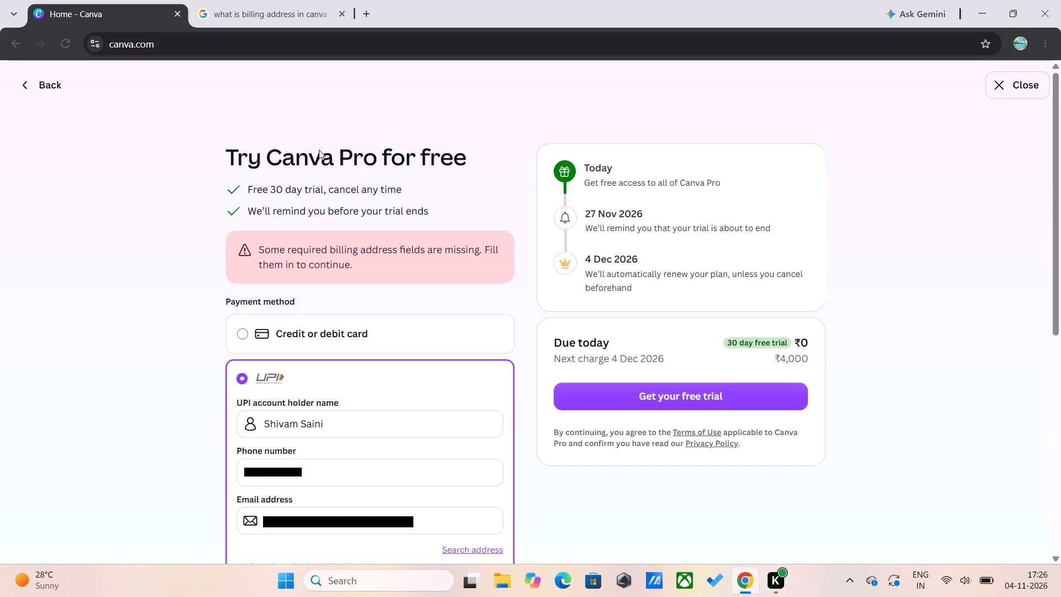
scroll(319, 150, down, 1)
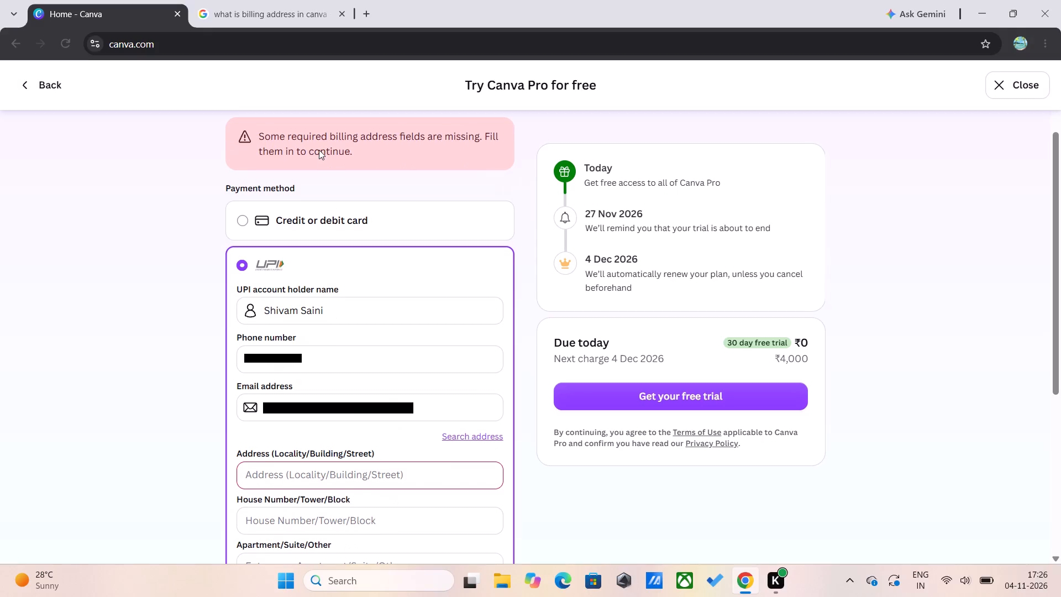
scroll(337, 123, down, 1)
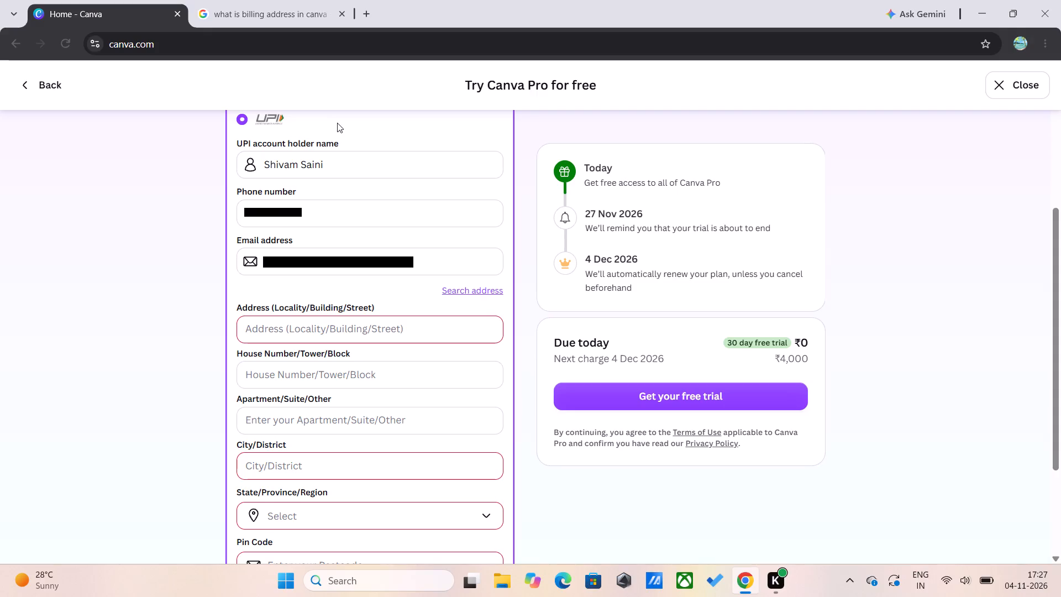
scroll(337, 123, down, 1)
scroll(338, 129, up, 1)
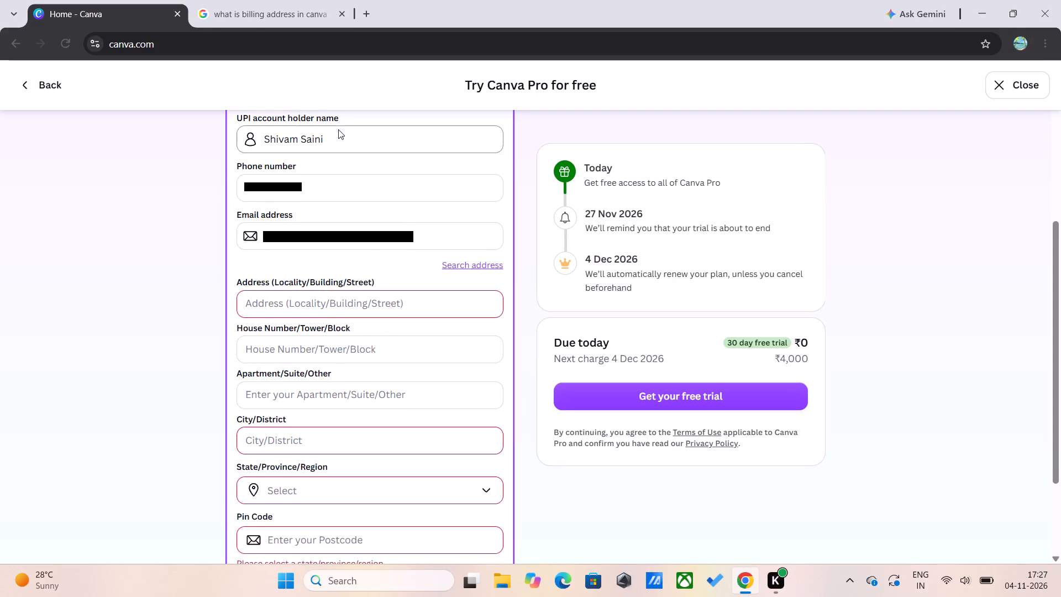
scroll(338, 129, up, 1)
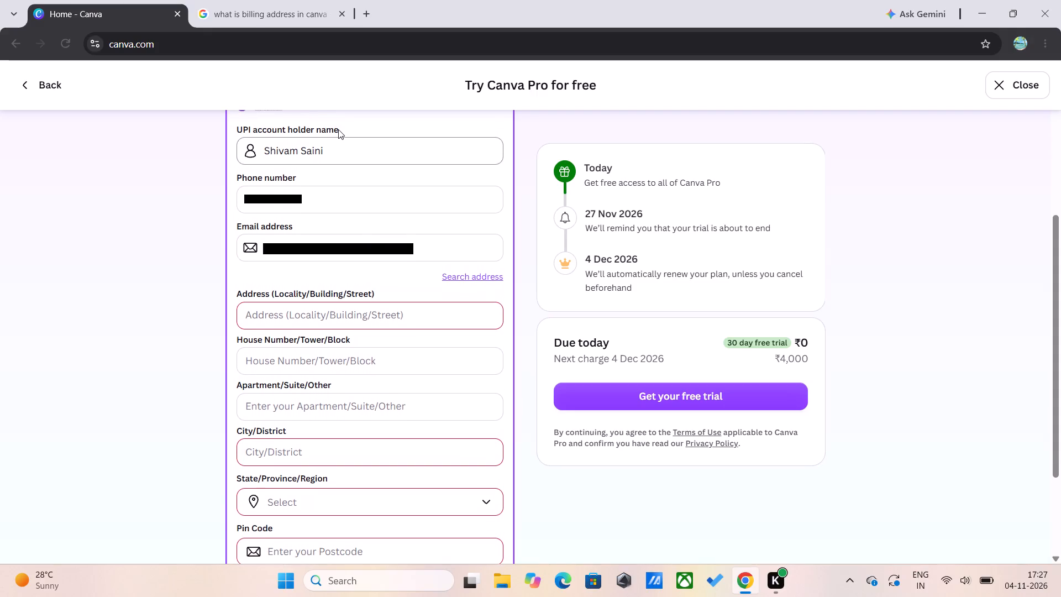
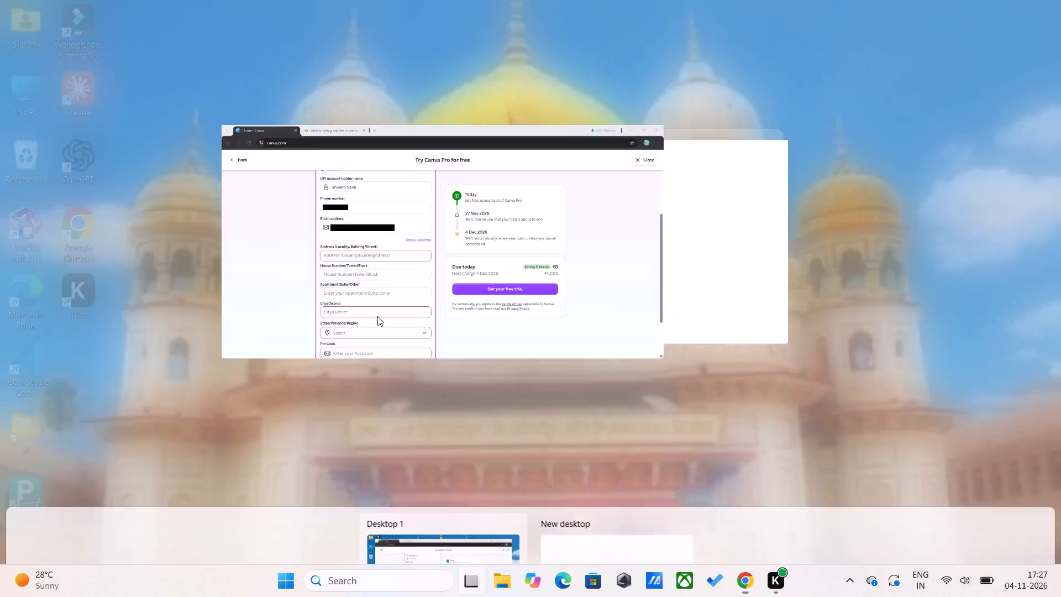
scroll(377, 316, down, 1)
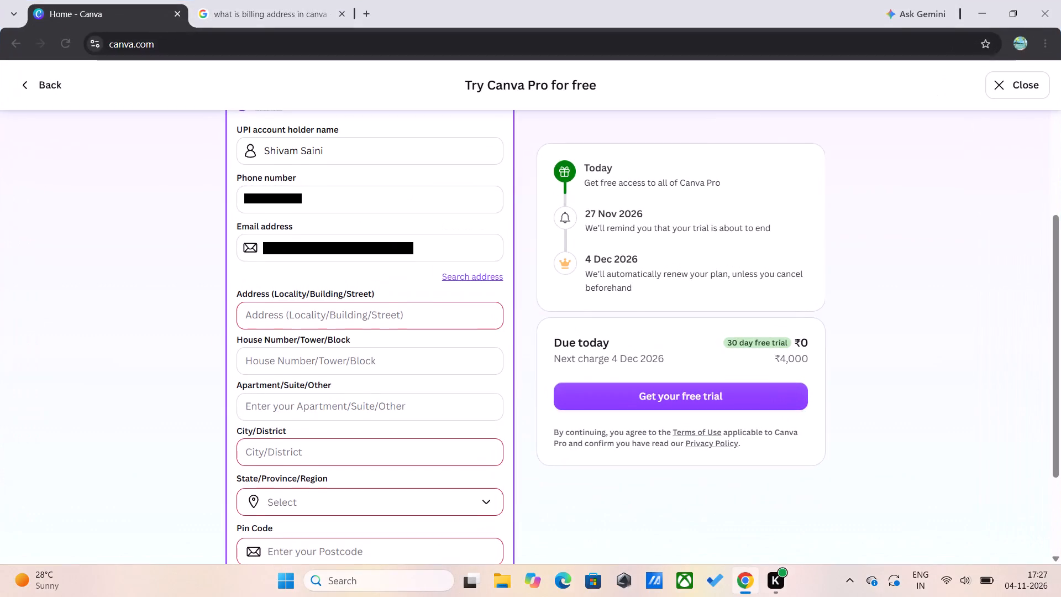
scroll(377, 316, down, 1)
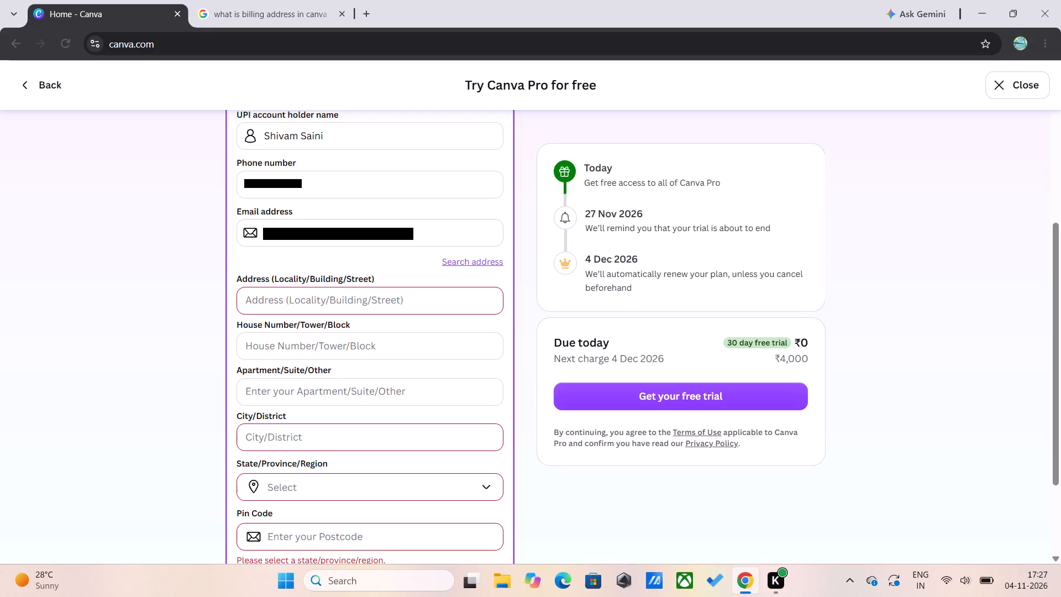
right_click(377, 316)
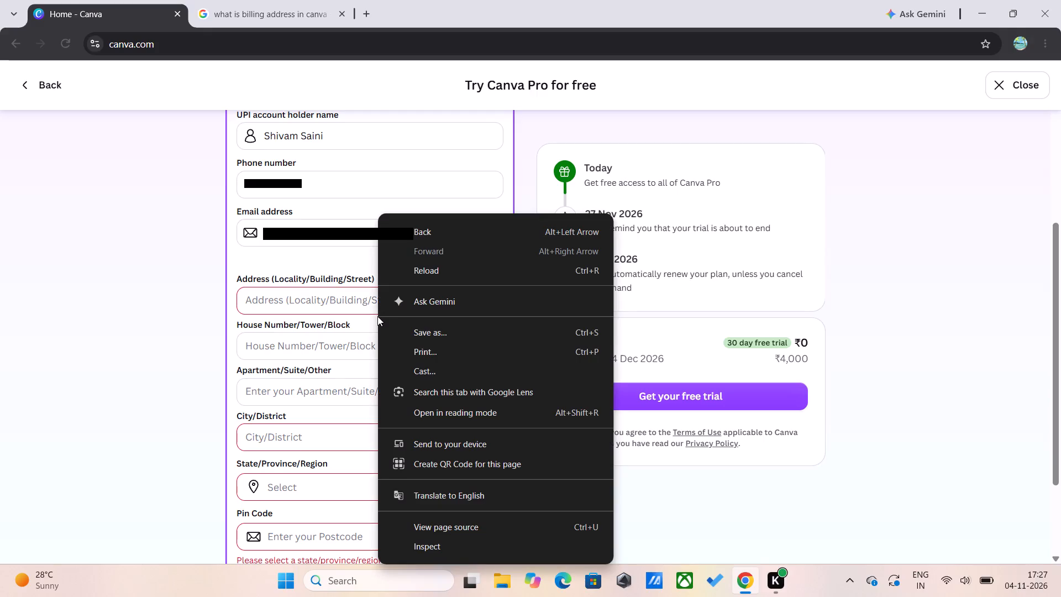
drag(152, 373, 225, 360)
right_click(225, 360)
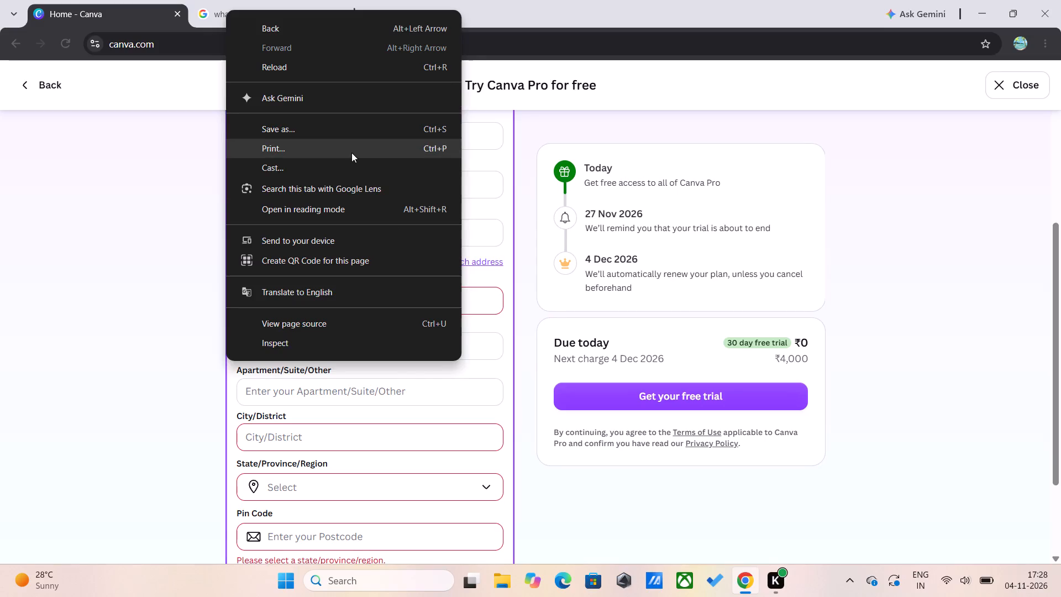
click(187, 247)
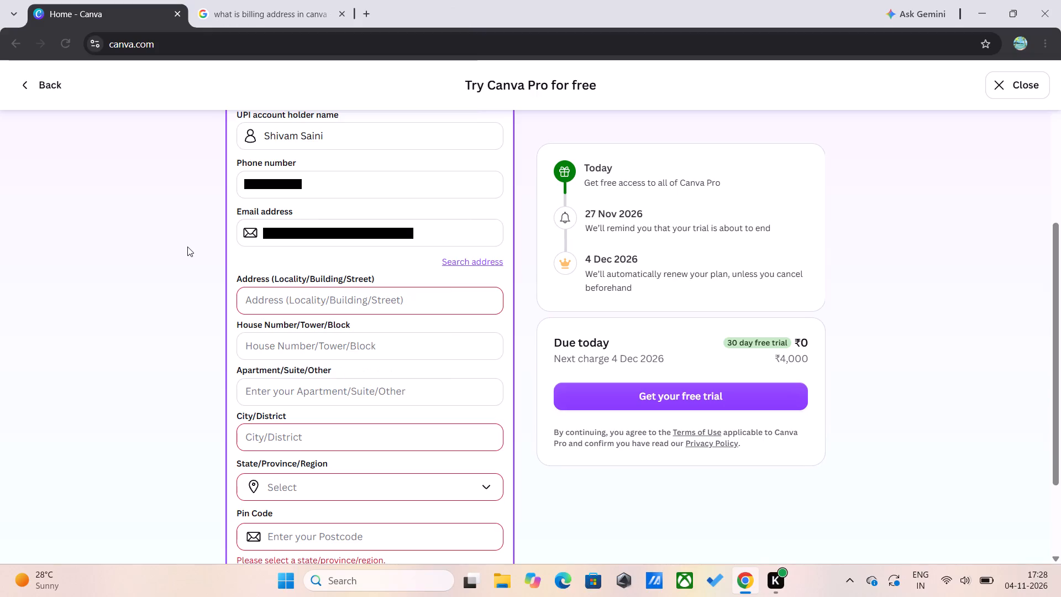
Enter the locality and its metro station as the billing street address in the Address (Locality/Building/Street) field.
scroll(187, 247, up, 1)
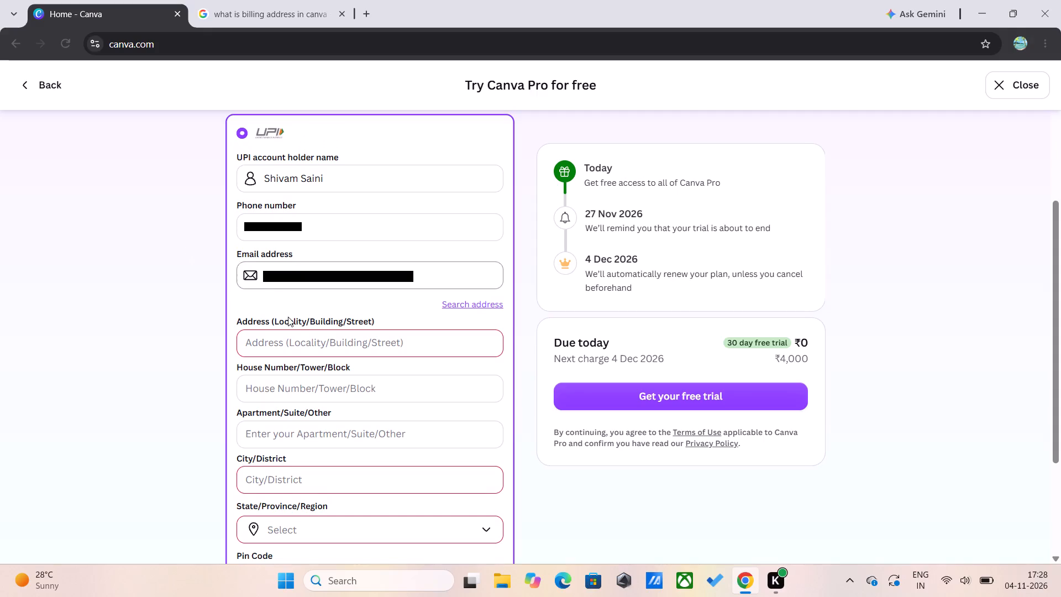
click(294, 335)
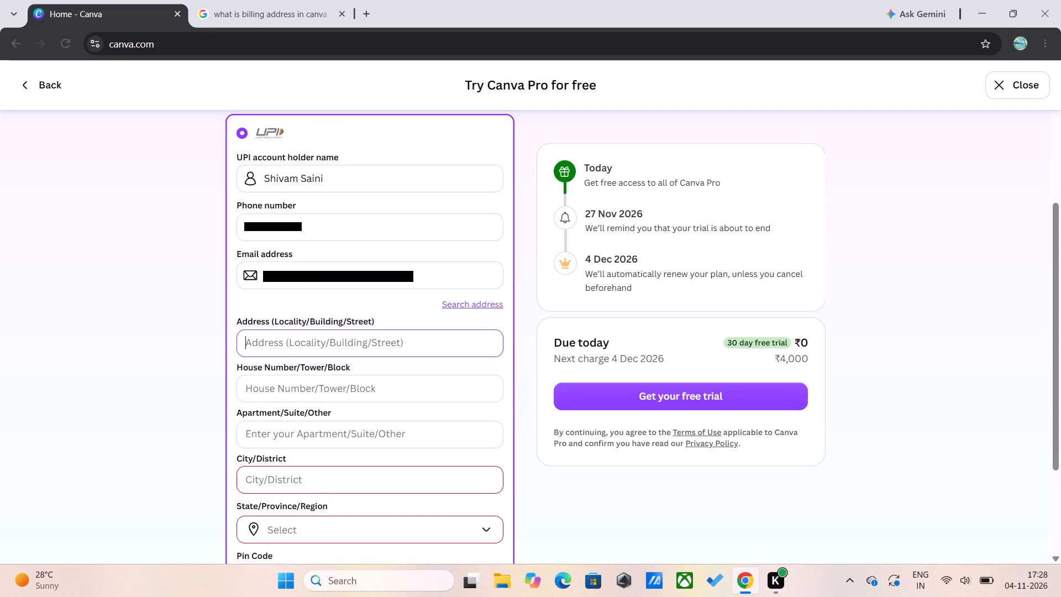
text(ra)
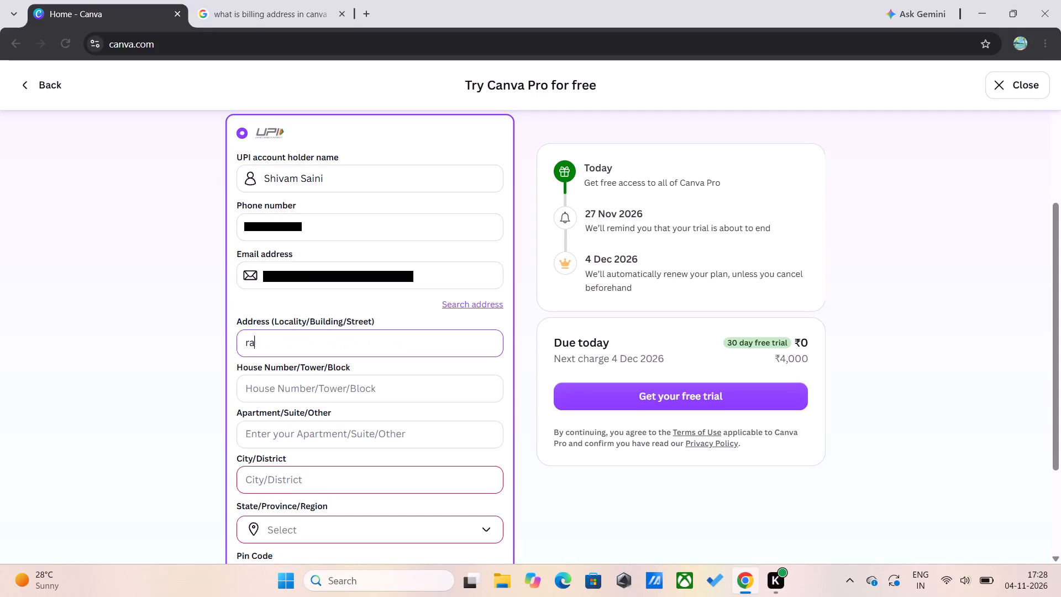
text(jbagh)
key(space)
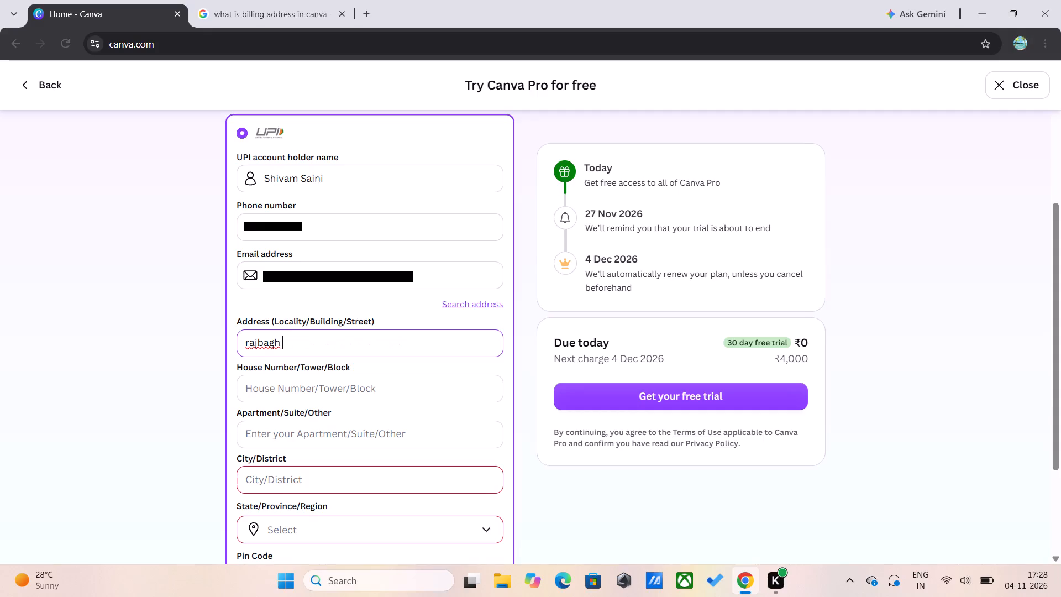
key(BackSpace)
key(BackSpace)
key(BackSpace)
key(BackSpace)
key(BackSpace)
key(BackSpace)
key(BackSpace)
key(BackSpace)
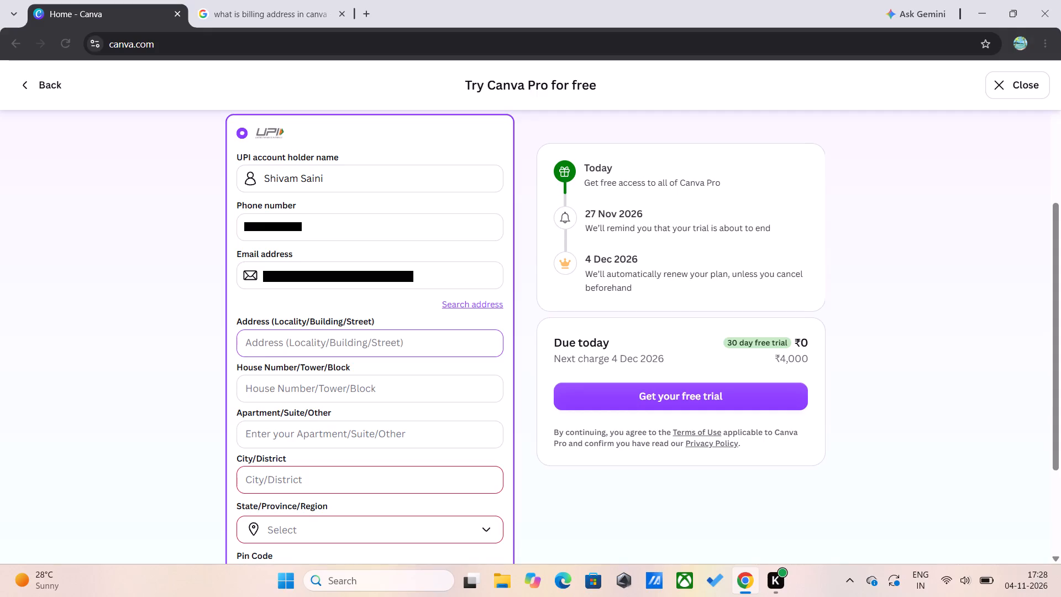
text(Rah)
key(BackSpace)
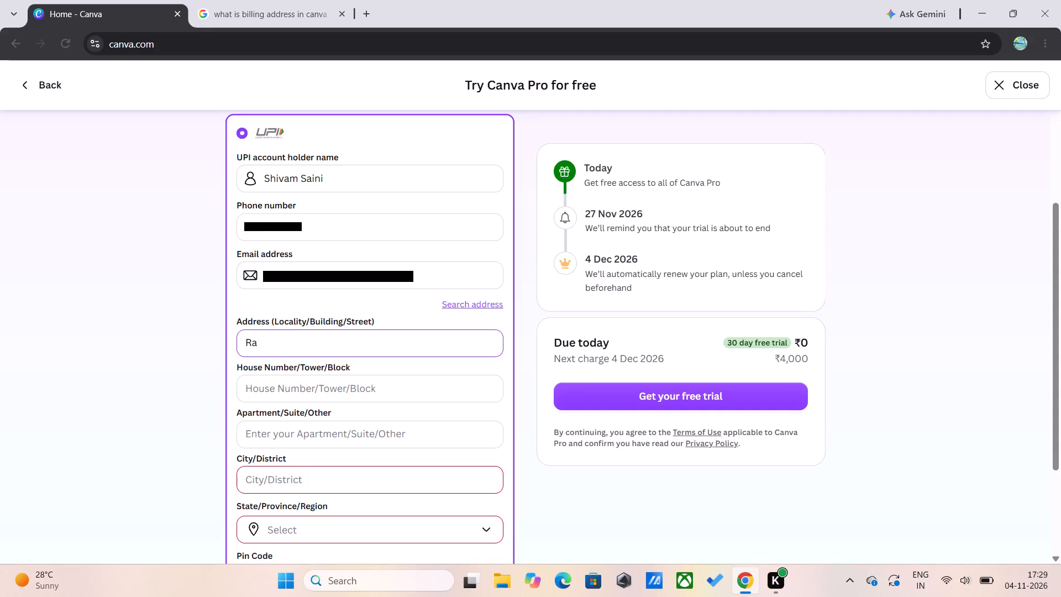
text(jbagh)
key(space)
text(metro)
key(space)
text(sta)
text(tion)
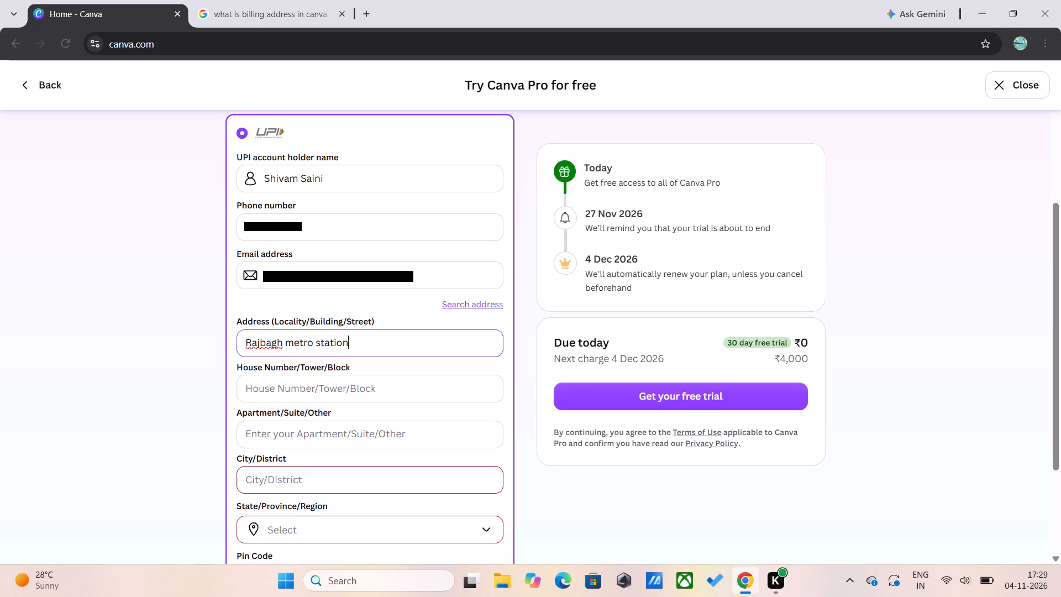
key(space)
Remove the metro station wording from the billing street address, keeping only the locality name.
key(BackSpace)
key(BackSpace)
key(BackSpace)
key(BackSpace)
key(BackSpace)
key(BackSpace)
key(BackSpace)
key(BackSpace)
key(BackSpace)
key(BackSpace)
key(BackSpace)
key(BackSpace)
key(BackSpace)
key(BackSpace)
Enter the house number in the House Number/Tower/Block field of the billing address.
click(287, 389)
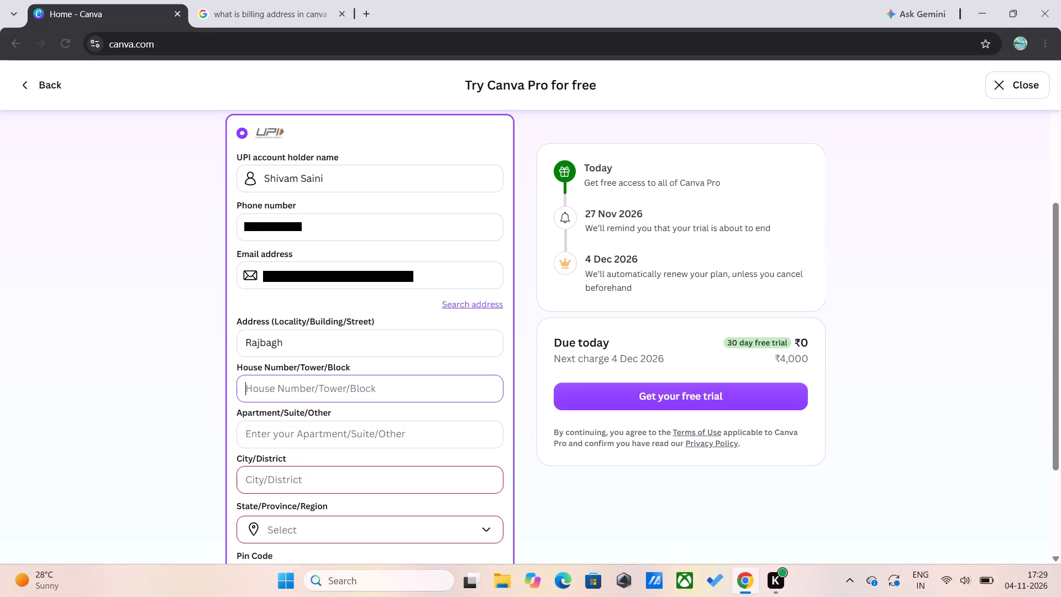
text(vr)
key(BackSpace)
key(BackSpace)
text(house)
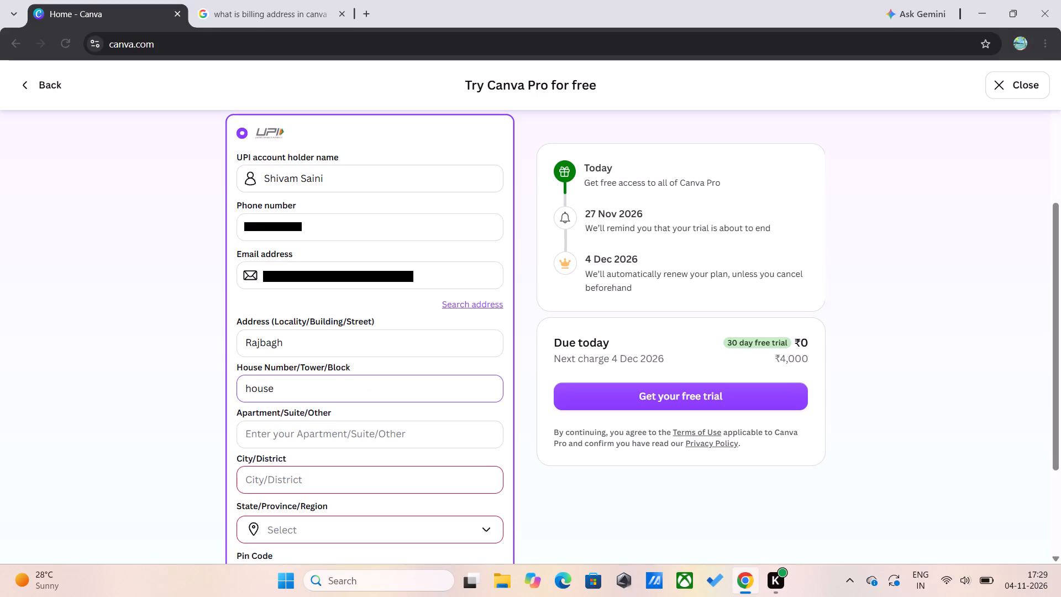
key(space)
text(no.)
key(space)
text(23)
click(292, 427)
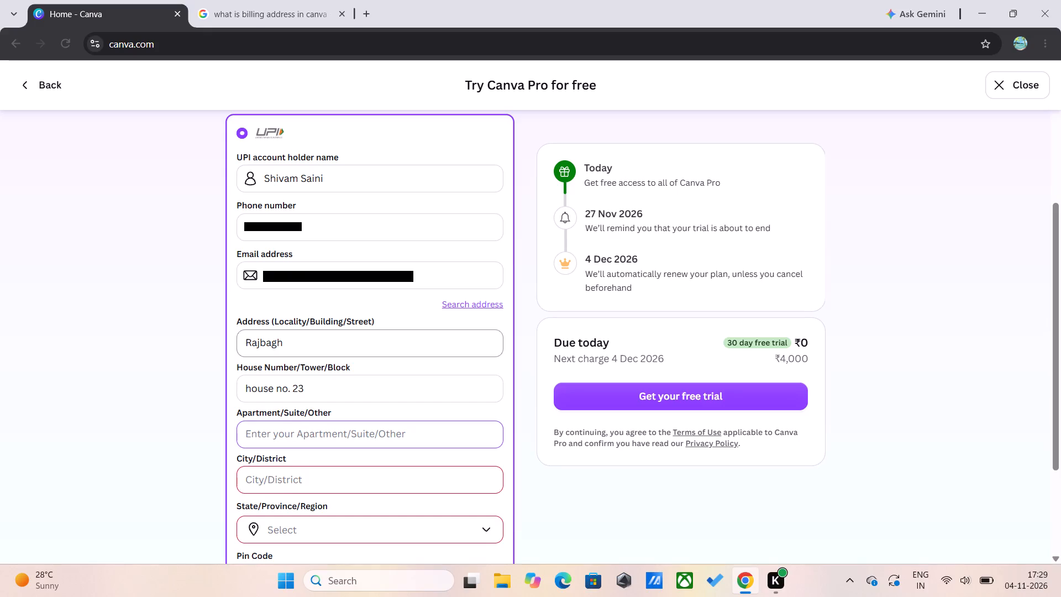
key(BackSpace)
key(BackSpace)
Replace the content of the Address (Locality/Building/Street) field with the residential enclave's name followed by a comma and the locality.
click(320, 329)
key(BackSpace)
key(BackSpace)
key(BackSpace)
key(BackSpace)
key(BackSpace)
key(BackSpace)
key(BackSpace)
key(BackSpace)
key(BackSpace)
key(BackSpace)
key(BackSpace)
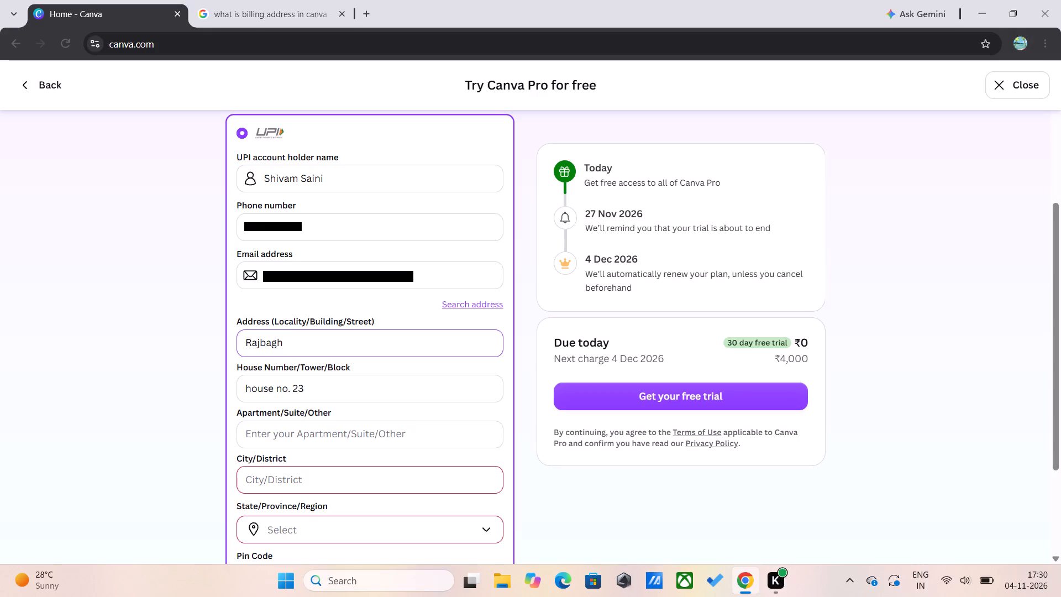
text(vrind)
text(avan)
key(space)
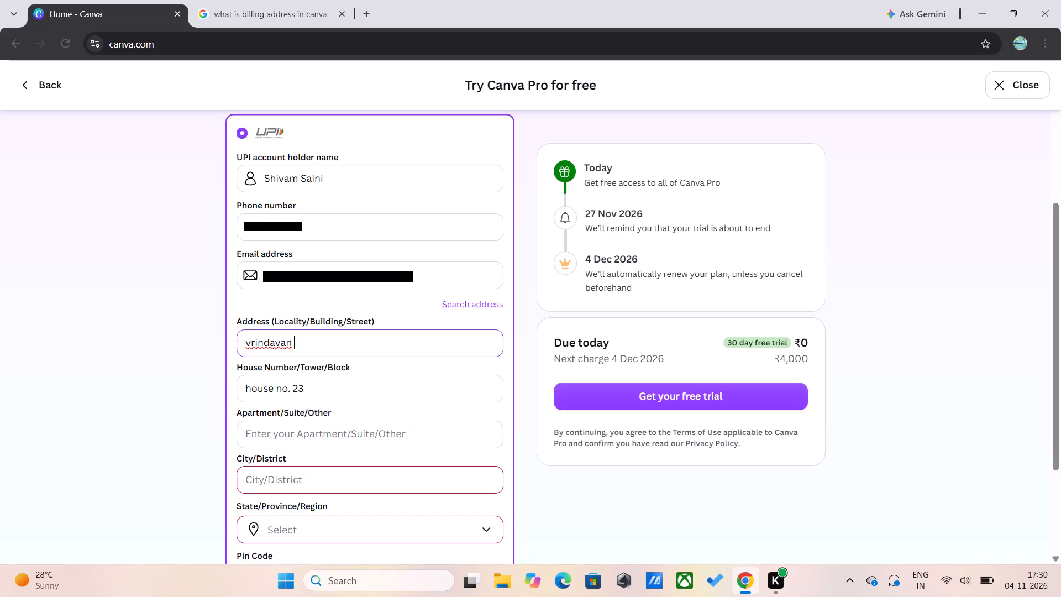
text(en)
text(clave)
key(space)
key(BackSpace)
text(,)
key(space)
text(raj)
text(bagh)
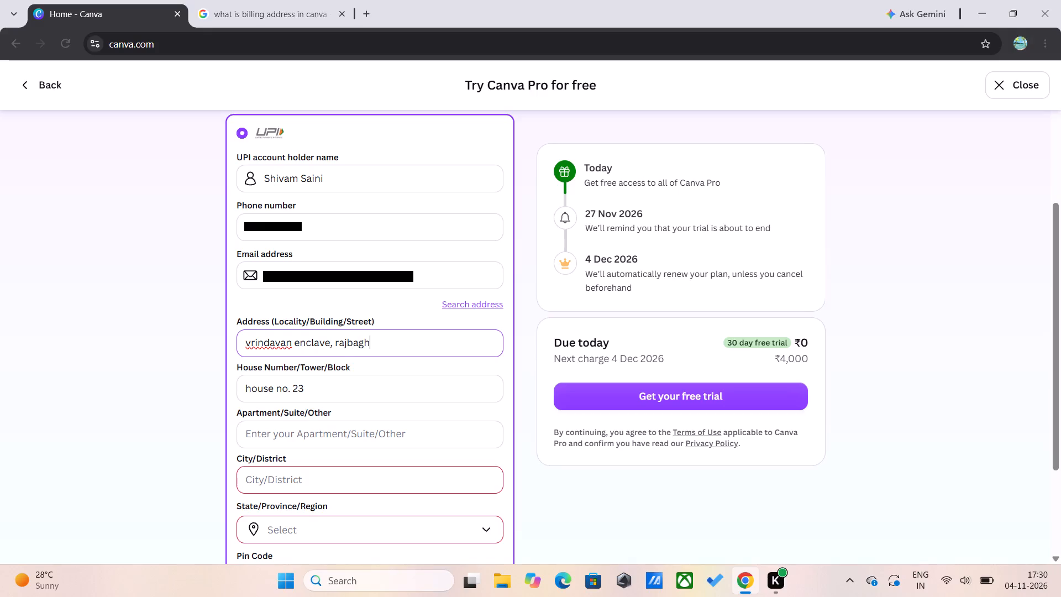
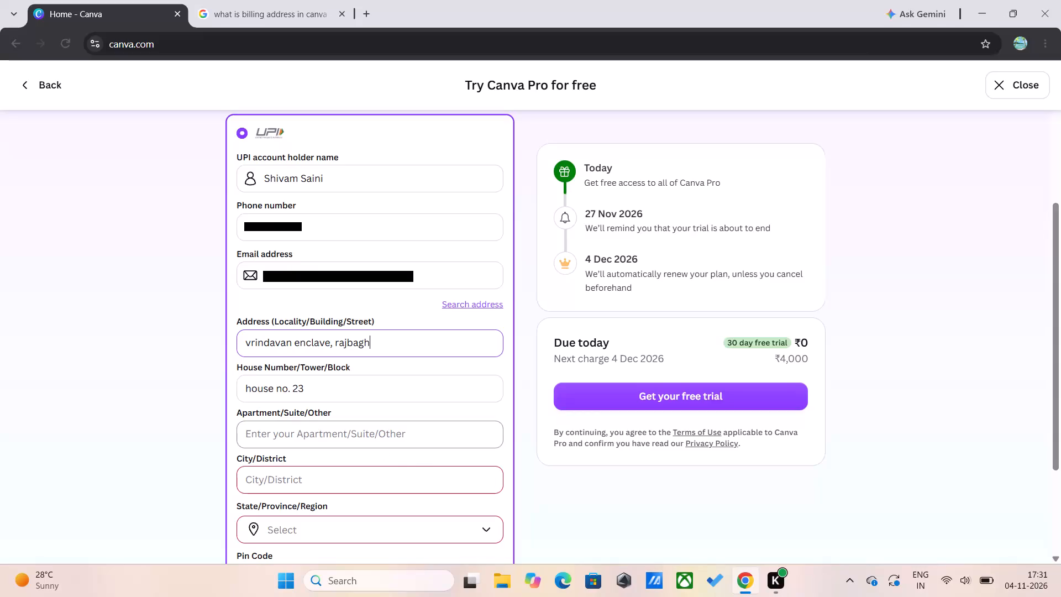
Fill the City/District and Pin Code fields of the billing address from the saved browser address suggestion.
click(367, 434)
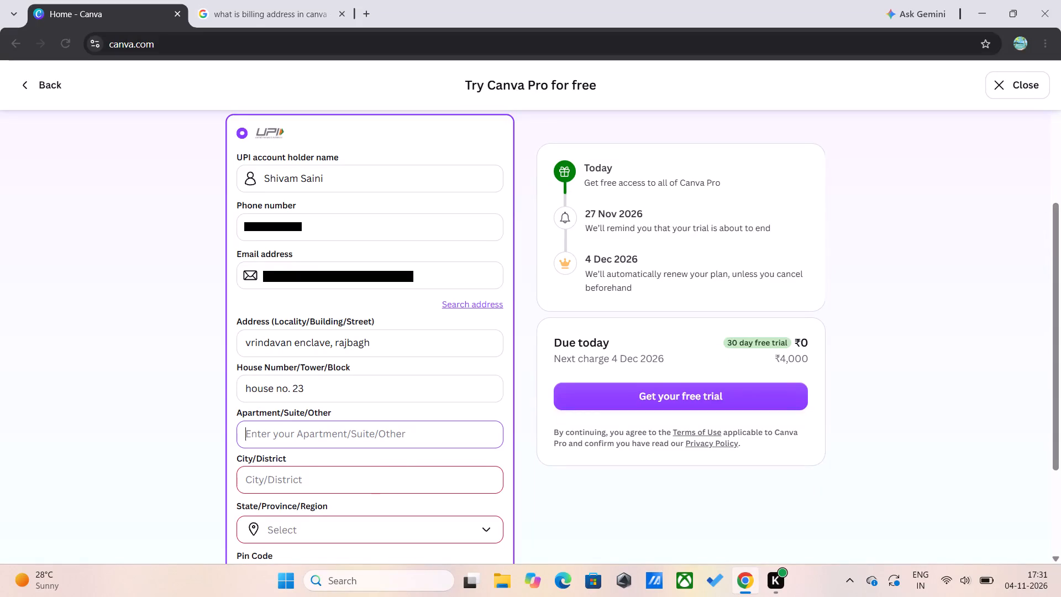
click(375, 472)
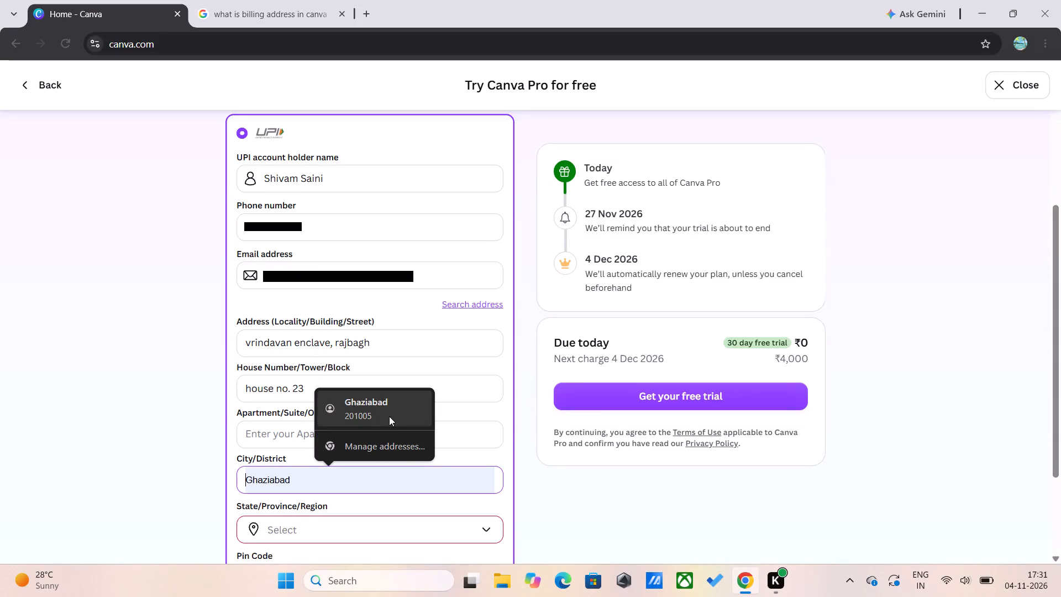
click(389, 416)
Search the State/Province/Region list for "utt" and select the billing address's state.
scroll(389, 416, down, 4)
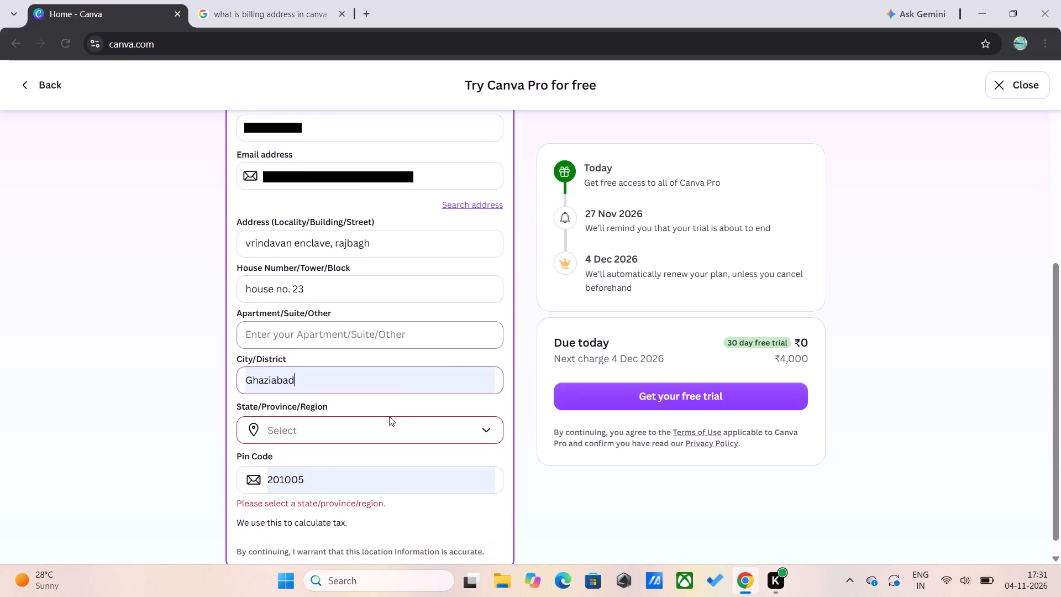
scroll(389, 416, down, 1)
click(389, 416)
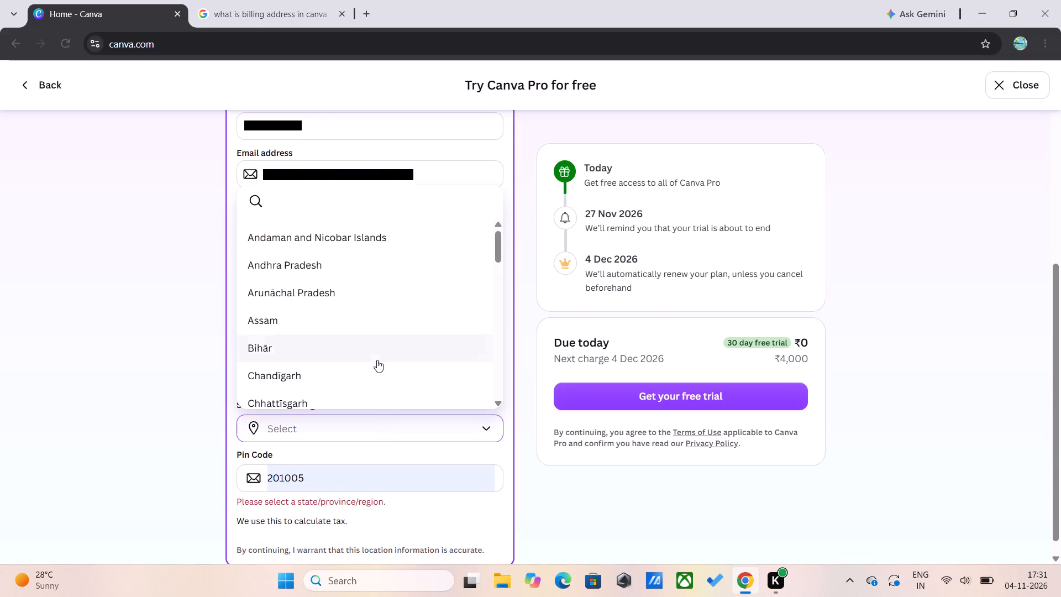
text(utt)
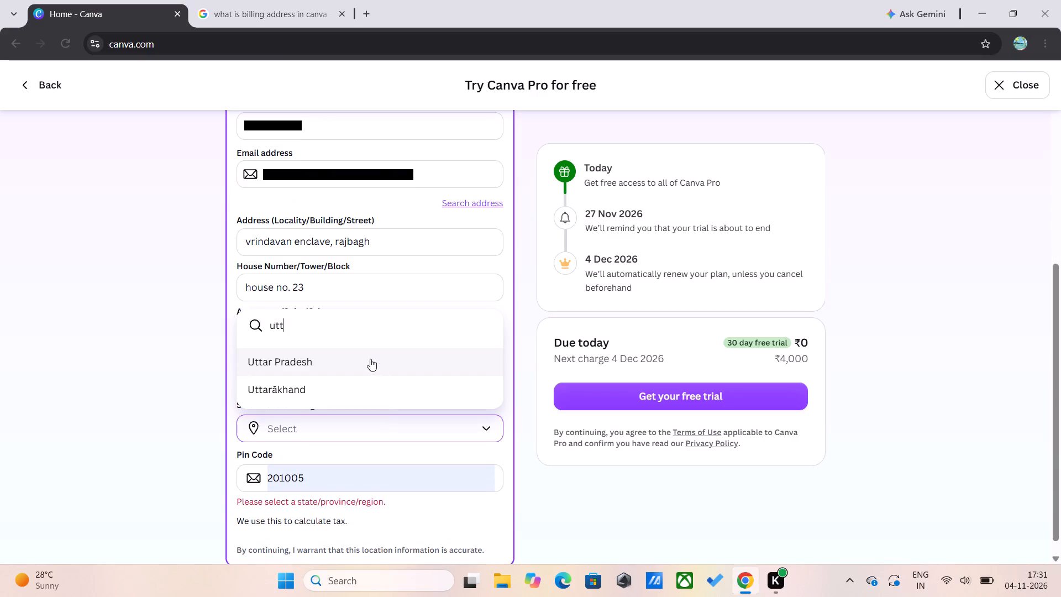
click(375, 363)
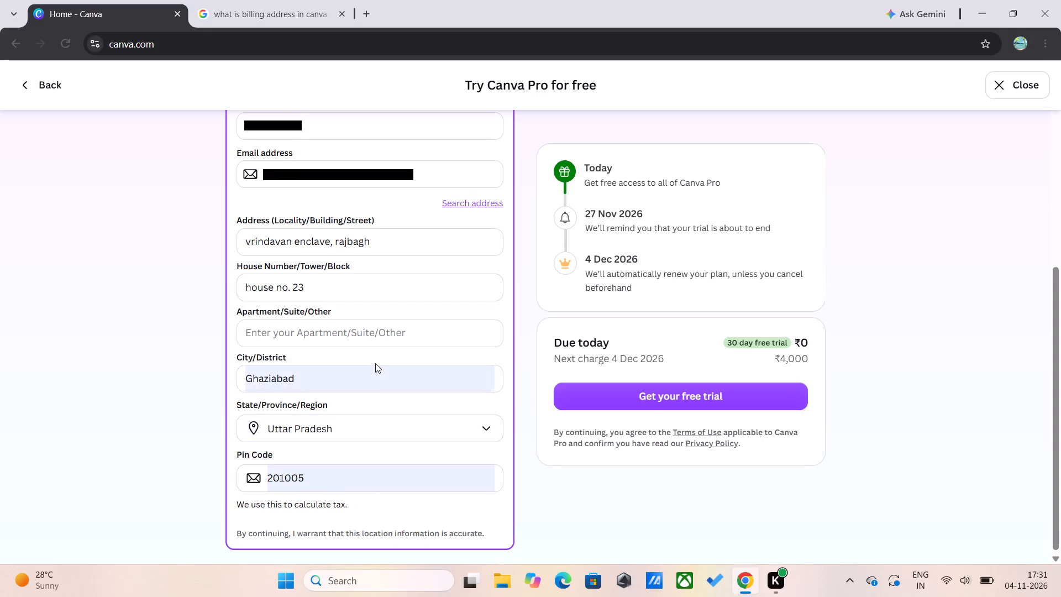
Review the completed billing form and submit it to get the 30-day free trial through UPI.
scroll(375, 363, up, 1)
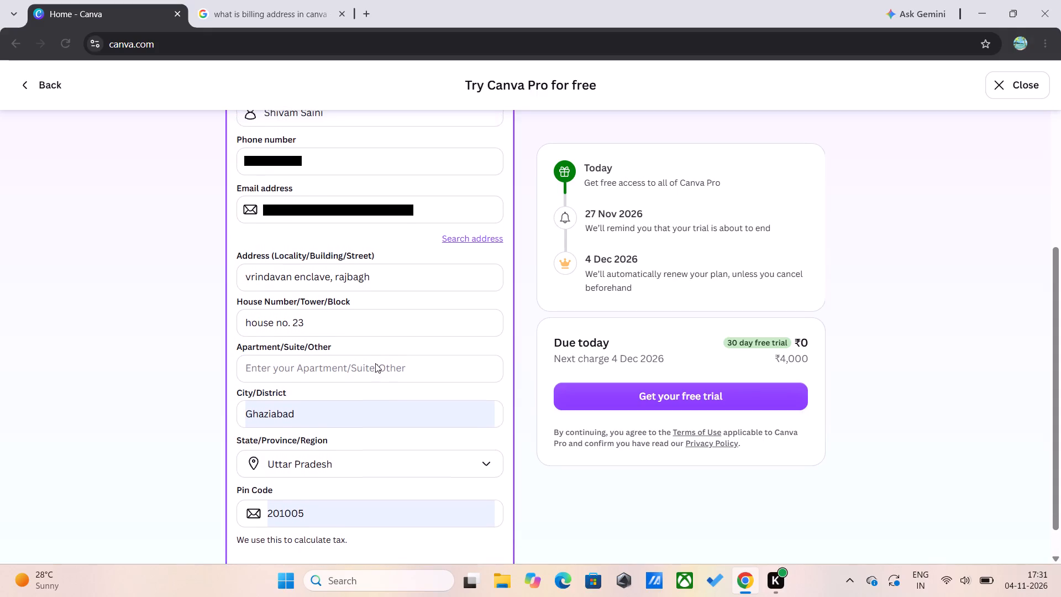
scroll(375, 363, up, 5)
scroll(375, 363, down, 4)
click(644, 397)
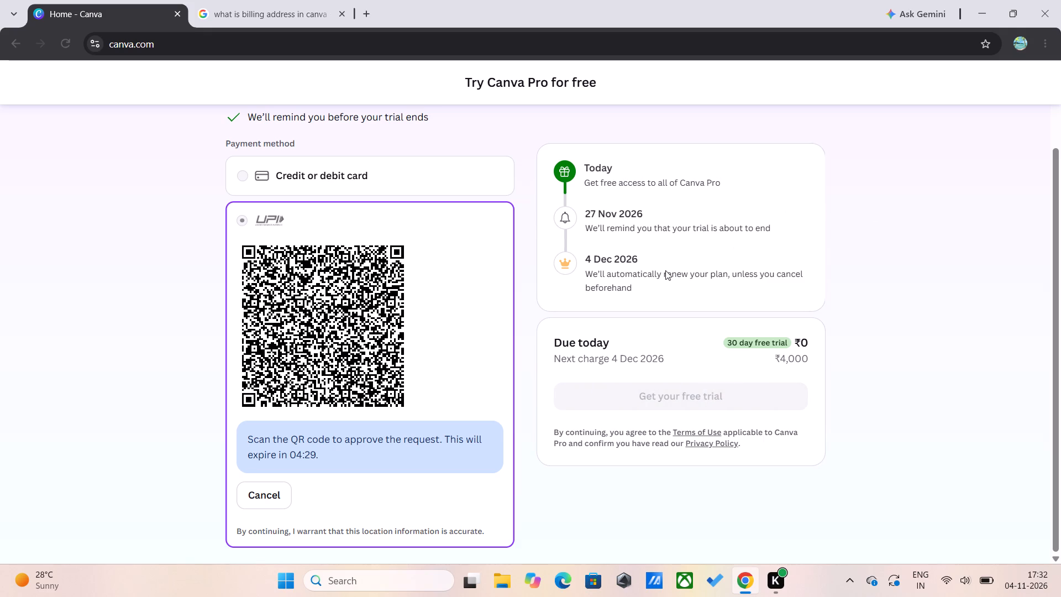
scroll(906, 382, up, 1)
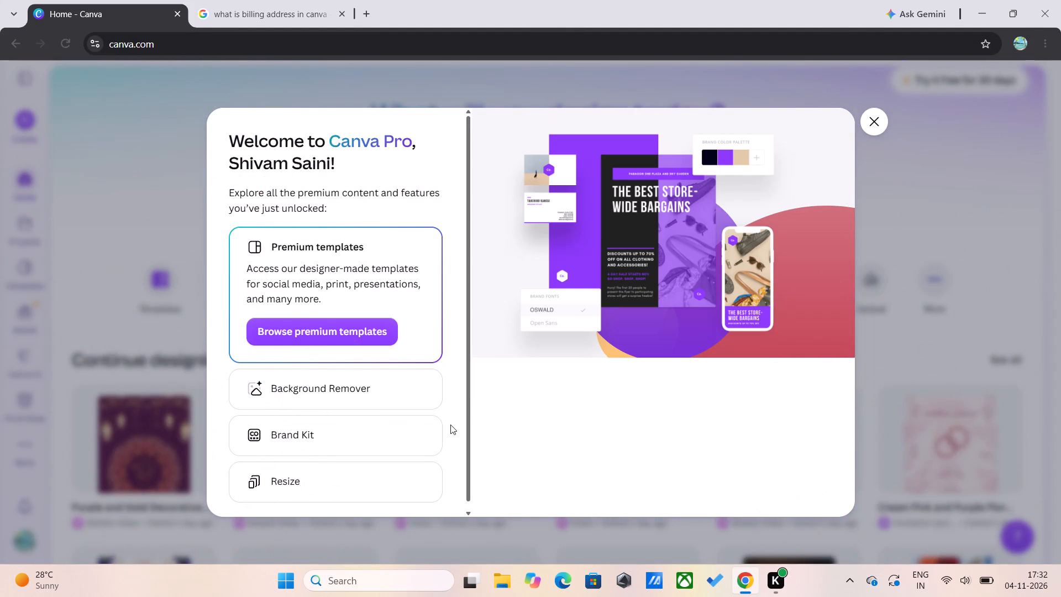
Preview the Background Remover feature in the Canva Pro welcome dialog, and open the premium templates for browsing.
scroll(372, 422, down, 2)
click(360, 382)
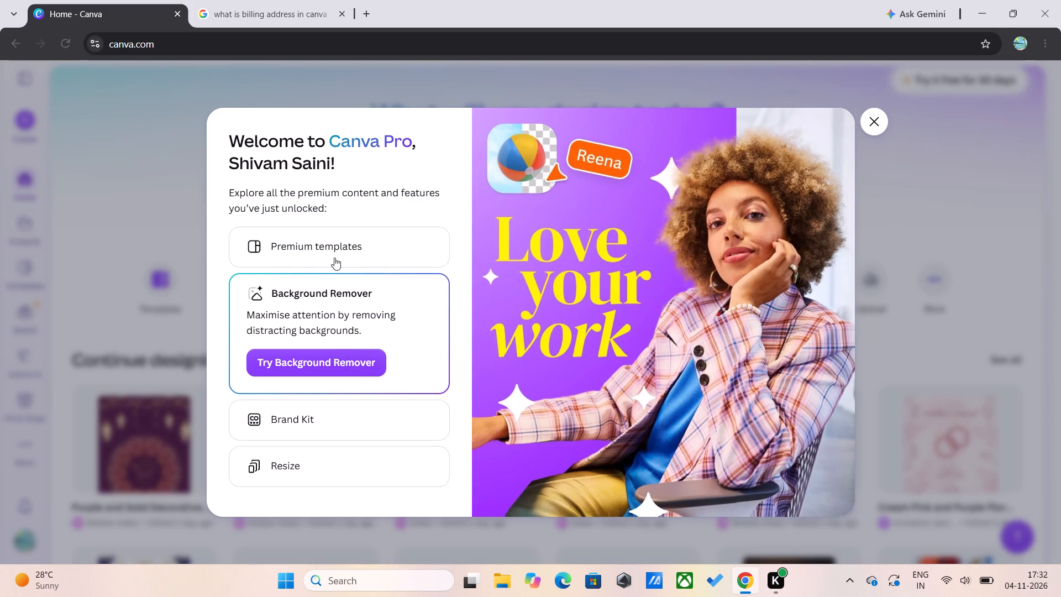
click(334, 258)
click(336, 329)
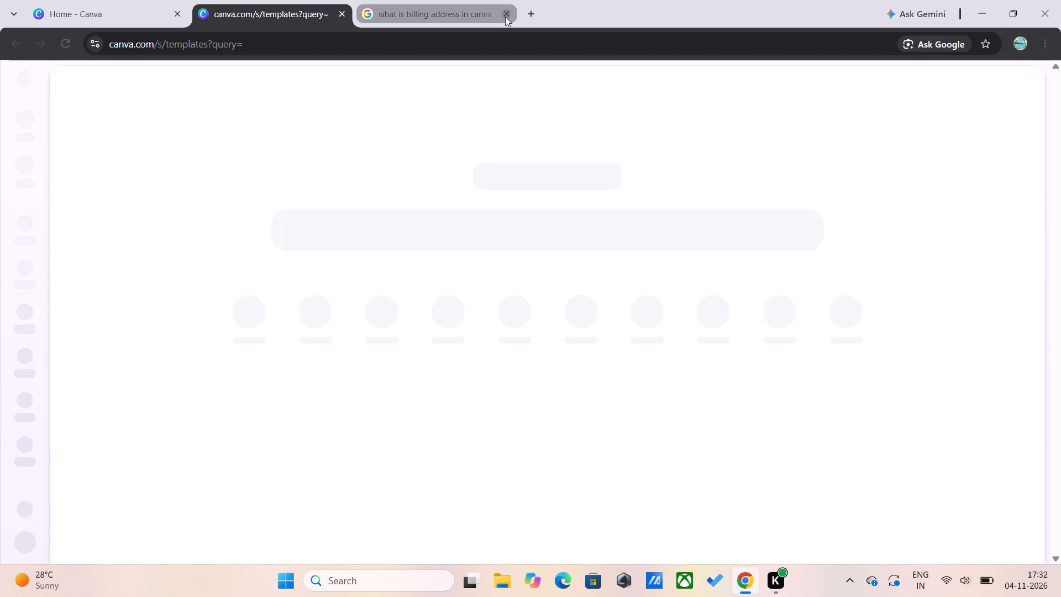
Close the Google search tab about the billing address in Canva.
click(505, 17)
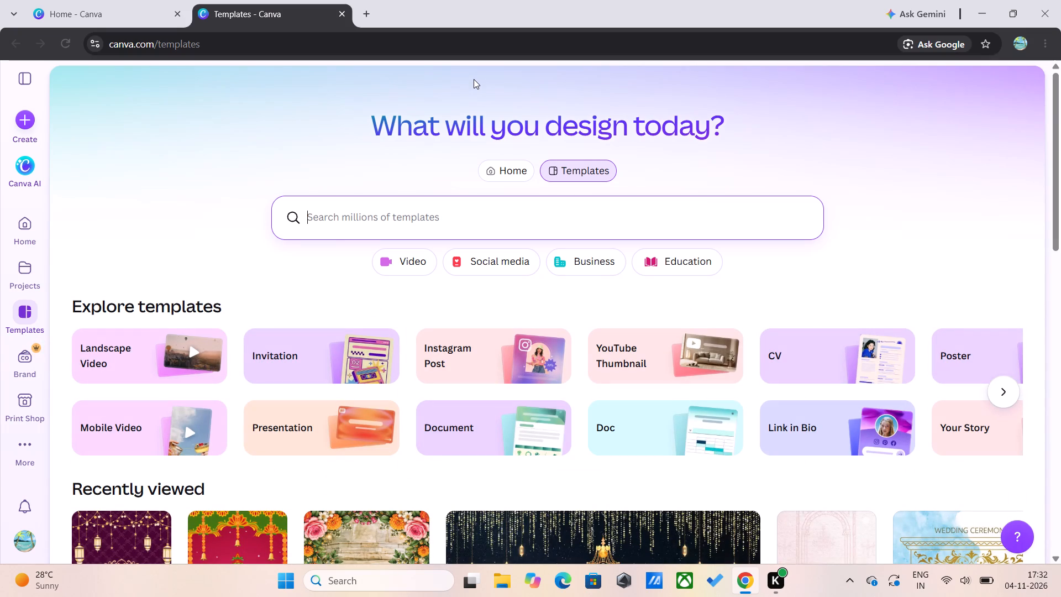
Browse the Recently viewed, Inspired by your designs and Discover Canva sections of the Templates page.
scroll(490, 182, down, 3)
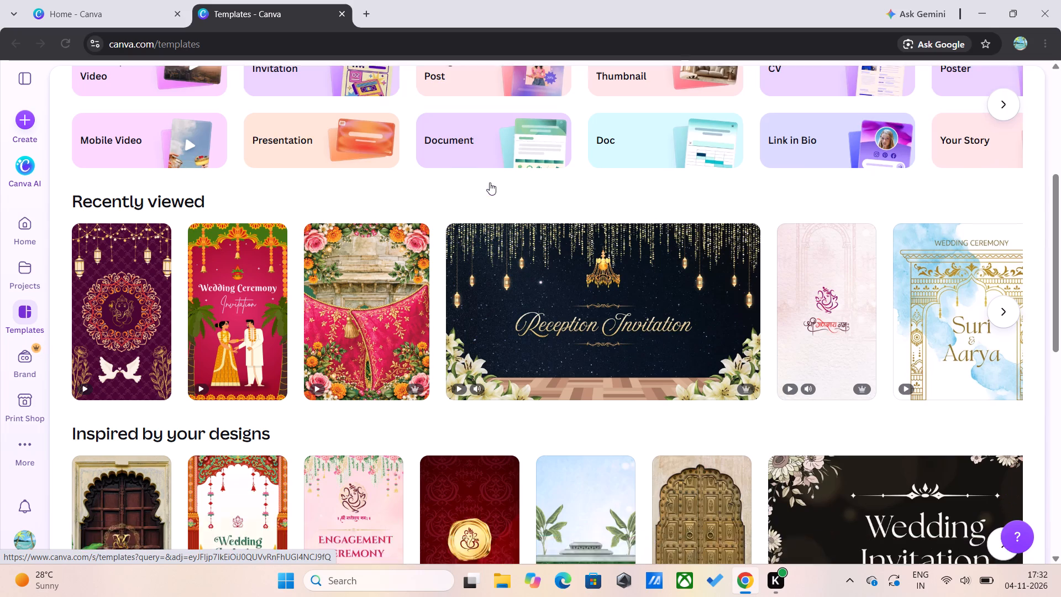
scroll(490, 182, down, 3)
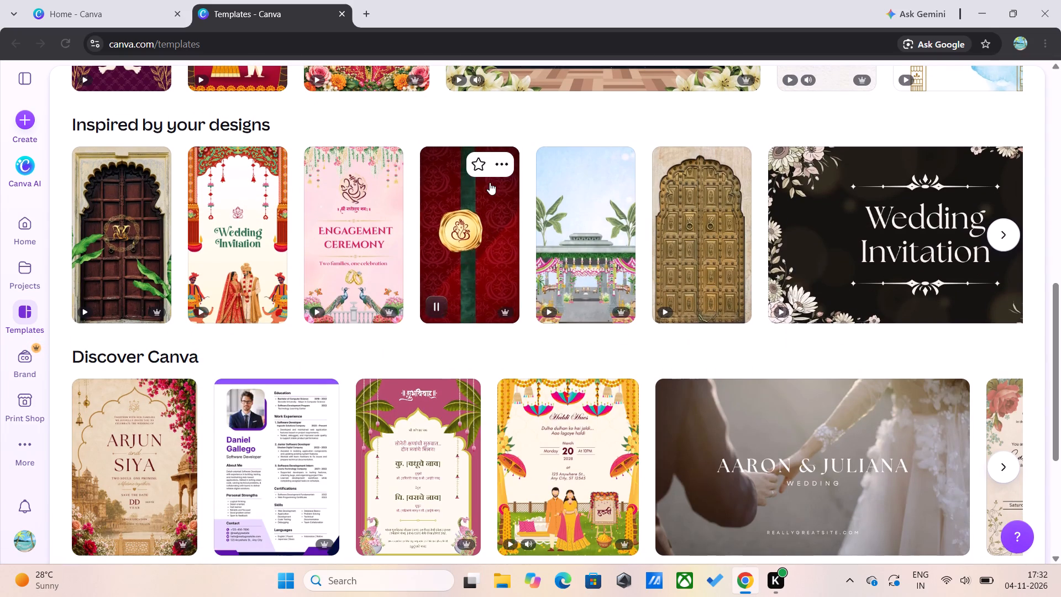
scroll(490, 182, up, 2)
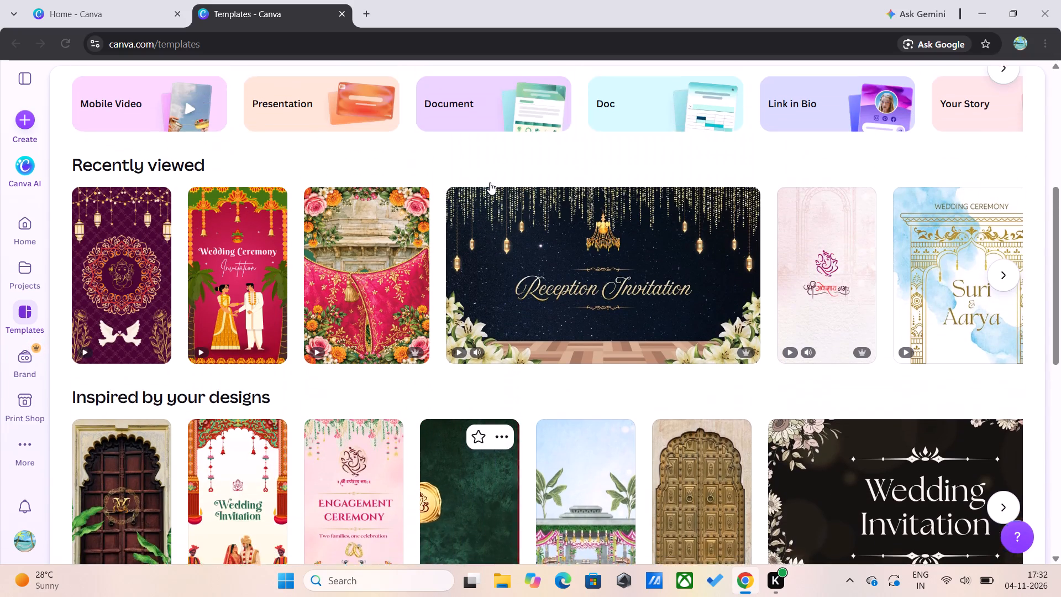
Return to the Canva home tab and dismiss the Canva Pro welcome dialog.
click(56, 0)
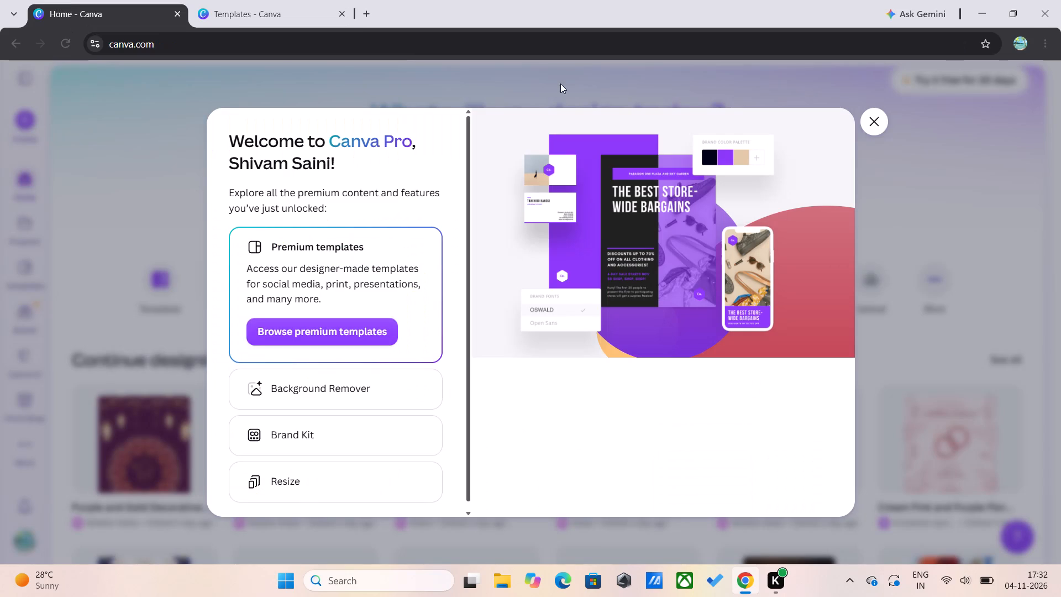
click(875, 127)
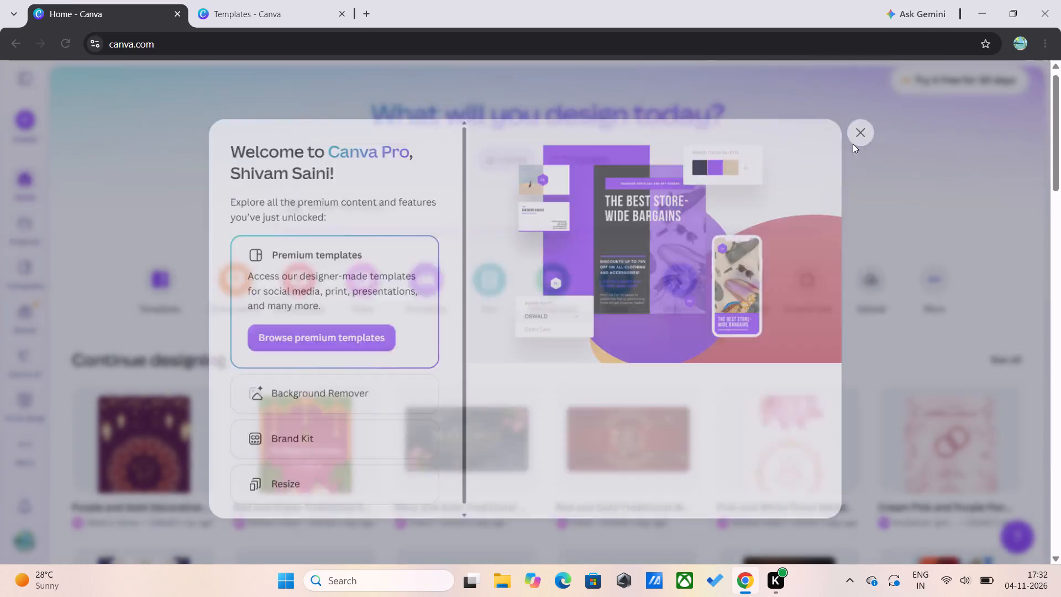
Look through the recent designs, the Templates for you section and the Diwali templates on the home page.
scroll(690, 263, down, 4)
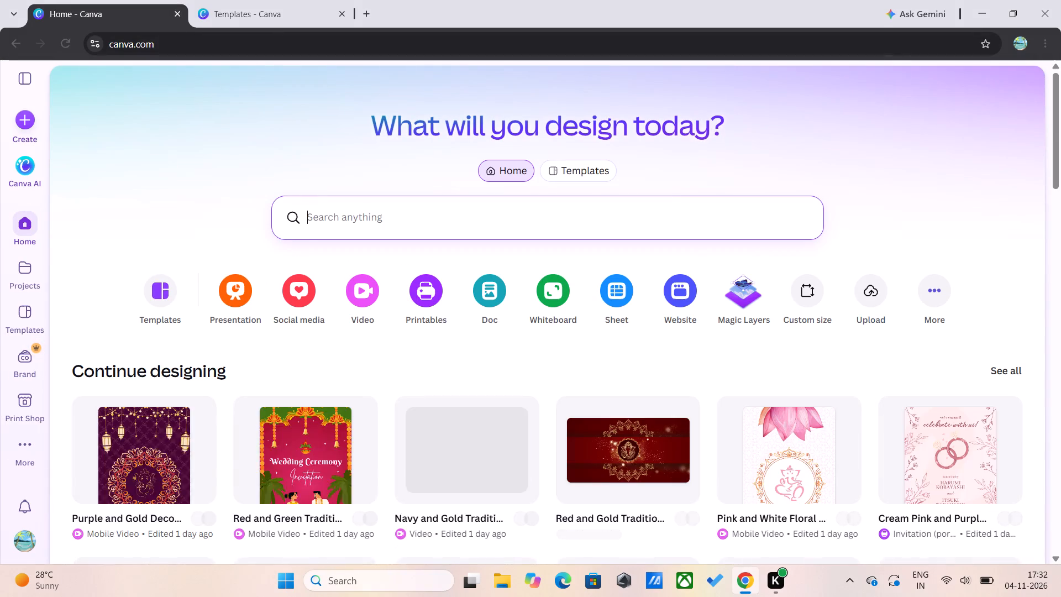
scroll(306, 236, down, 3)
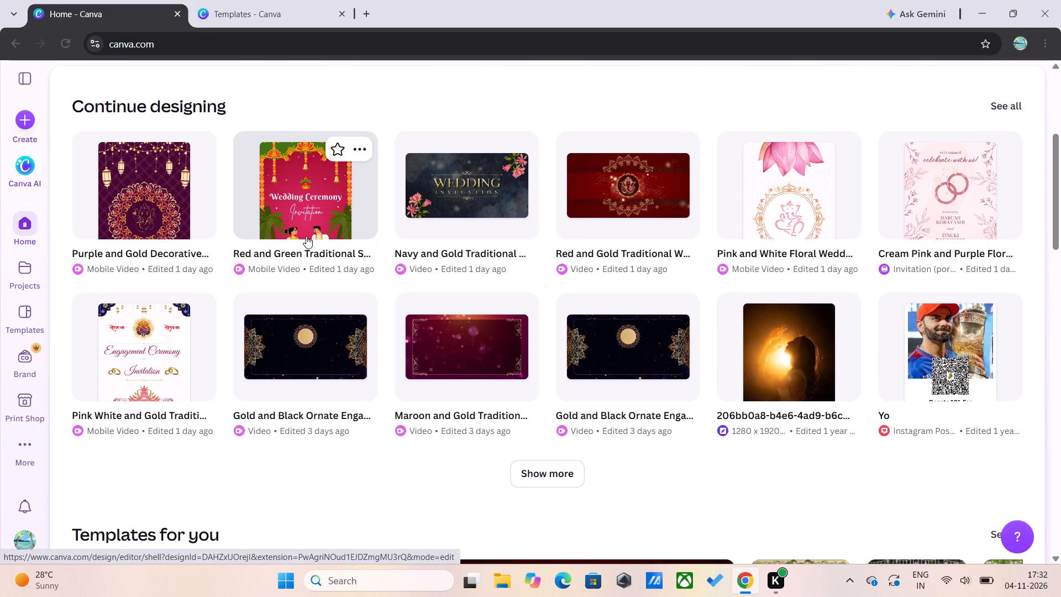
scroll(306, 236, down, 3)
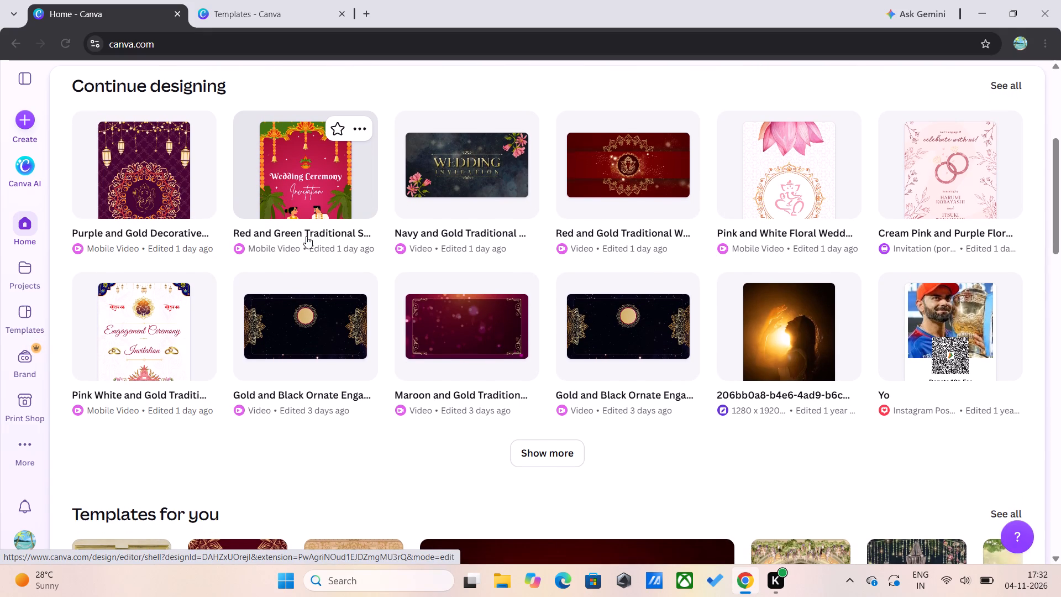
scroll(306, 236, down, 4)
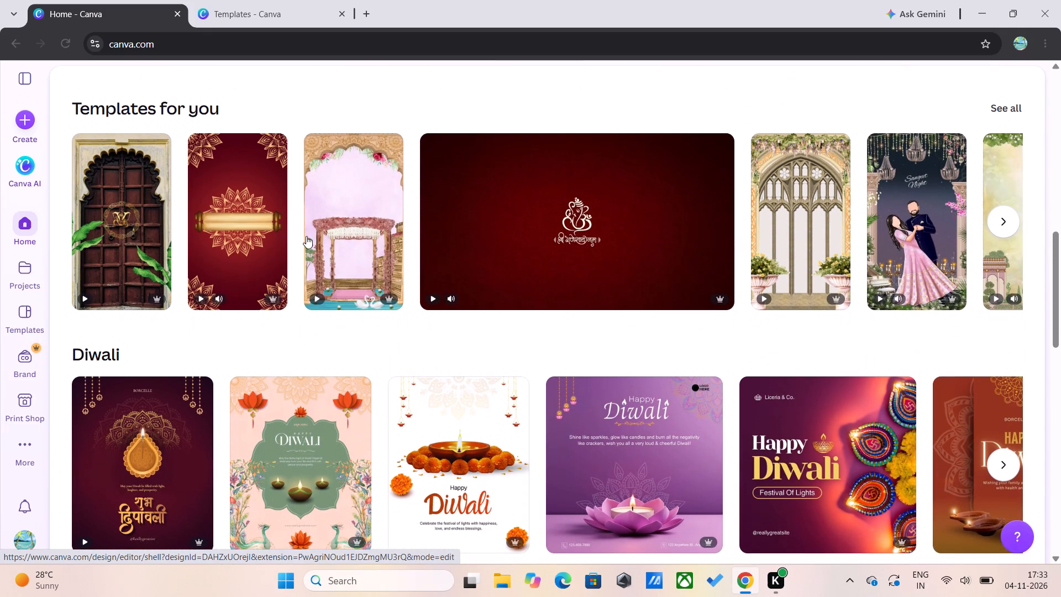
scroll(306, 242, up, 1)
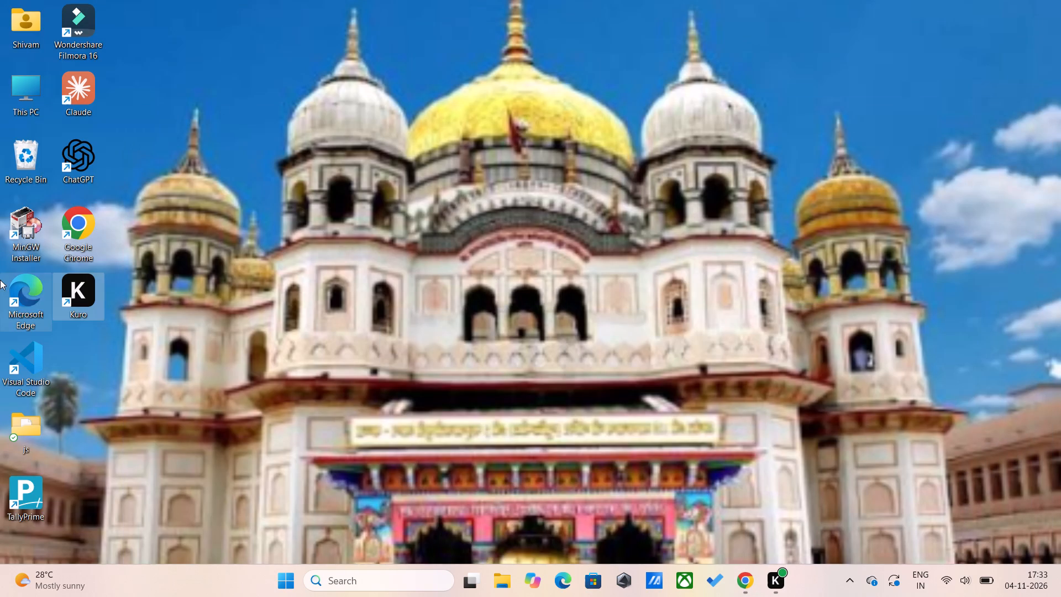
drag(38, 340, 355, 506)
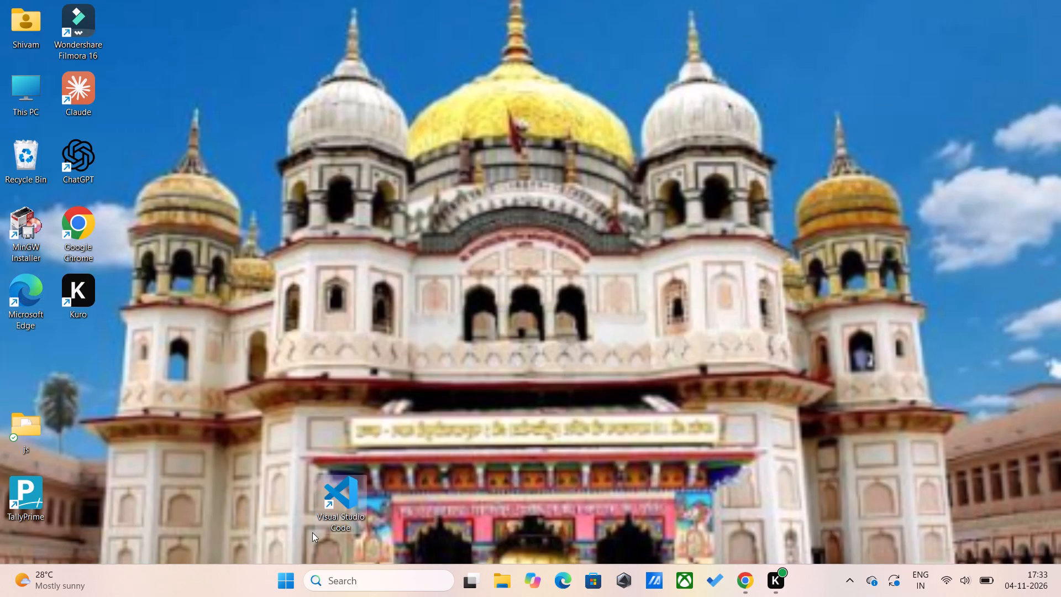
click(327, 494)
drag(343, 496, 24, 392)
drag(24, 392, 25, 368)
Launch the app with the green logo listed just below Claude among the installed Windows apps.
click(287, 591)
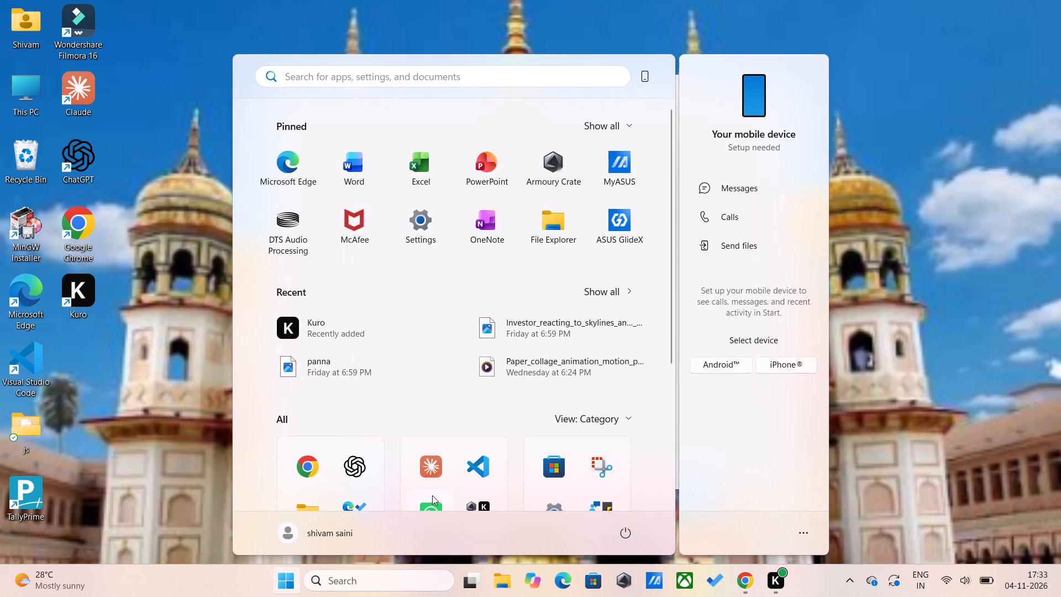
click(435, 496)
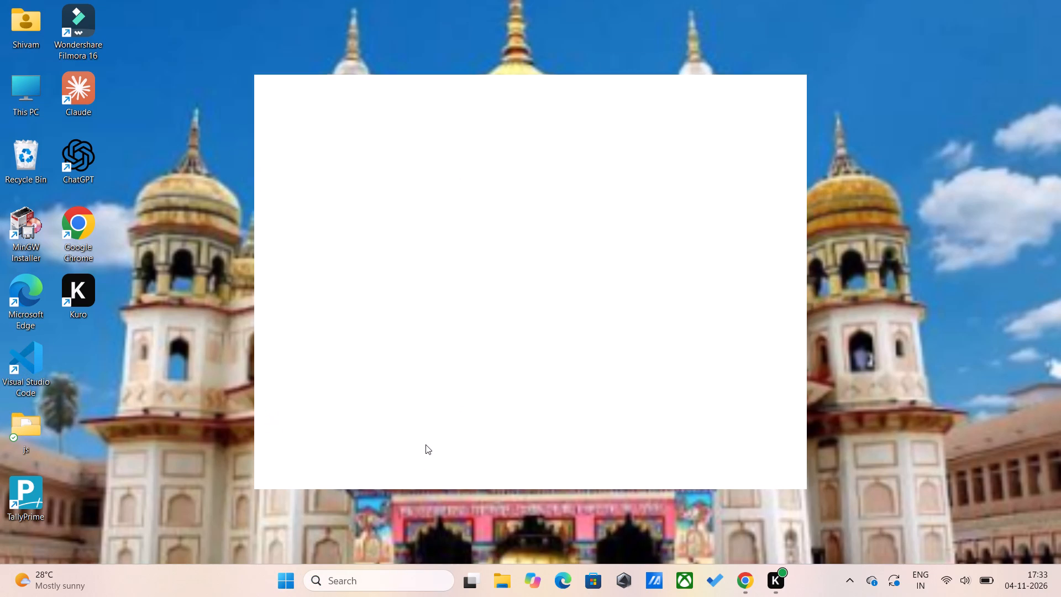
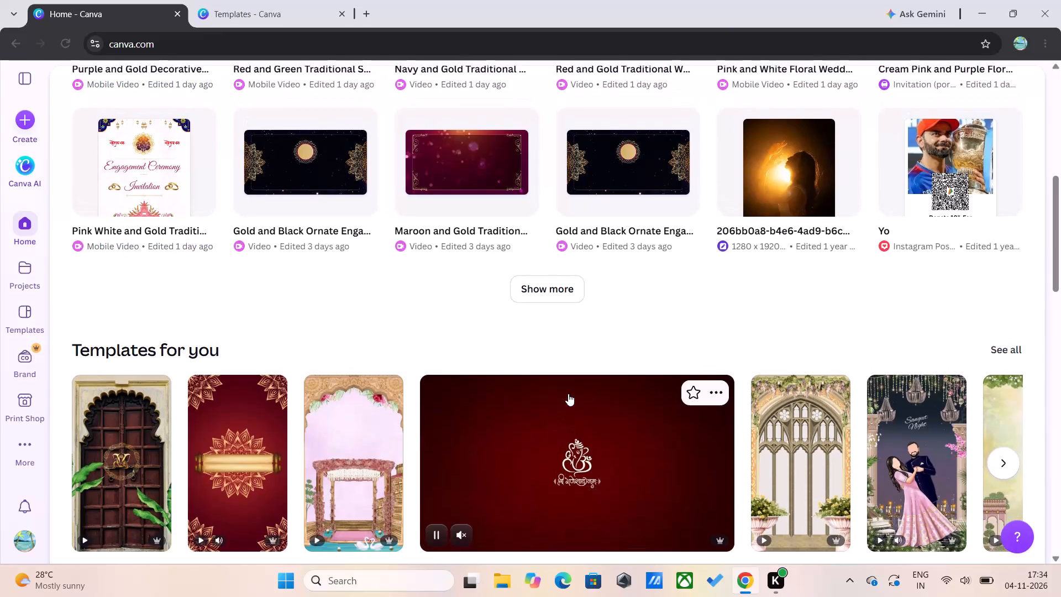
Open the Pink and White Floral Wedding Invitation Mobile Video from the recent designs and play it through.
scroll(568, 394, up, 2)
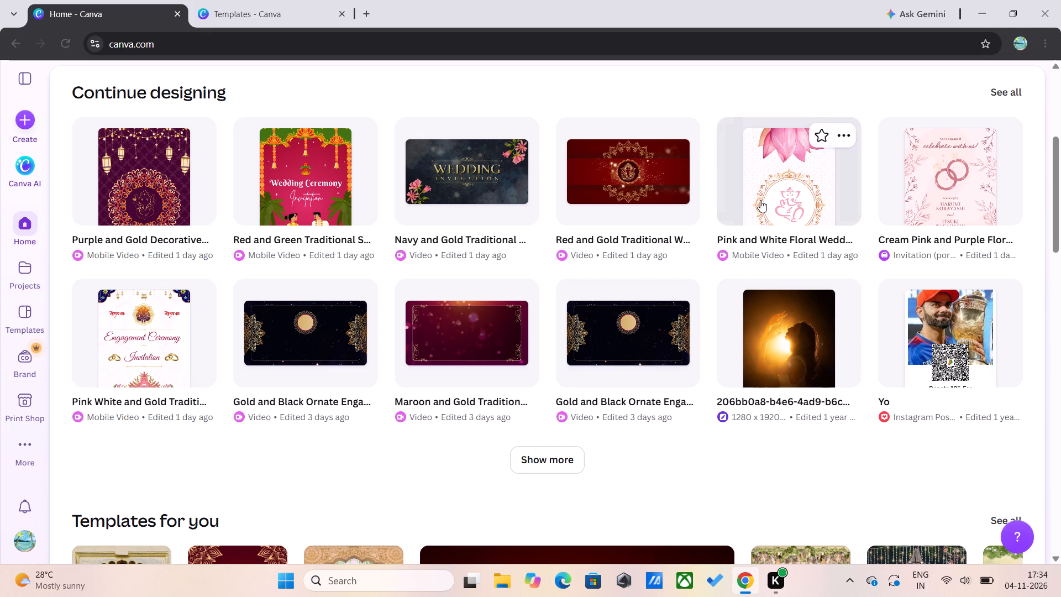
scroll(760, 200, up, 2)
click(775, 297)
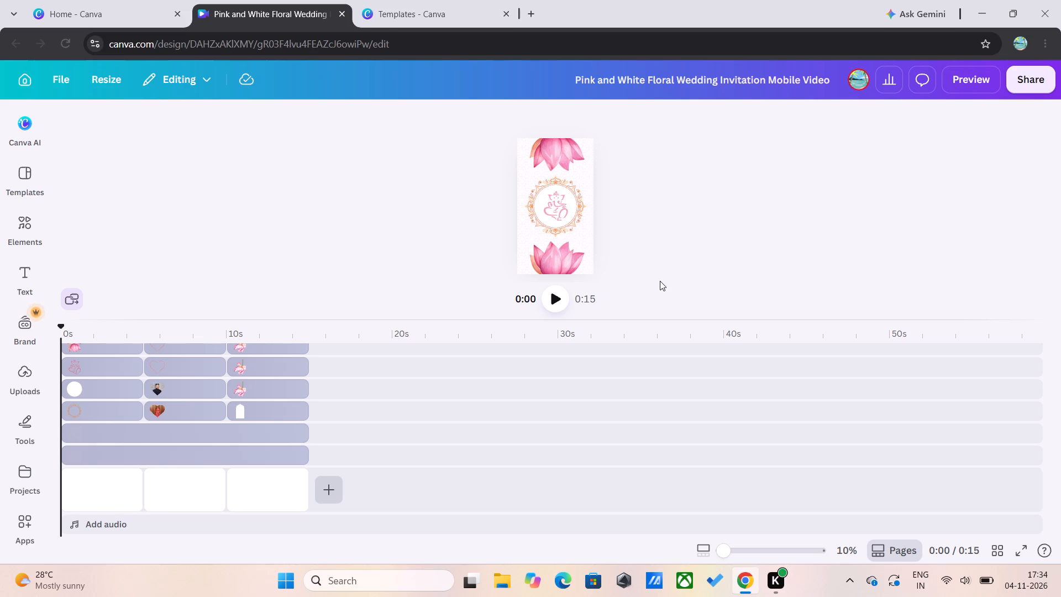
click(559, 302)
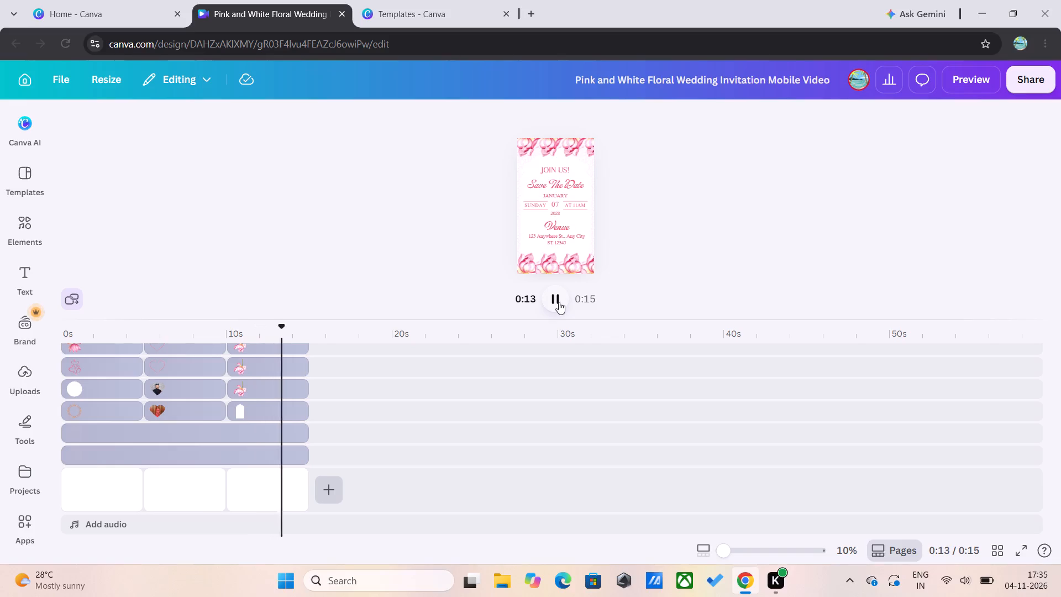
View the owner's profile card in the open invitation design and close the design's browser tab.
click(14, 40)
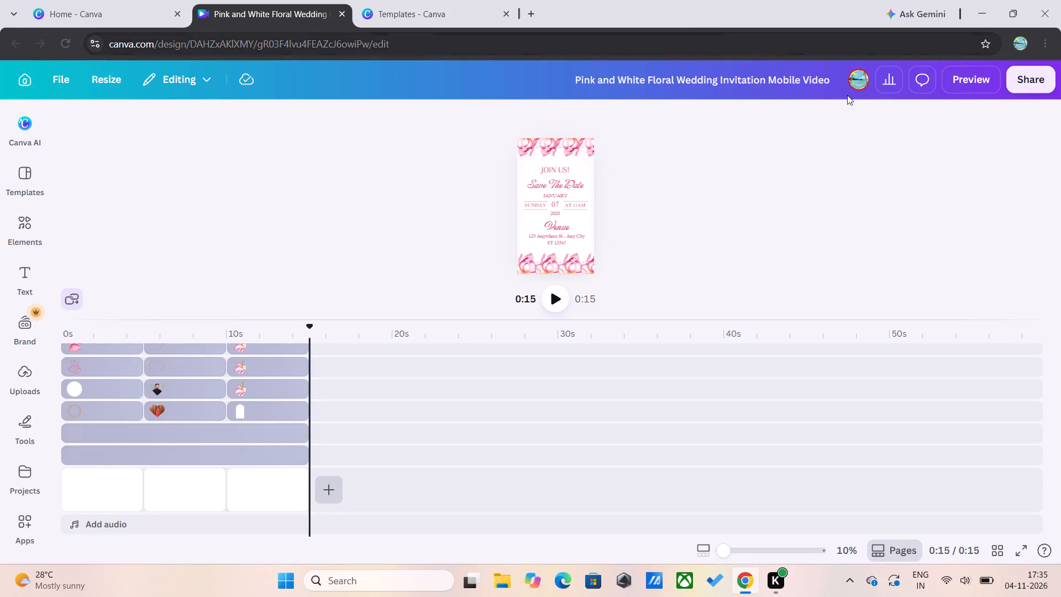
click(856, 86)
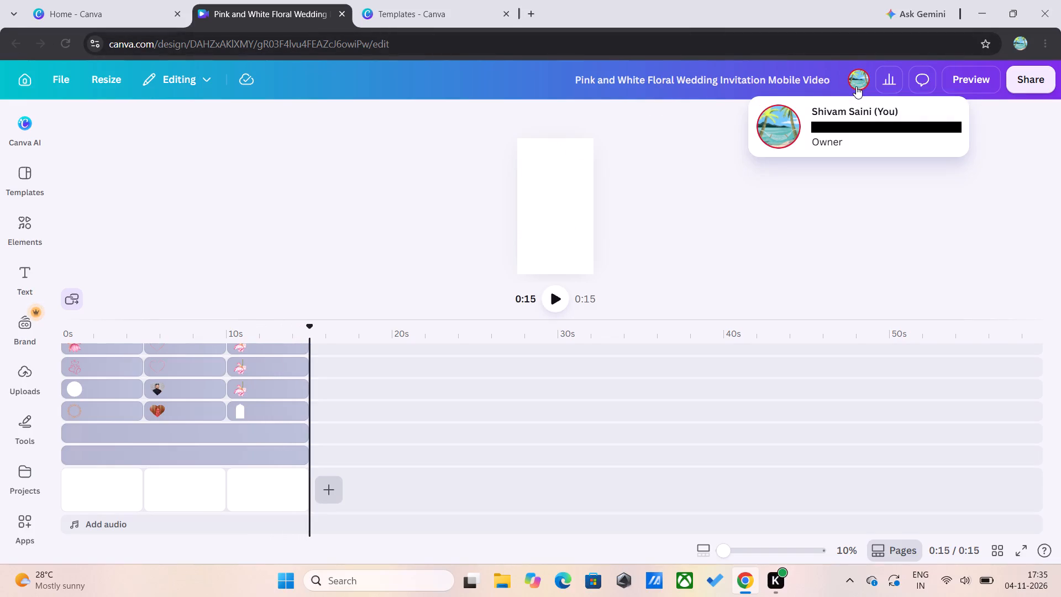
click(828, 124)
click(774, 129)
drag(774, 129, 848, 86)
drag(848, 86, 797, 137)
click(797, 137)
click(751, 214)
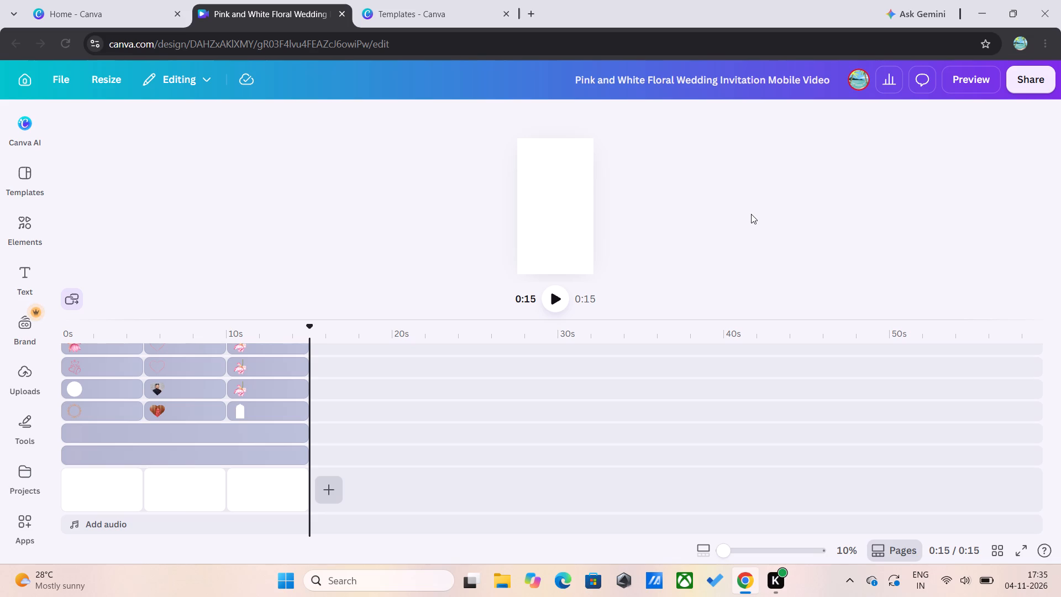
click(342, 12)
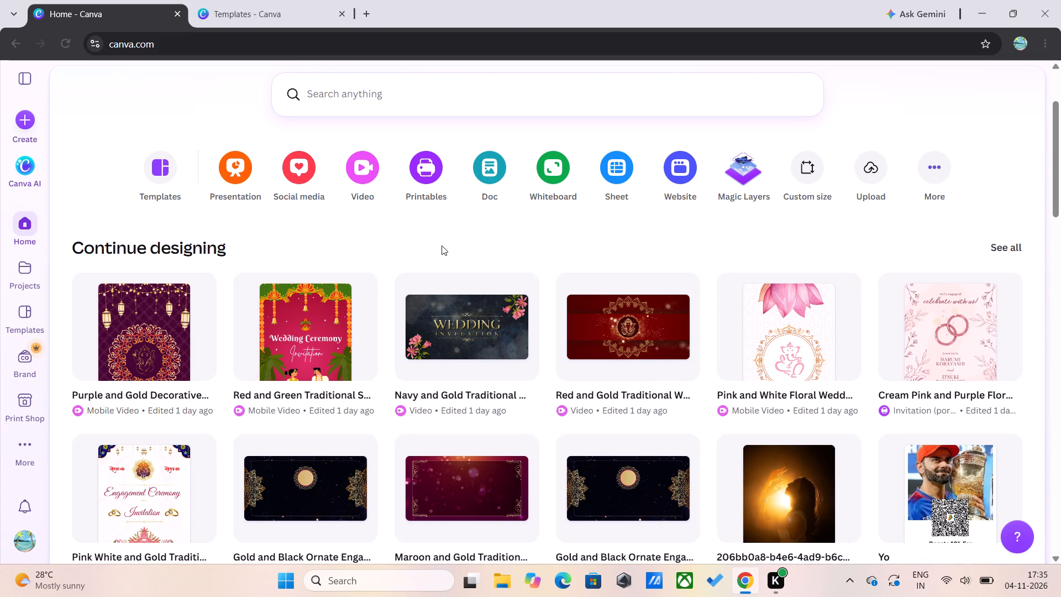
Look through the Continue designing and Templates for you sections on the home page.
scroll(576, 337, down, 2)
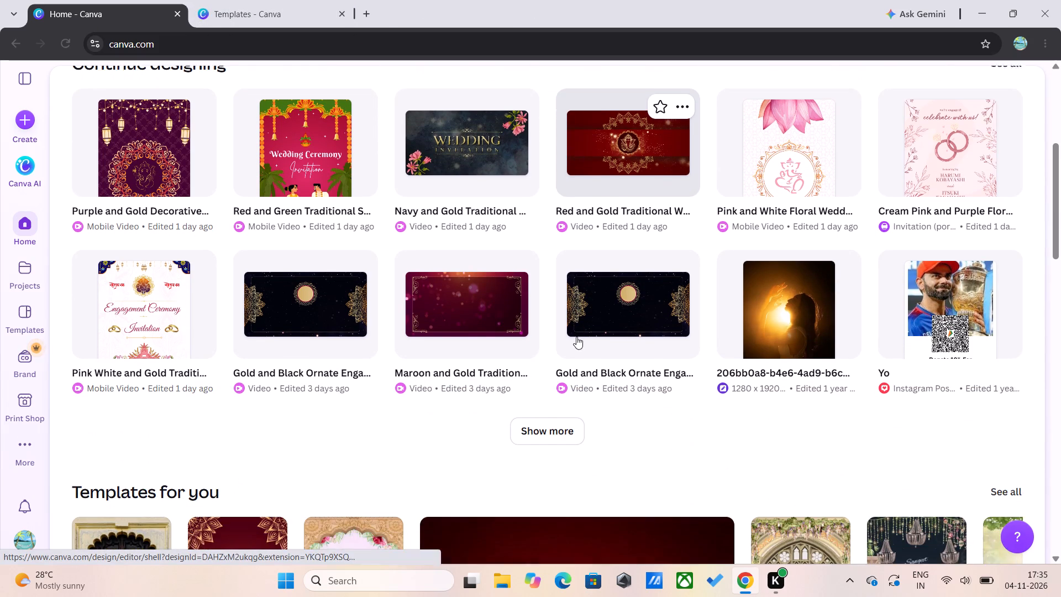
scroll(576, 337, down, 3)
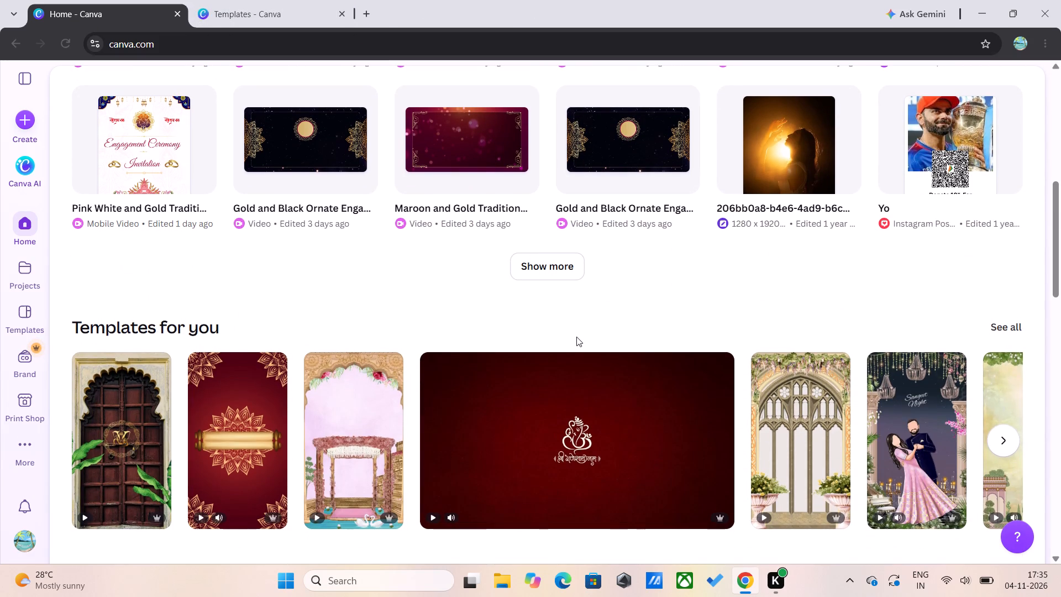
scroll(576, 337, down, 1)
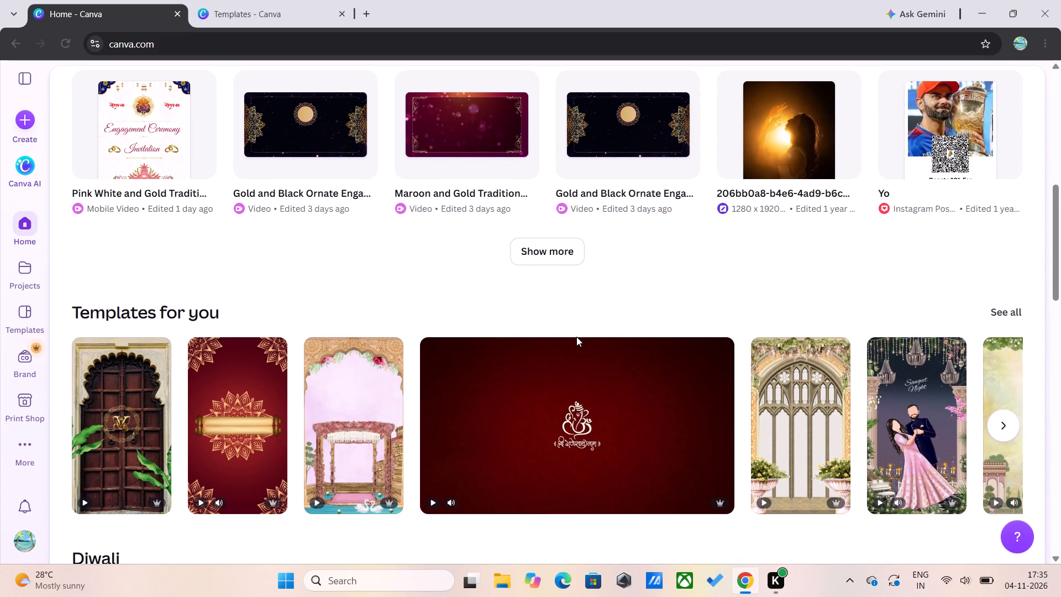
scroll(576, 337, down, 1)
scroll(576, 337, up, 1)
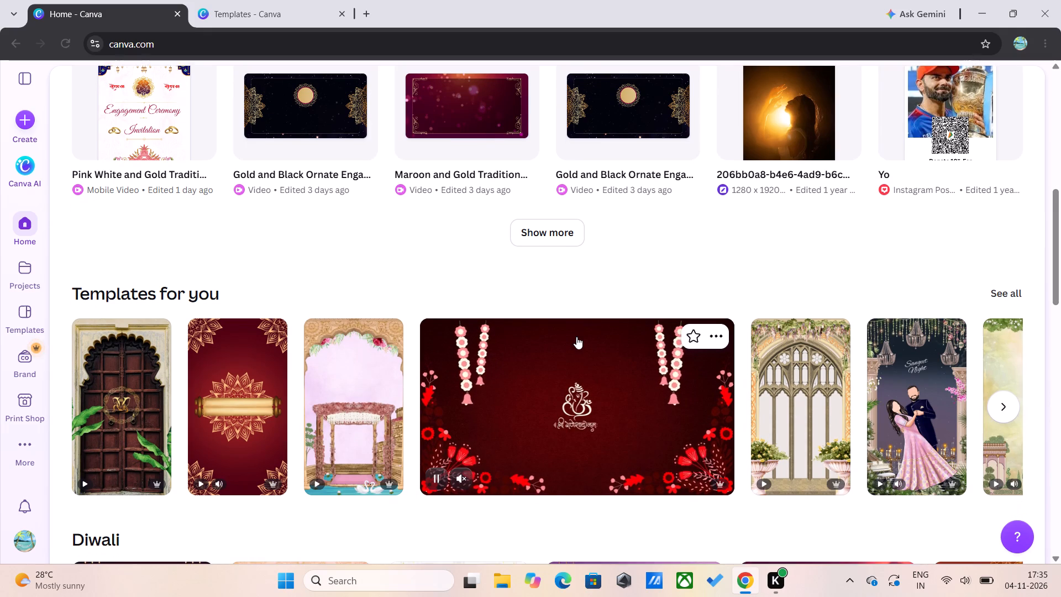
scroll(576, 337, up, 1)
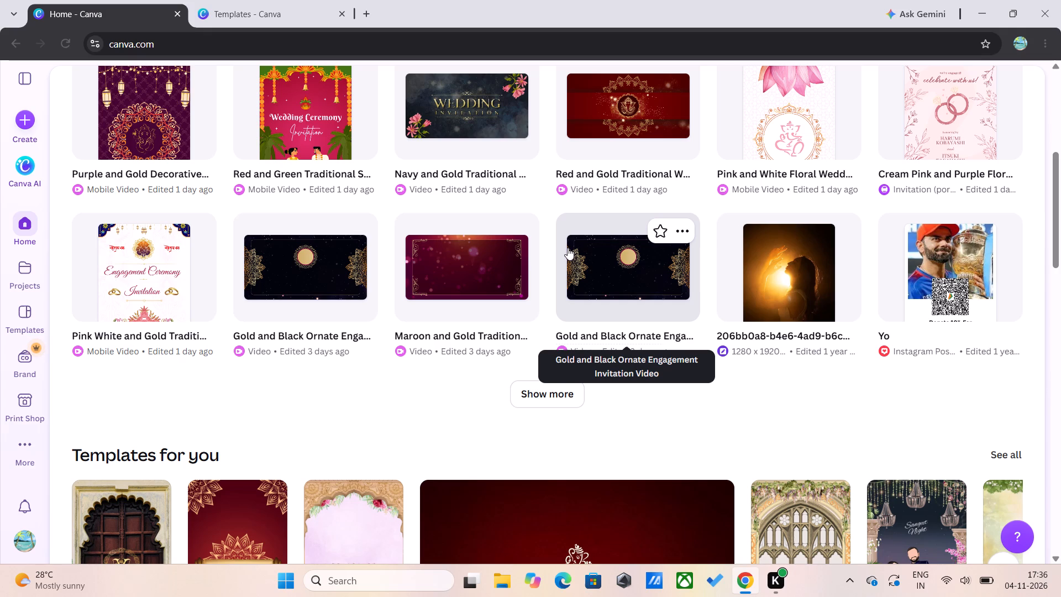
scroll(568, 248, up, 3)
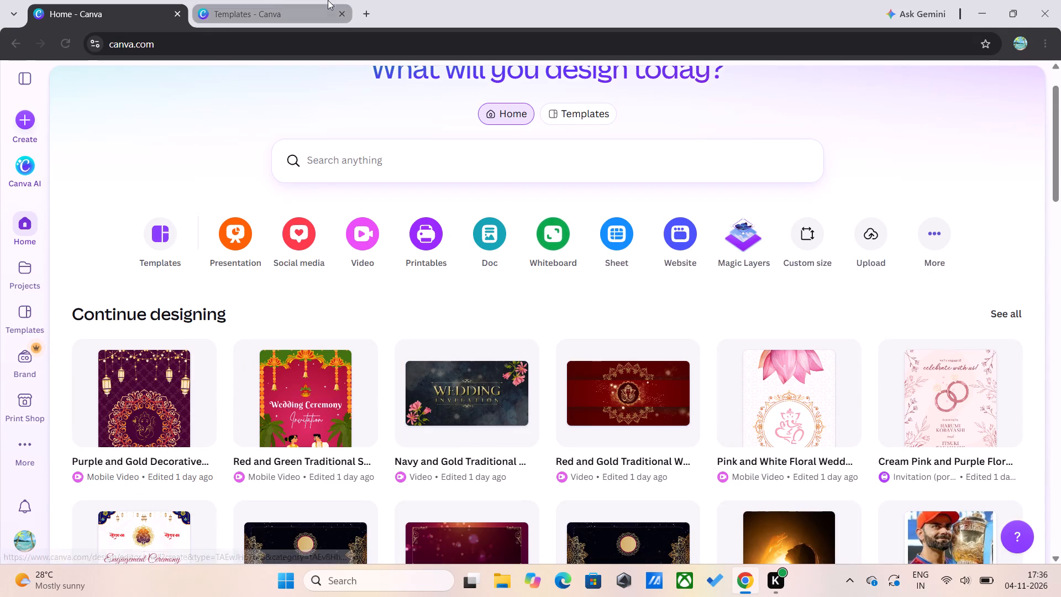
Switch to the Templates page, preview the recently viewed Black Gold and White Elegant Reception Landscape Video, and close the preview.
click(258, 0)
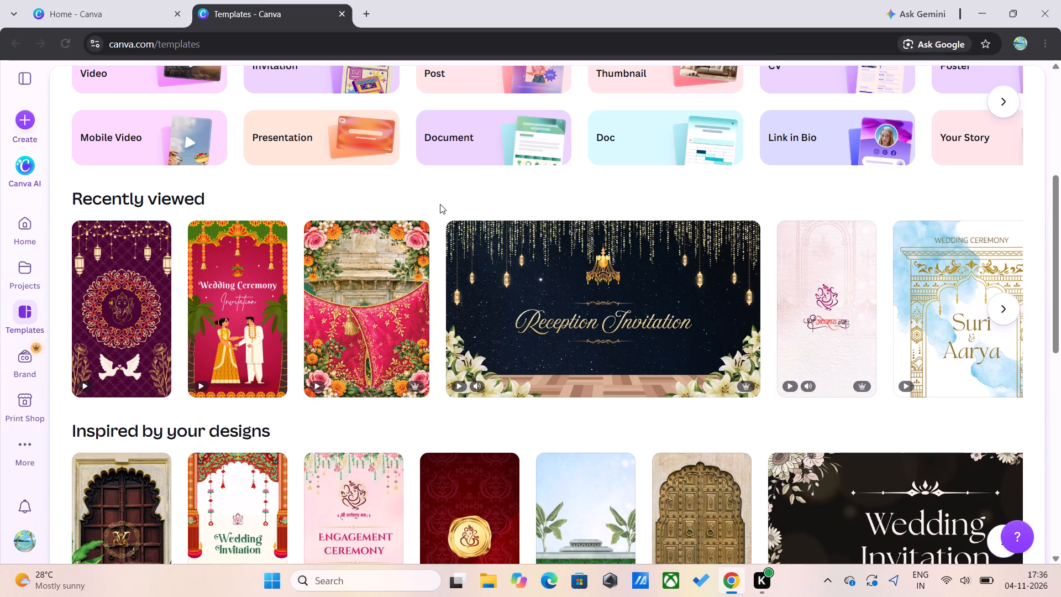
click(529, 317)
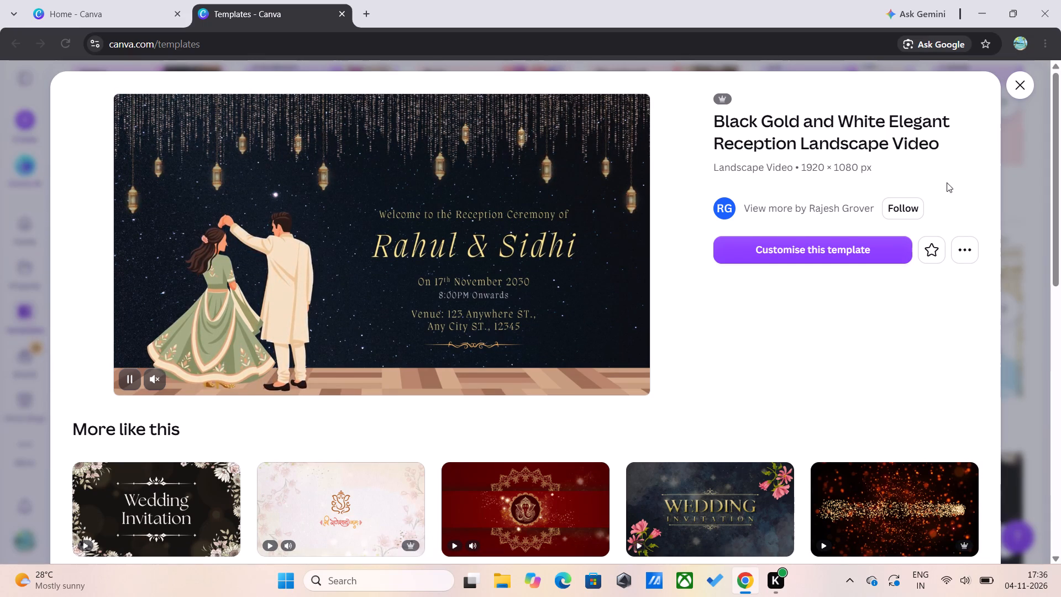
click(1016, 88)
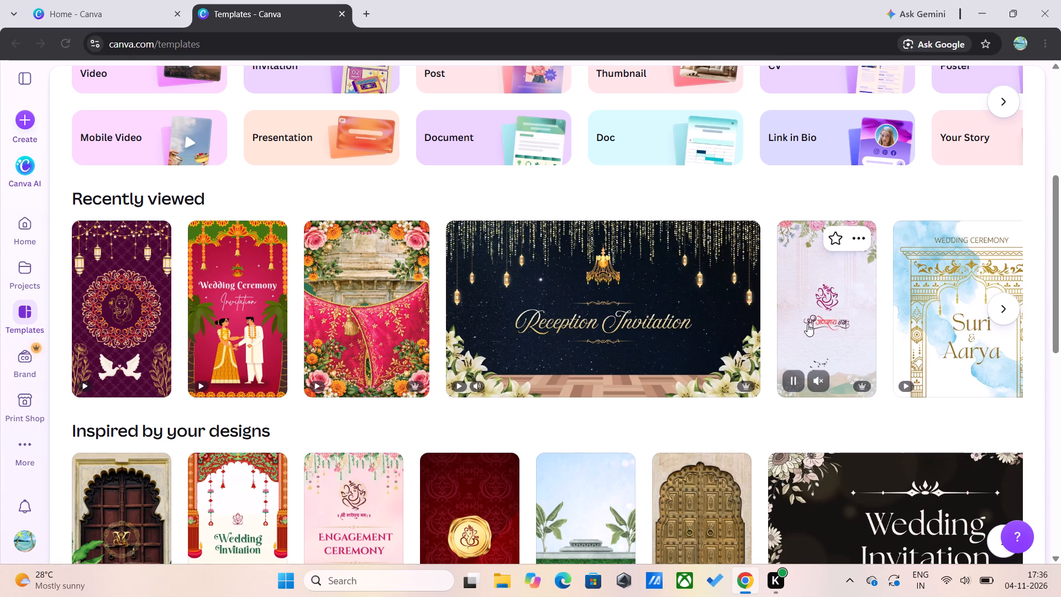
Preview the Purple and White Traditional Floral Indian Wedding Invitation Mobile Video, browse its More like this templates, and close the preview.
click(858, 381)
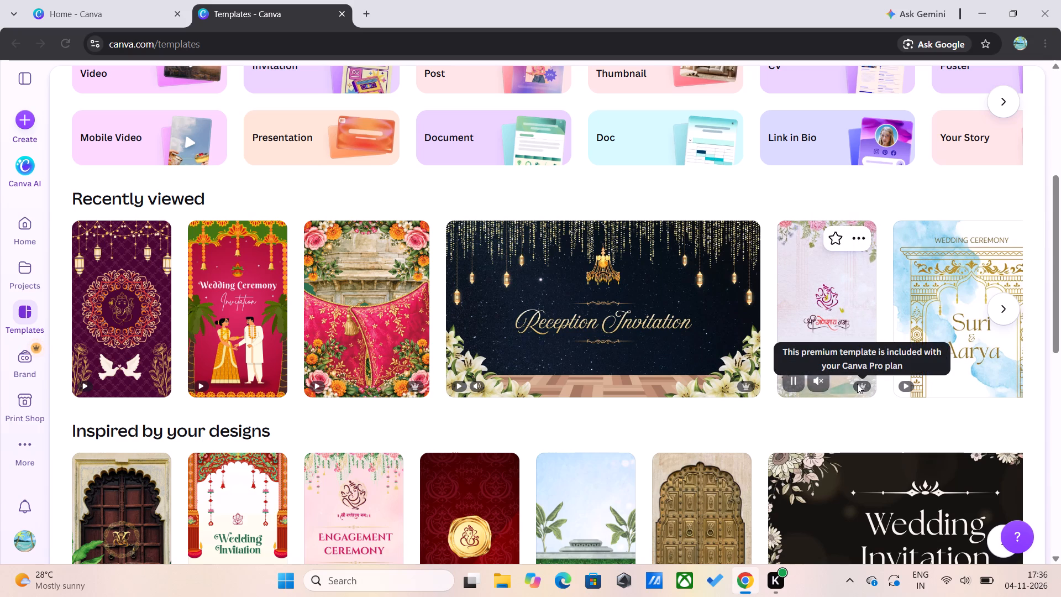
click(821, 281)
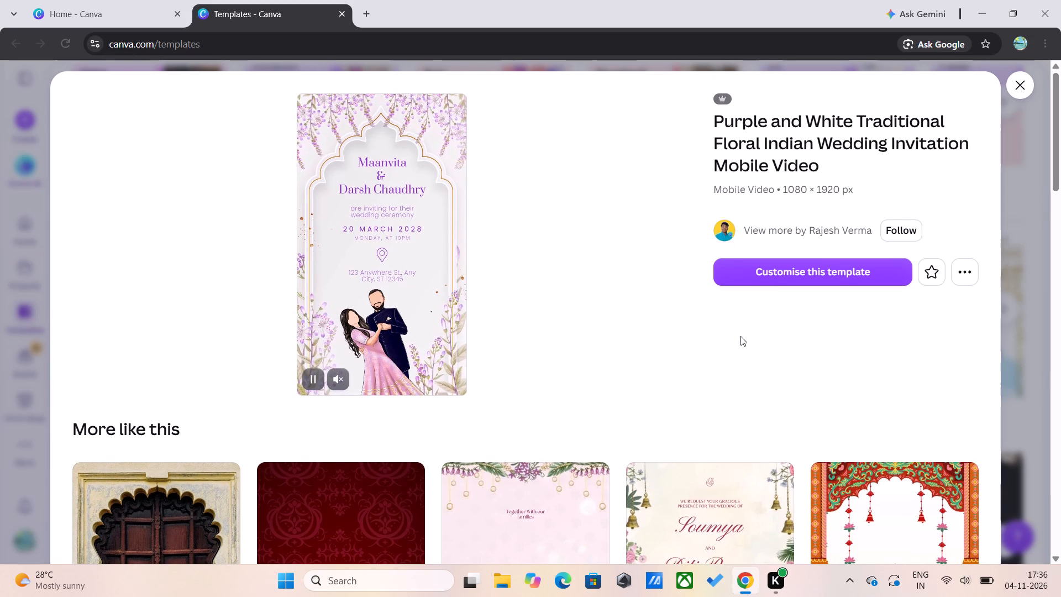
scroll(680, 352, down, 1)
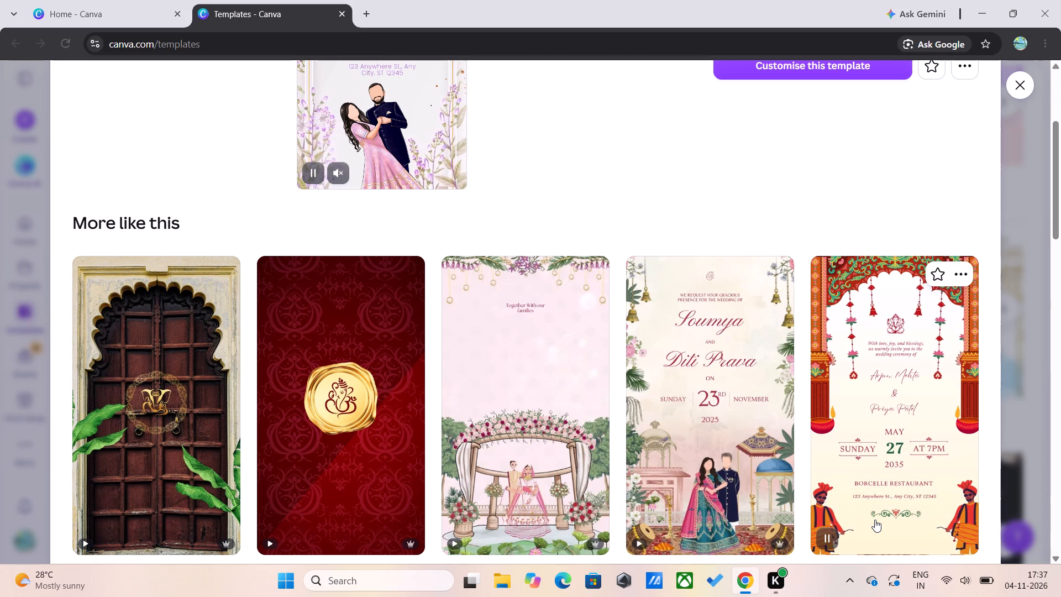
scroll(875, 520, down, 4)
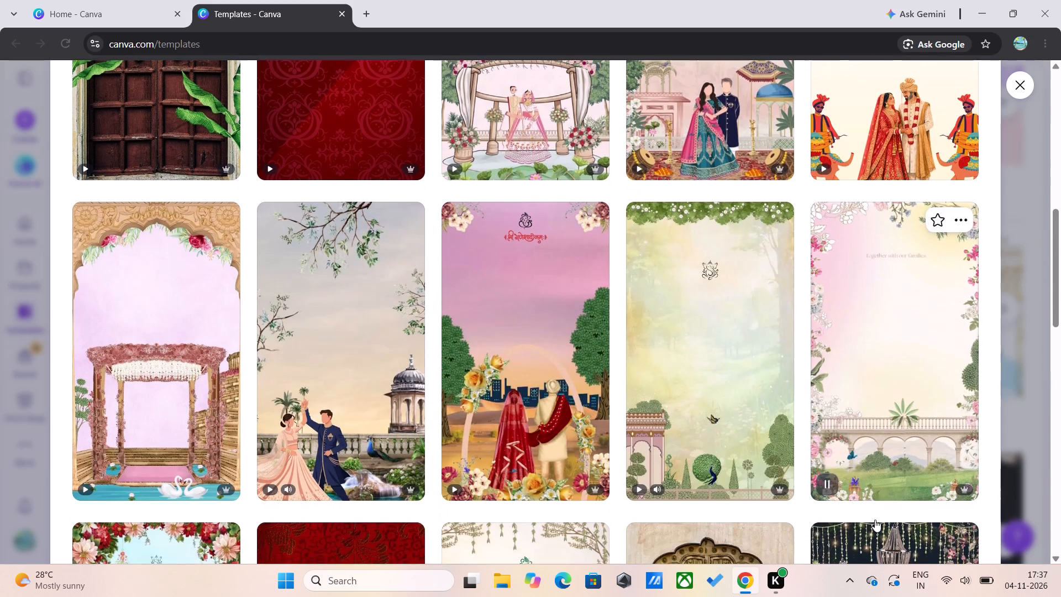
scroll(875, 520, down, 3)
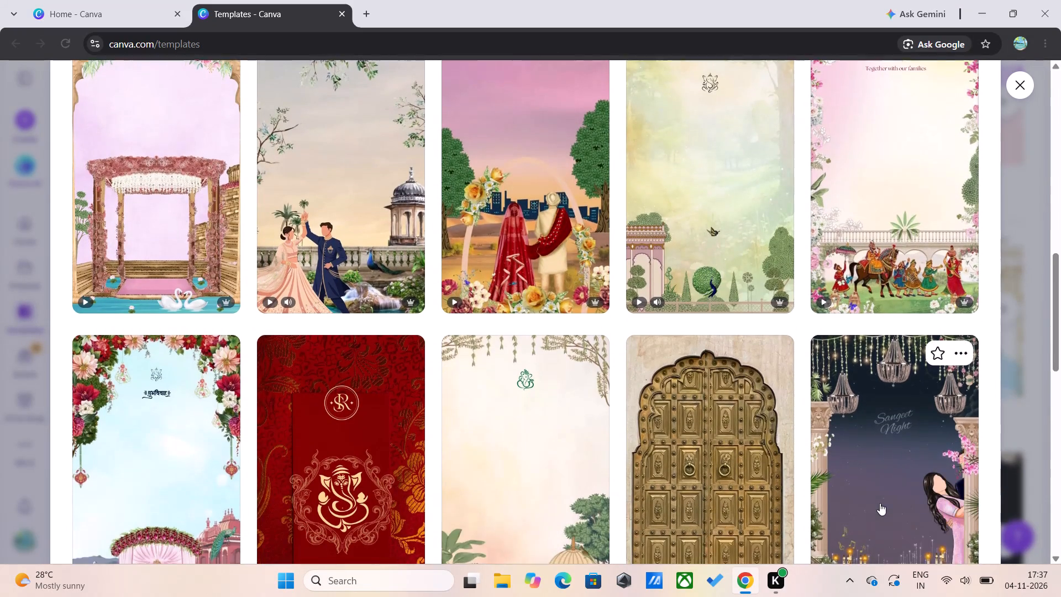
scroll(880, 503, down, 1)
scroll(376, 193, up, 2)
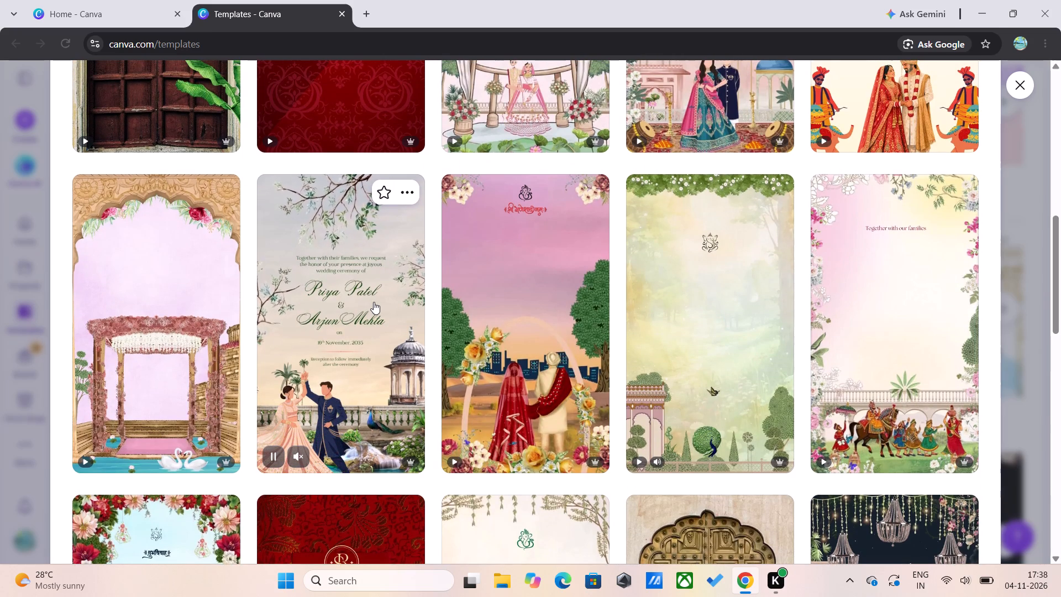
scroll(374, 302, down, 1)
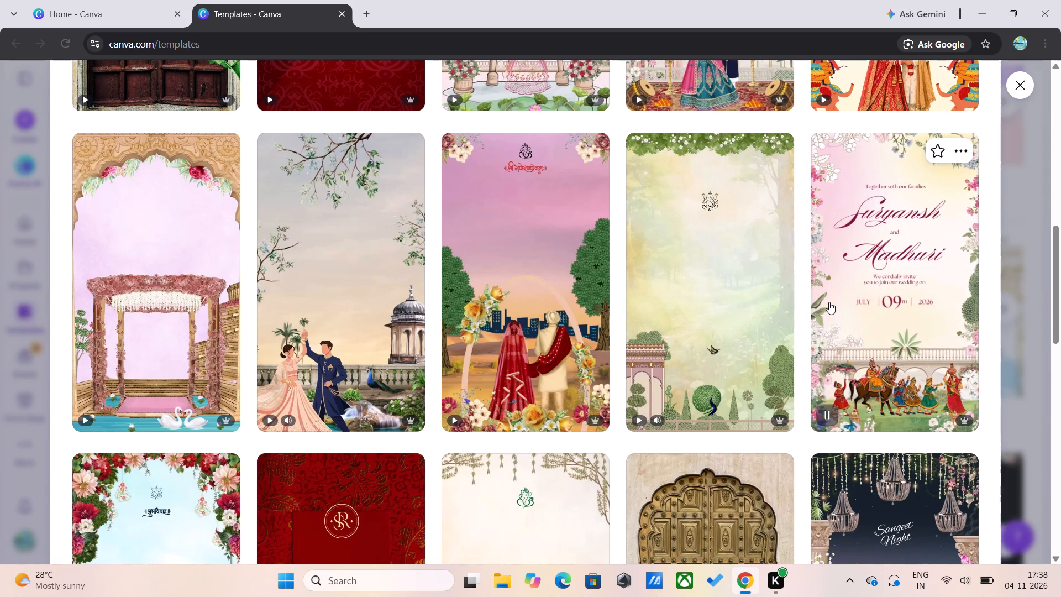
scroll(829, 302, down, 2)
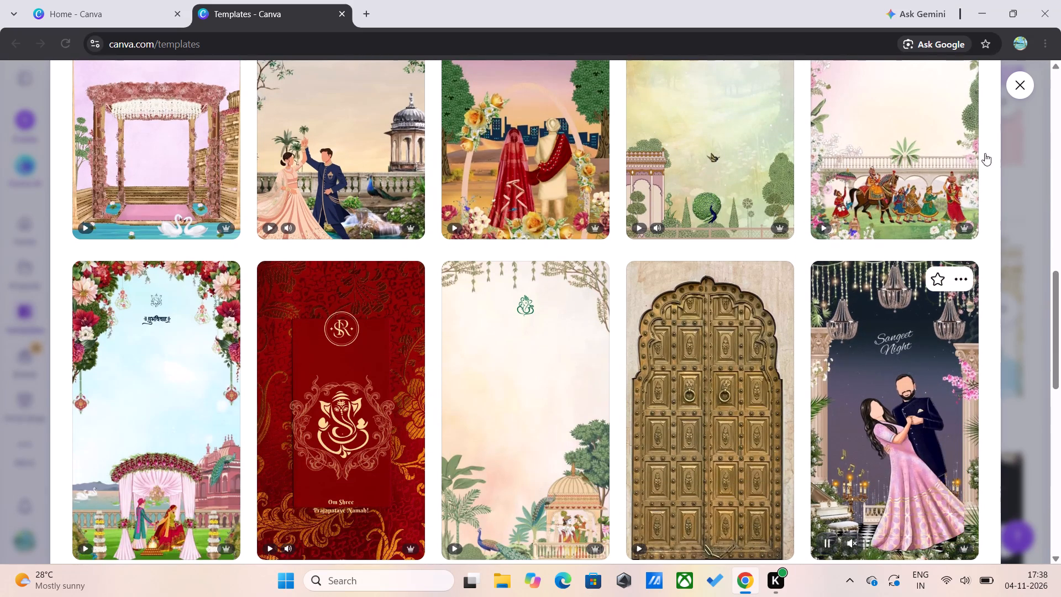
click(1030, 78)
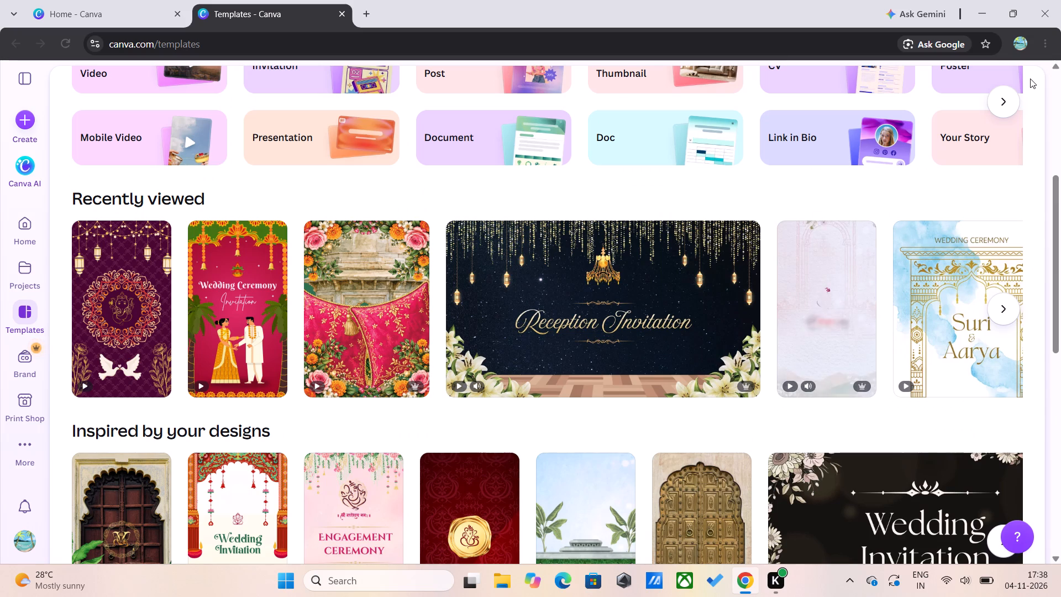
Search the templates for the suggested query "best wedding invitation video".
scroll(801, 224, up, 6)
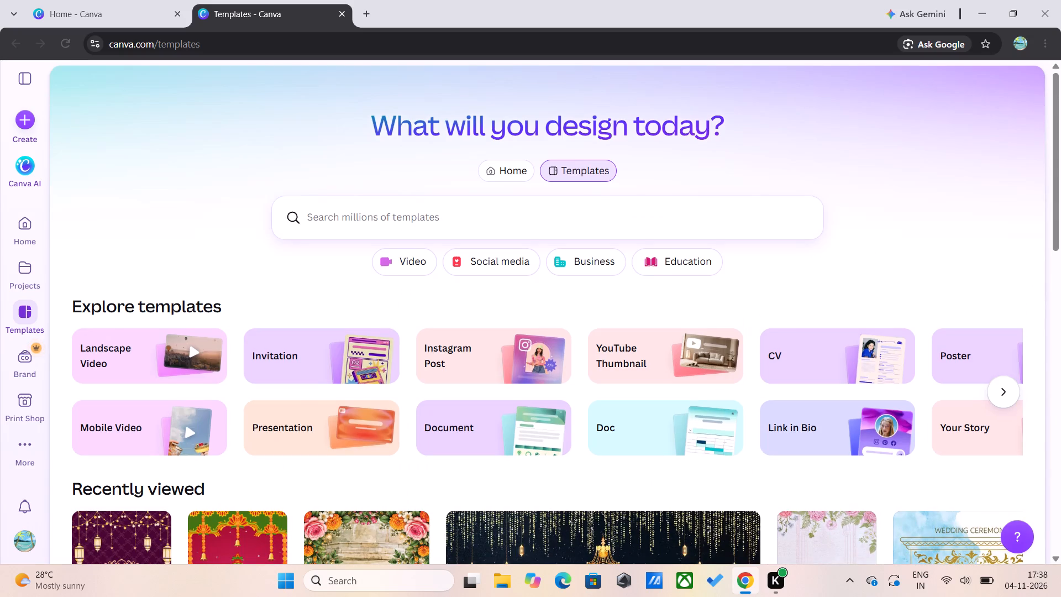
click(482, 211)
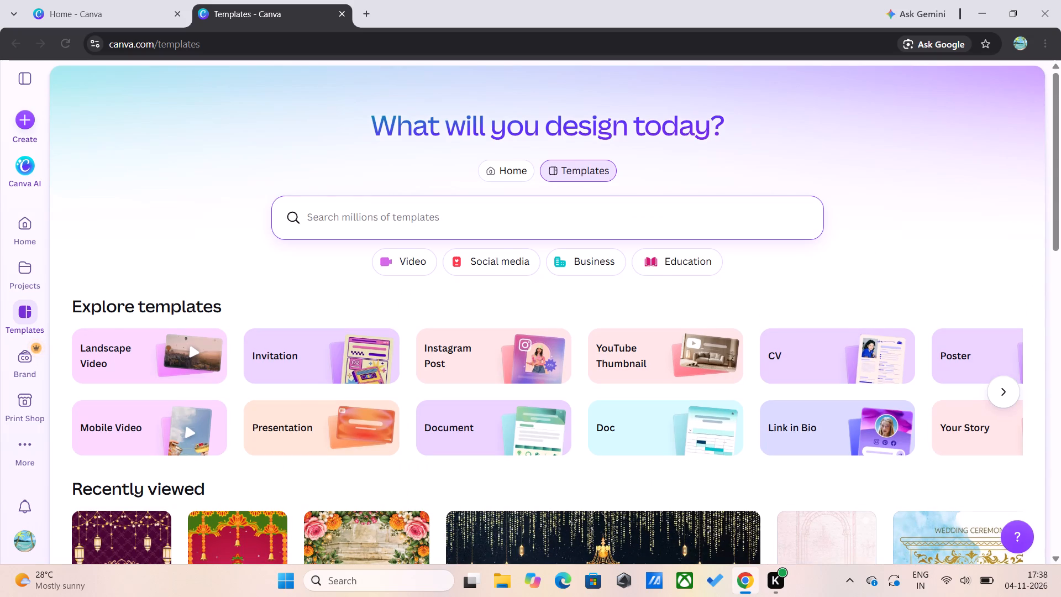
text(best)
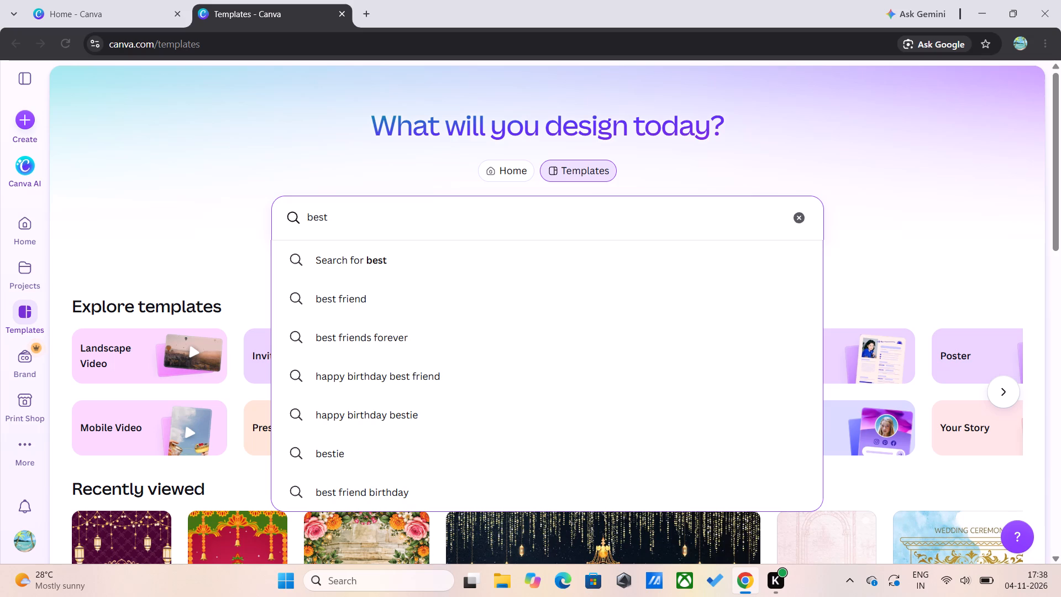
key(space)
text(weddimg)
key(space)
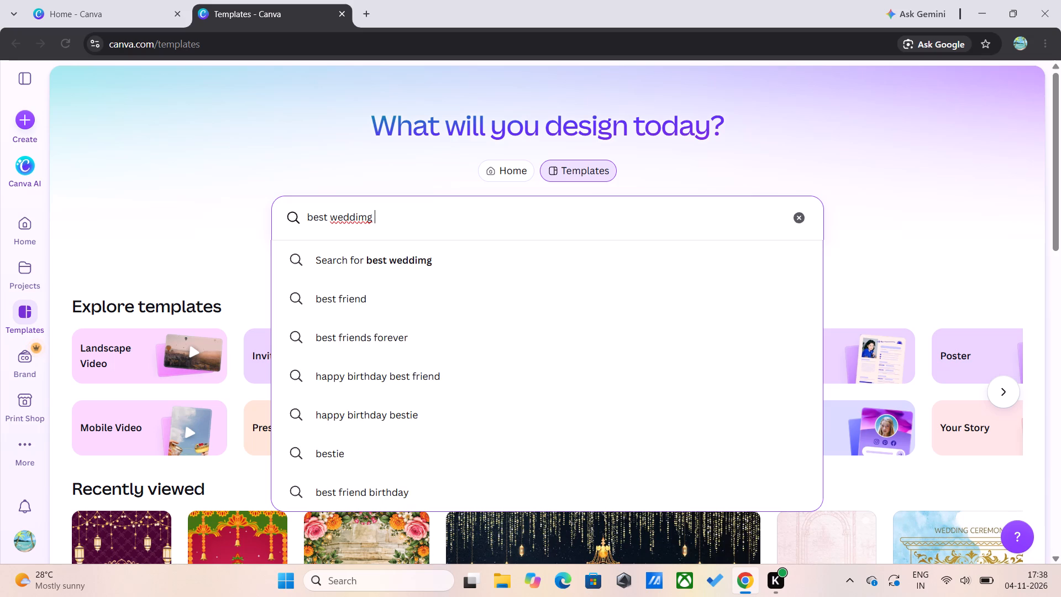
key(BackSpace)
key(BackSpace)
key(BackSpace)
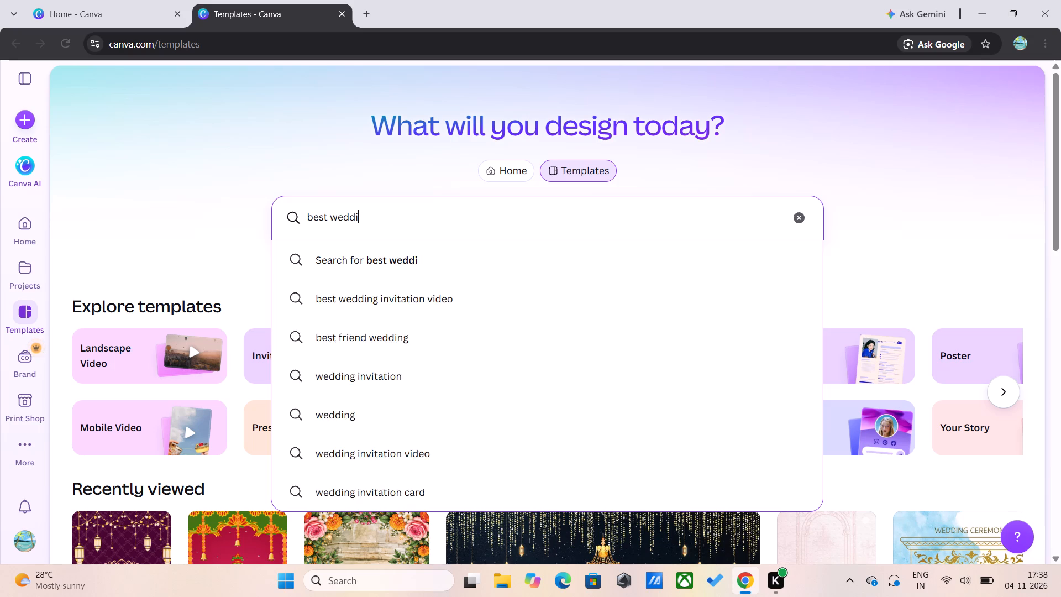
text(ng)
key(space)
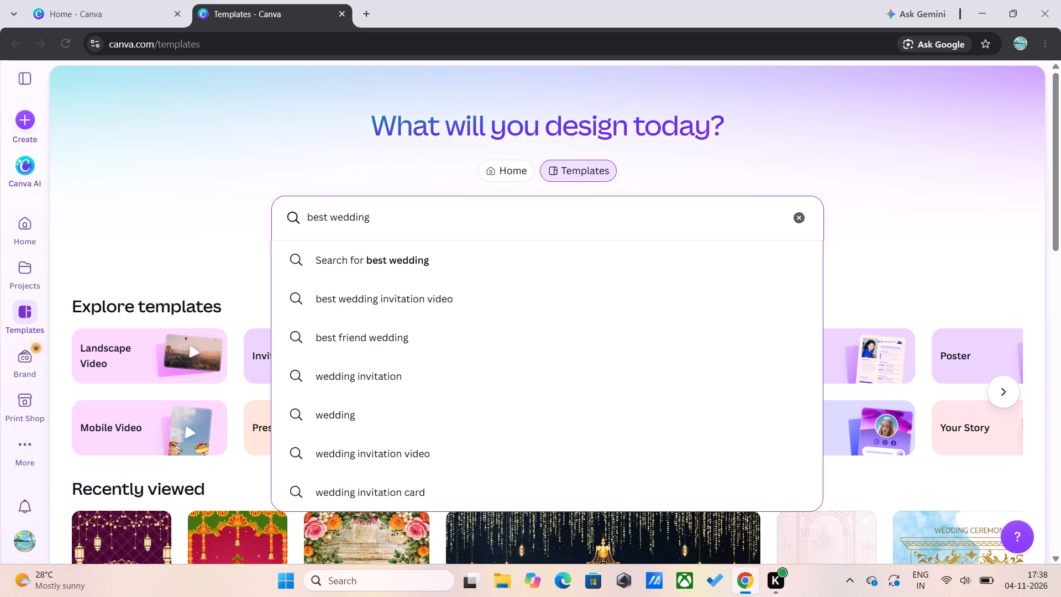
click(469, 294)
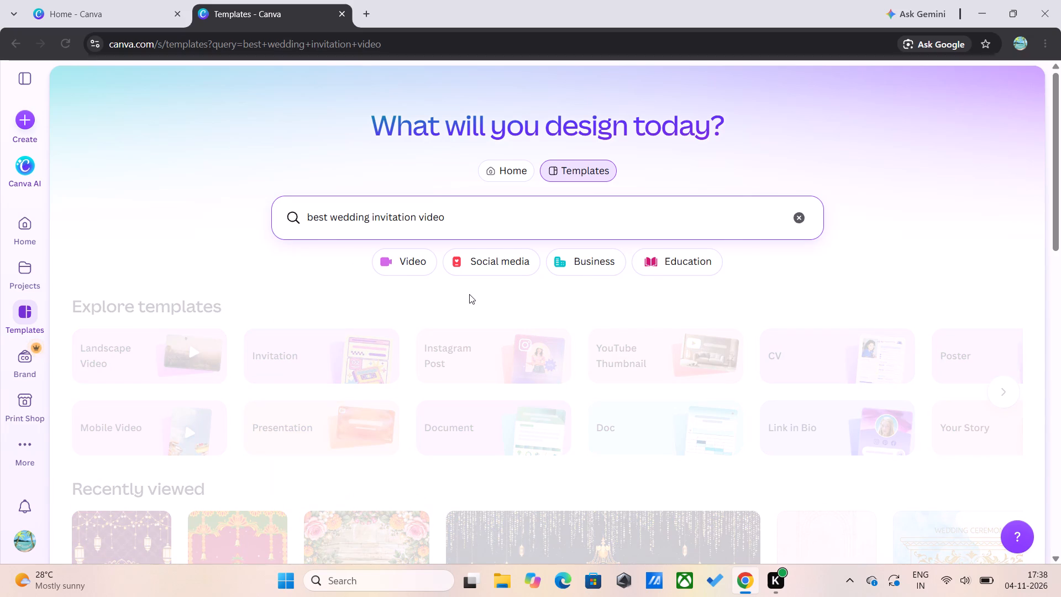
Preview the Red and White Traditional Indian Wedding Landscape Video from the search results and browse its More like this templates.
scroll(469, 294, down, 2)
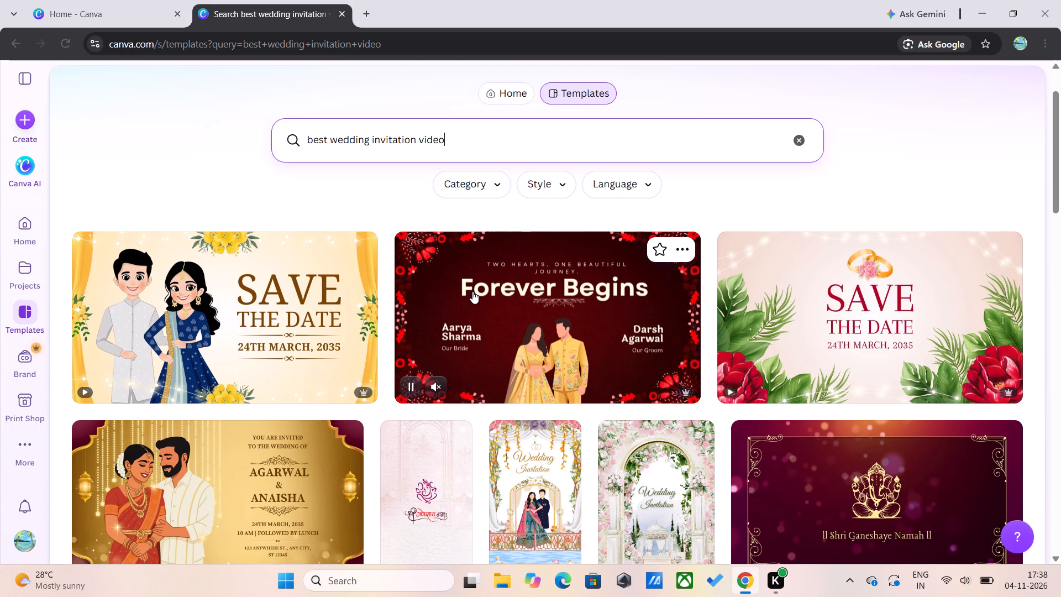
click(472, 291)
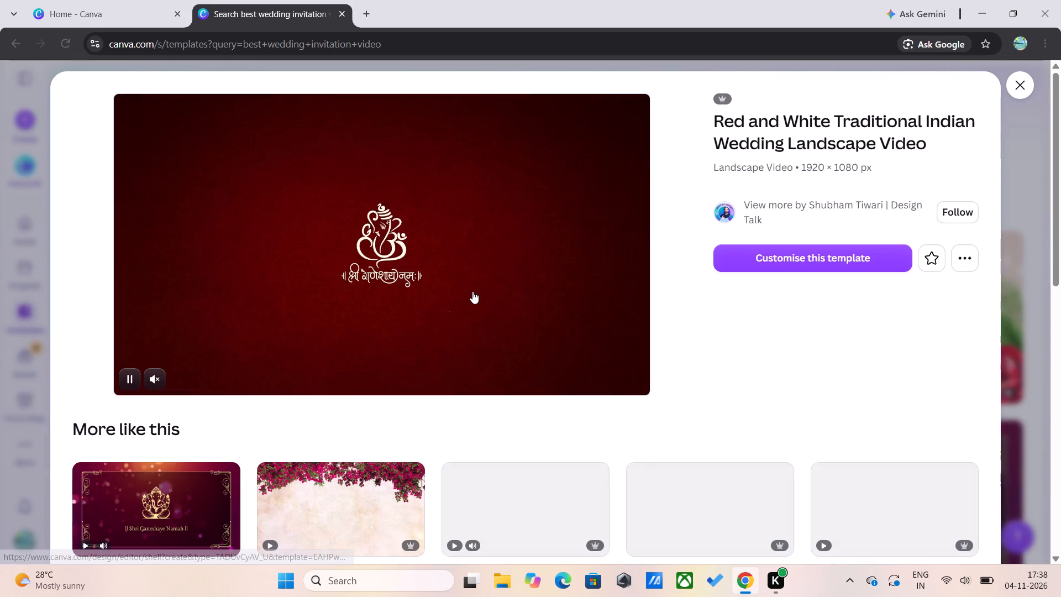
scroll(472, 291, down, 2)
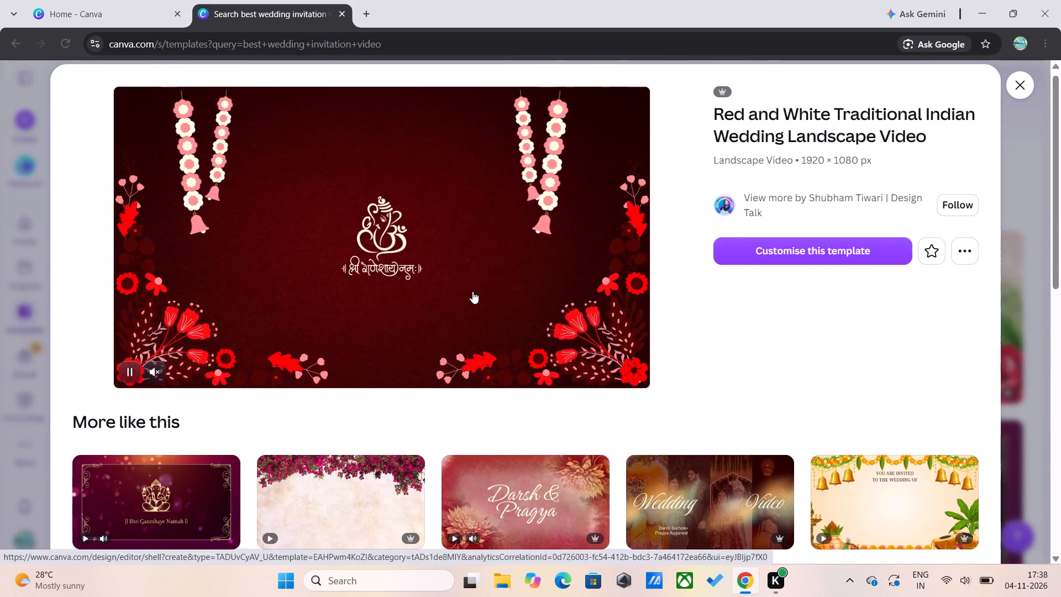
scroll(472, 291, down, 2)
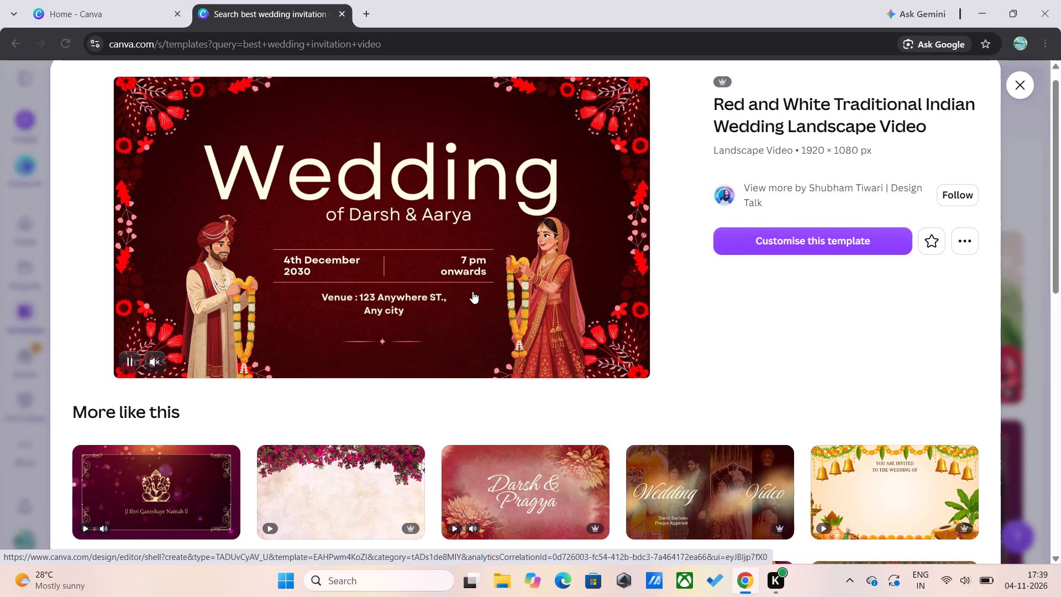
scroll(474, 282, down, 2)
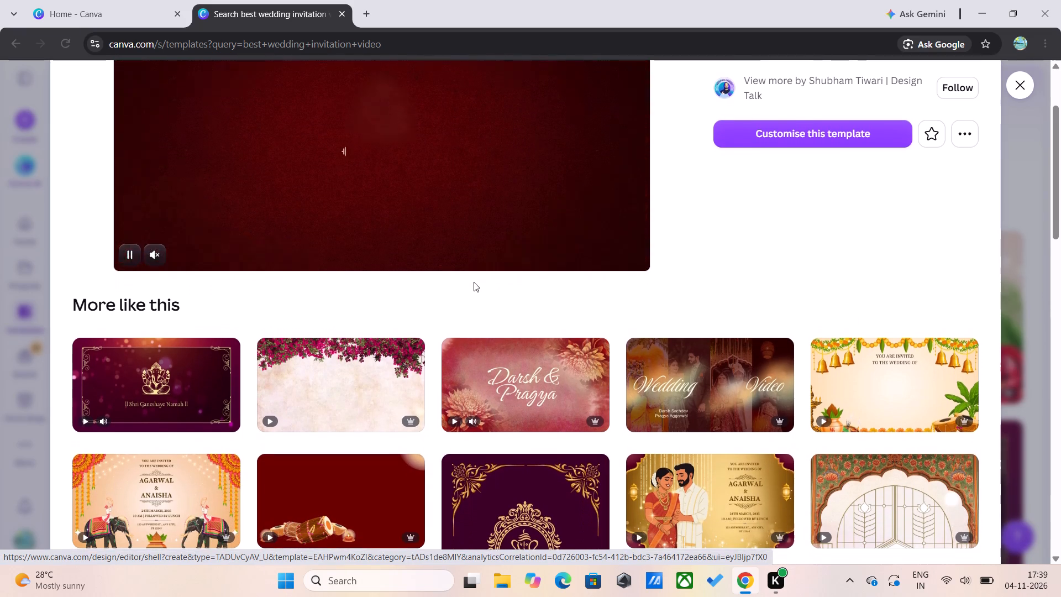
scroll(474, 282, down, 1)
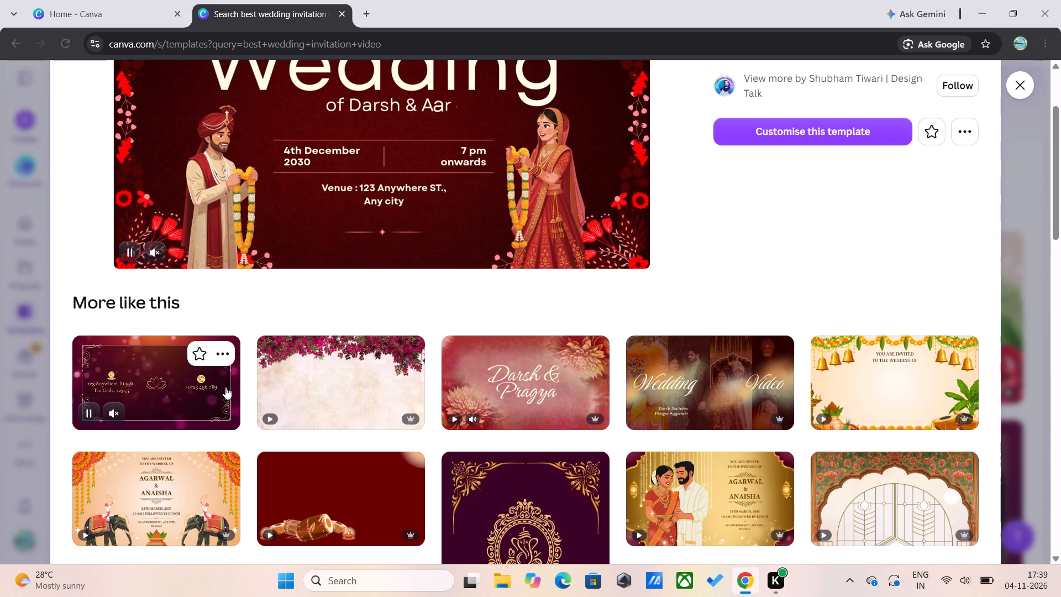
scroll(225, 387, down, 1)
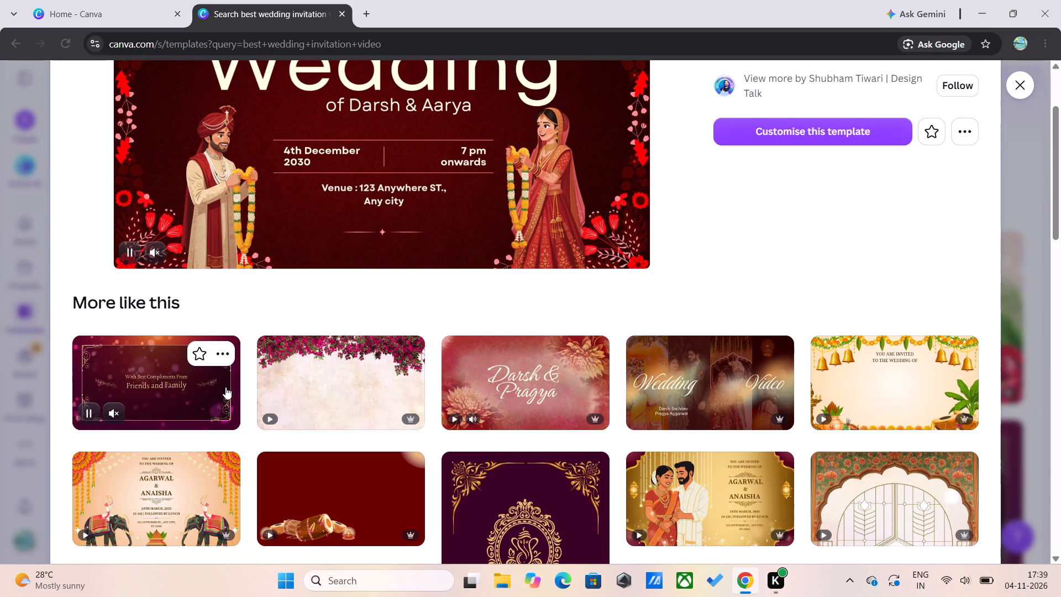
scroll(225, 387, down, 1)
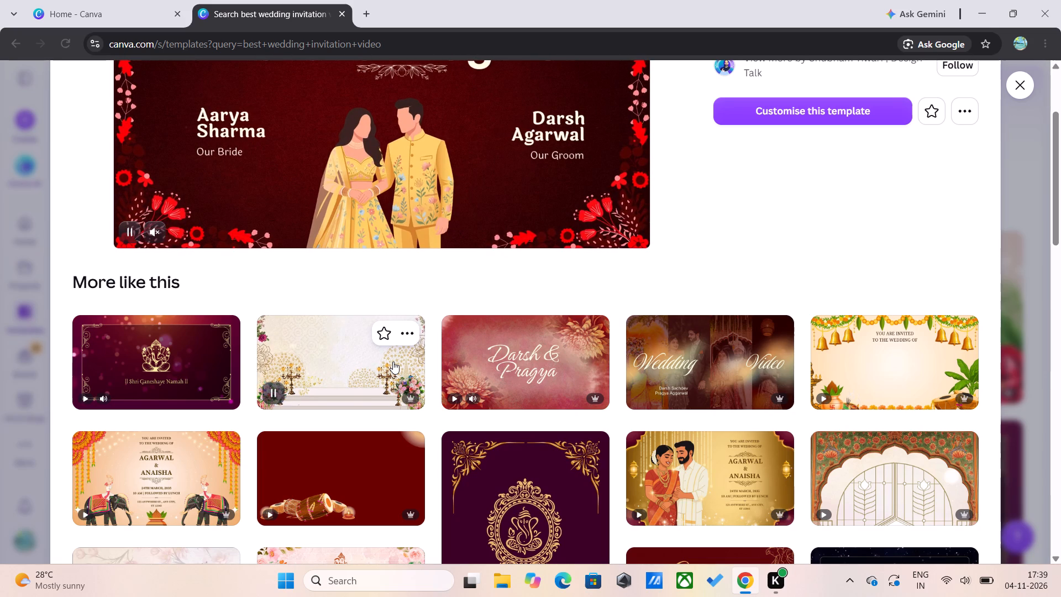
Star the Red and Pink Elegant Wedding Invitation Landscape Video among the More like this templates.
drag(385, 336, 404, 338)
click(404, 338)
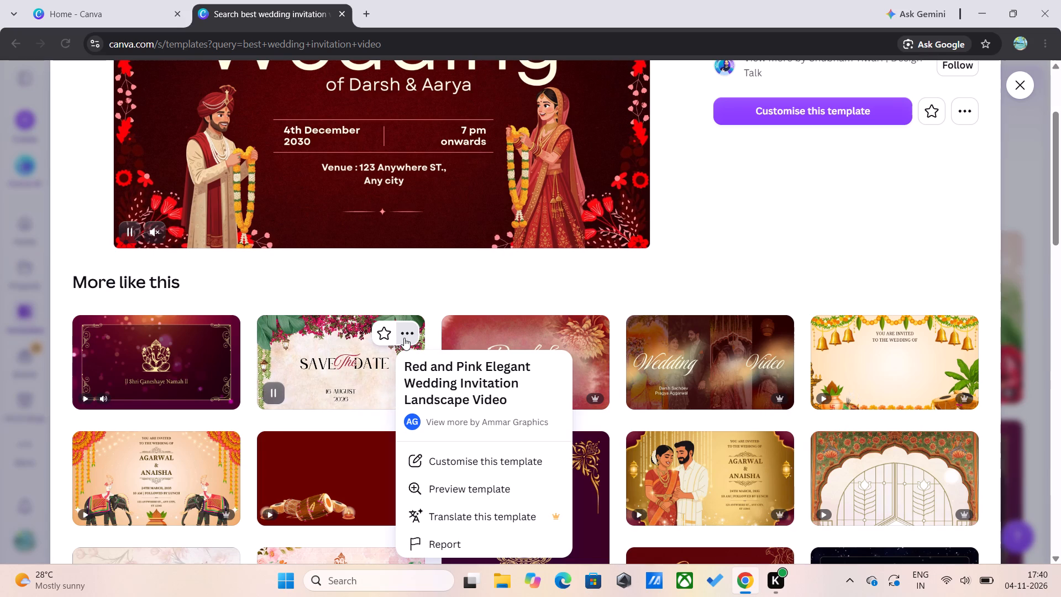
click(372, 327)
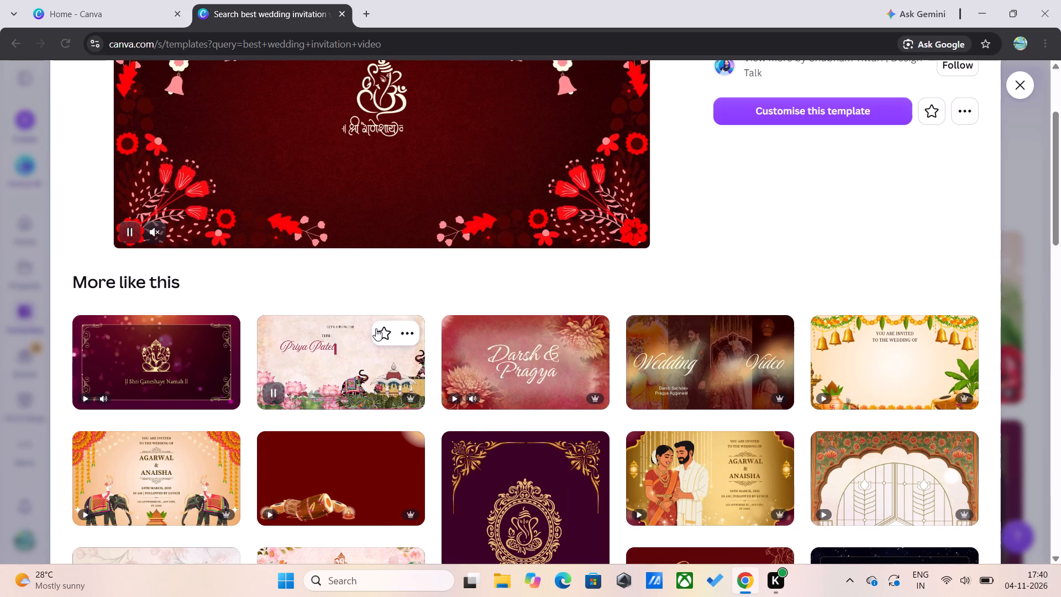
click(403, 336)
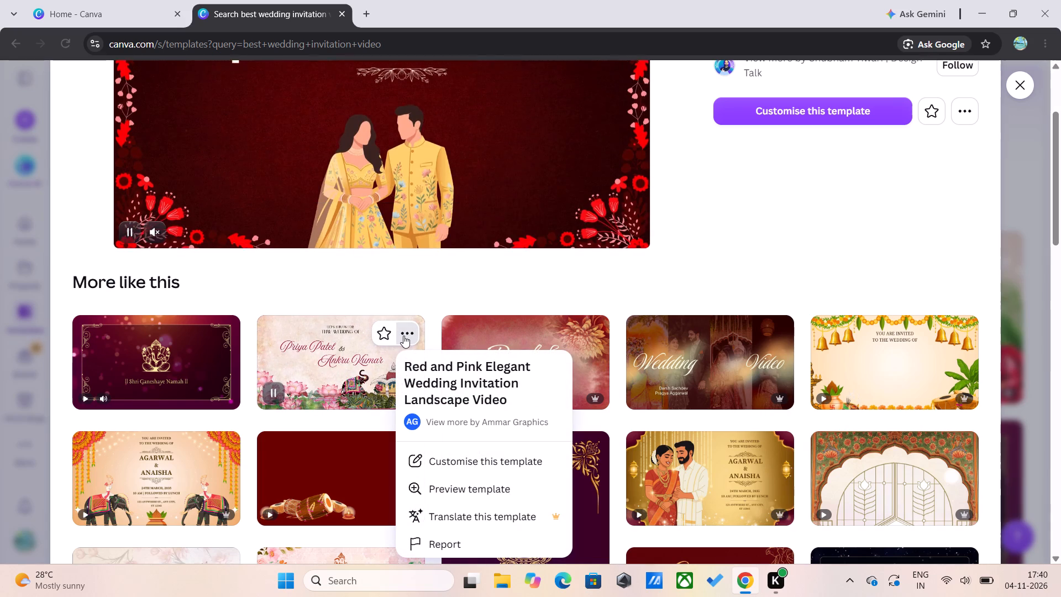
click(384, 331)
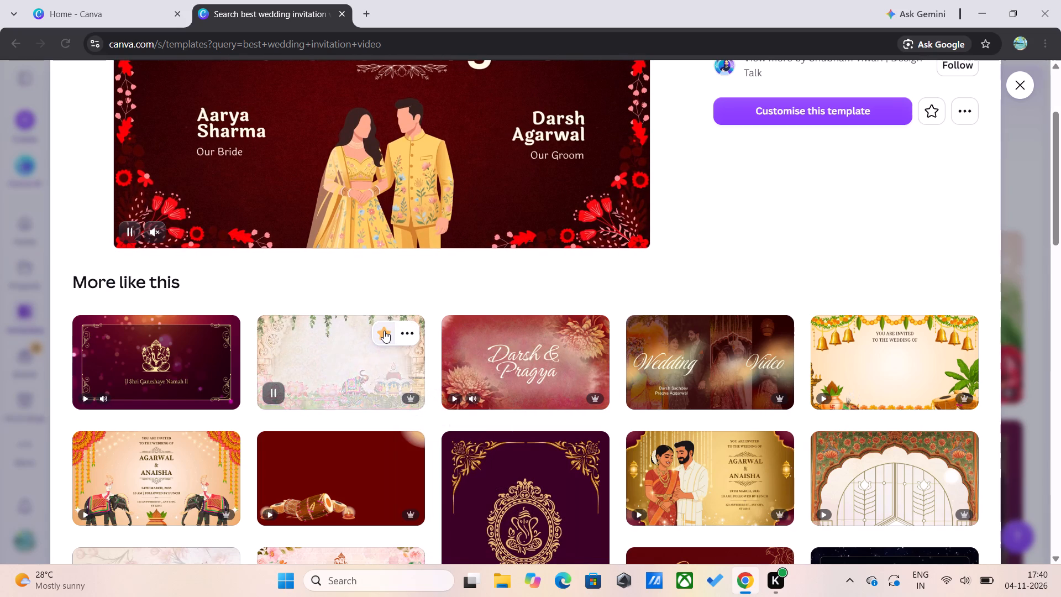
Leave the template preview, return to the main Templates page, and look through the Recently viewed and Inspired by your designs sections.
scroll(388, 355, down, 2)
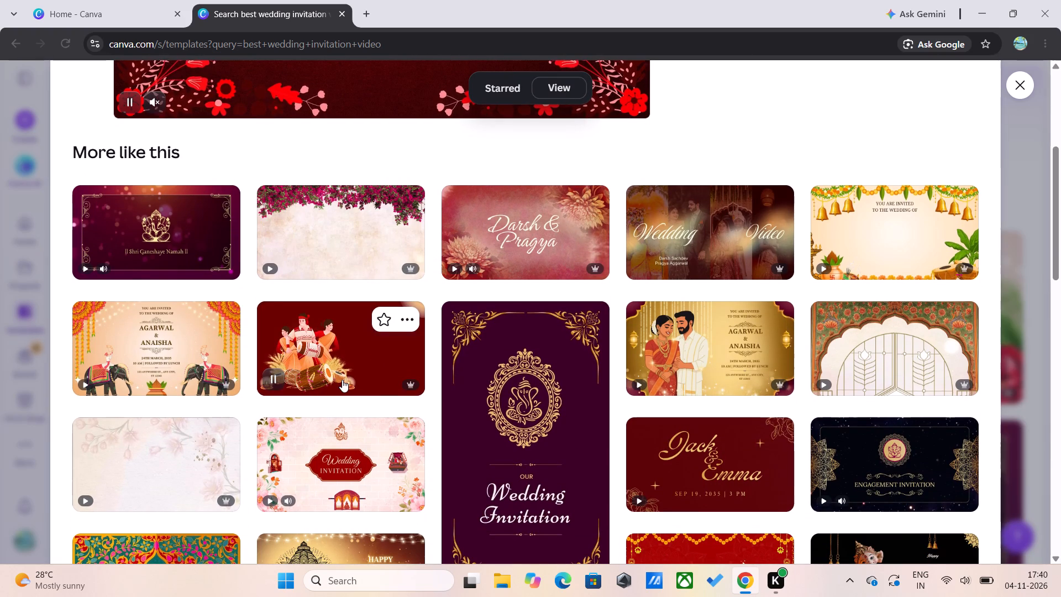
scroll(183, 210, up, 3)
click(8, 43)
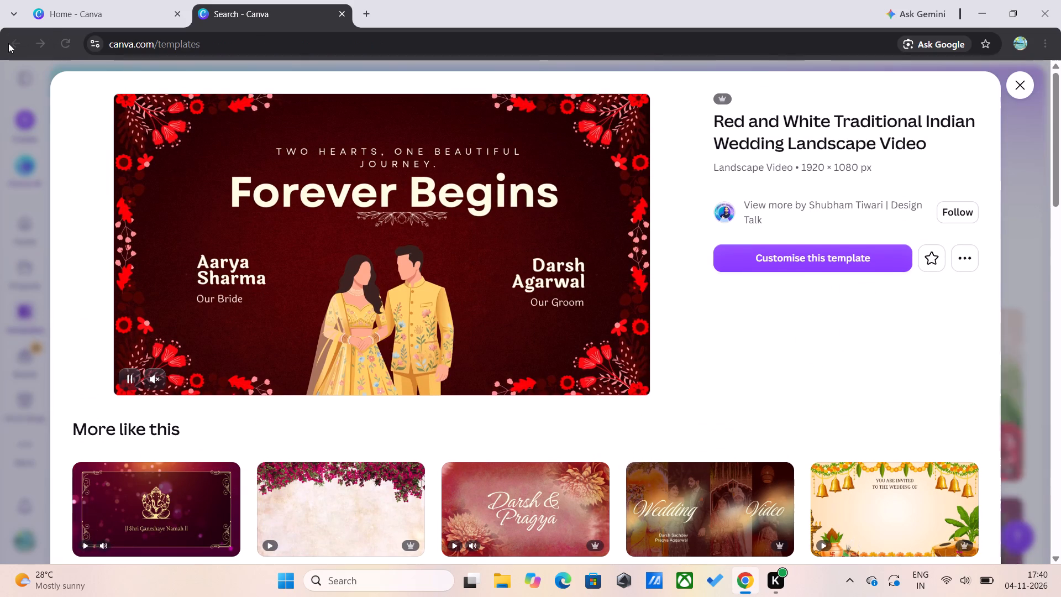
scroll(441, 404, down, 1)
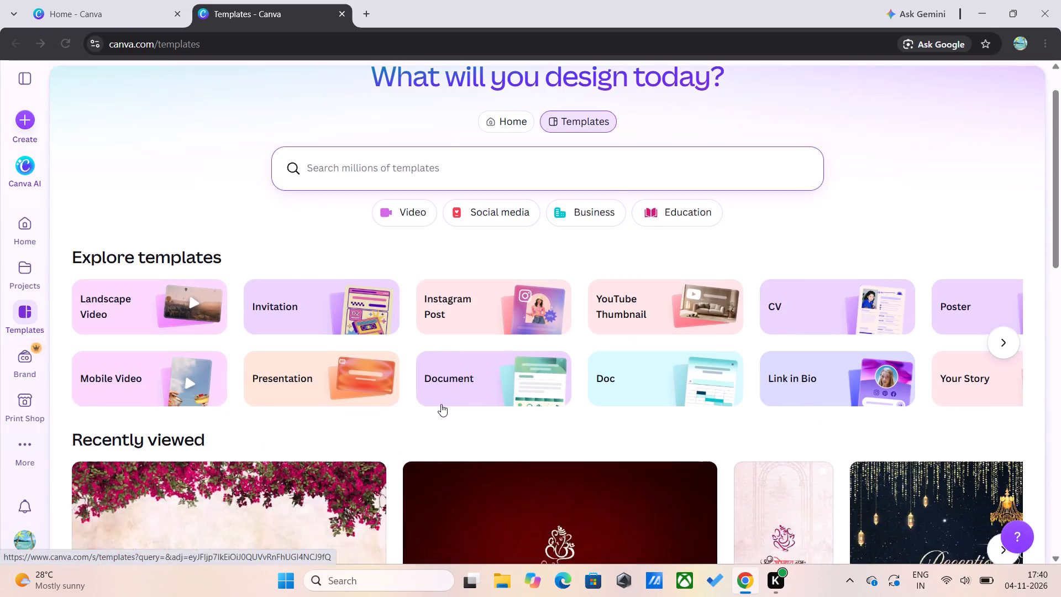
scroll(441, 404, down, 1)
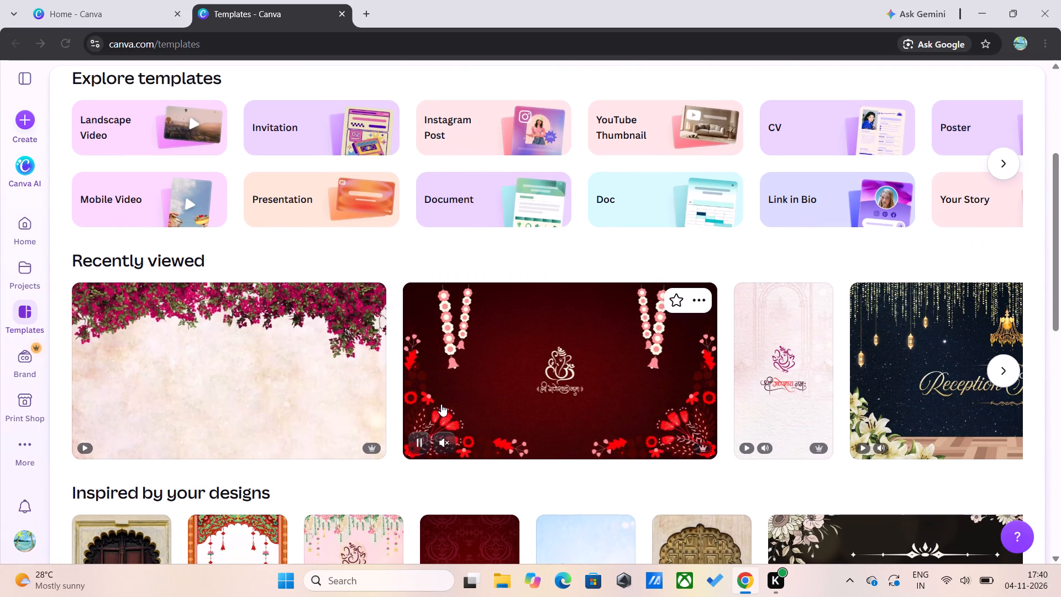
scroll(441, 404, down, 1)
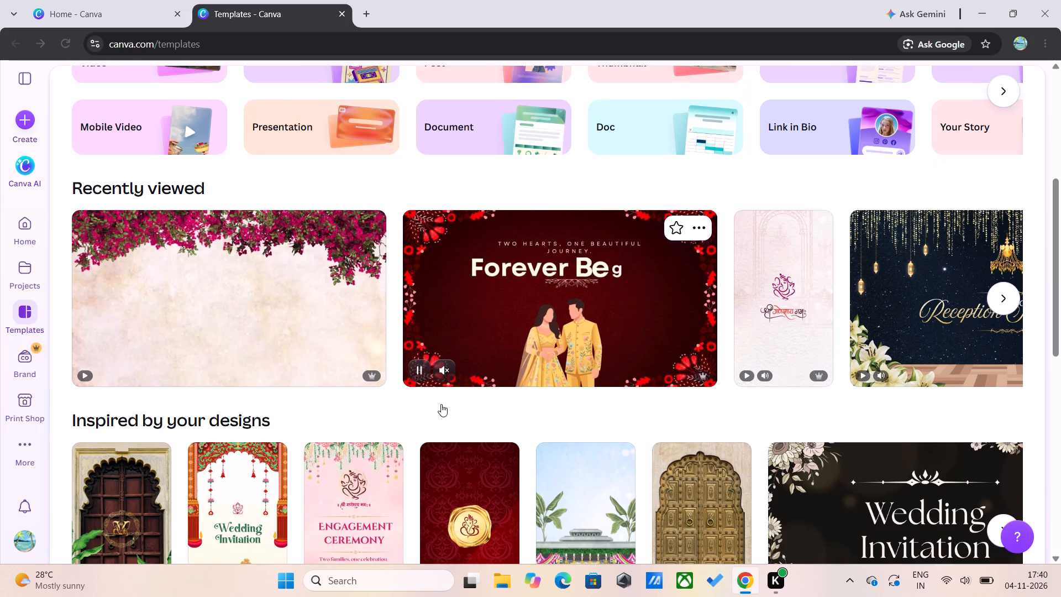
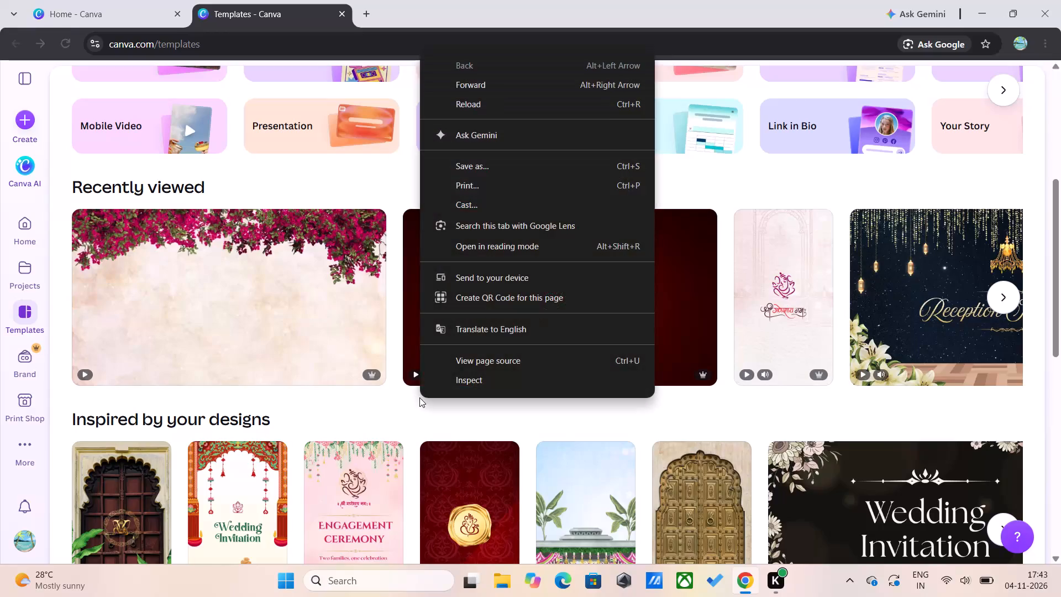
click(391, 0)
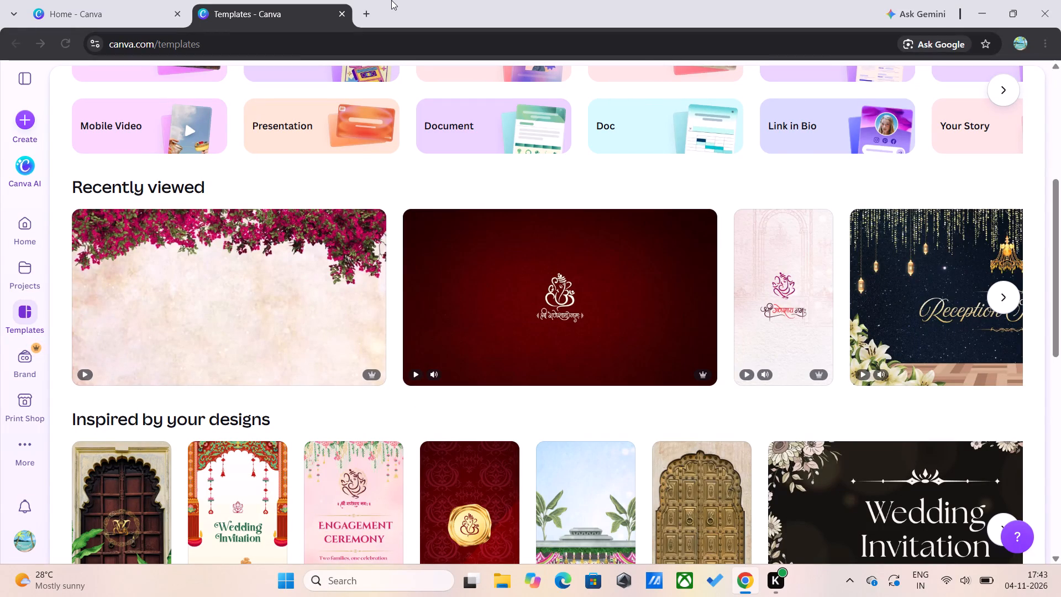
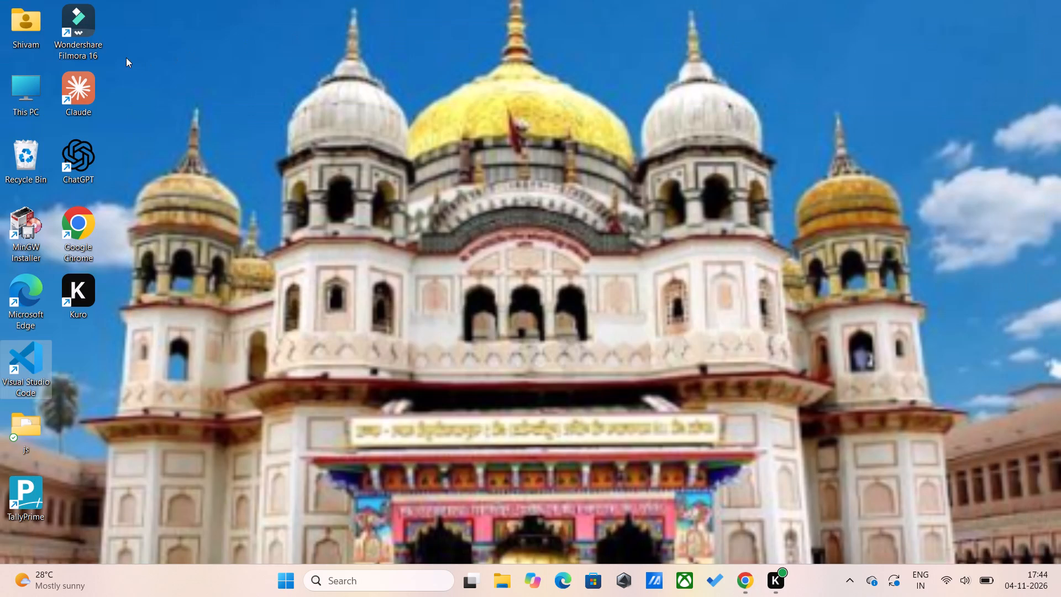
Bring up the overview of all installed apps, grouped by category, from the desktop.
click(285, 580)
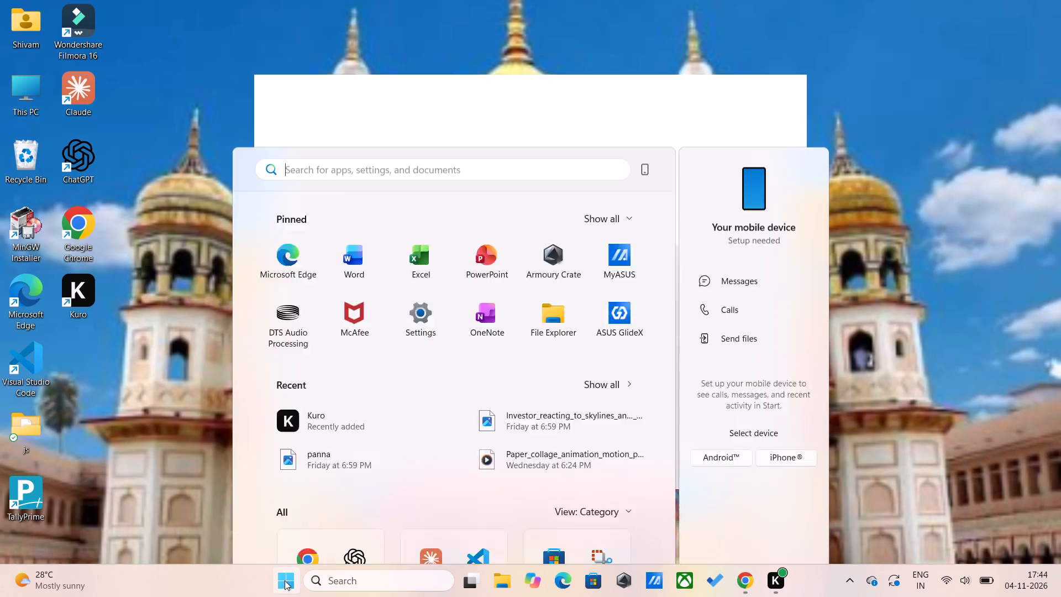
scroll(392, 430, down, 1)
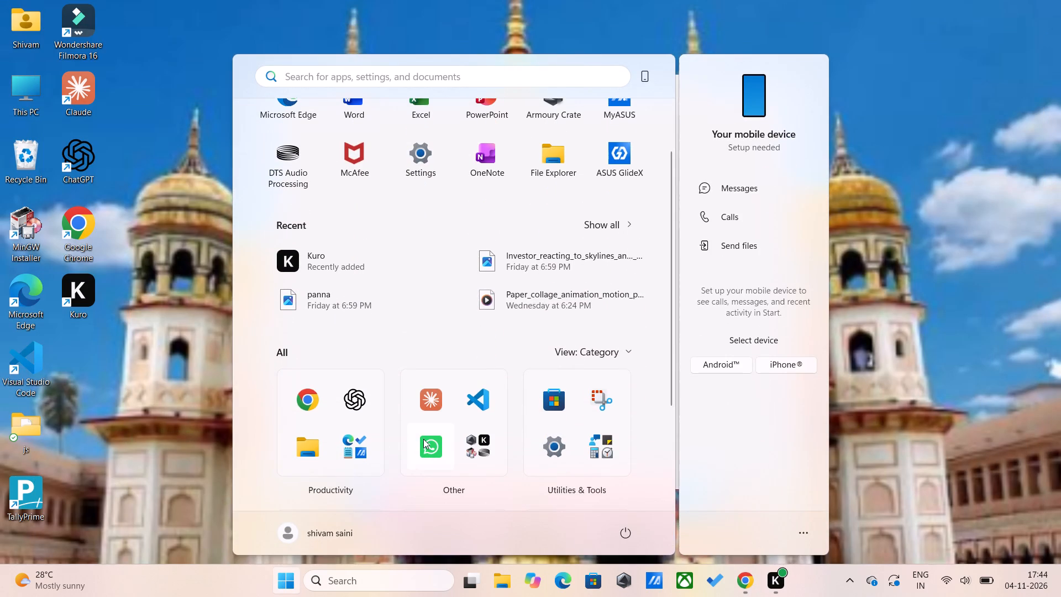
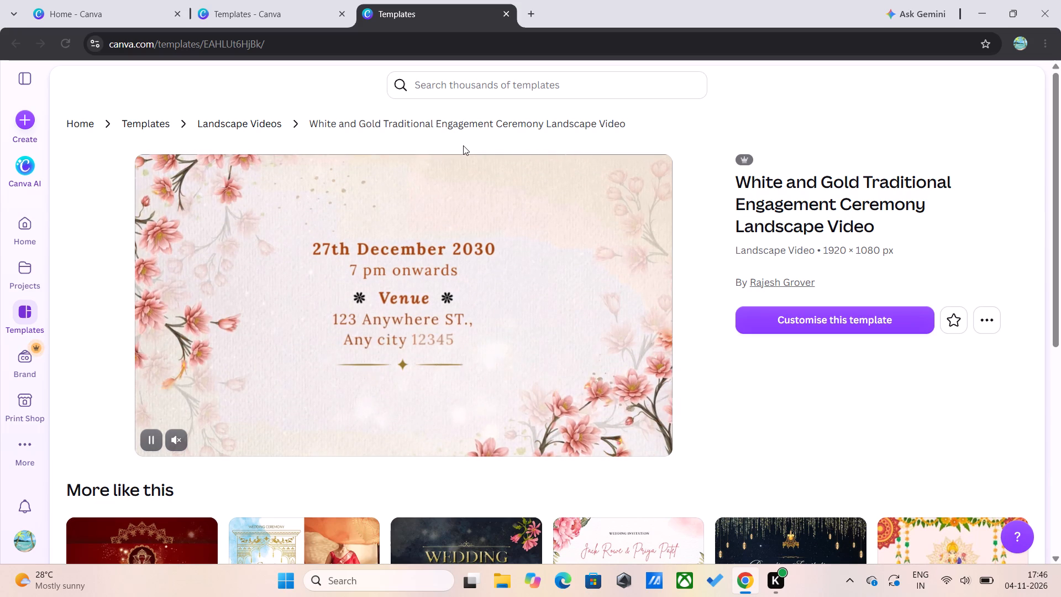
Open the Brand Kit and examine its asset categories.
click(25, 346)
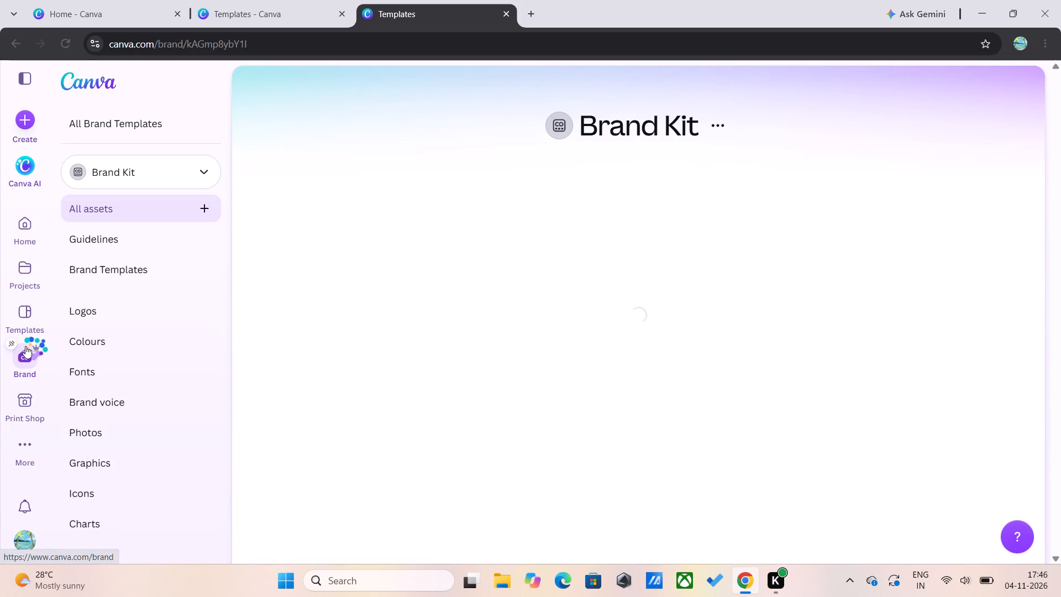
scroll(418, 368, down, 2)
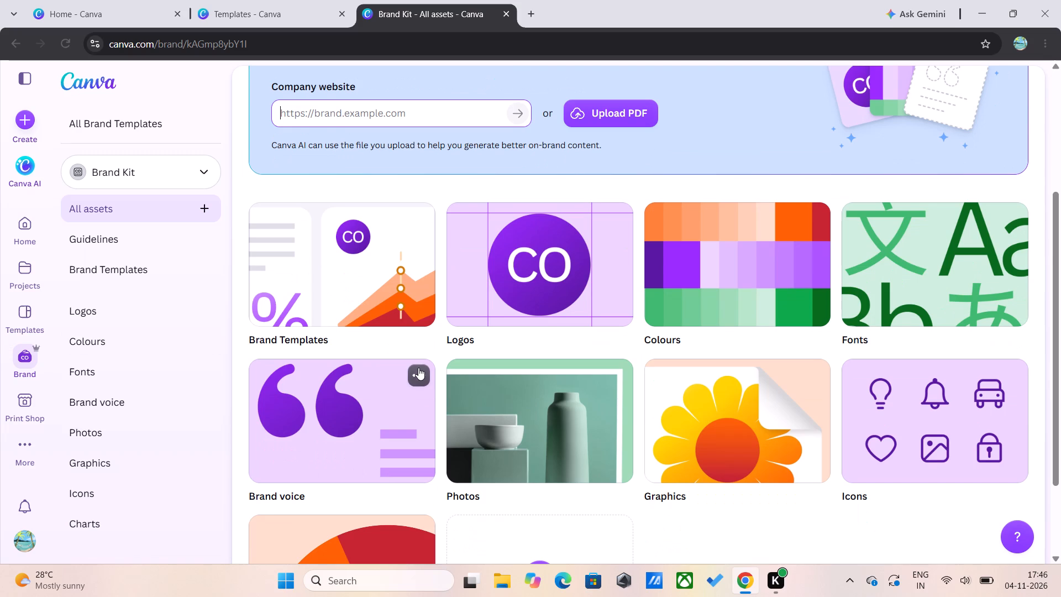
scroll(418, 368, down, 3)
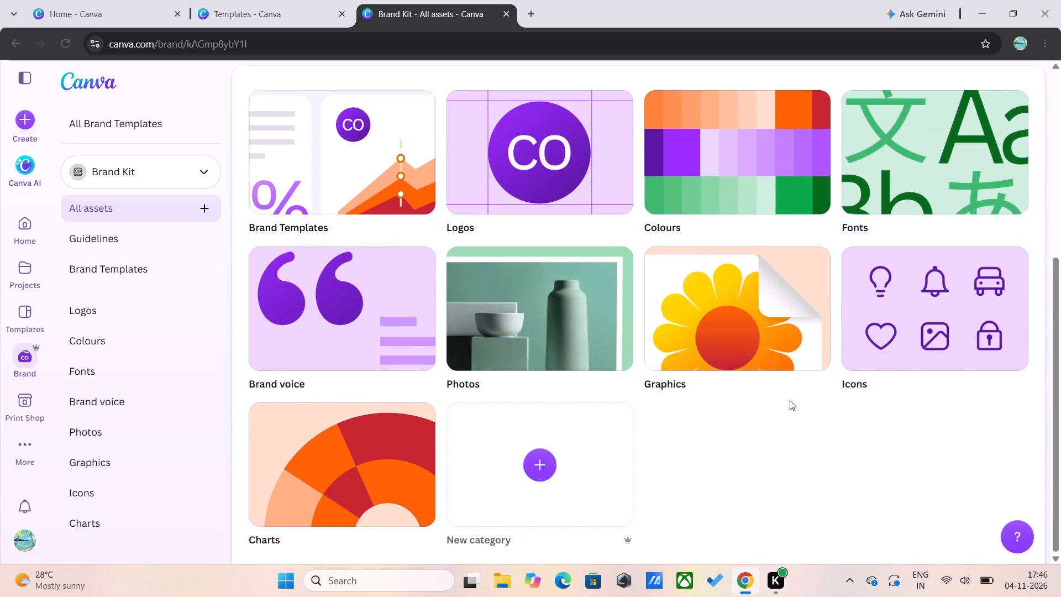
scroll(759, 450, up, 5)
scroll(759, 450, down, 5)
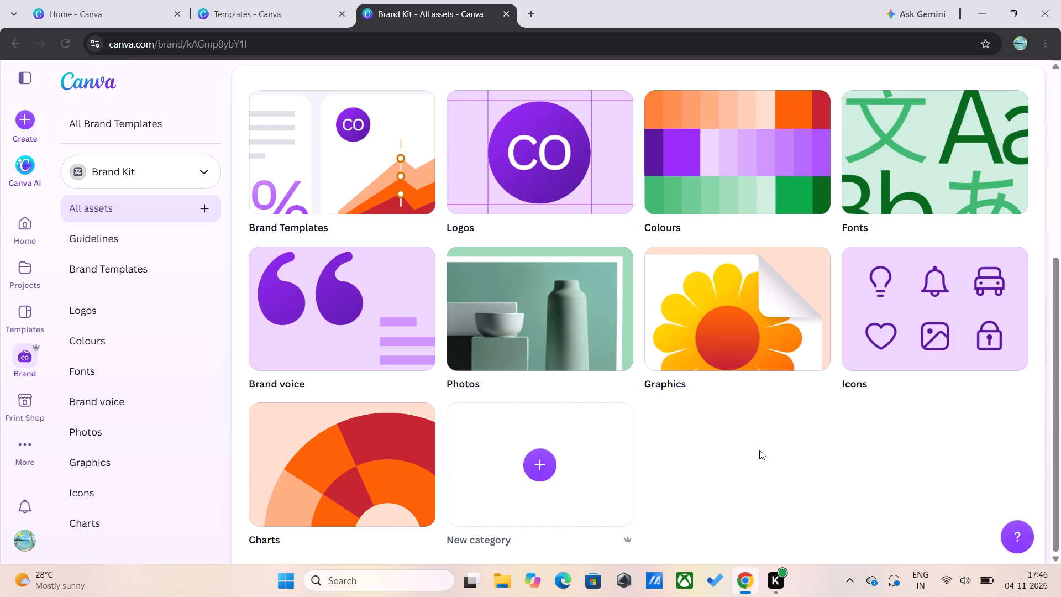
scroll(759, 450, down, 2)
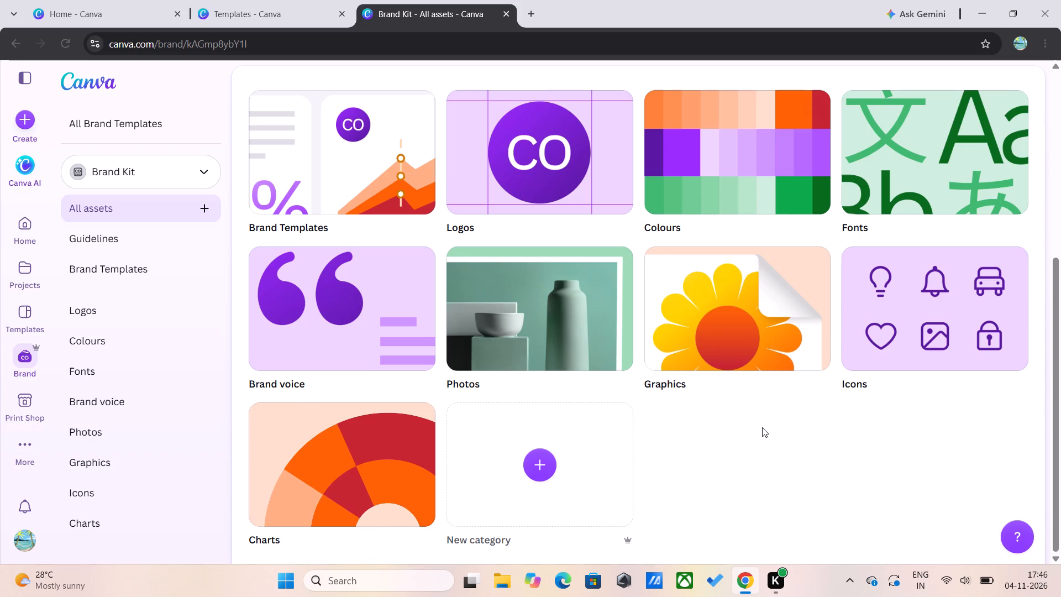
scroll(762, 427, up, 3)
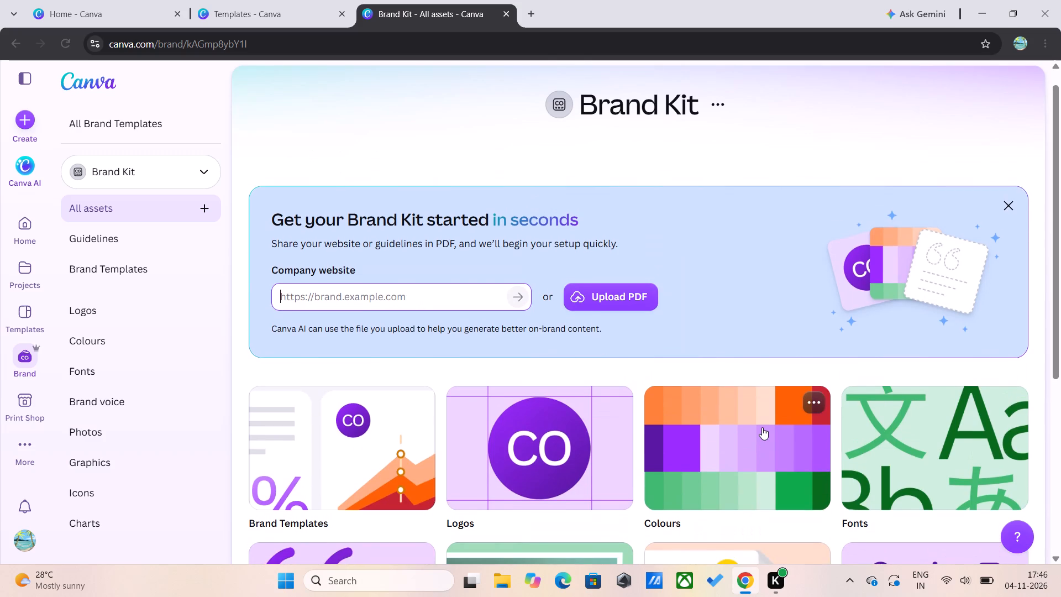
scroll(762, 427, down, 6)
scroll(762, 427, up, 6)
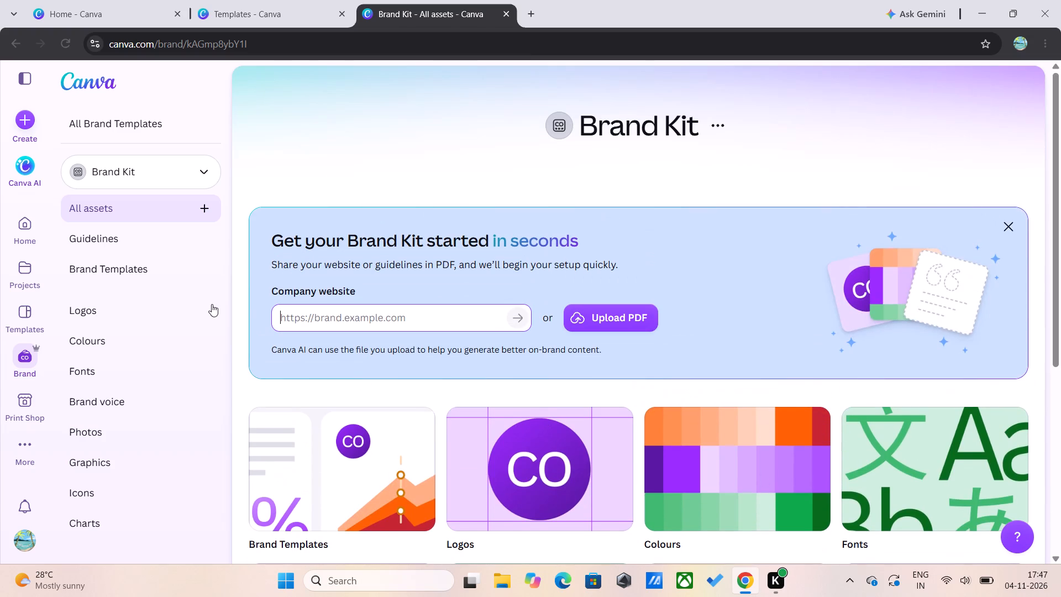
Go back to the White and Gold Traditional Engagement Ceremony video template and open it for customising.
click(13, 46)
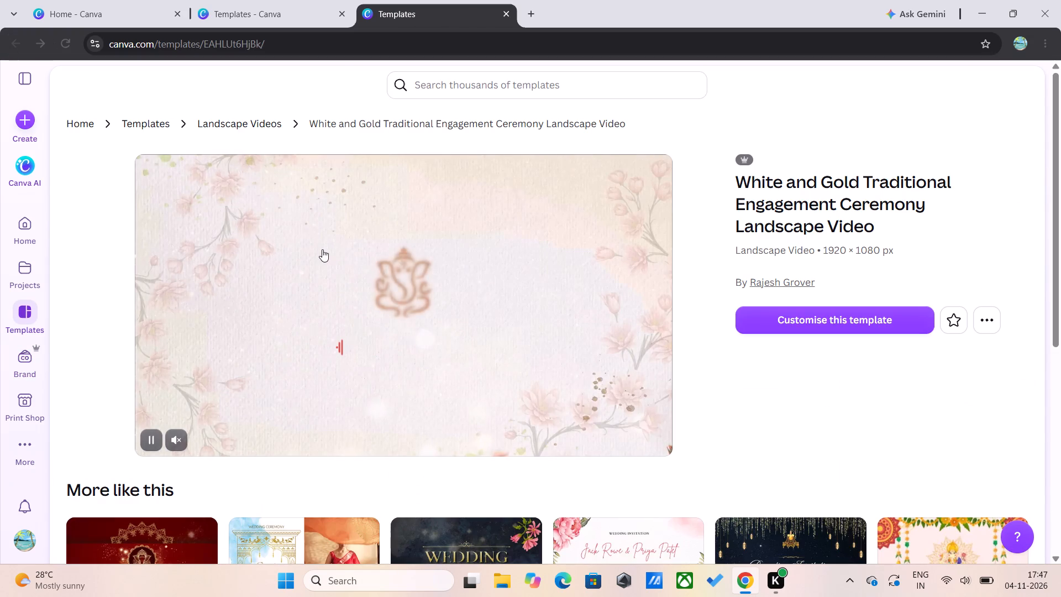
click(821, 311)
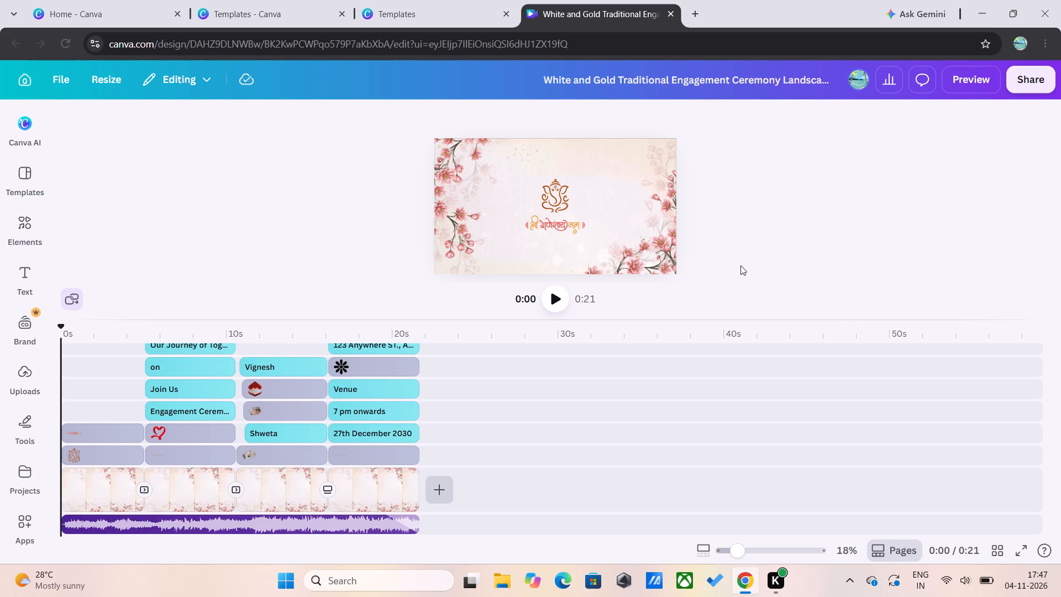
Play the opening seconds of the engagement video in the editor and pause it at about 0:02.
scroll(618, 281, right, 1)
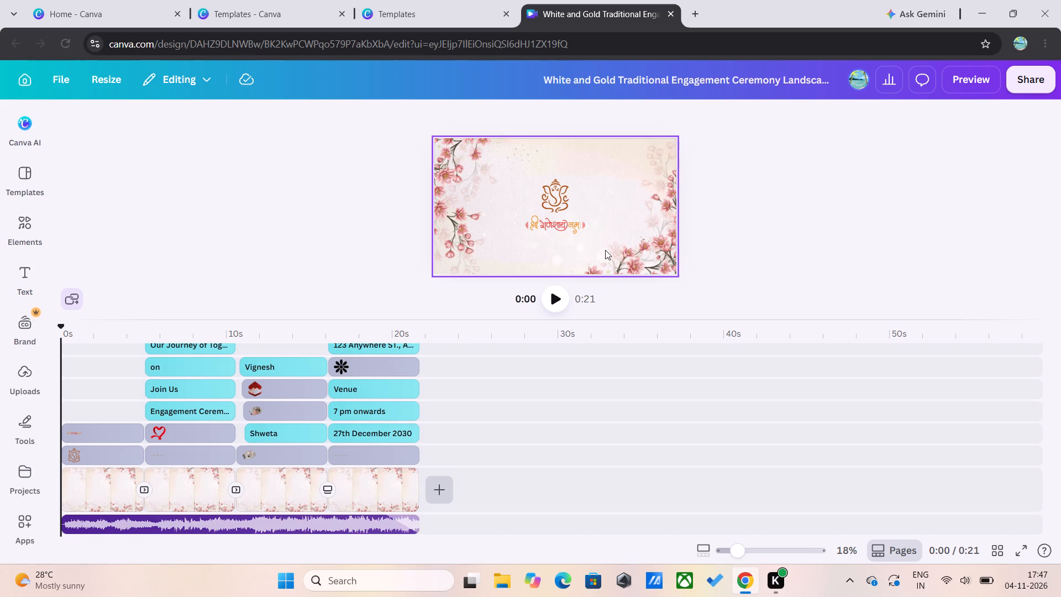
scroll(88, 383, right, 1)
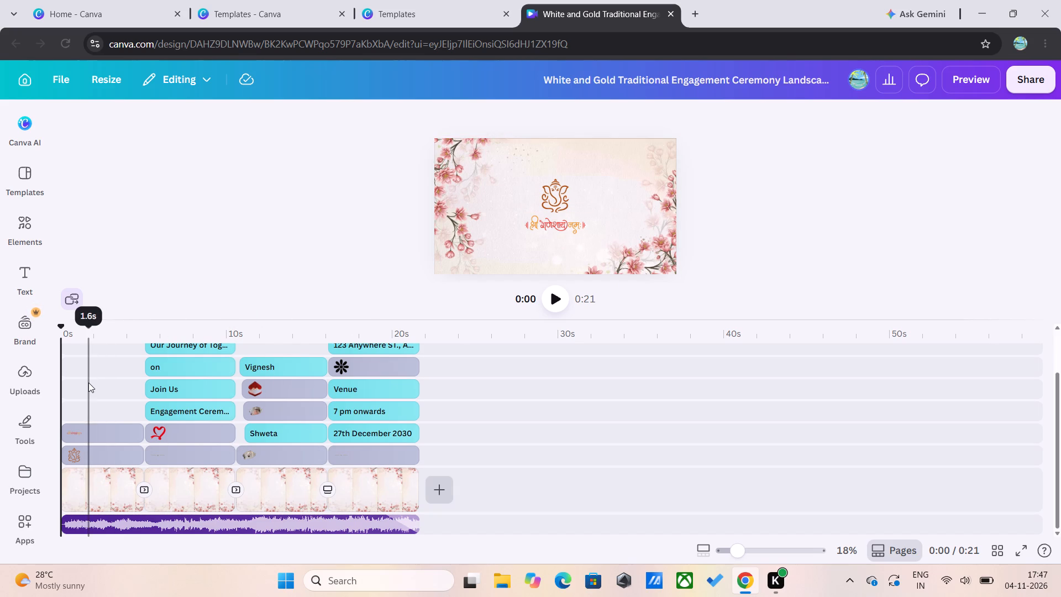
scroll(88, 383, right, 1)
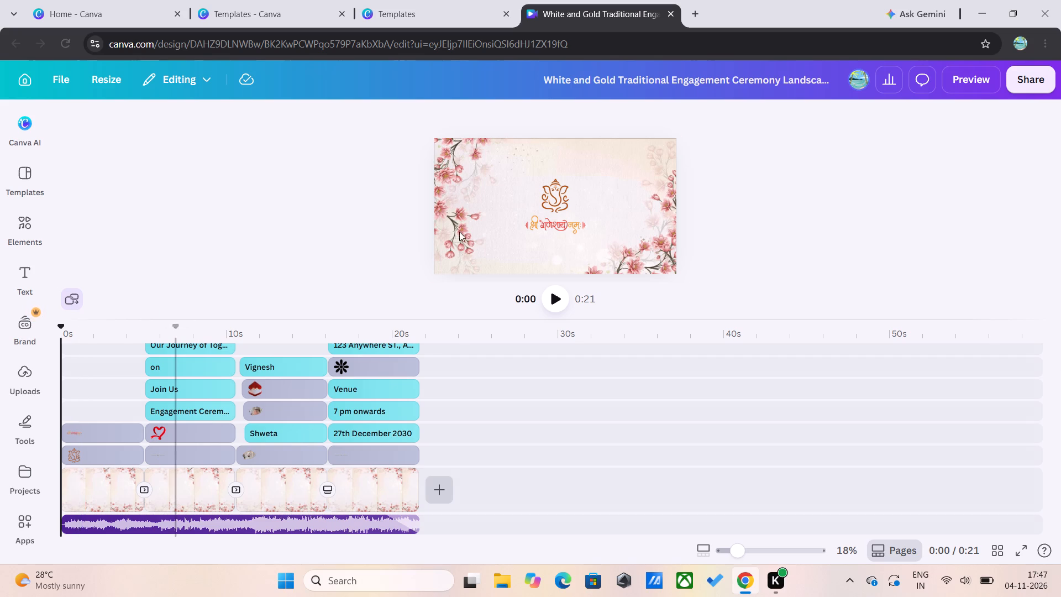
click(560, 294)
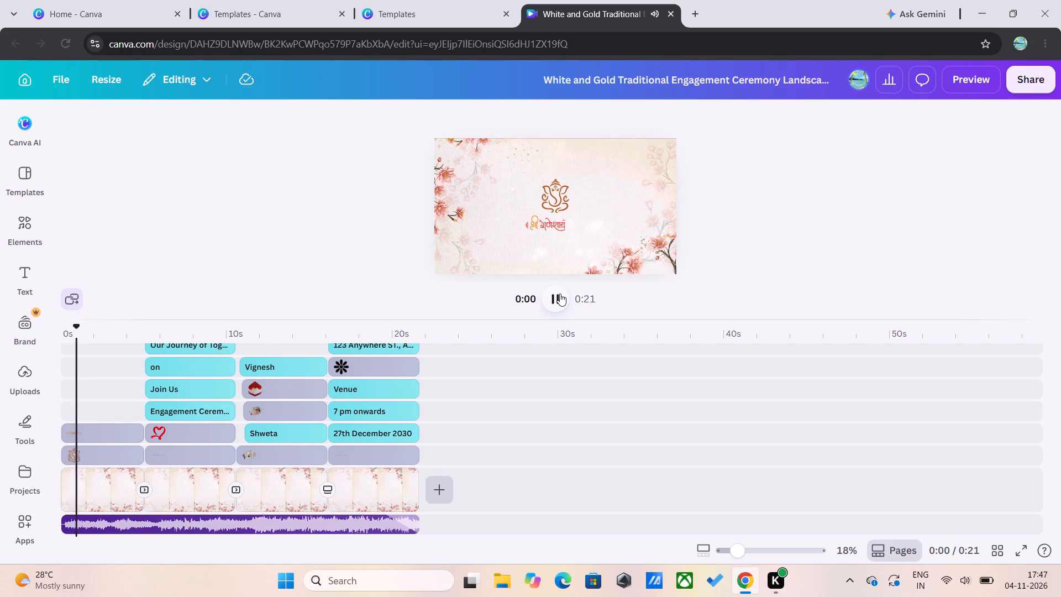
click(560, 294)
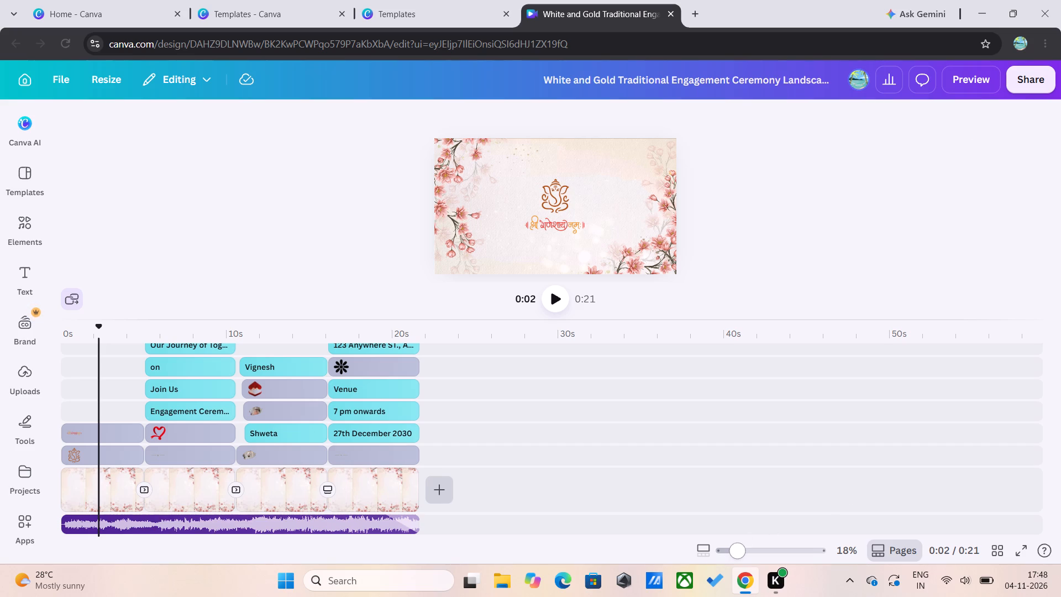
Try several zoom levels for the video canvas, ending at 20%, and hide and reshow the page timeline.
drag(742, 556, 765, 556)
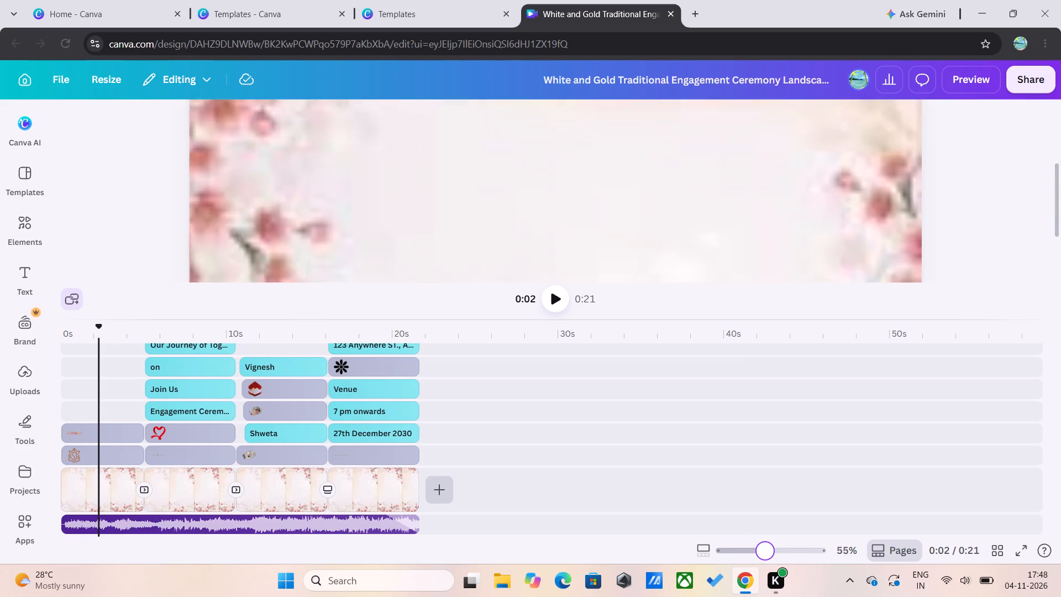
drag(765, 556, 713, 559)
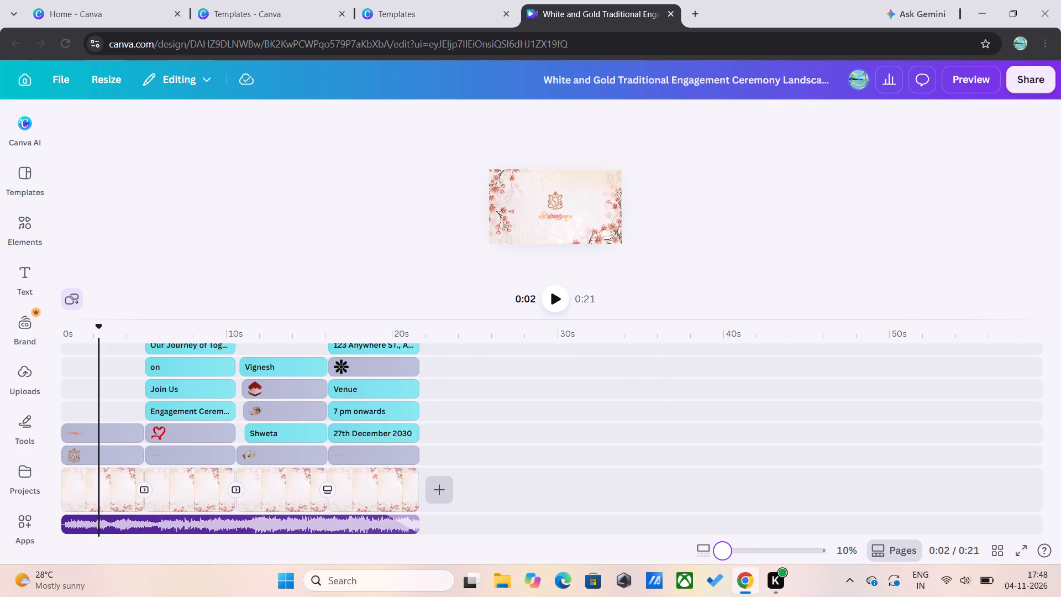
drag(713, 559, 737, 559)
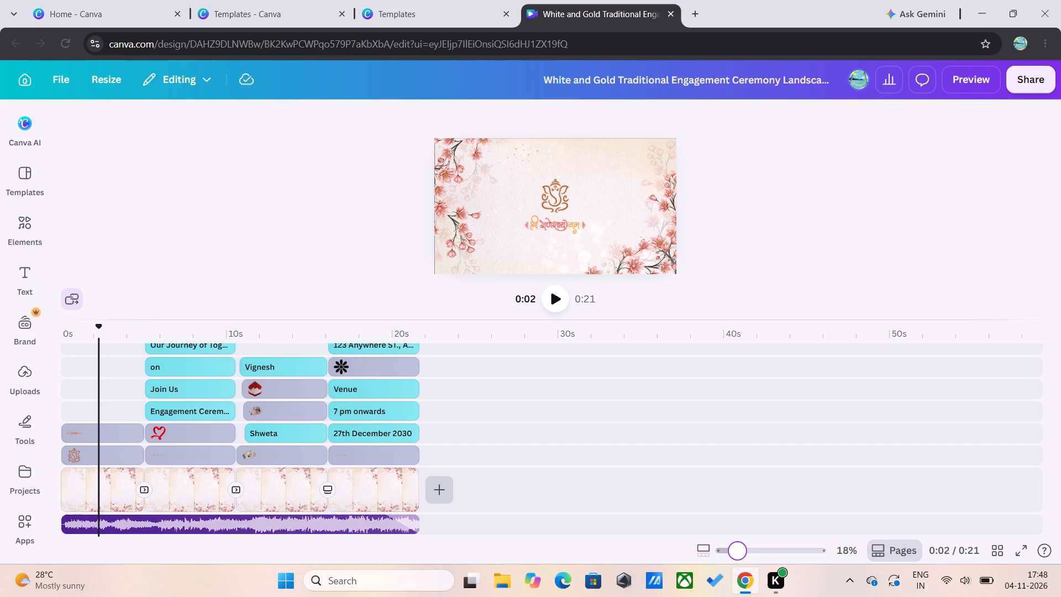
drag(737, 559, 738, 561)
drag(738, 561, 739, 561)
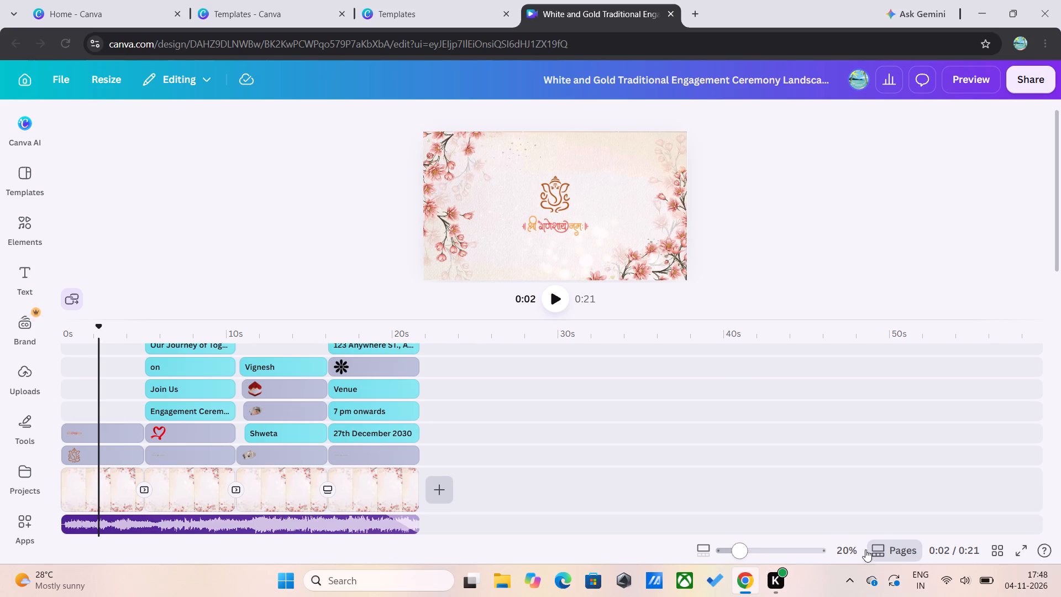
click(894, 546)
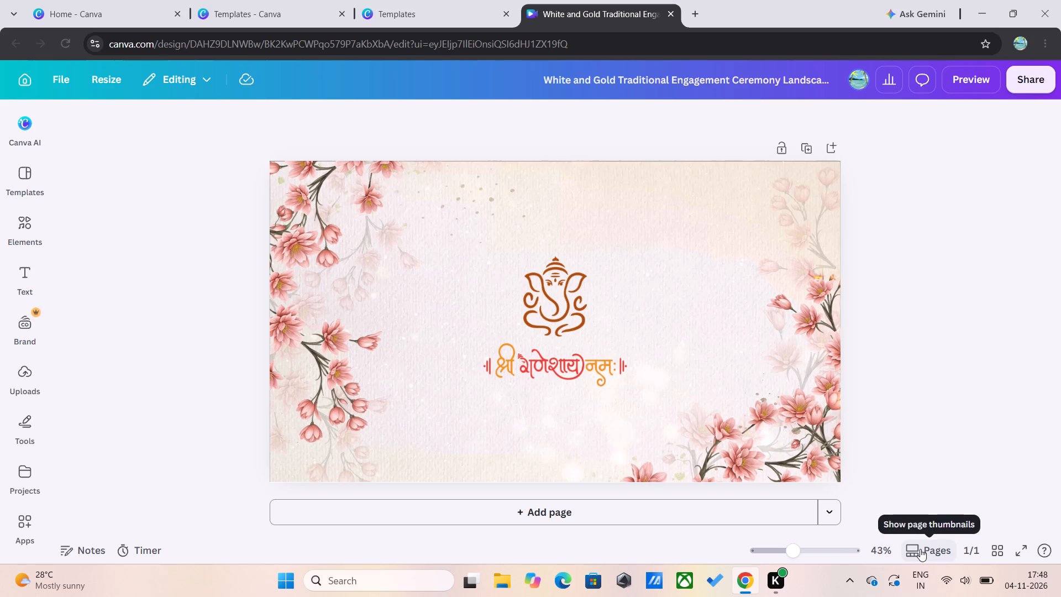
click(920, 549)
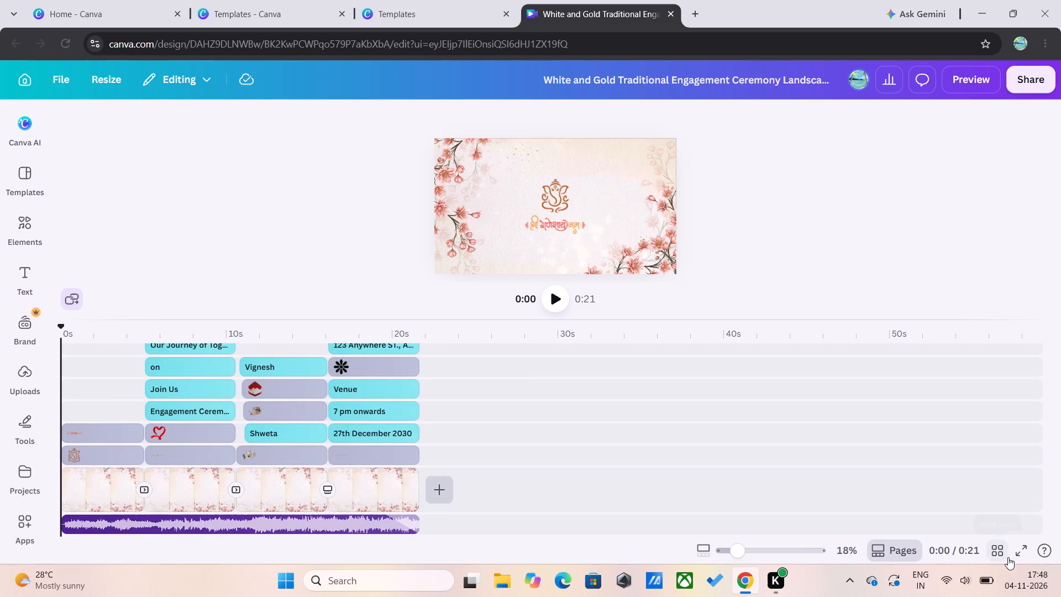
Preview the engagement video in full screen and return to the editor.
click(1022, 550)
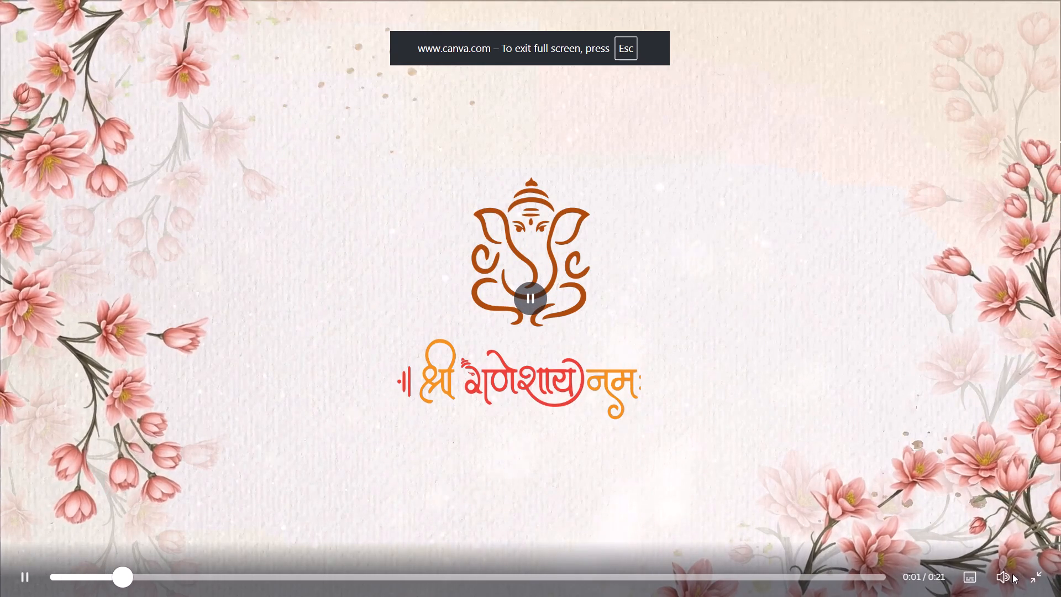
click(973, 574)
click(973, 574)
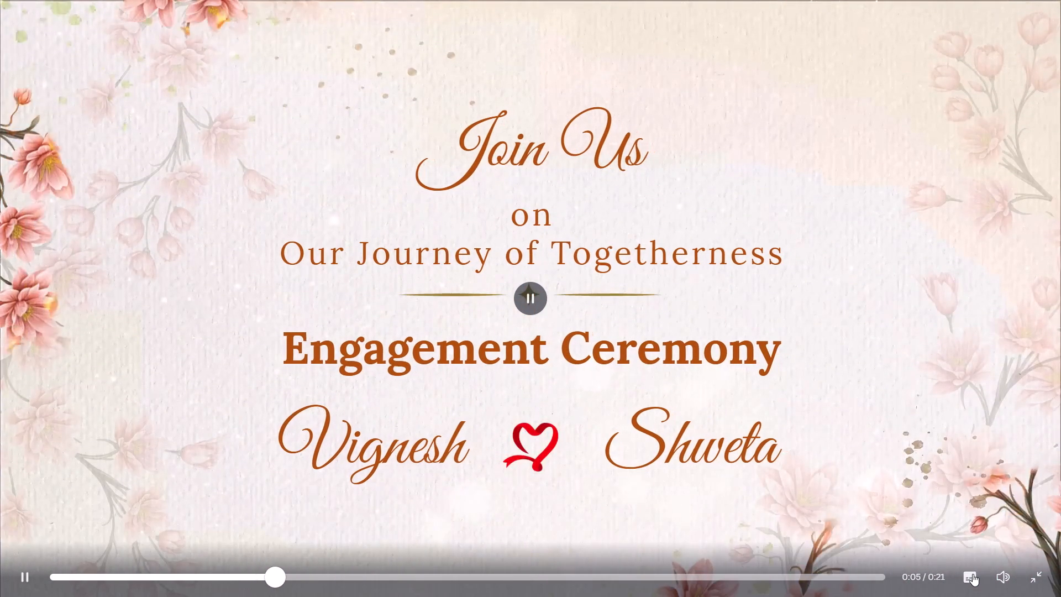
click(1042, 575)
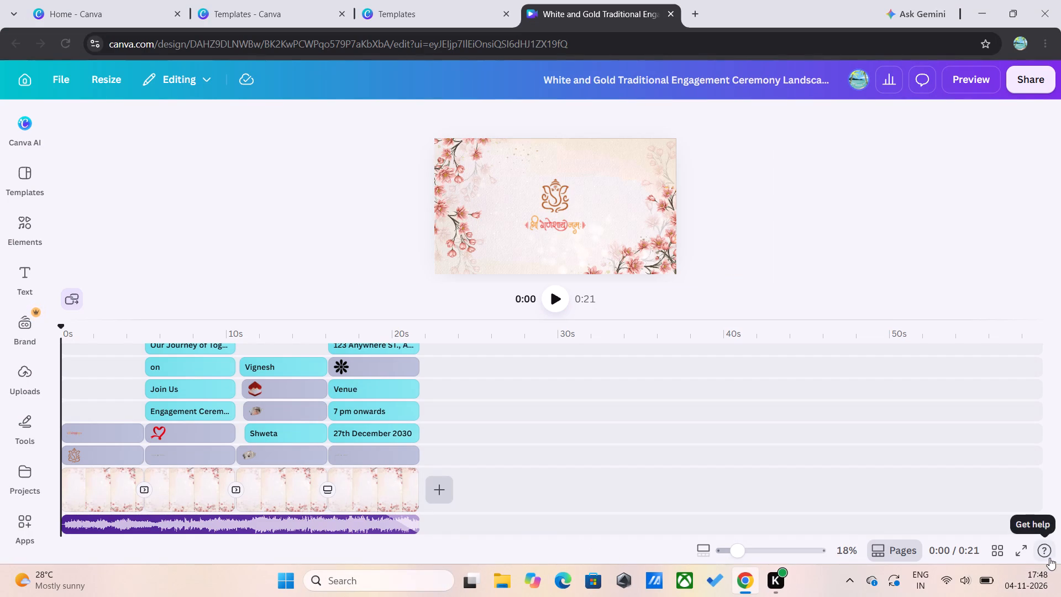
Replay the video from the start with the canvas zoomed to 25%, pausing on the Join Us scene at about 0:07.
click(982, 466)
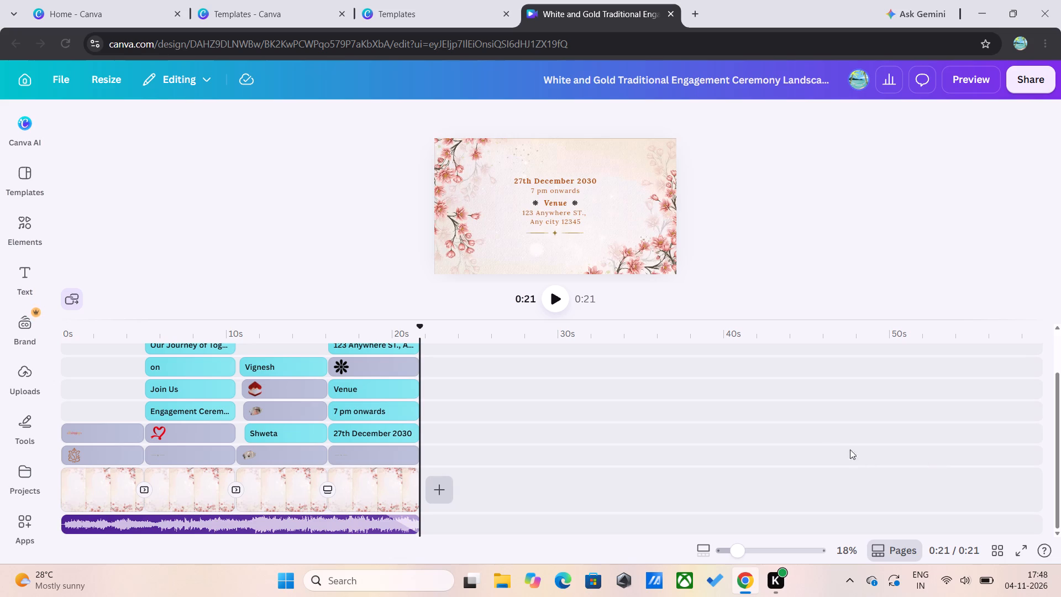
click(553, 298)
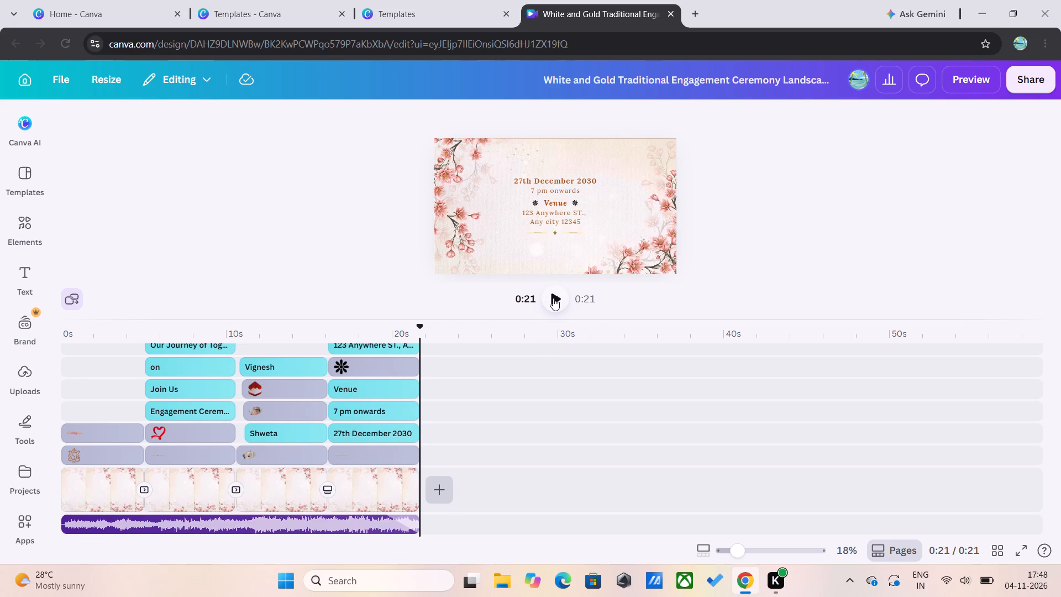
click(553, 298)
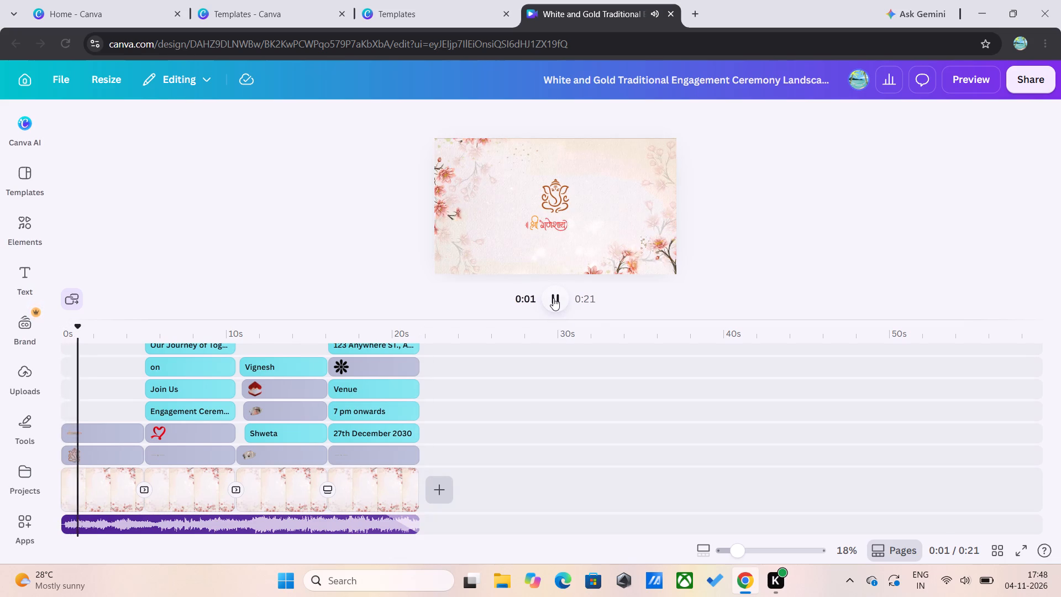
click(744, 557)
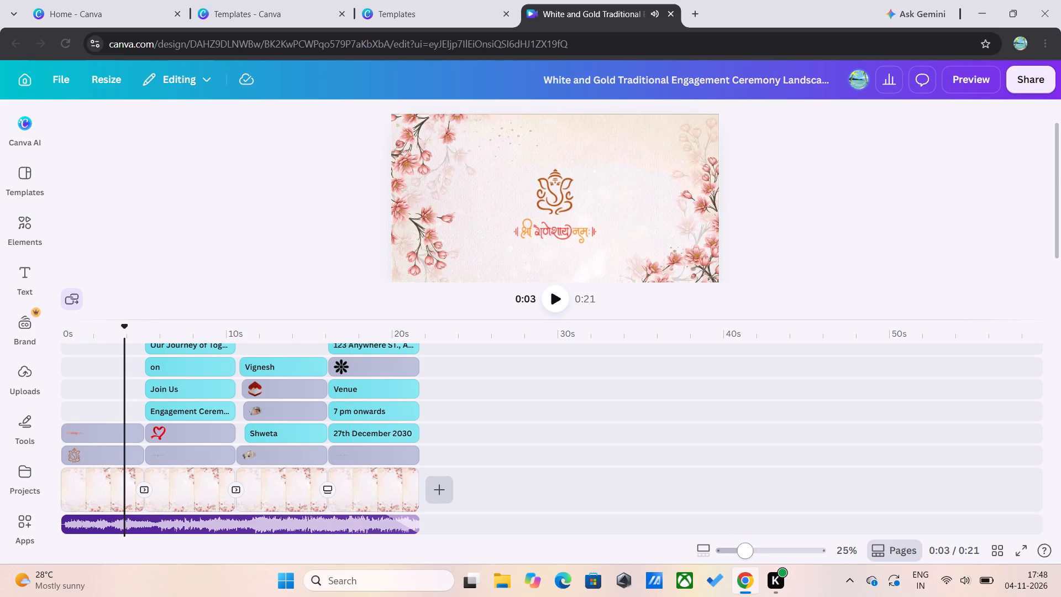
click(561, 302)
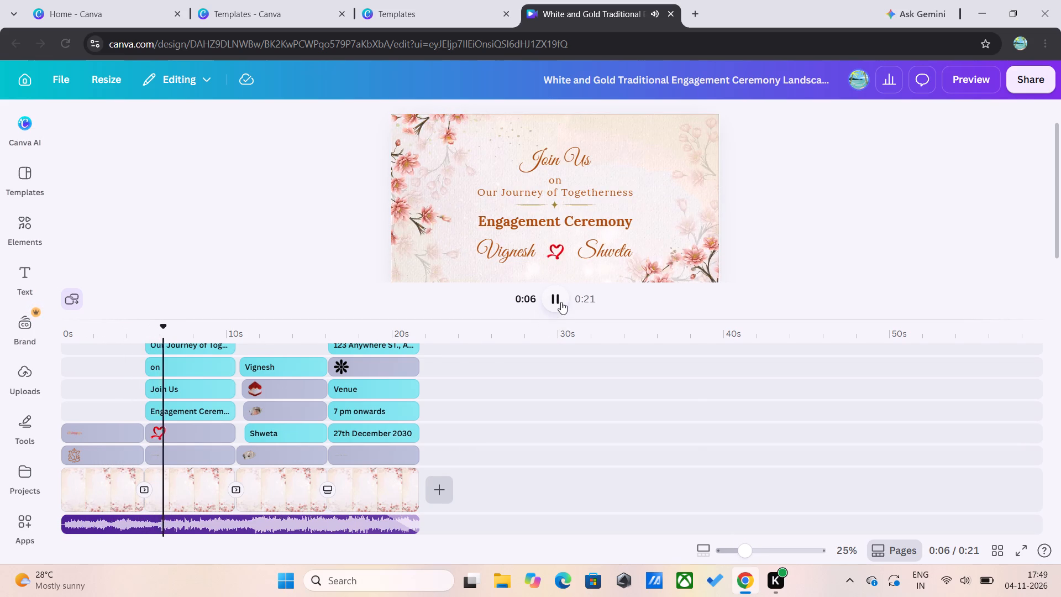
click(561, 302)
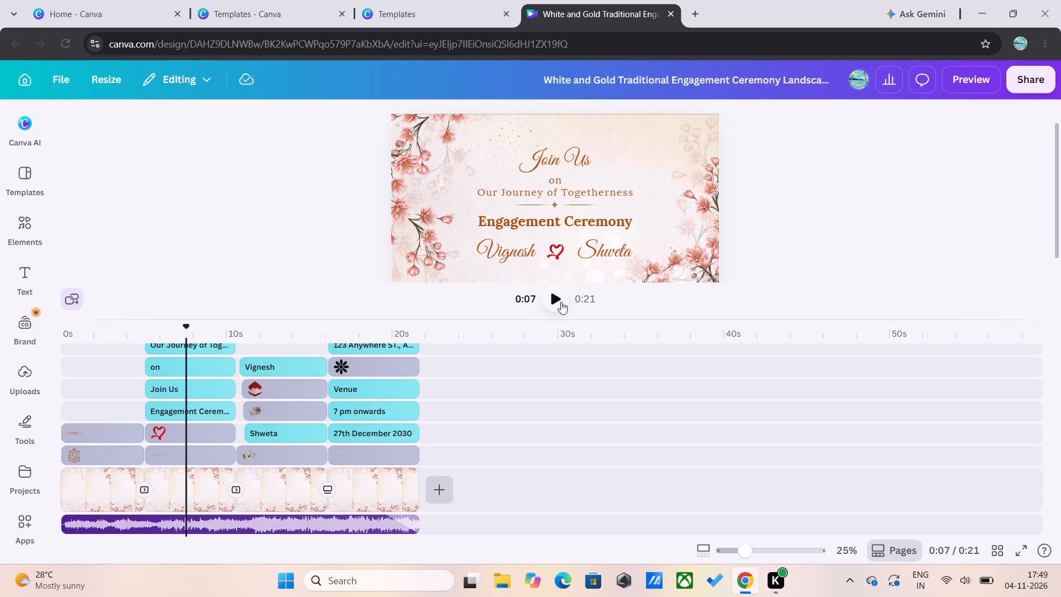
Select the Engagement Ceremony text in the Join Us scene and look over the editing modes and the text's further options.
click(204, 405)
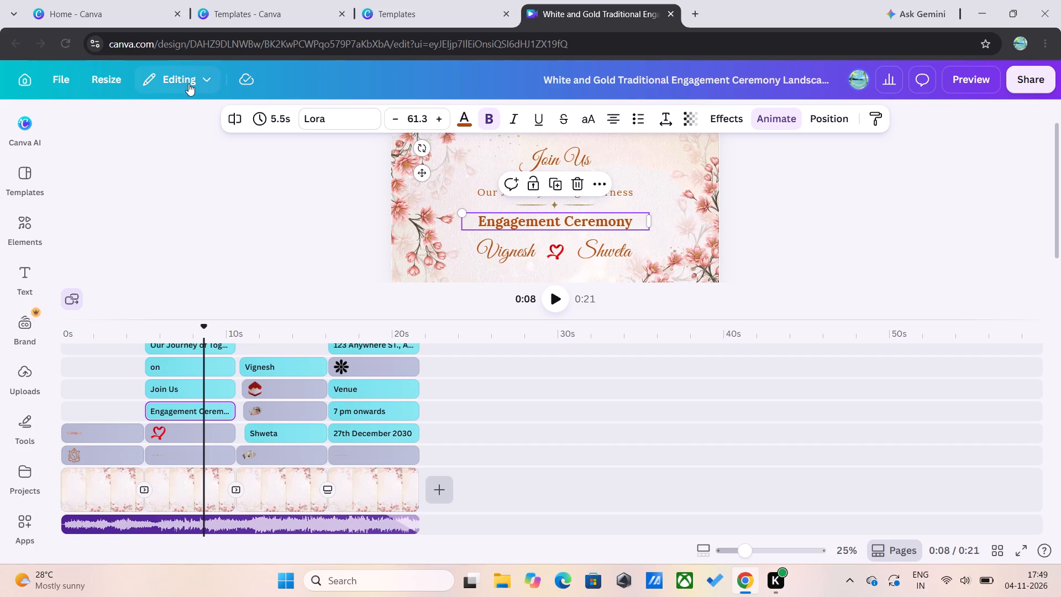
click(205, 76)
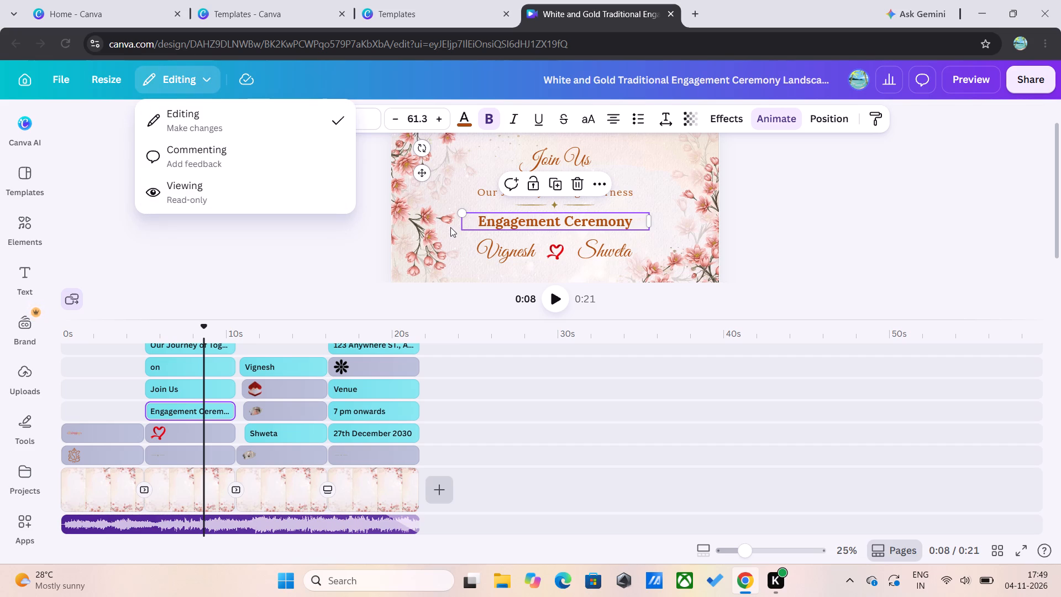
click(333, 232)
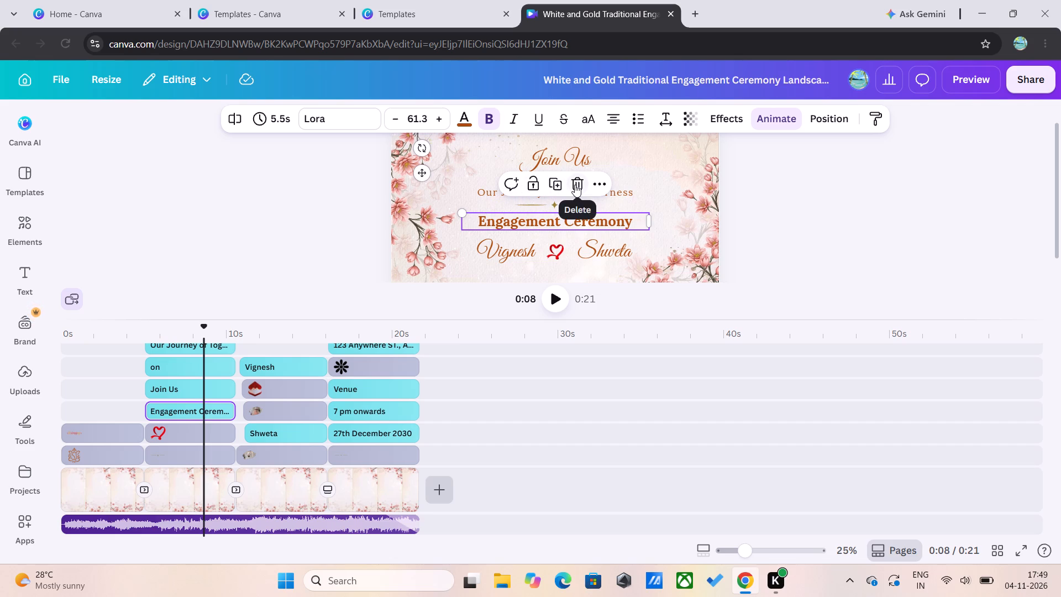
click(598, 185)
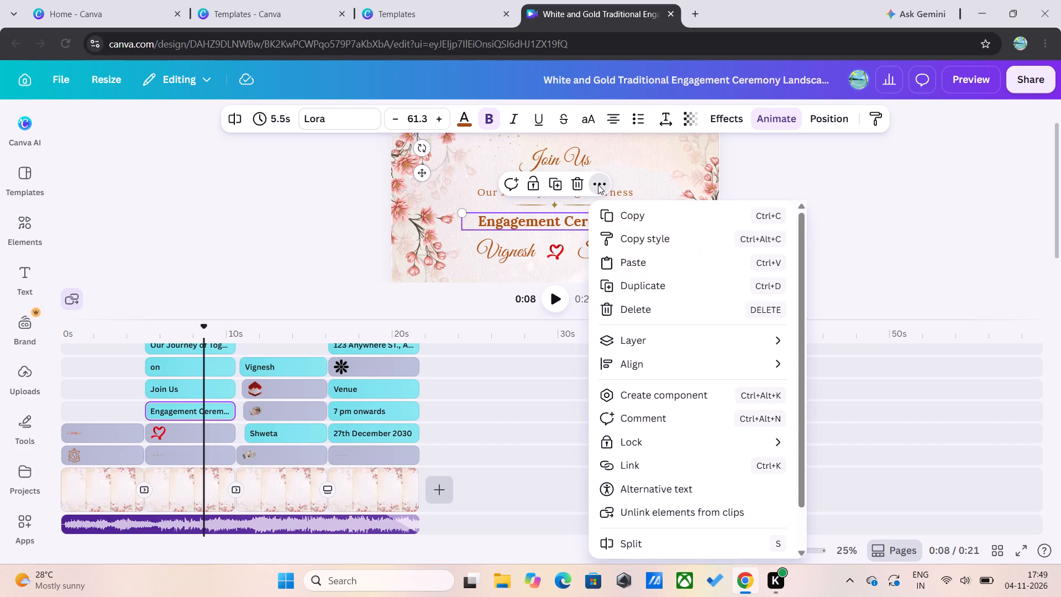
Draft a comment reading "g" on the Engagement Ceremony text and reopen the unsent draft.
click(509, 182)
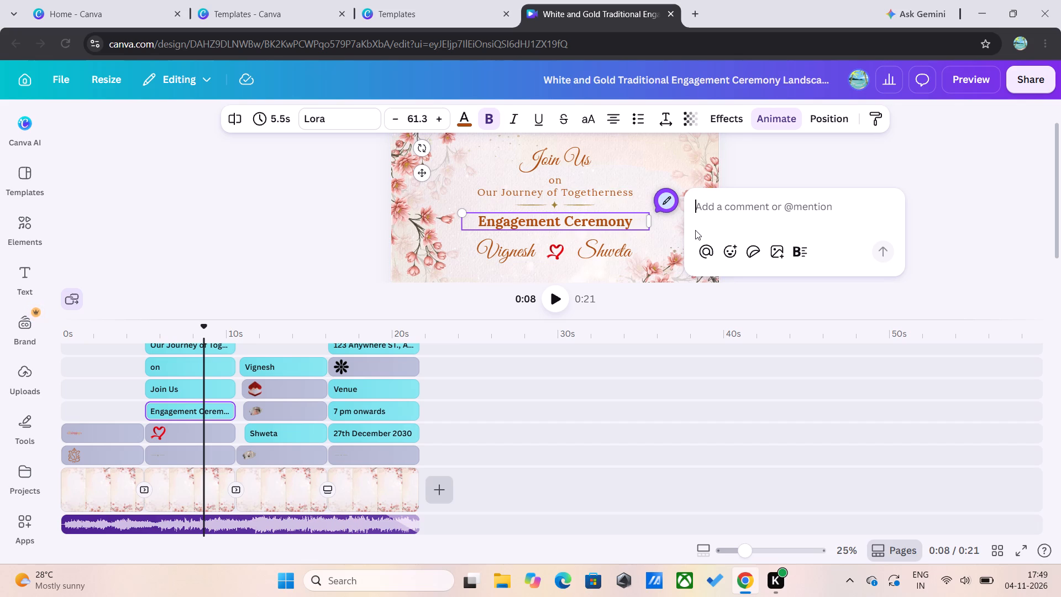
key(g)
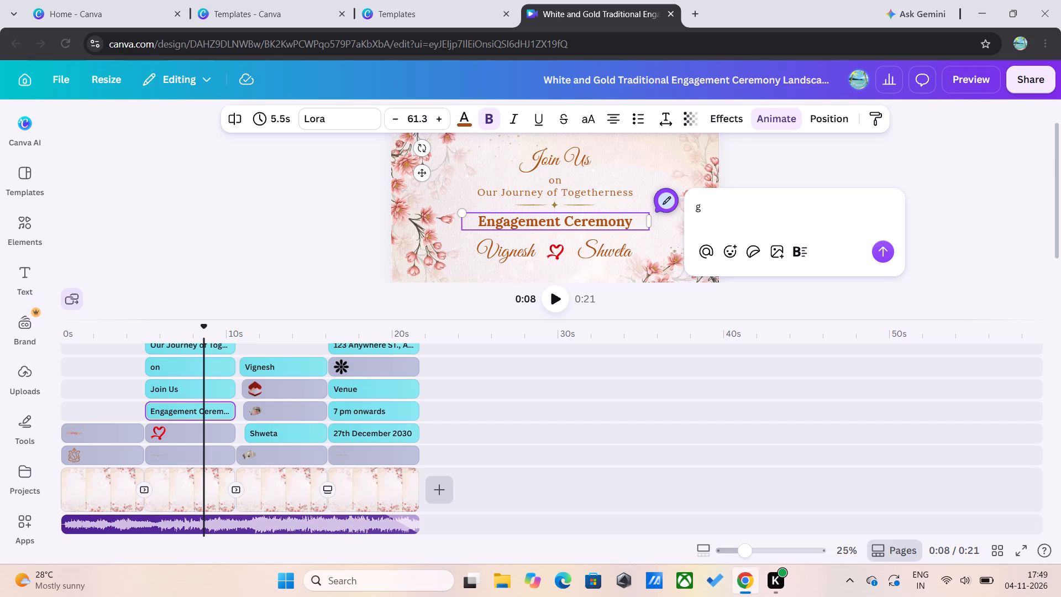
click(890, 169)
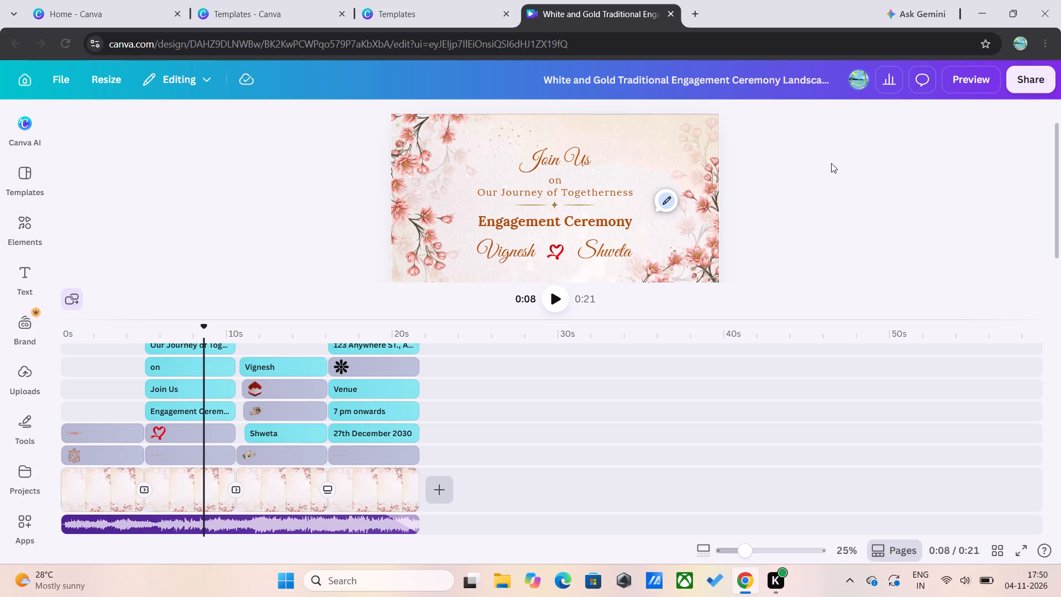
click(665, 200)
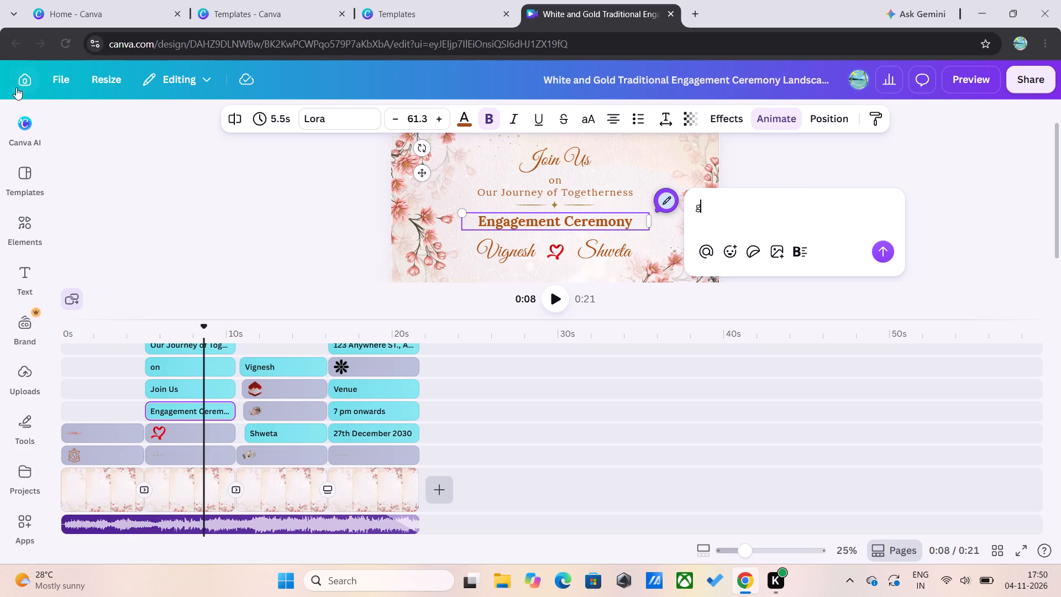
Look over the suggested sizes and categories for resizing the design, and leave without choosing one.
click(120, 81)
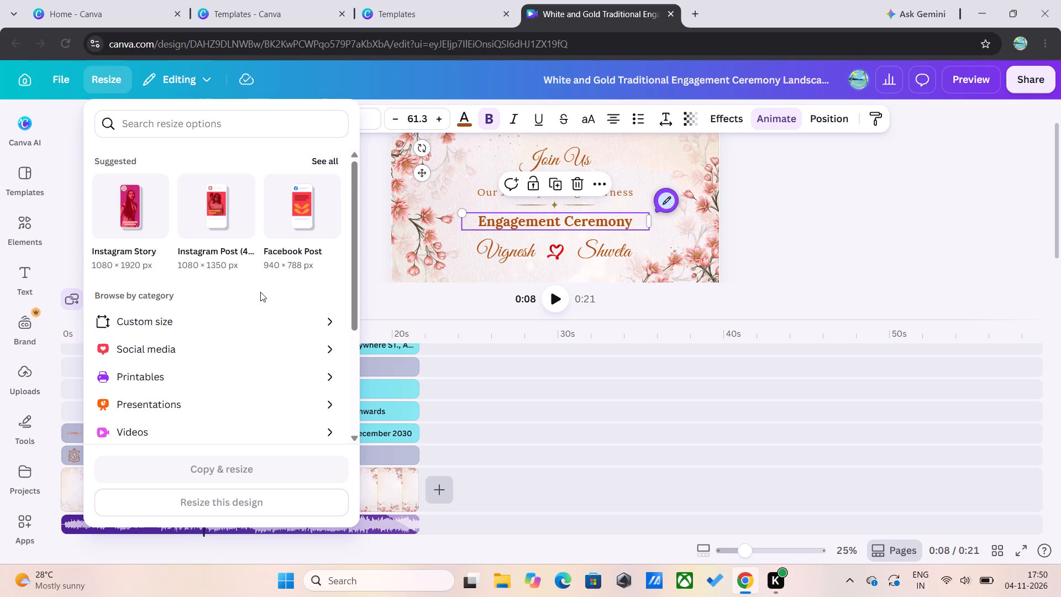
scroll(260, 292, down, 1)
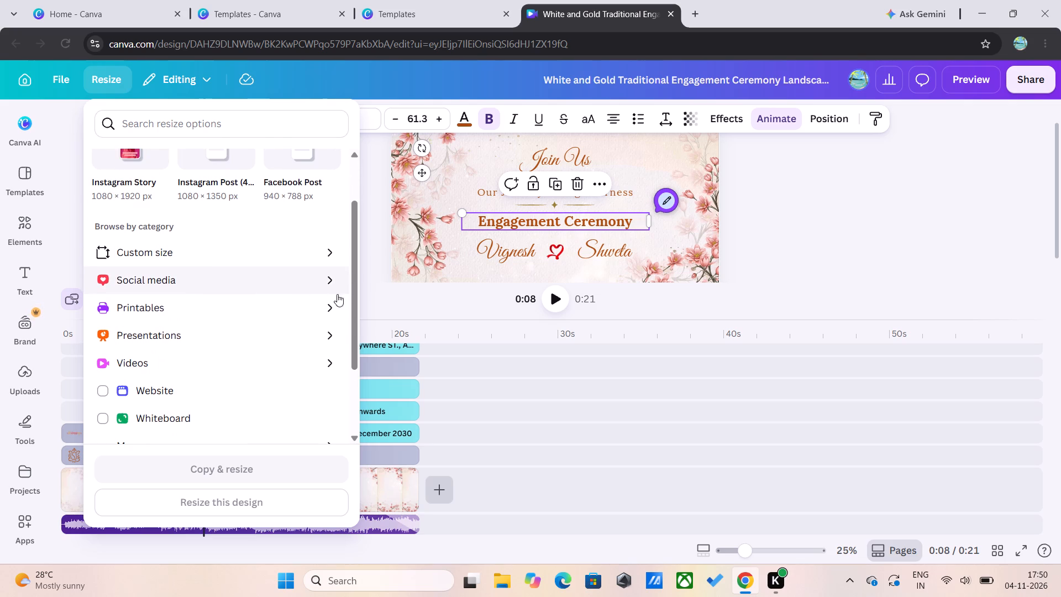
click(406, 304)
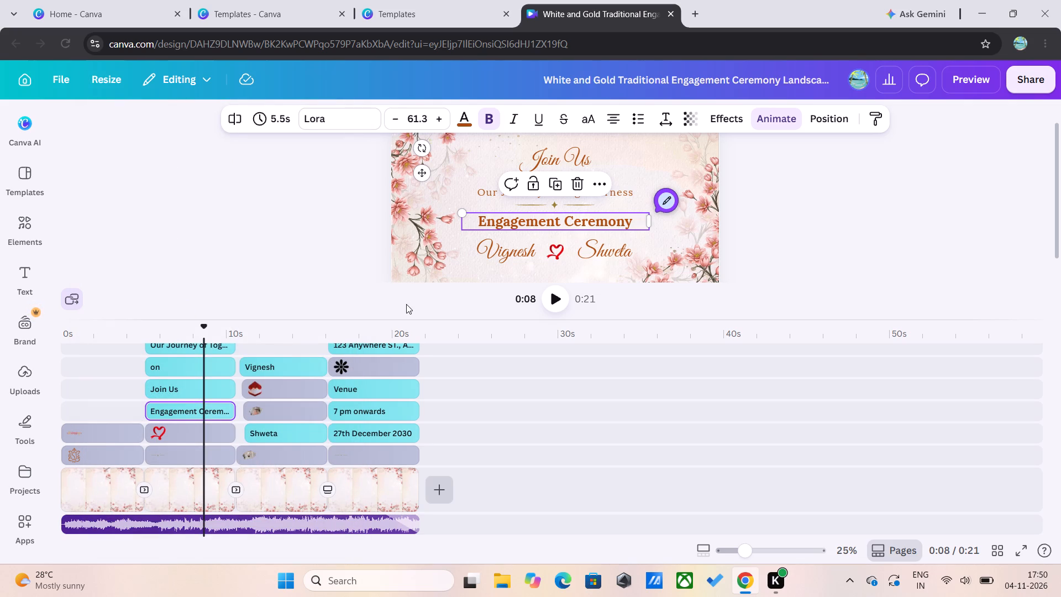
click(330, 270)
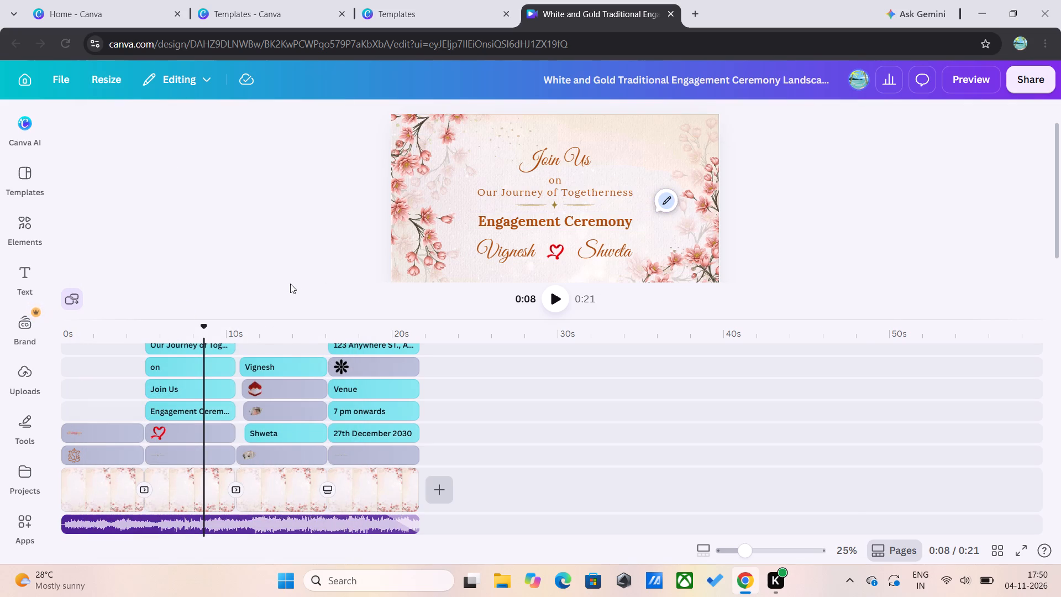
scroll(237, 259, right, 2)
Play the video briefly from 0:08 and pause it at 0:09.
click(556, 296)
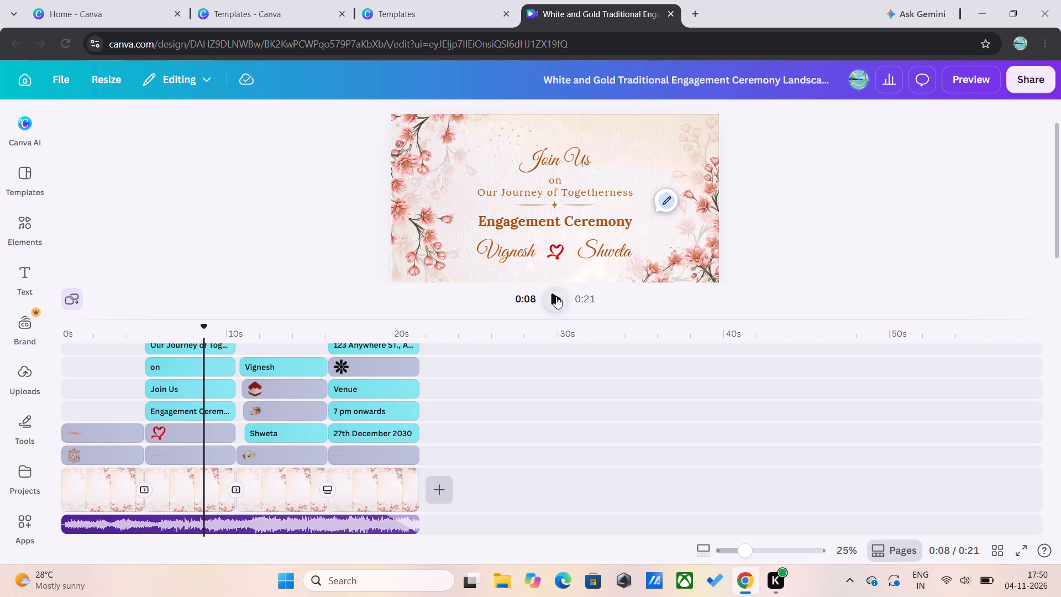
click(556, 296)
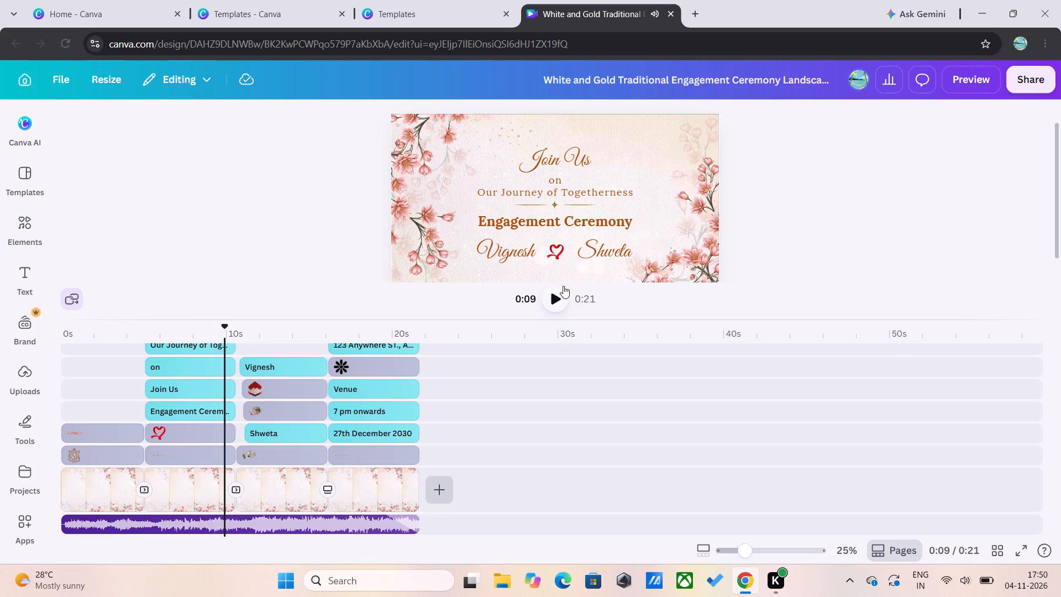
click(625, 231)
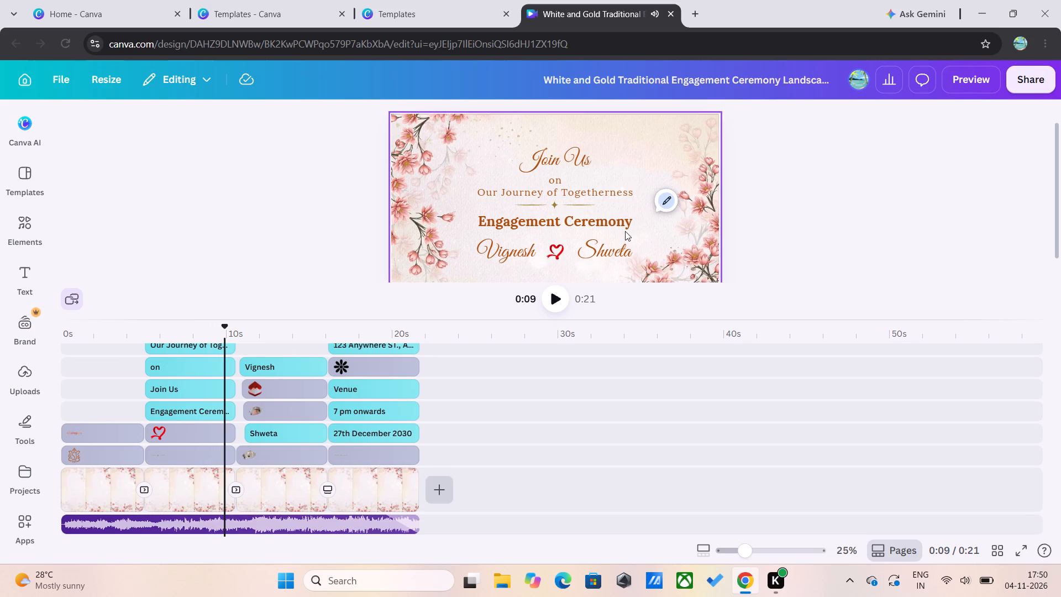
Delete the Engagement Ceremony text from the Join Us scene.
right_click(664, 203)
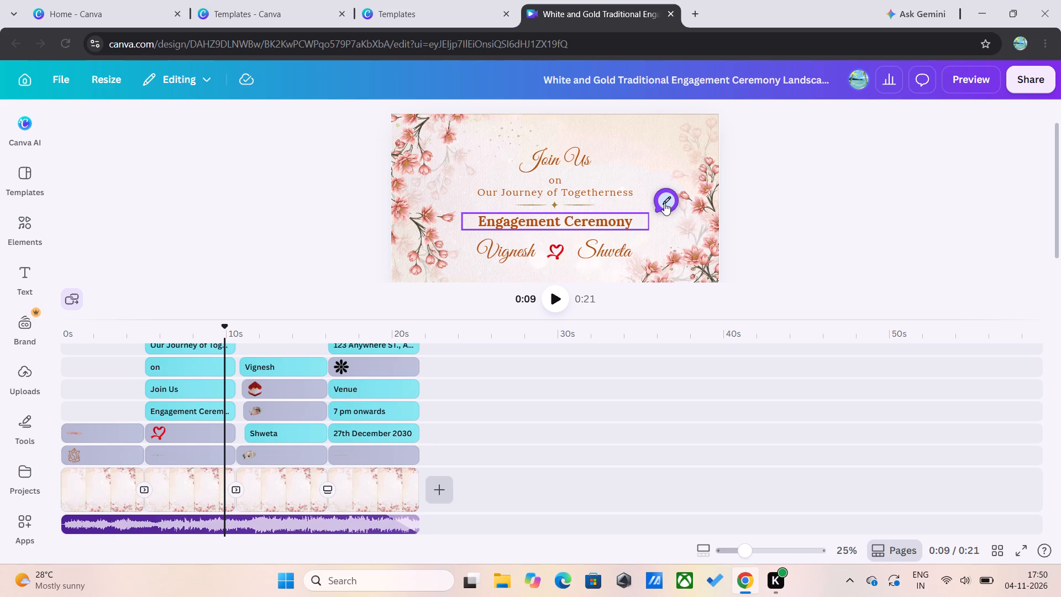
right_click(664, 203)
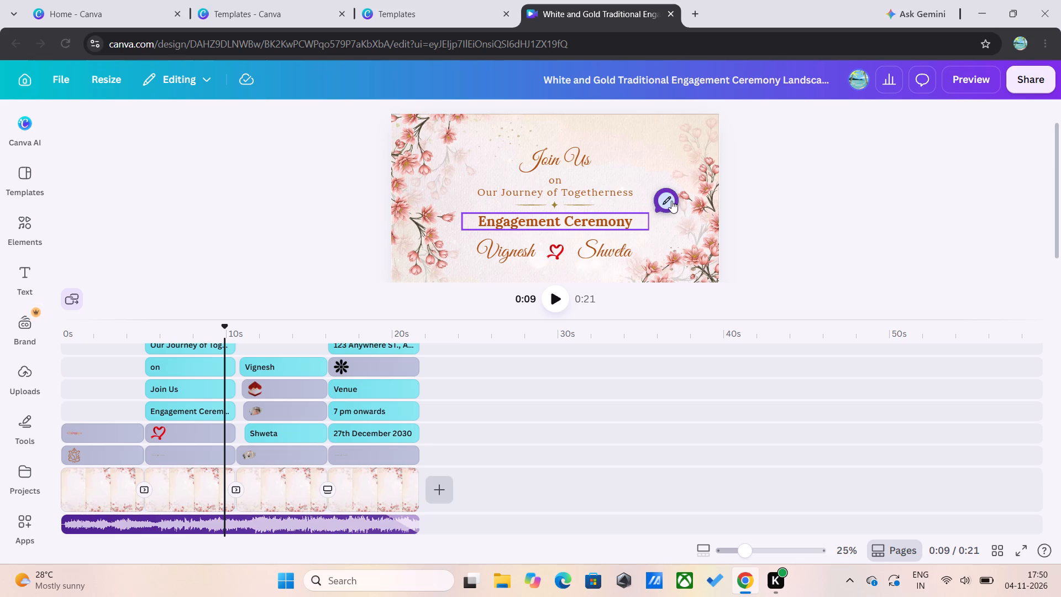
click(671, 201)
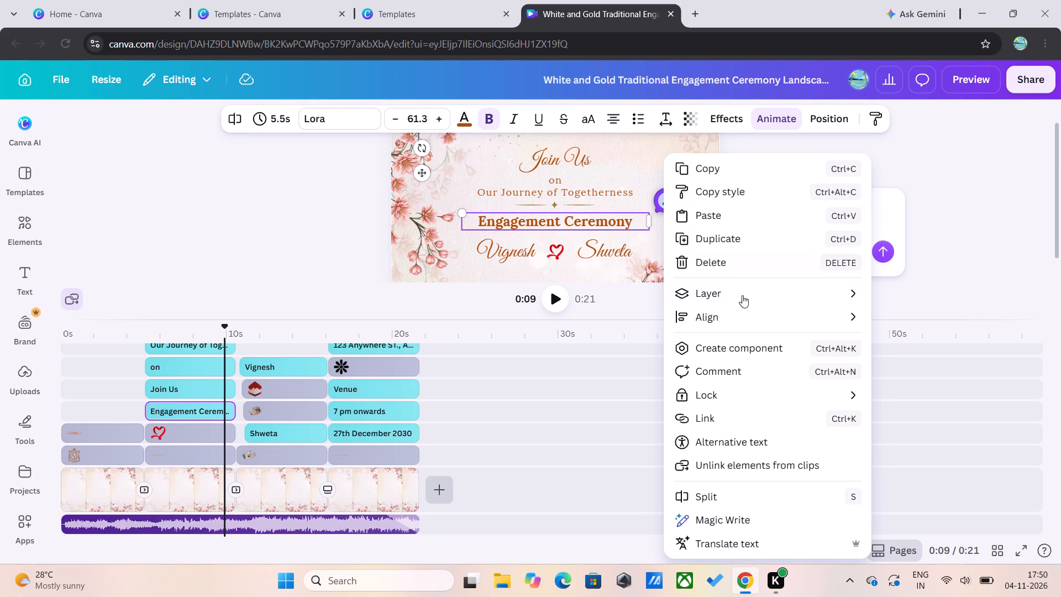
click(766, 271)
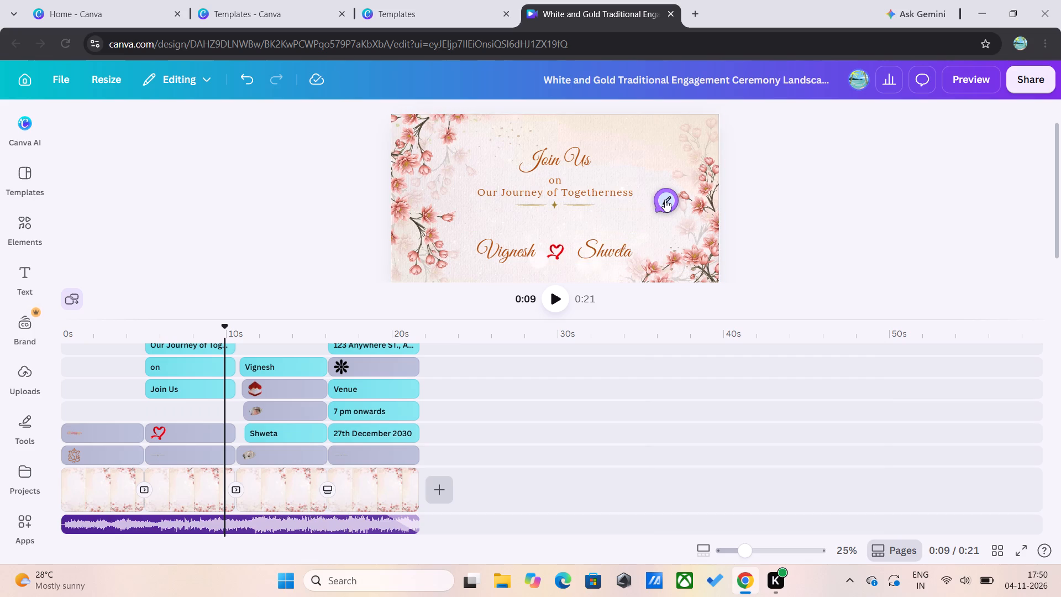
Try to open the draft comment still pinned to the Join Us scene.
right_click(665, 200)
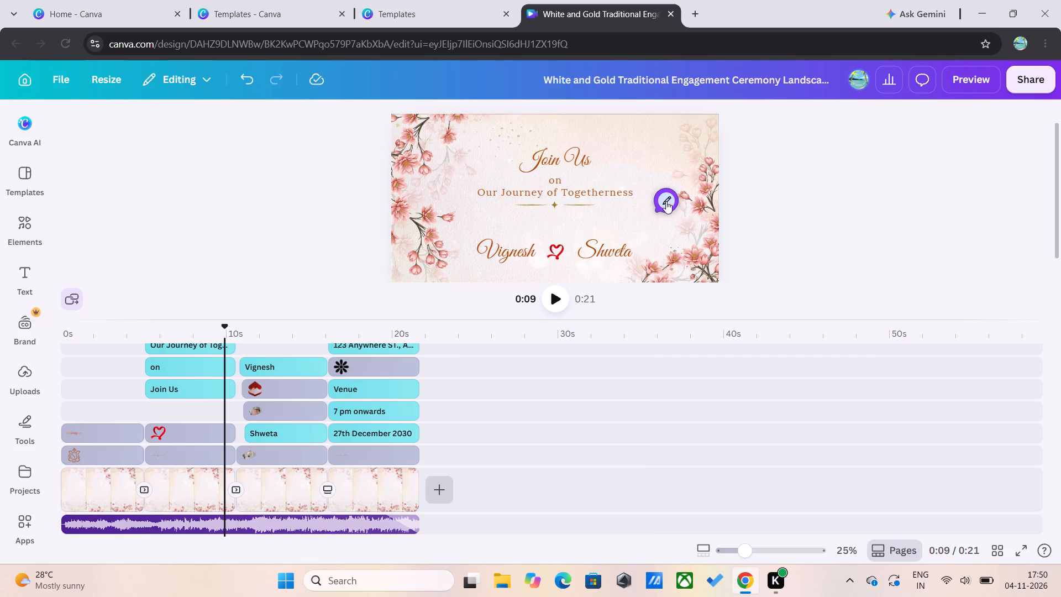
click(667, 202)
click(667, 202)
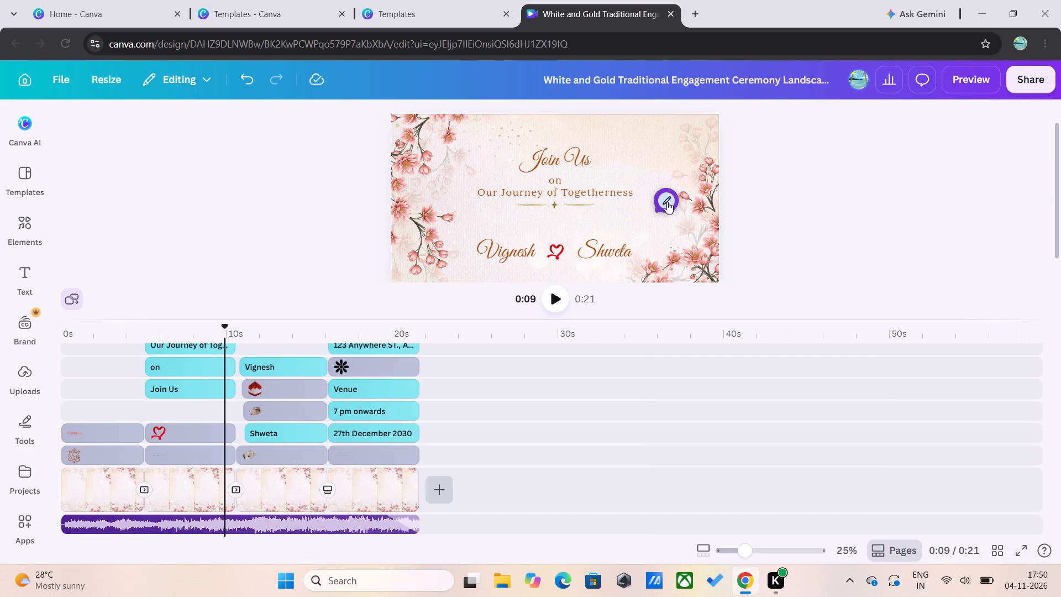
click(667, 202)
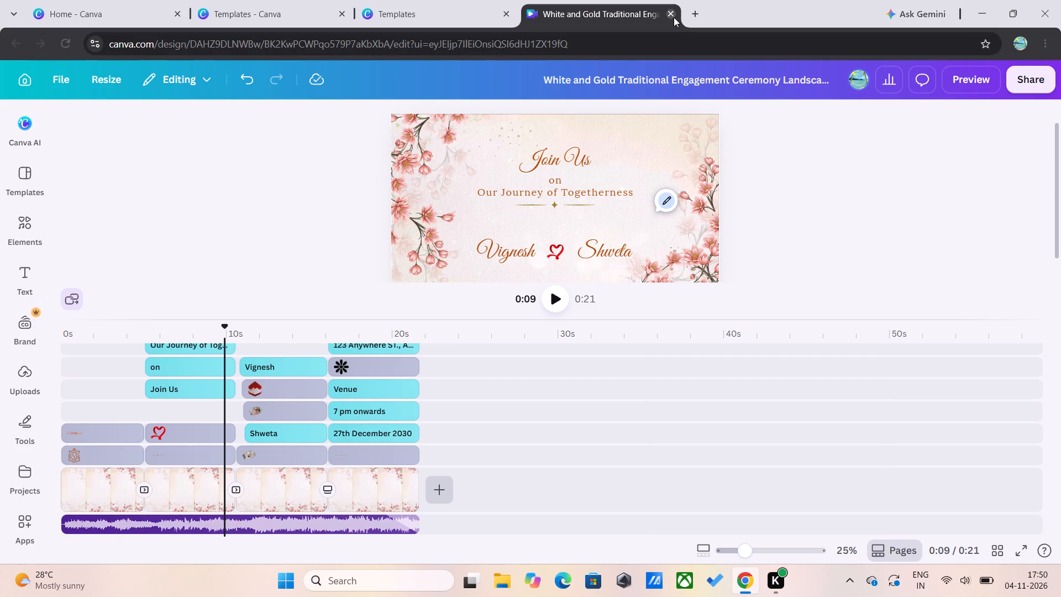
Close the edited design, leaving despite unsaved changes, and open a fresh copy of the White and Gold Traditional Engagement Ceremony template for customising.
click(673, 14)
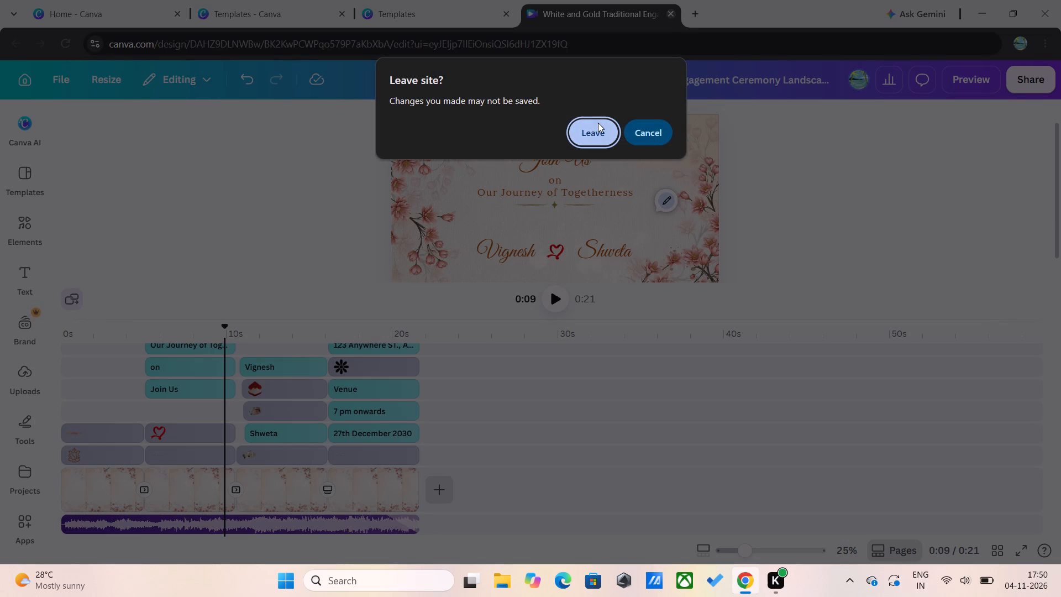
click(598, 123)
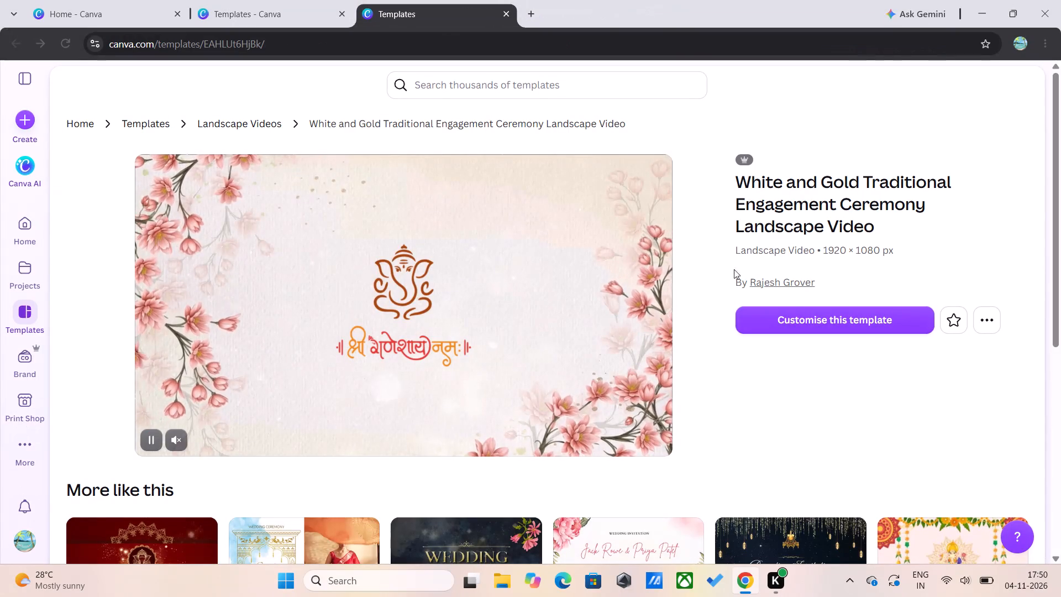
click(820, 317)
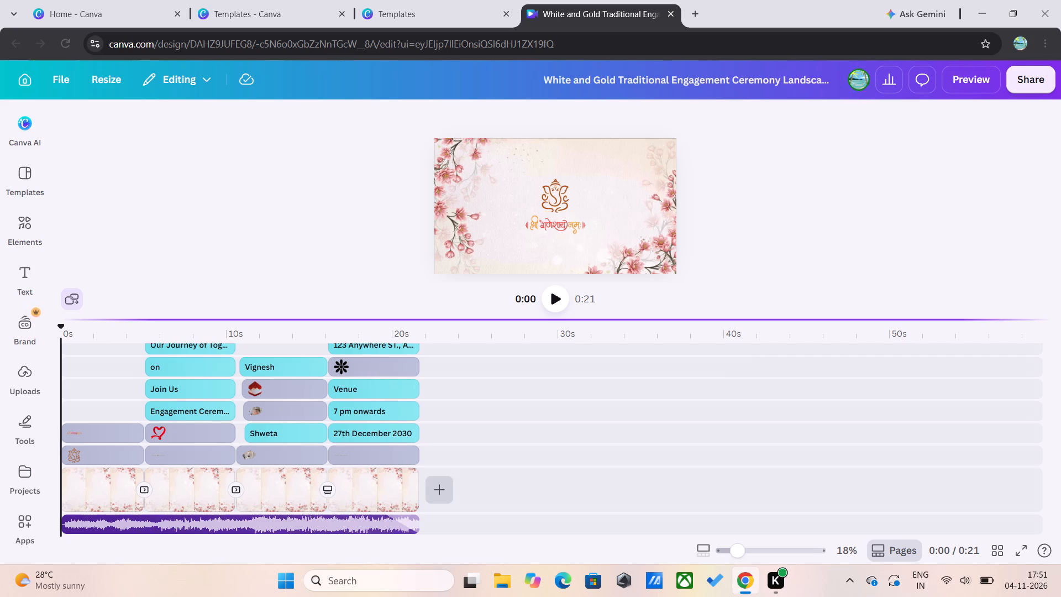
Play the fresh copy from the start and pause on the Join Us scene at 0:08.
click(556, 307)
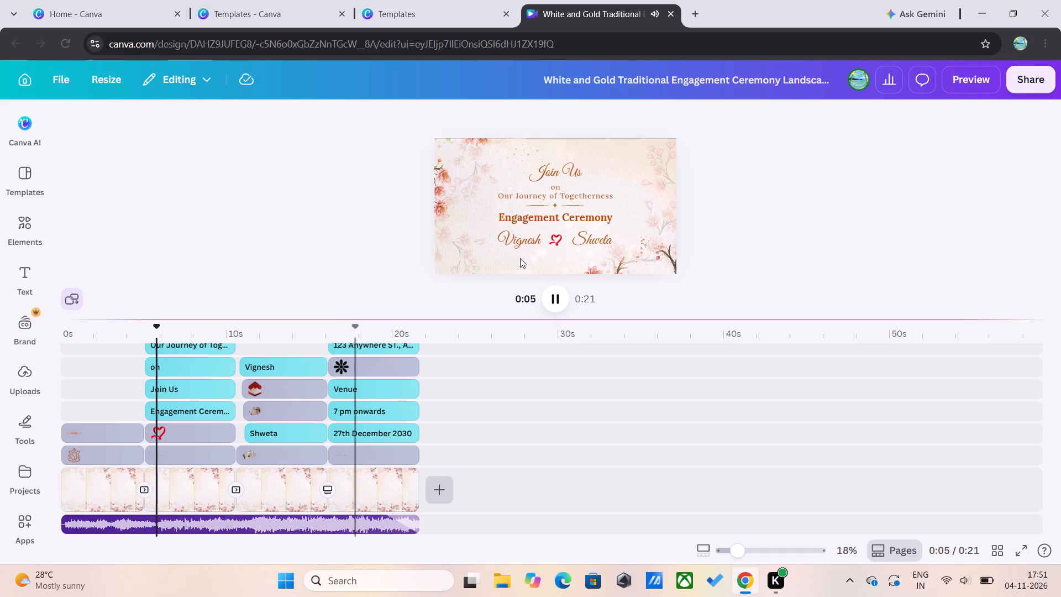
click(559, 291)
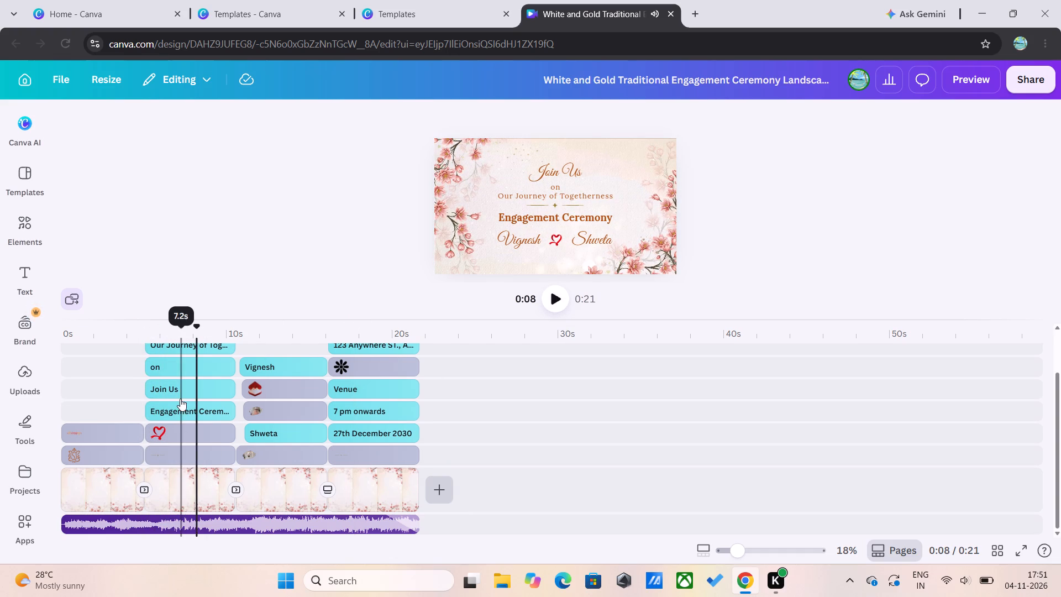
Select the Engagement Ceremony text and examine its Effects, Animate and Position settings without changing them.
click(182, 396)
click(181, 404)
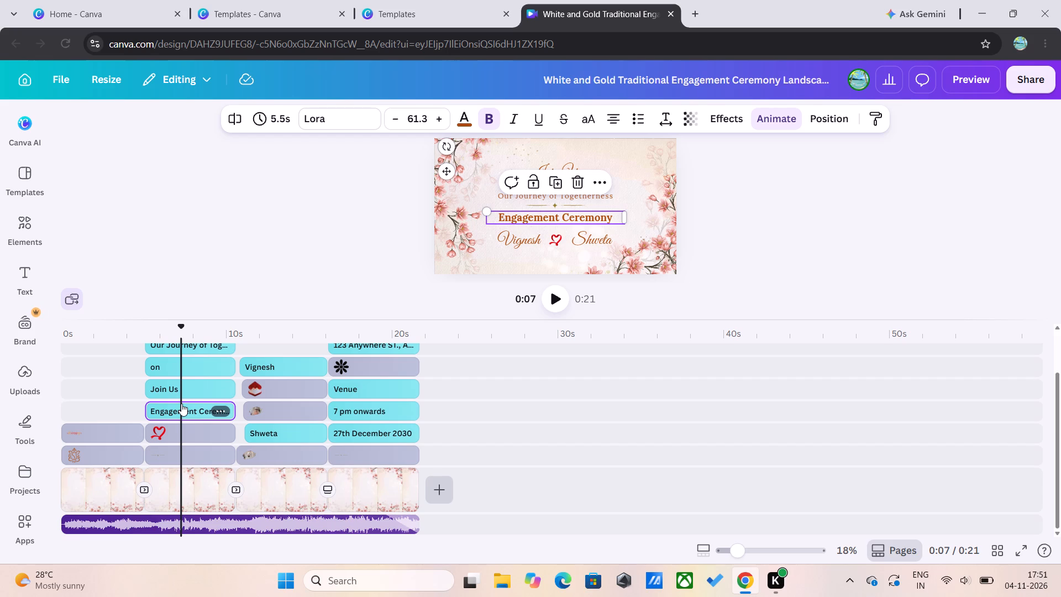
click(724, 115)
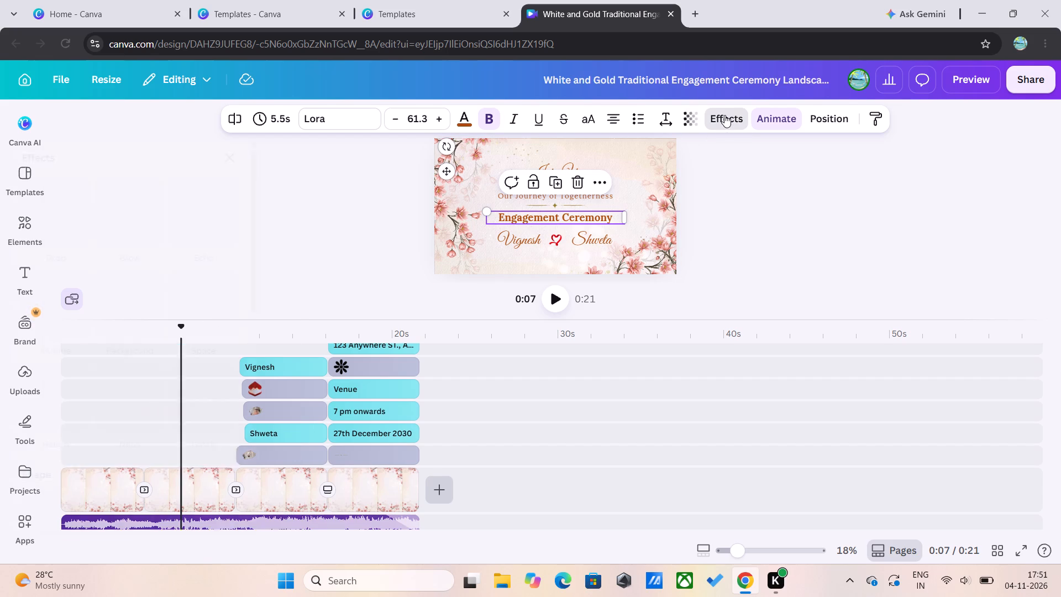
click(789, 114)
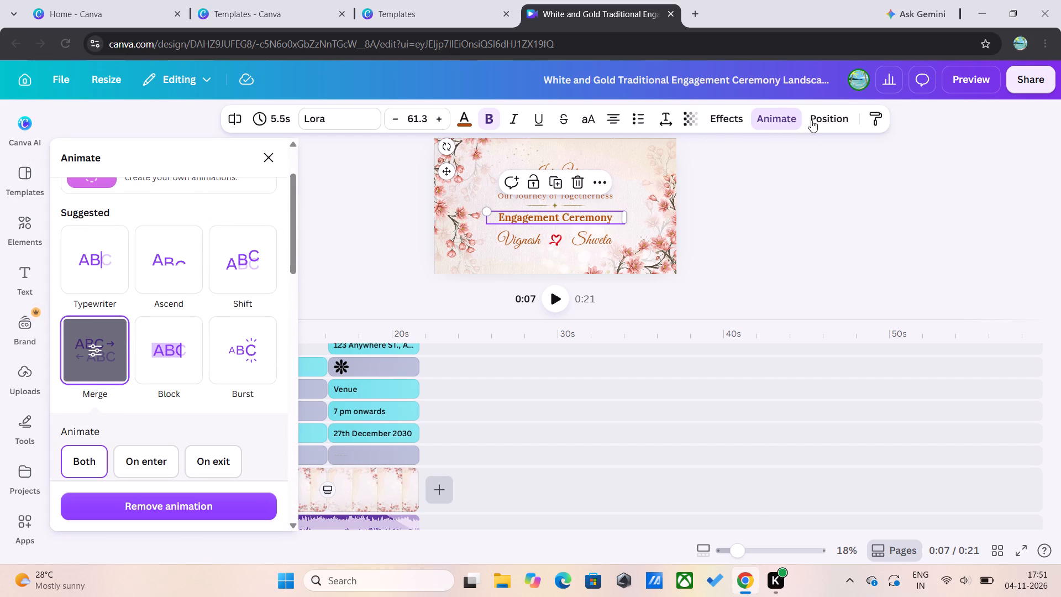
click(812, 121)
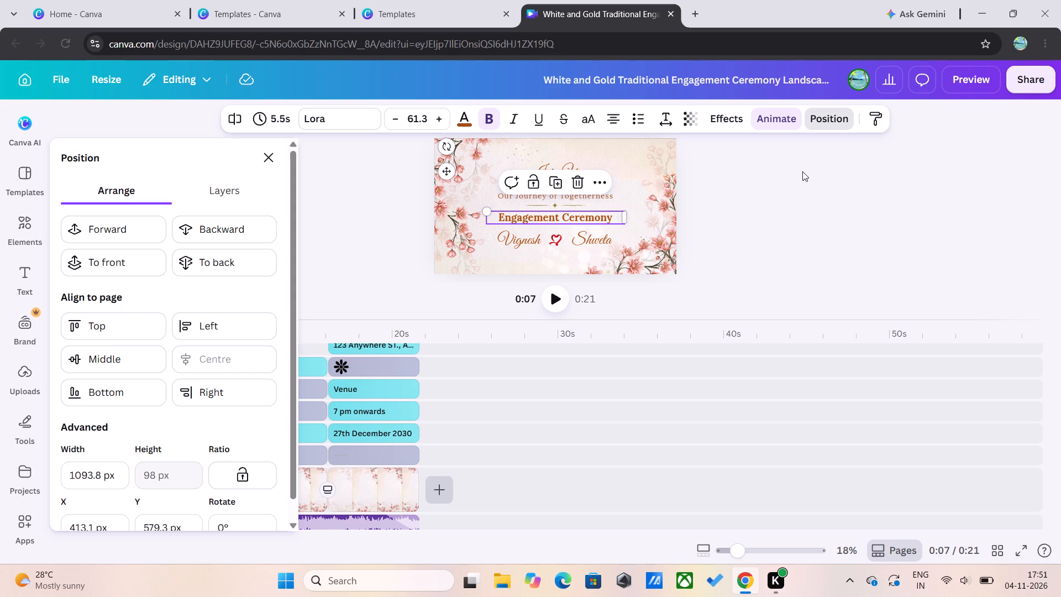
click(802, 171)
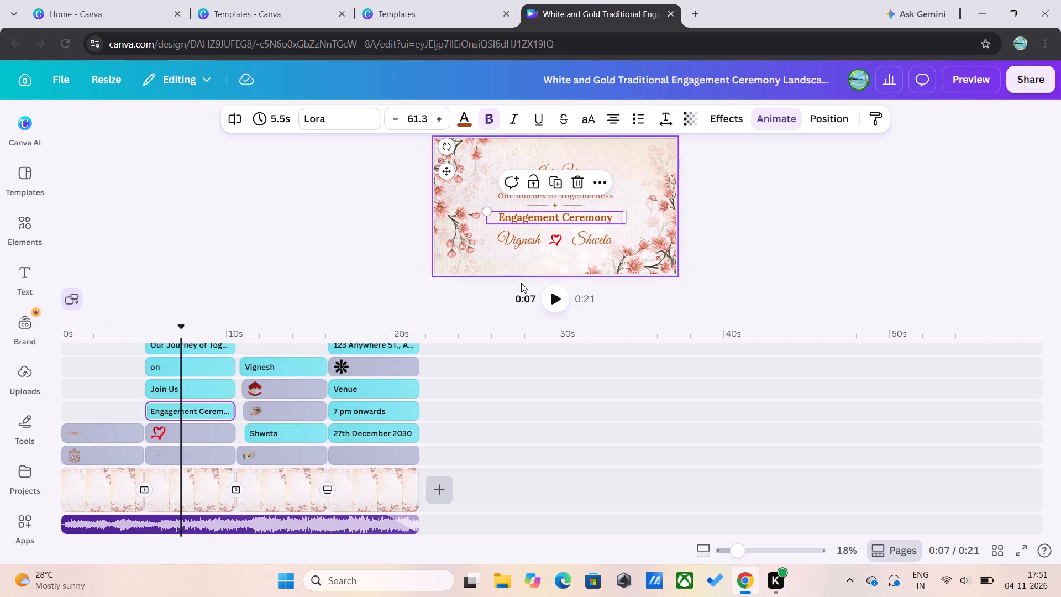
Replay the transition from the opening Ganesha scene into the Join Us scene several times, starting around 0:03 to 0:04.
click(181, 417)
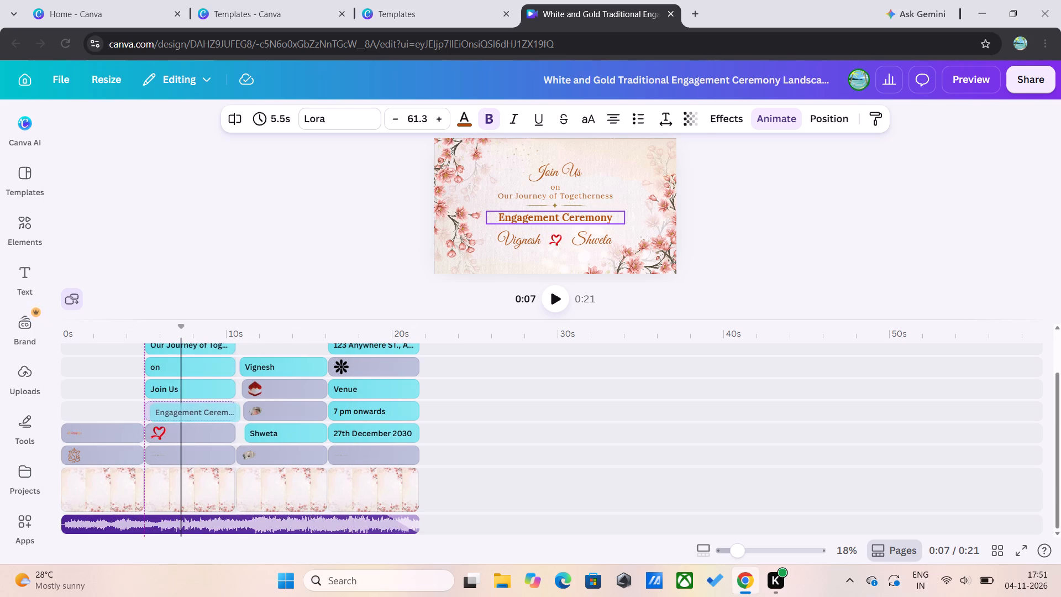
drag(182, 327, 129, 336)
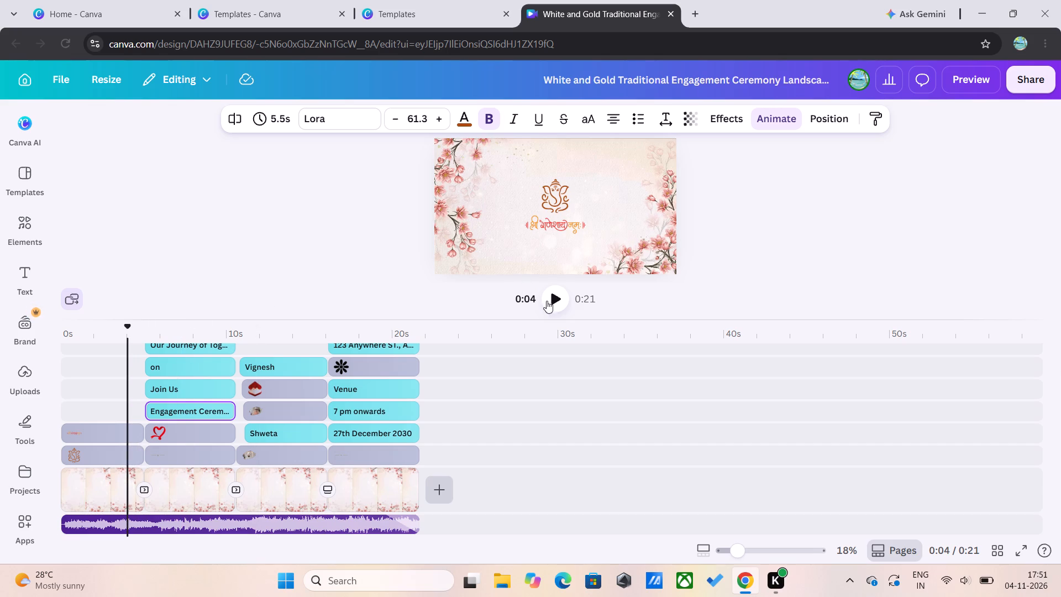
click(551, 301)
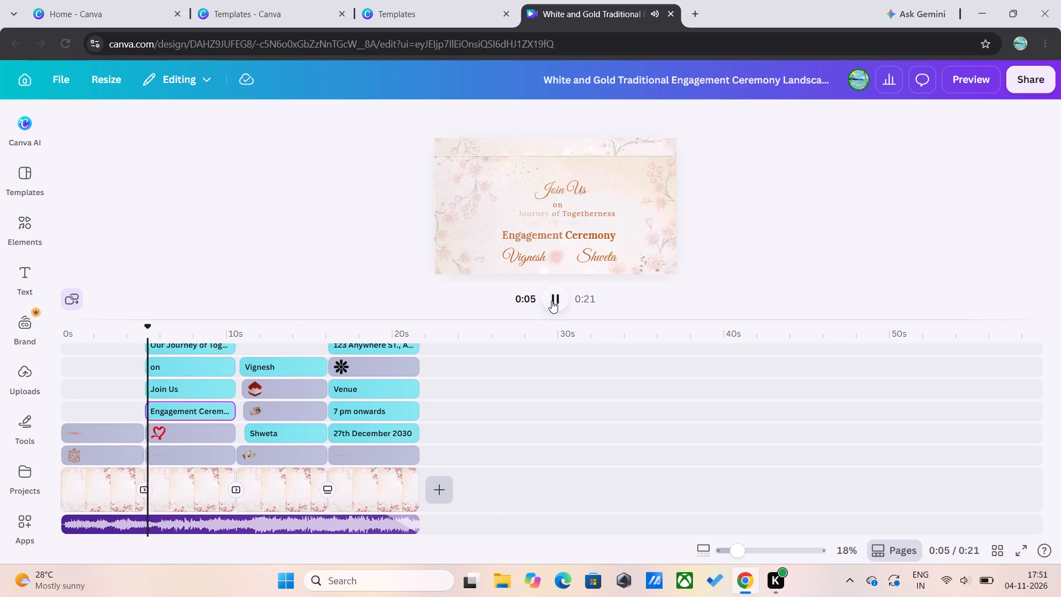
click(551, 301)
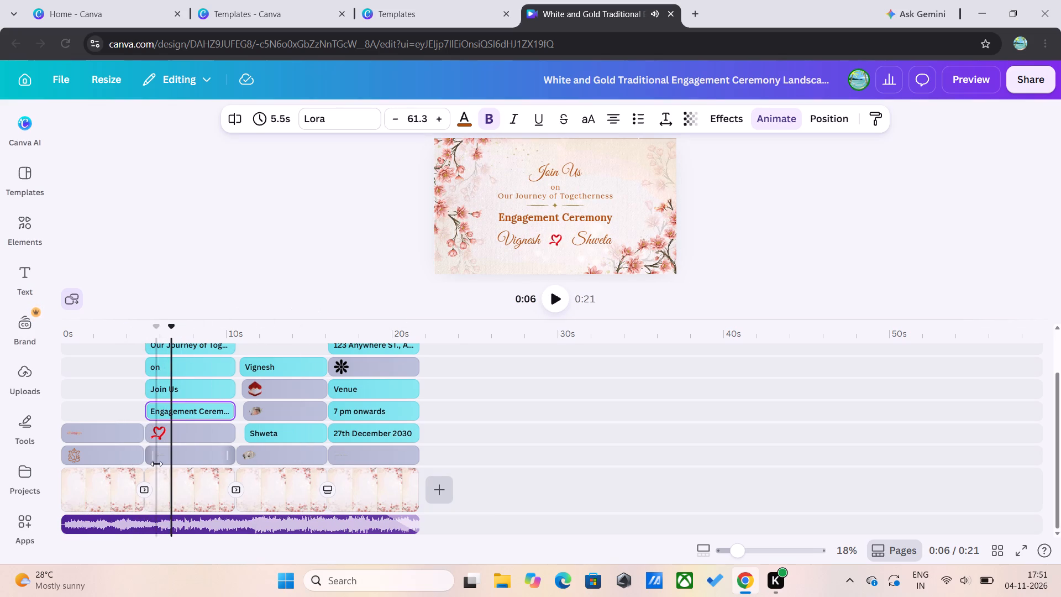
click(124, 488)
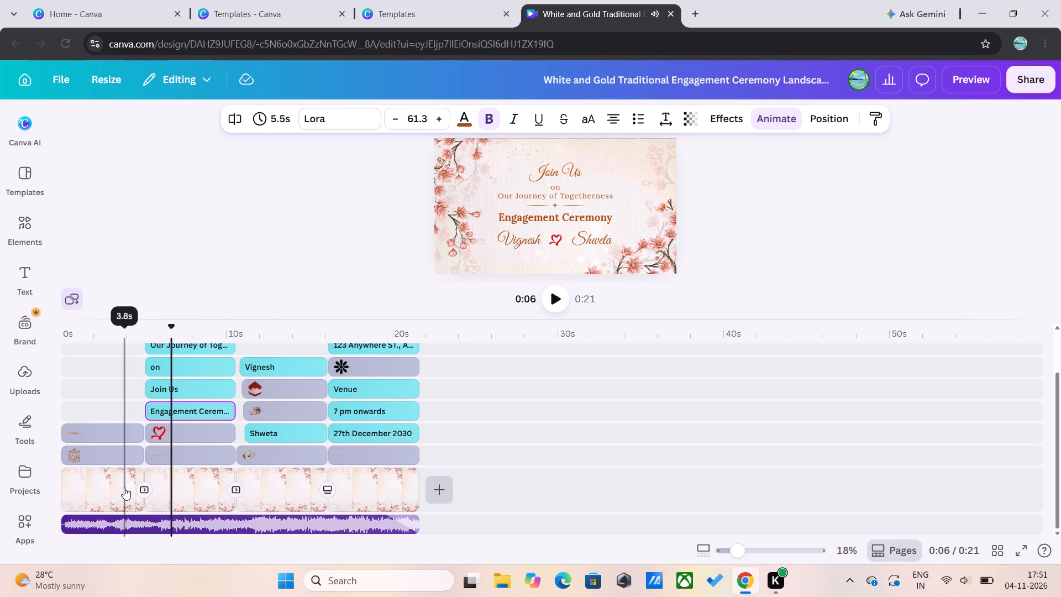
click(547, 295)
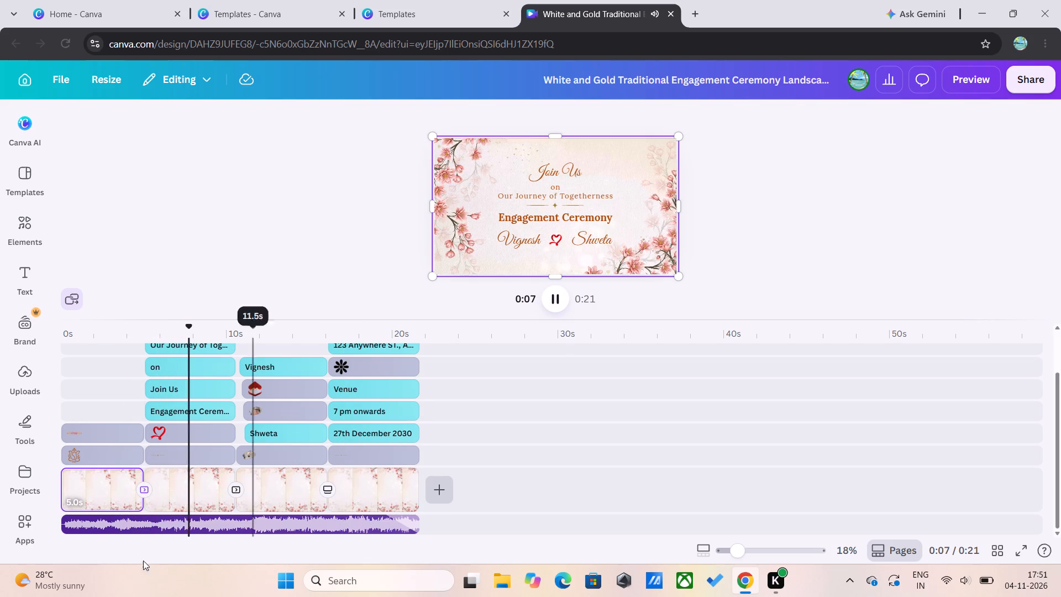
click(125, 499)
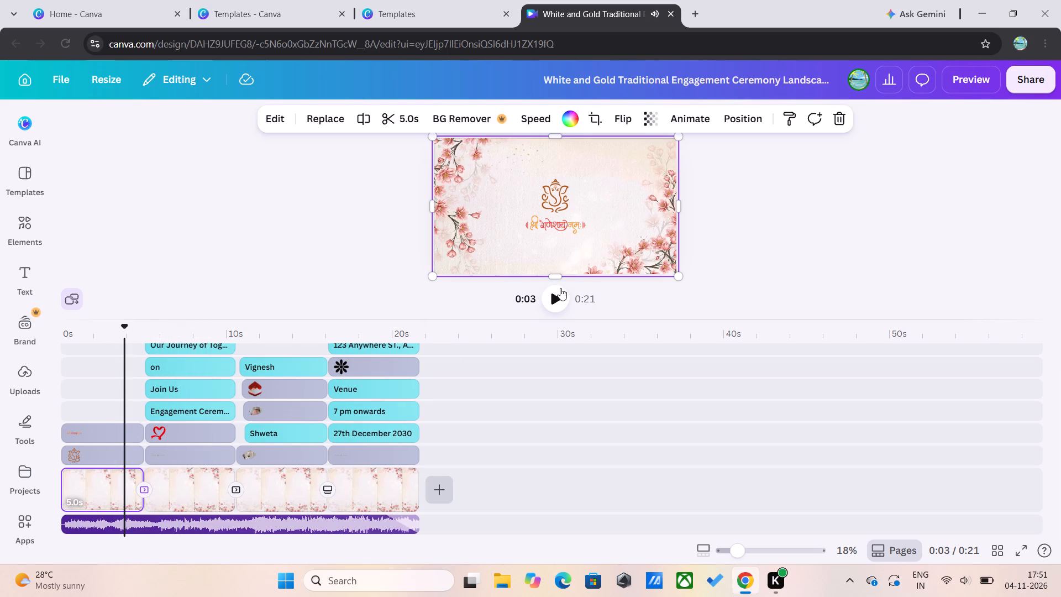
click(556, 294)
click(390, 291)
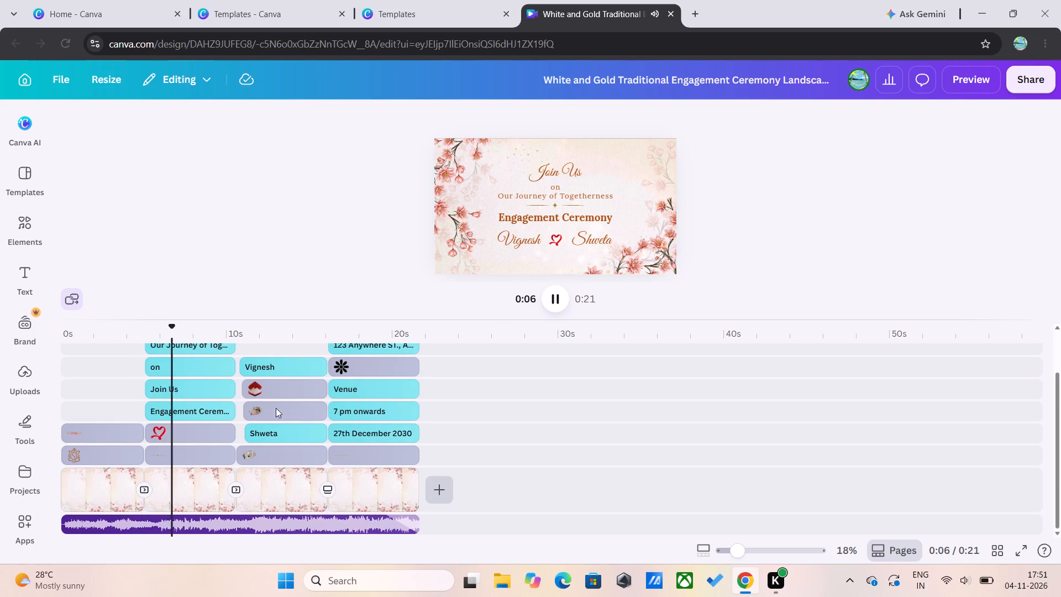
click(135, 490)
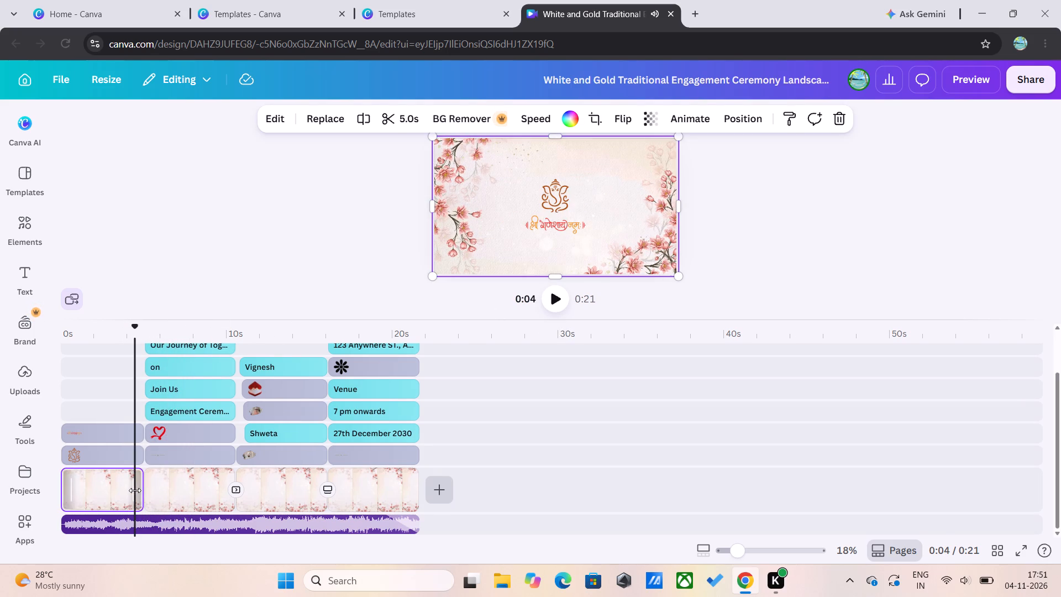
click(565, 295)
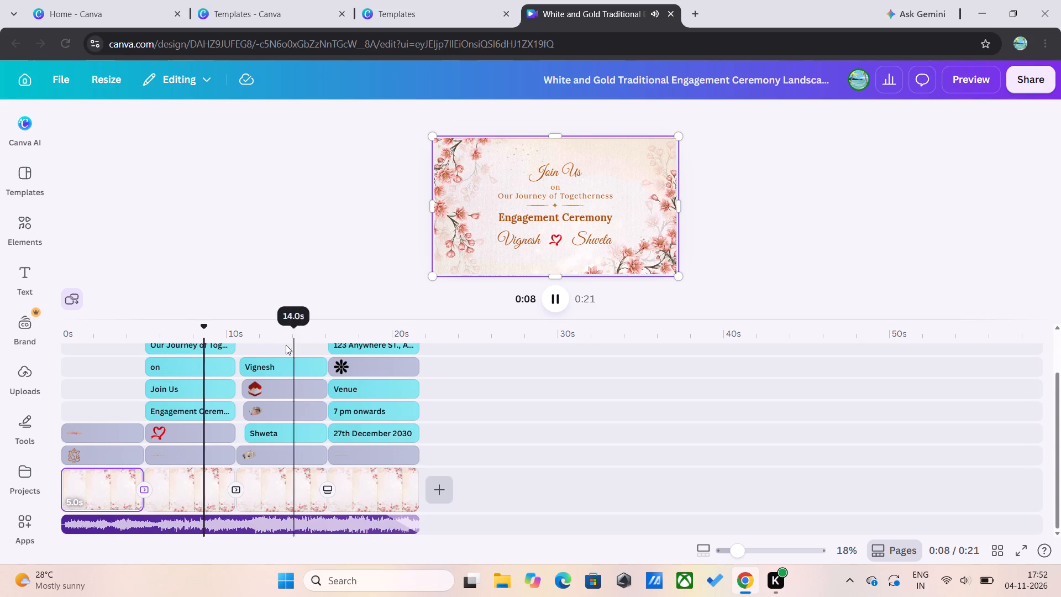
Select the Engagement Ceremony text and examine its text colour, letter and line spacing, and further editing options without changing them.
click(170, 404)
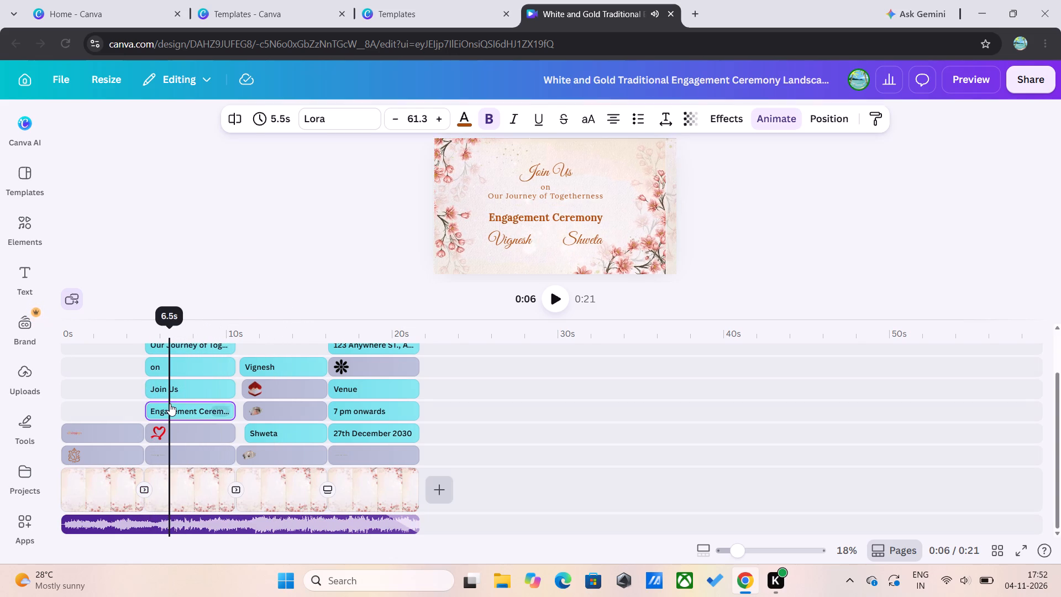
click(464, 123)
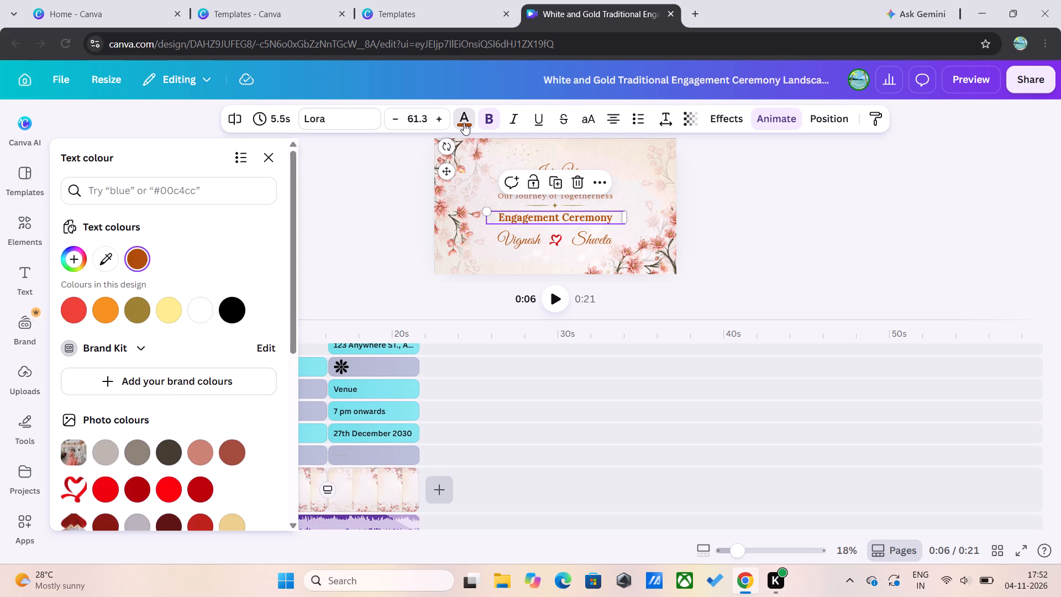
click(665, 119)
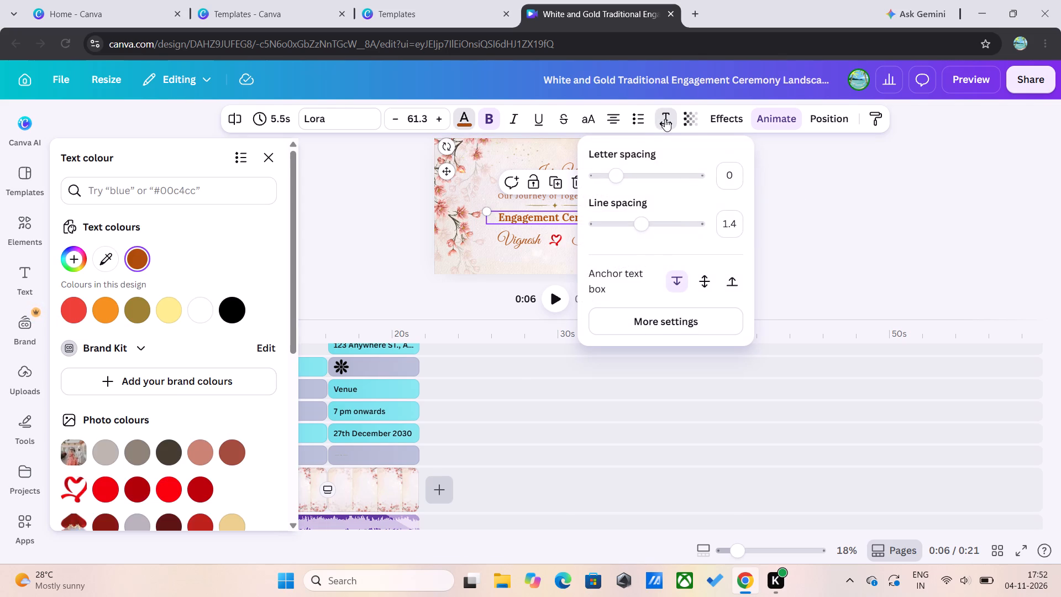
click(844, 222)
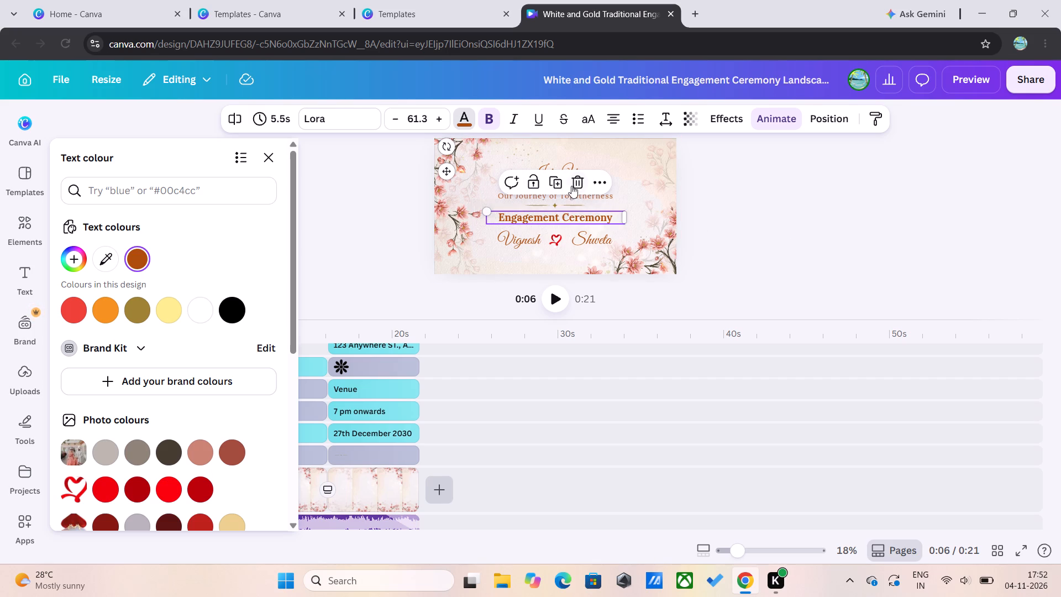
click(601, 180)
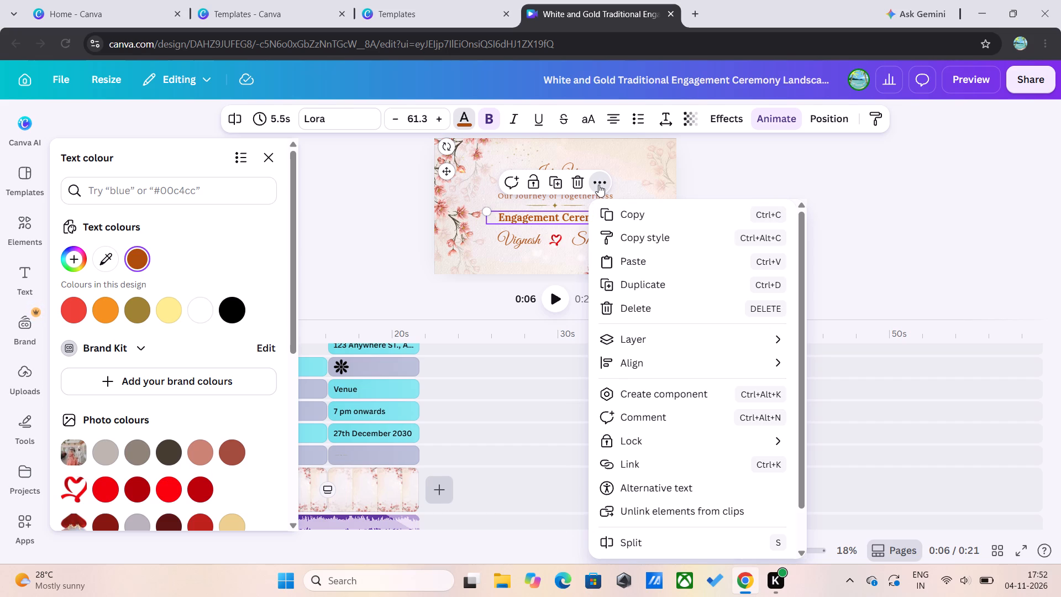
click(290, 271)
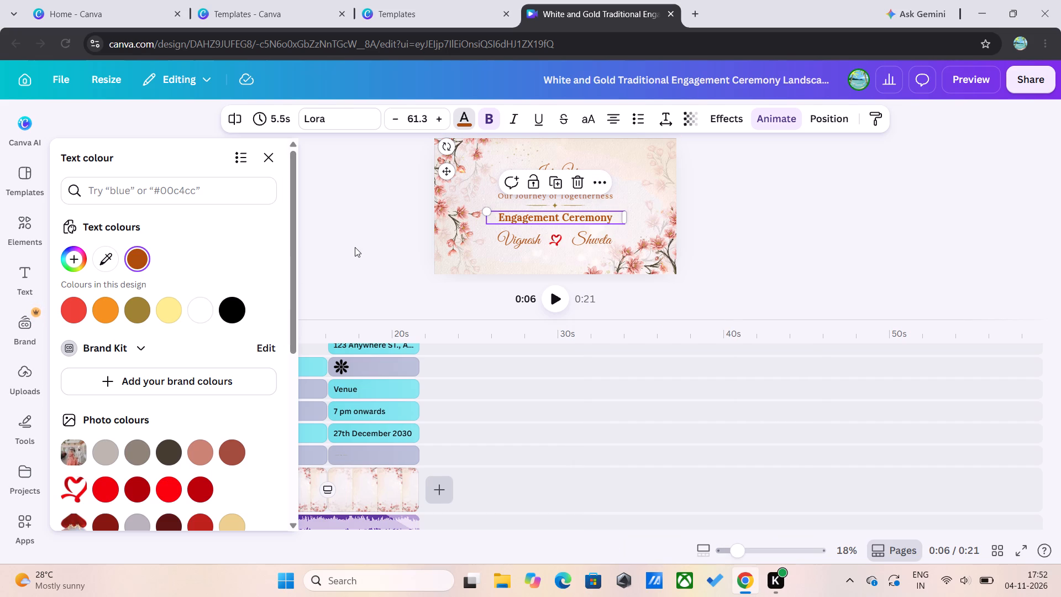
click(355, 247)
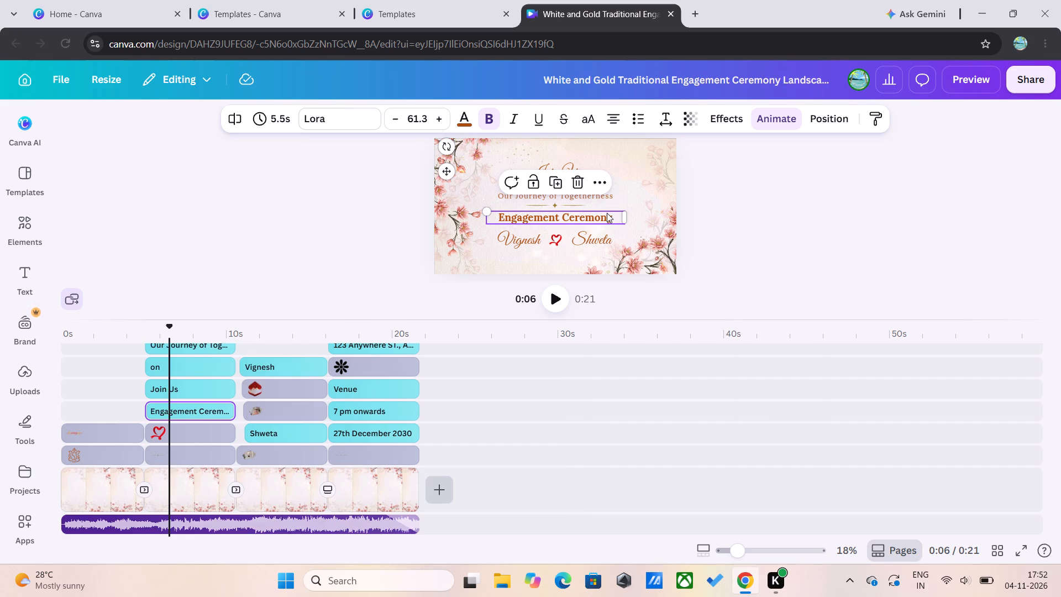
Replace the Engagement Ceremony text on the Join Us scene with WEDDING INVITATION.
click(611, 215)
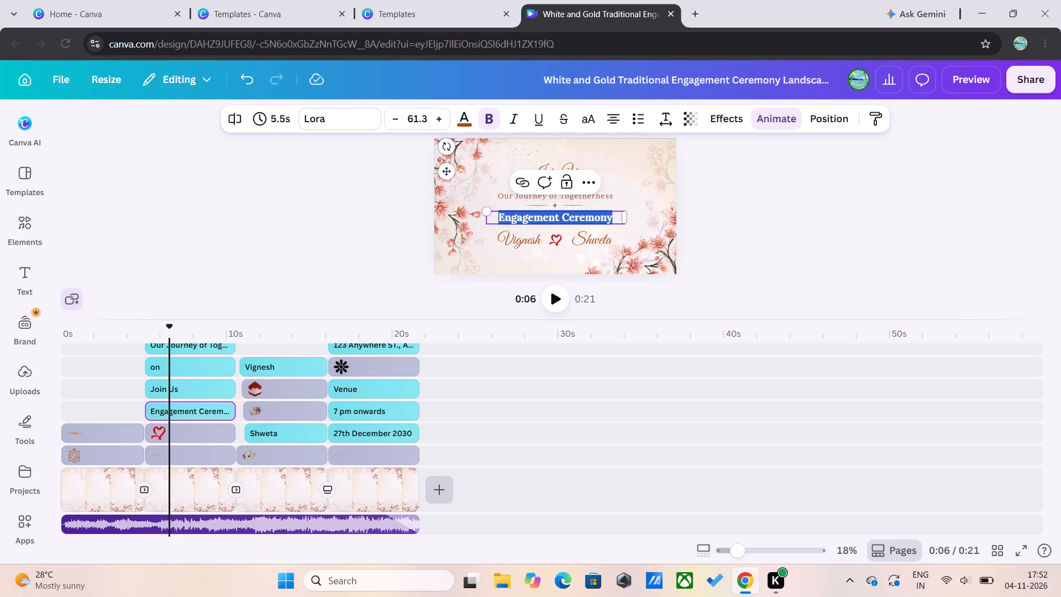
key(shift+w)
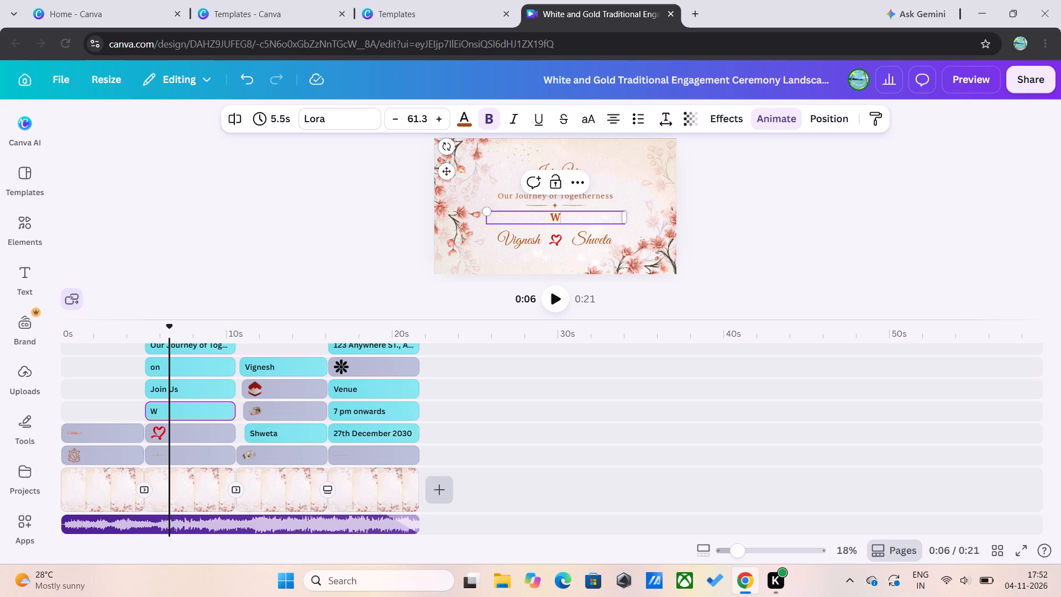
text(edding)
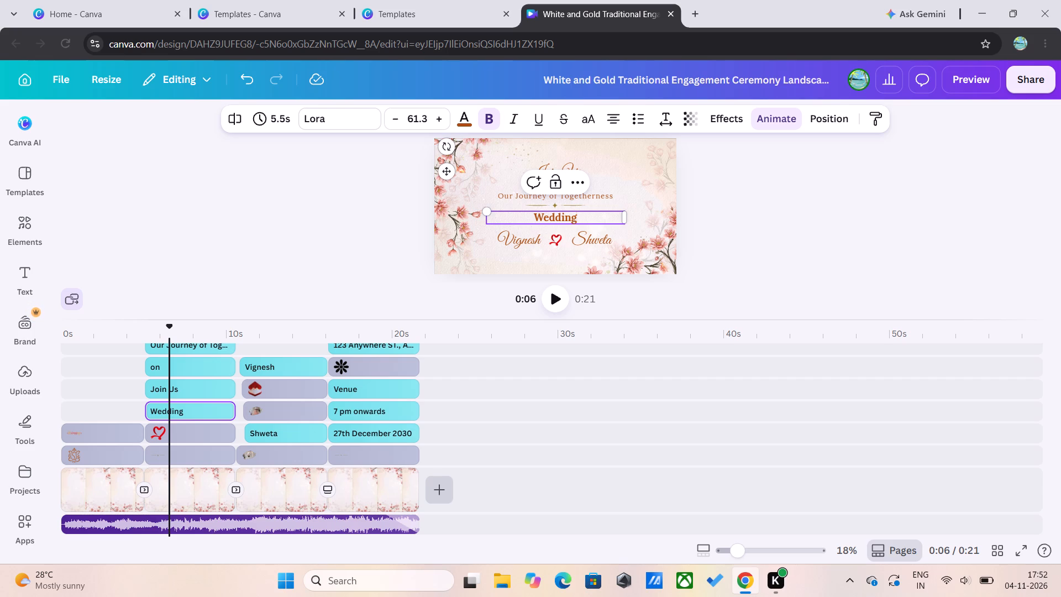
key(ctrl+BackSpace)
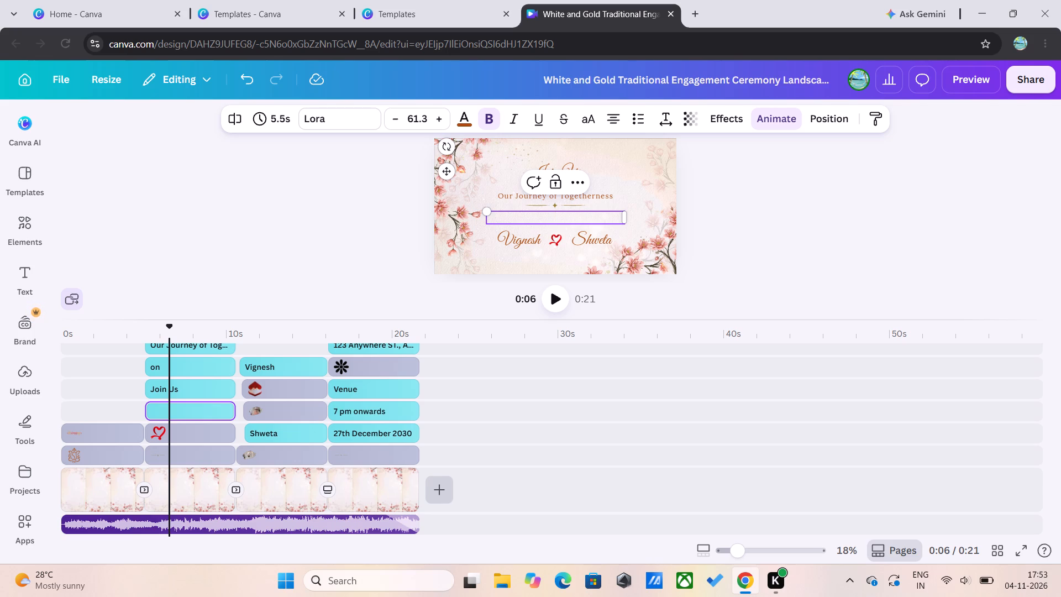
text(WE)
text(DDING INVITATO)
key(BackSpace)
text(ION)
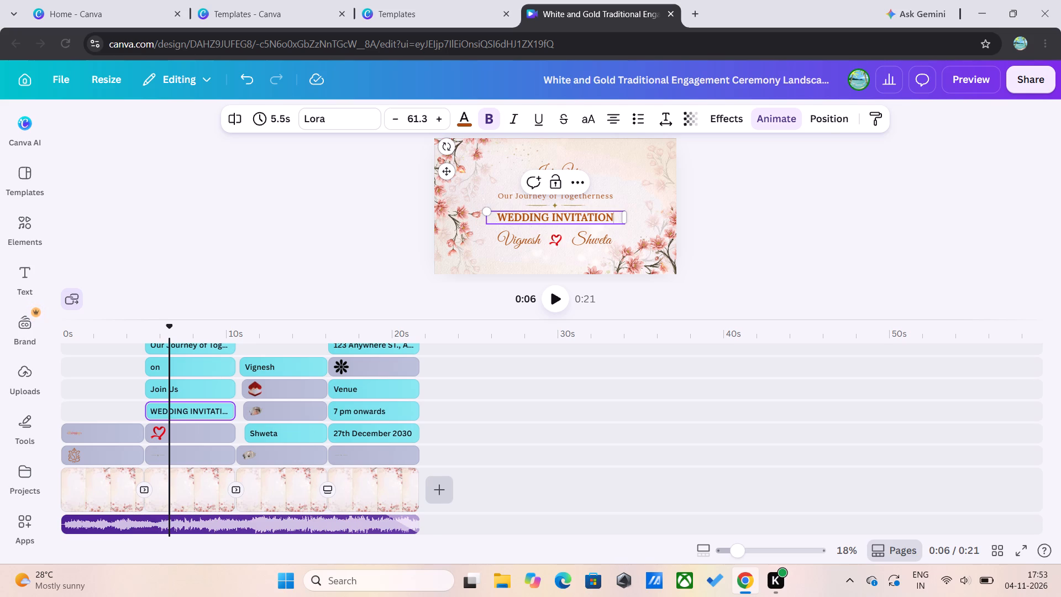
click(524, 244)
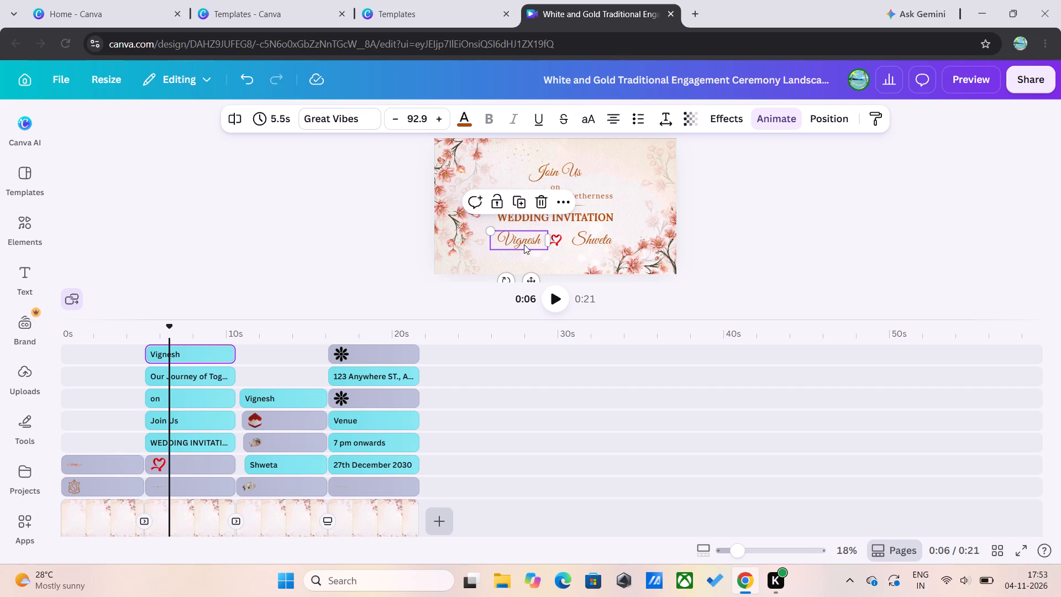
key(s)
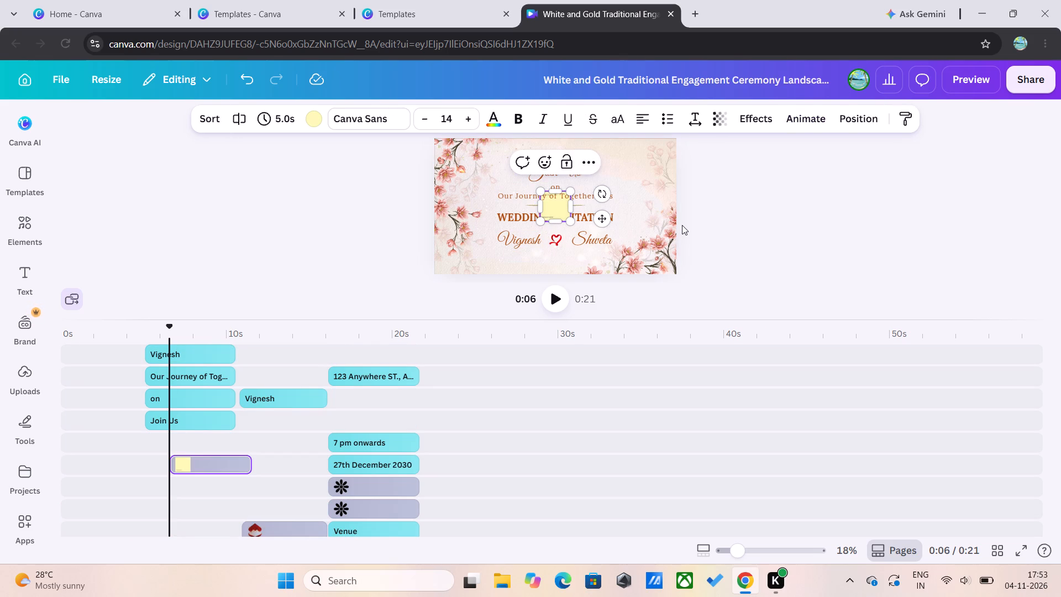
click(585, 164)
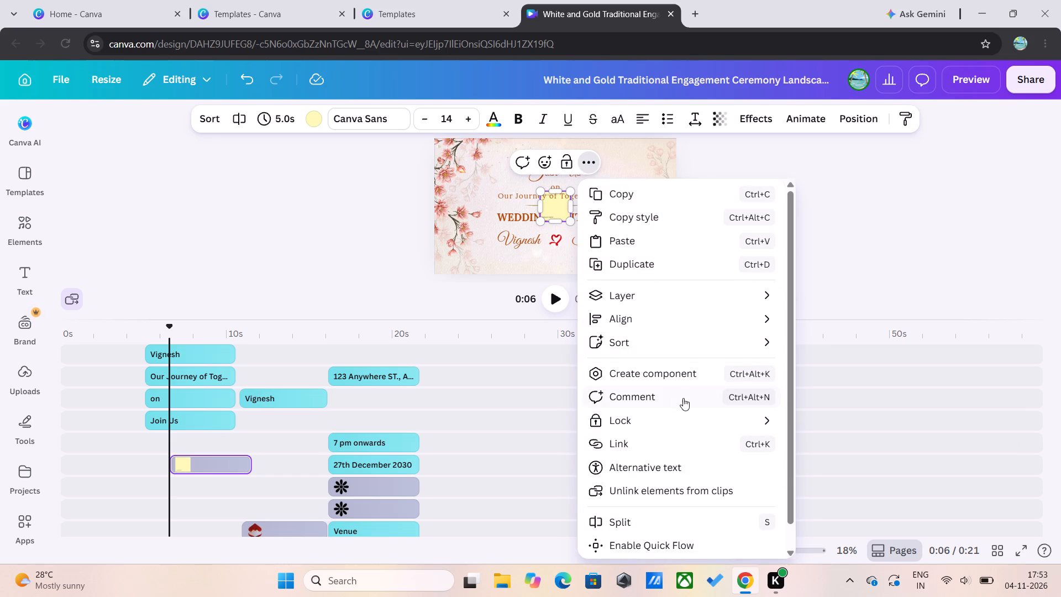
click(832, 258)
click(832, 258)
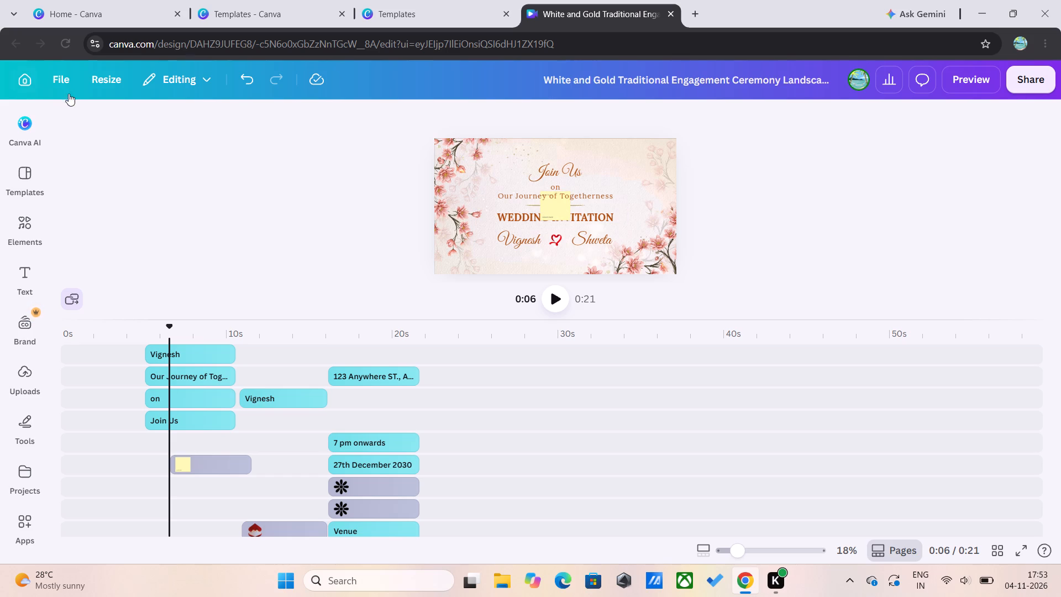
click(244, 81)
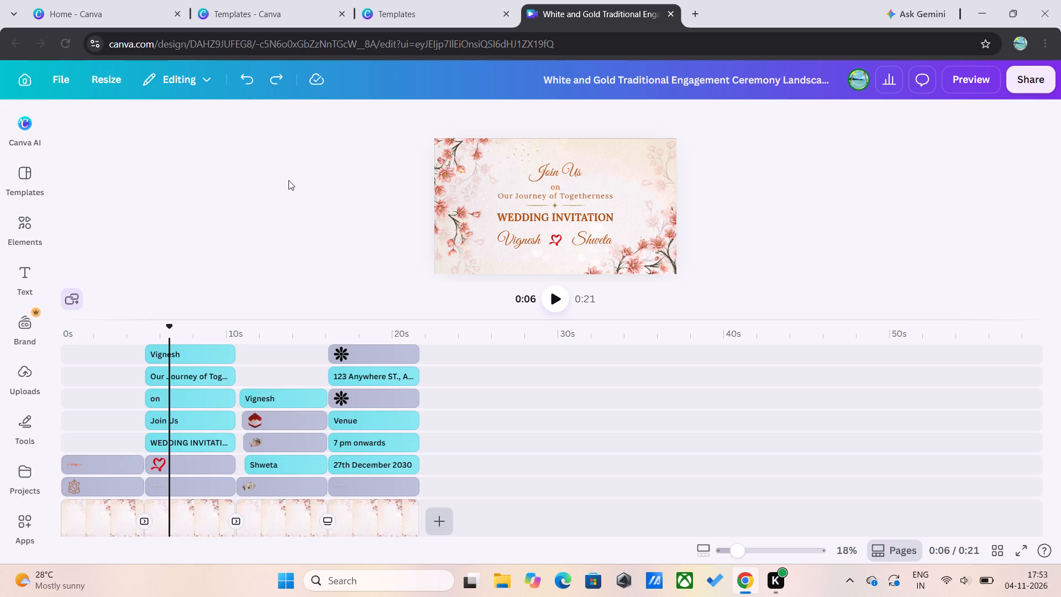
Replace the name Vignesh on the Join Us scene with Sumit.
click(533, 231)
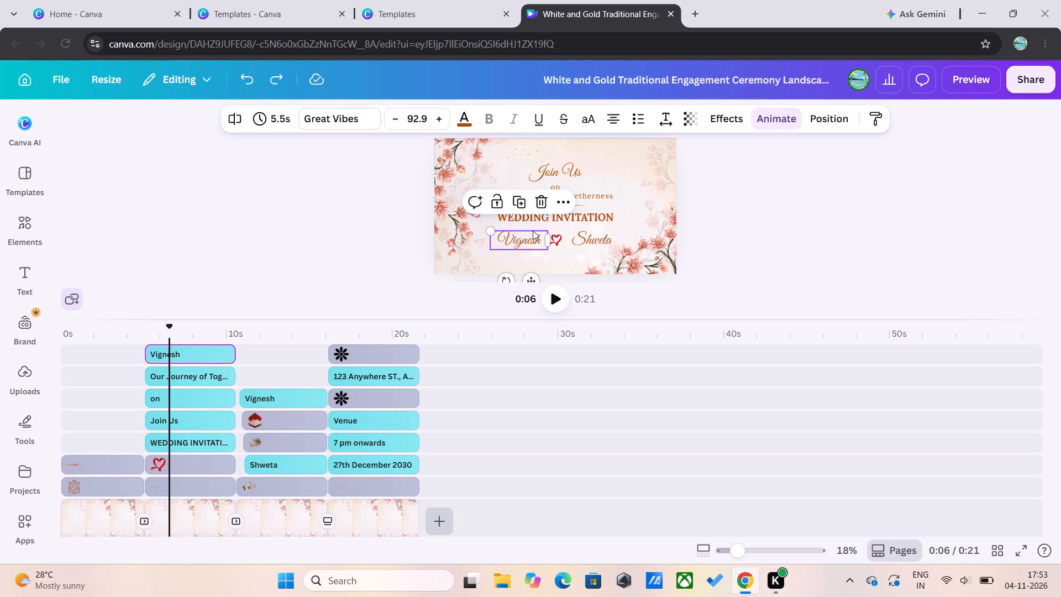
click(534, 242)
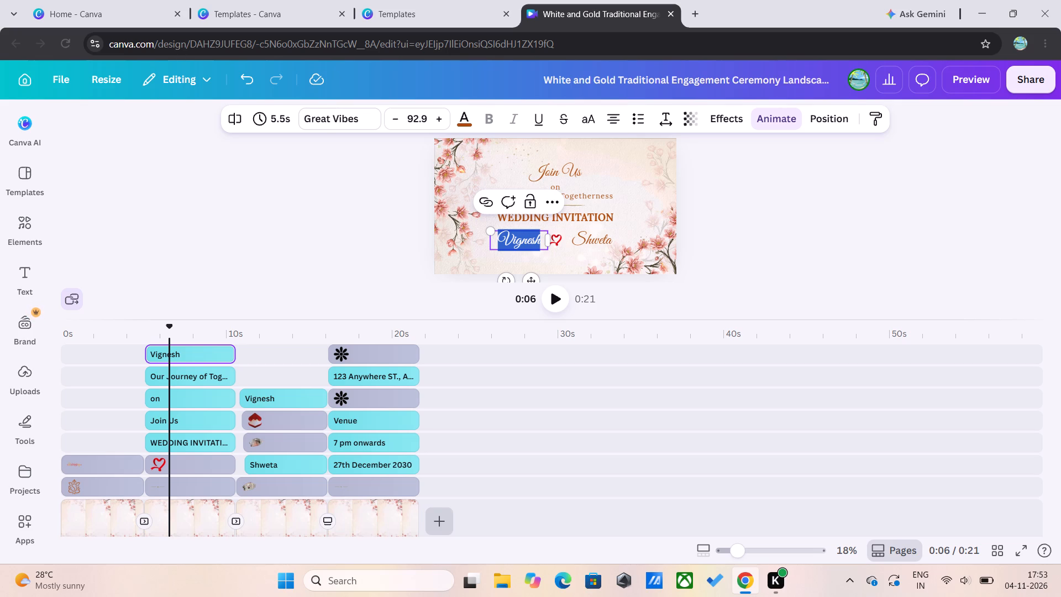
key(s)
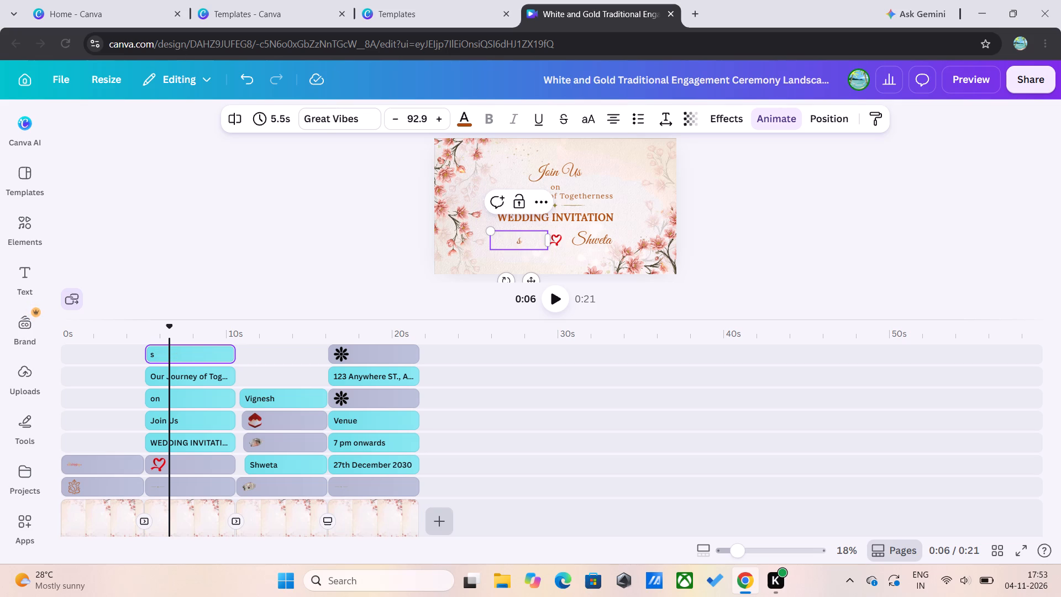
key(BackSpace)
key(shift+s)
text(umit)
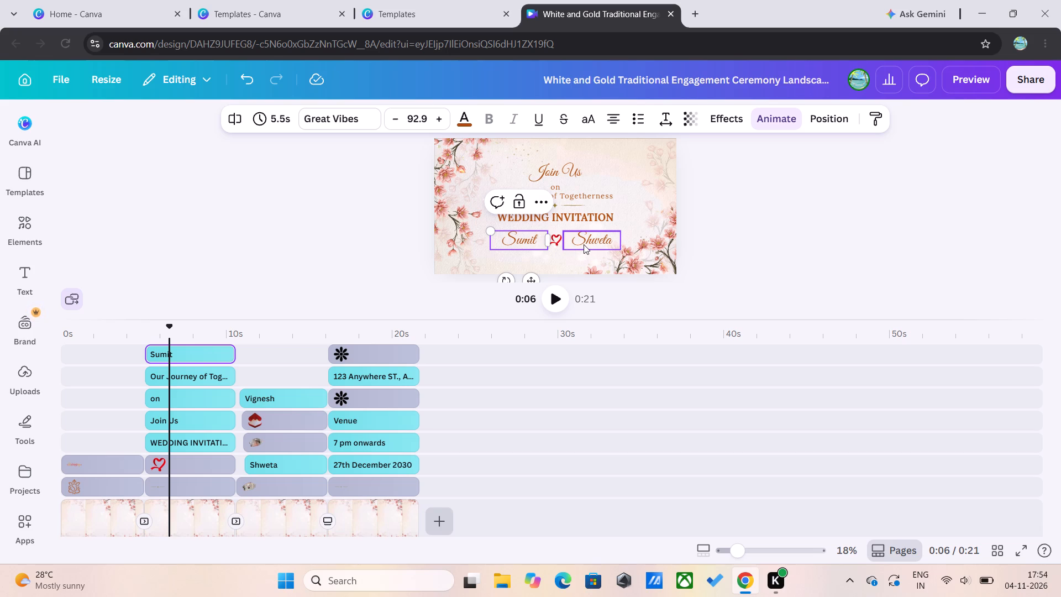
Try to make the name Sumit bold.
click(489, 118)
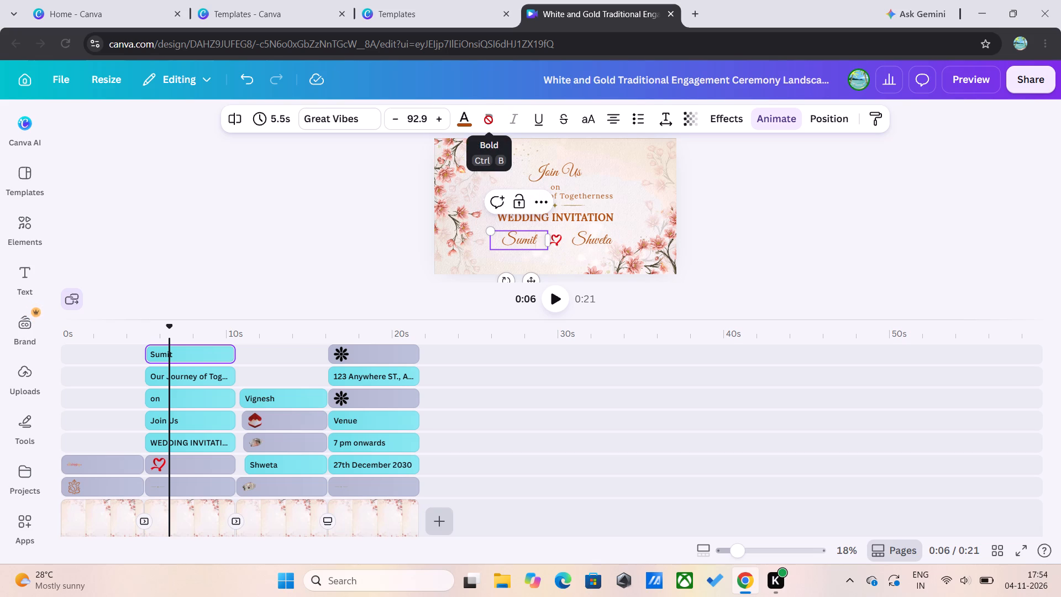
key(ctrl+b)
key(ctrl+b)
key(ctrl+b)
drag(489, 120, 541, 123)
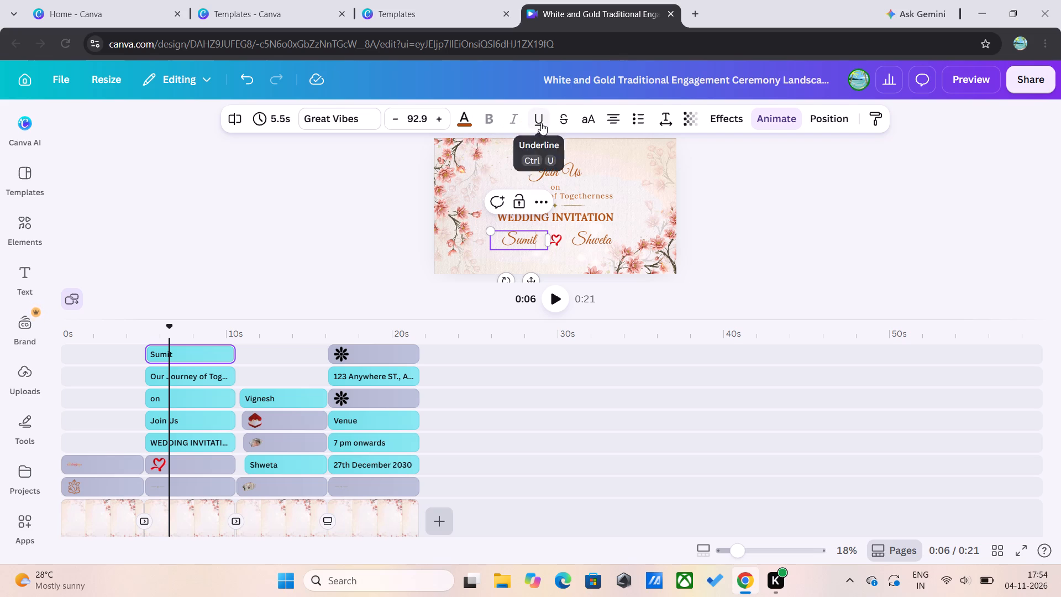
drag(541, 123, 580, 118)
Left-align the name Sumit within its text box.
click(612, 120)
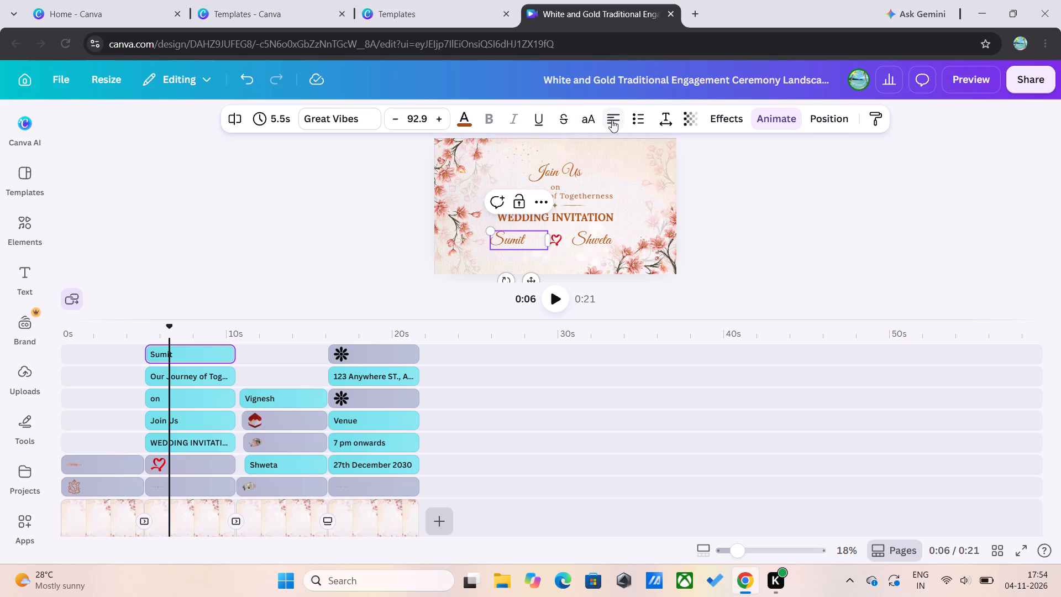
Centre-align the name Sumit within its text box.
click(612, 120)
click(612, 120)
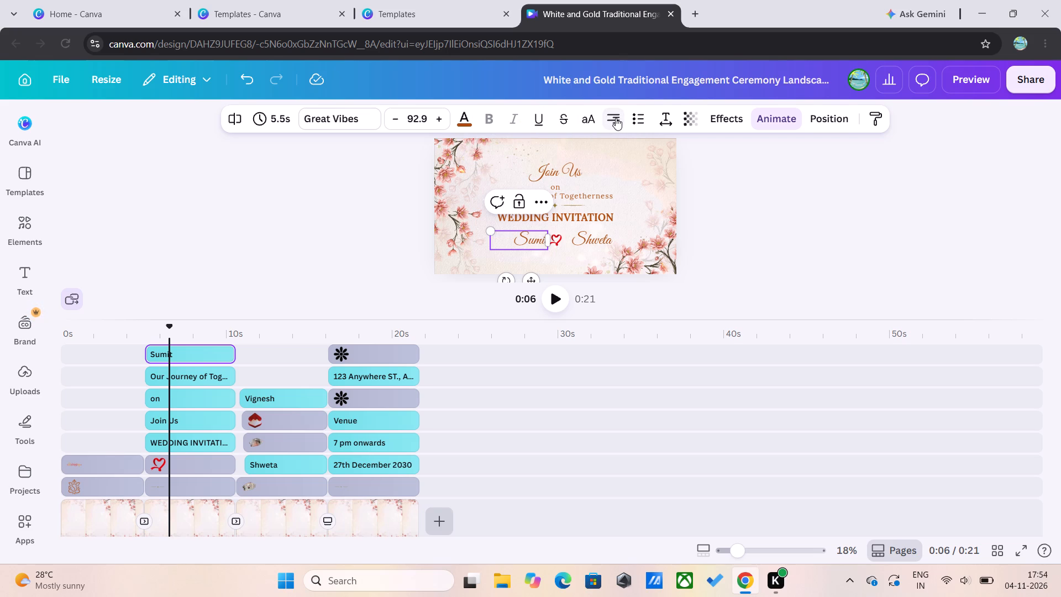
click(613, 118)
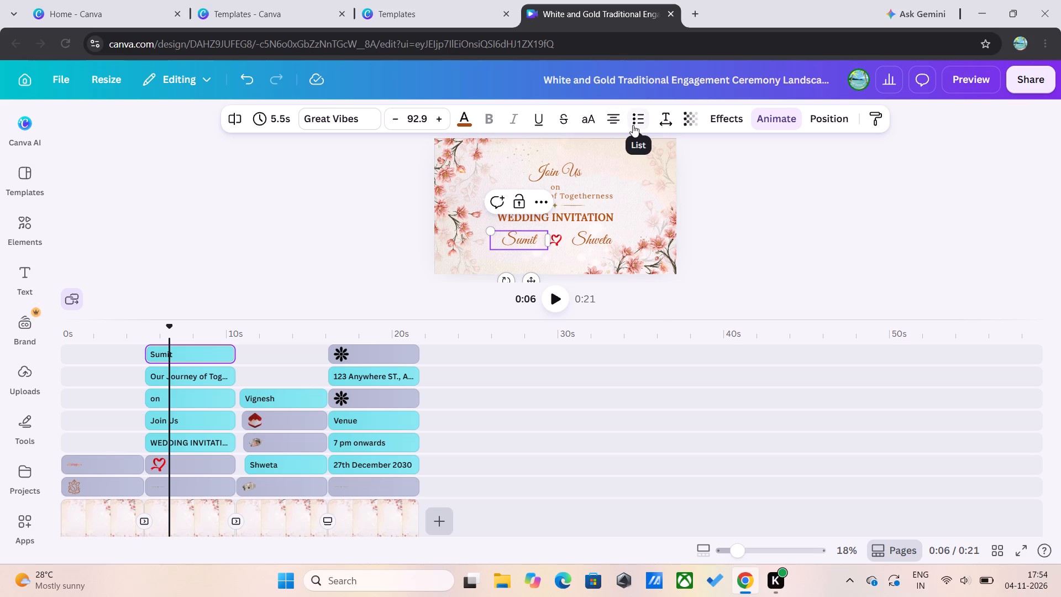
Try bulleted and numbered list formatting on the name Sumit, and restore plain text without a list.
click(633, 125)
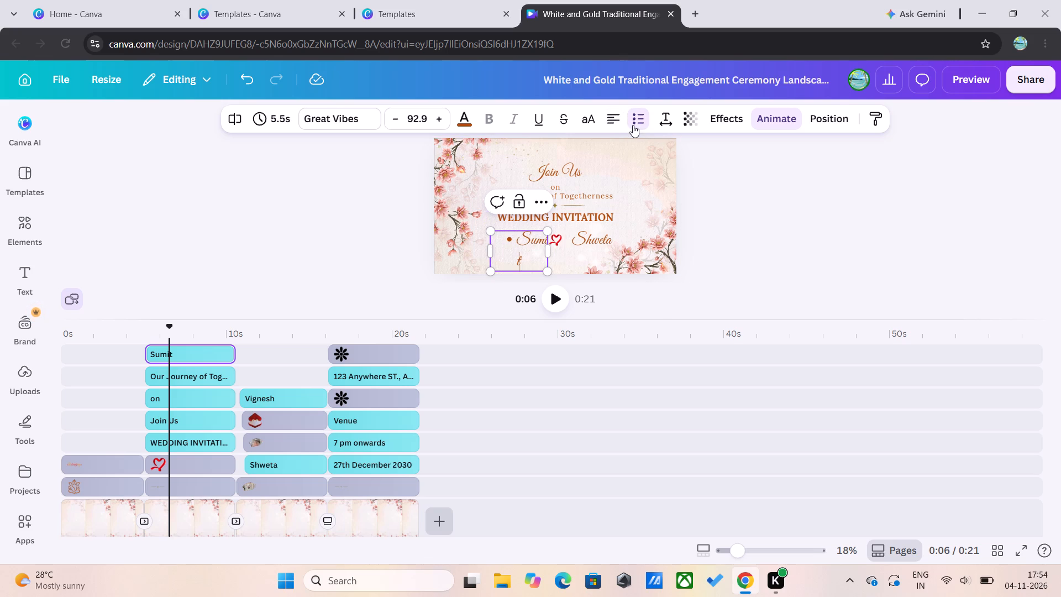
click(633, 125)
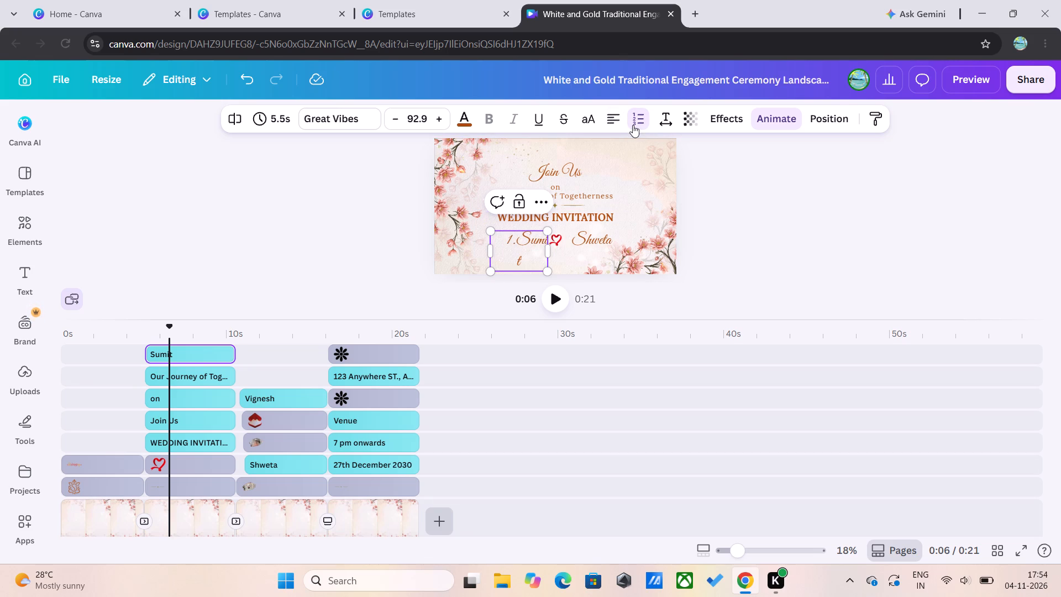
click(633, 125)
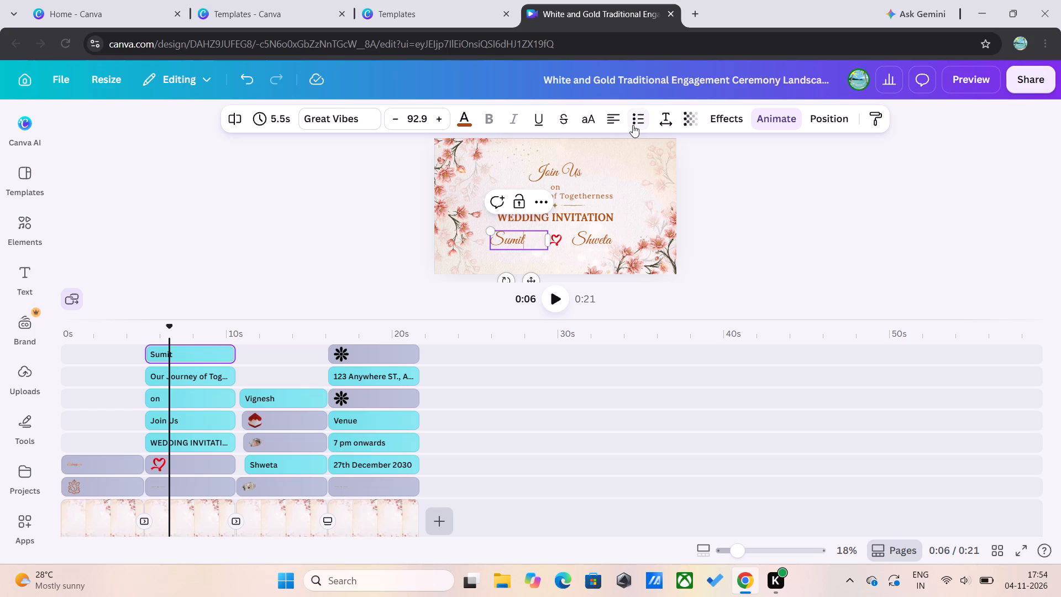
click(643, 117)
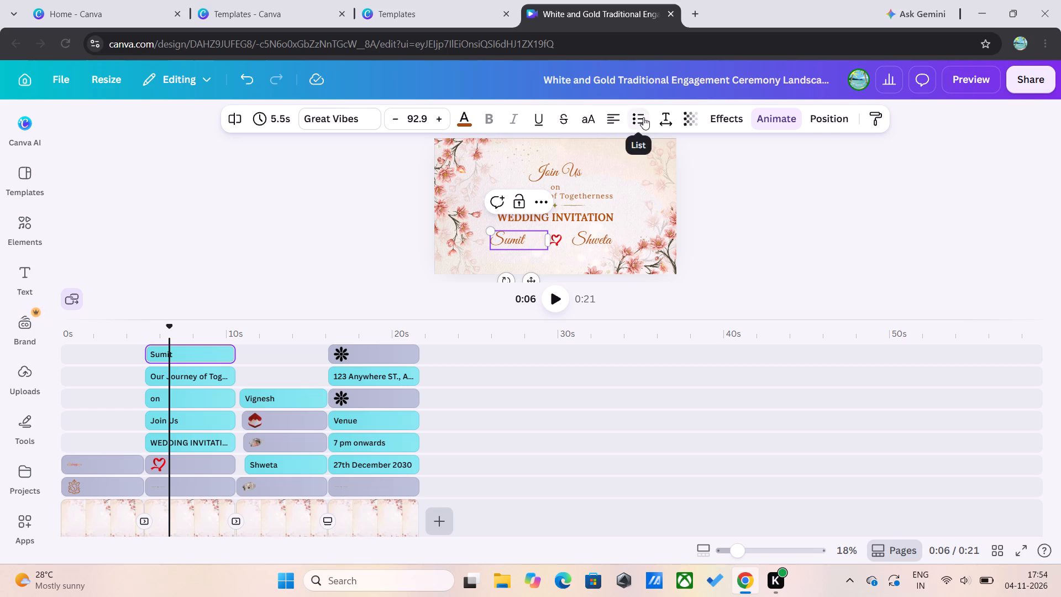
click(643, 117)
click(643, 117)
Centre-align the name Sumit within its text box on the Join Us scene.
click(607, 119)
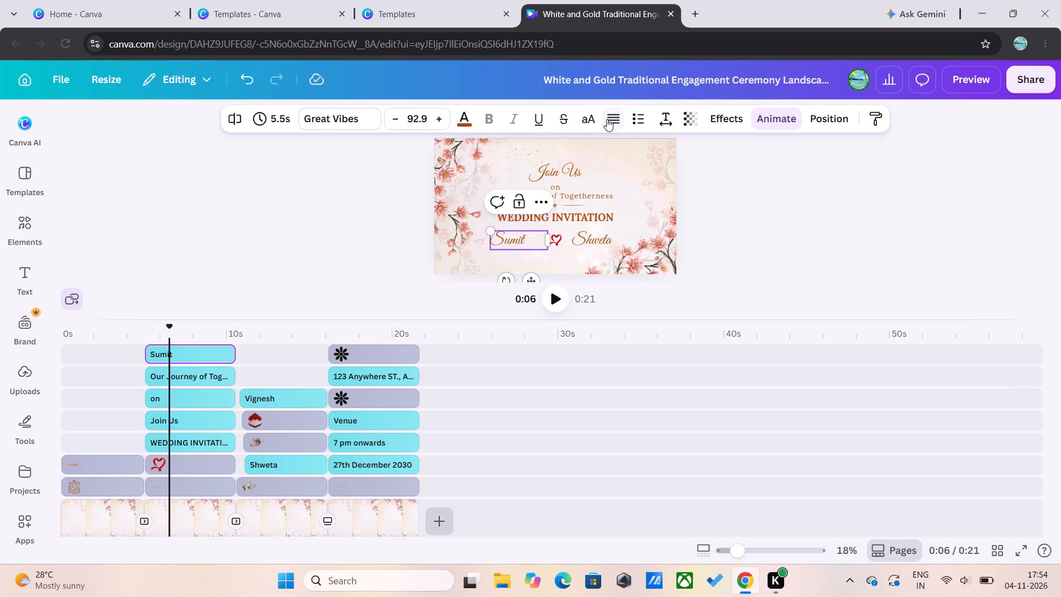
click(607, 119)
click(607, 119)
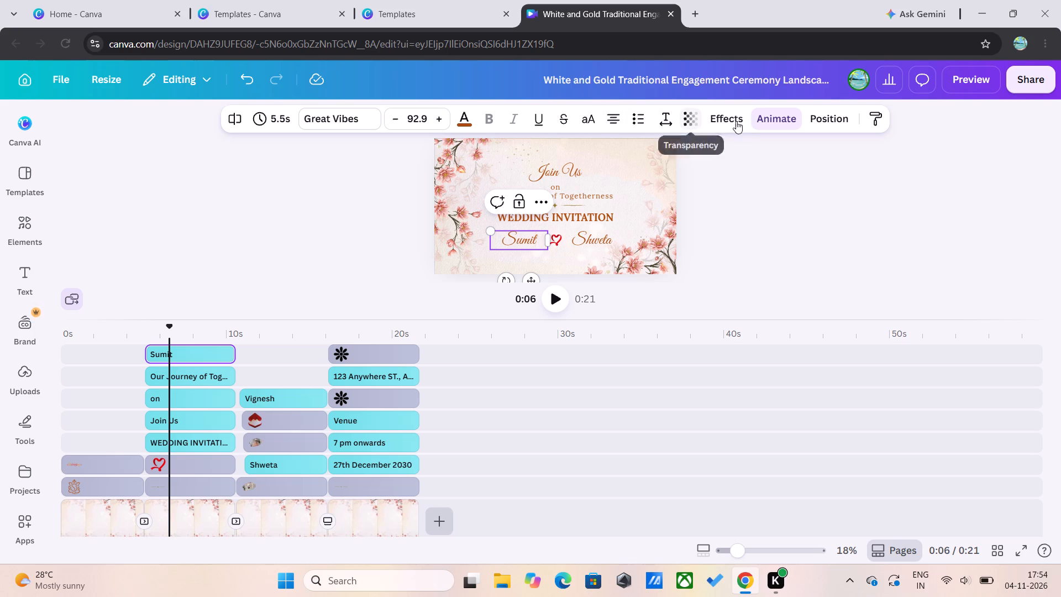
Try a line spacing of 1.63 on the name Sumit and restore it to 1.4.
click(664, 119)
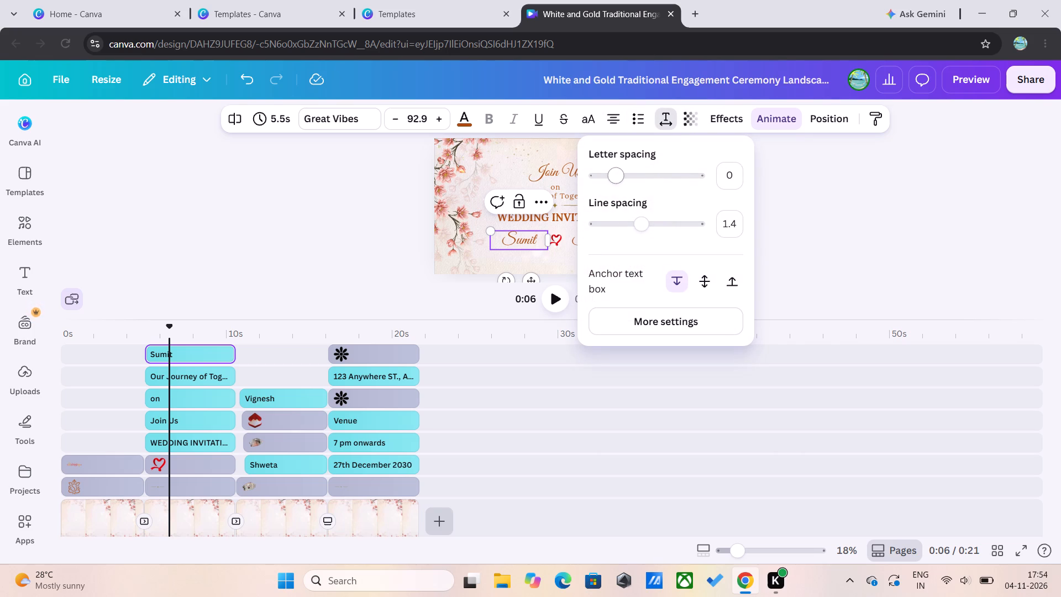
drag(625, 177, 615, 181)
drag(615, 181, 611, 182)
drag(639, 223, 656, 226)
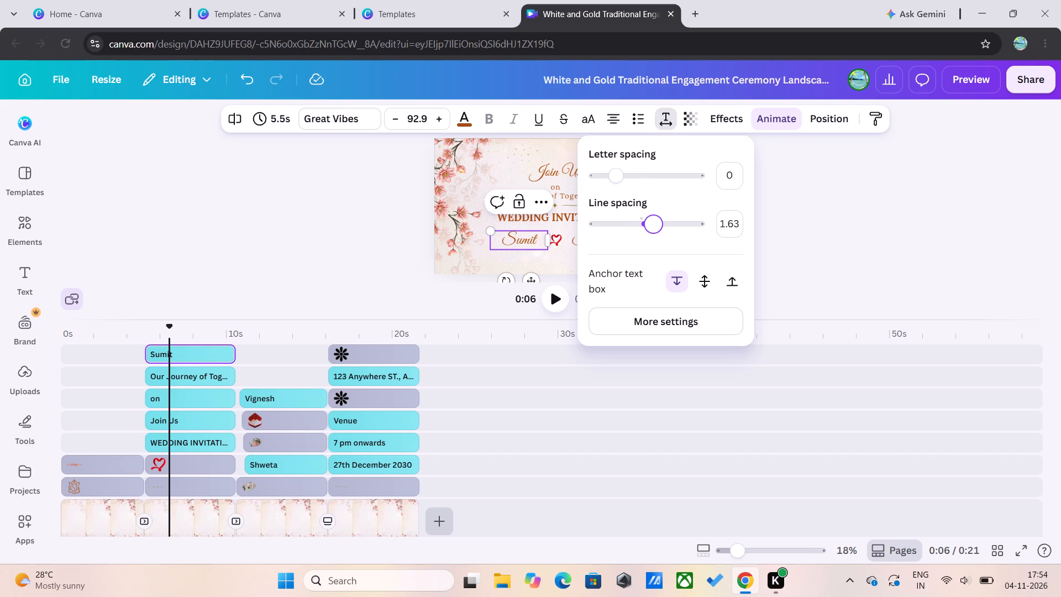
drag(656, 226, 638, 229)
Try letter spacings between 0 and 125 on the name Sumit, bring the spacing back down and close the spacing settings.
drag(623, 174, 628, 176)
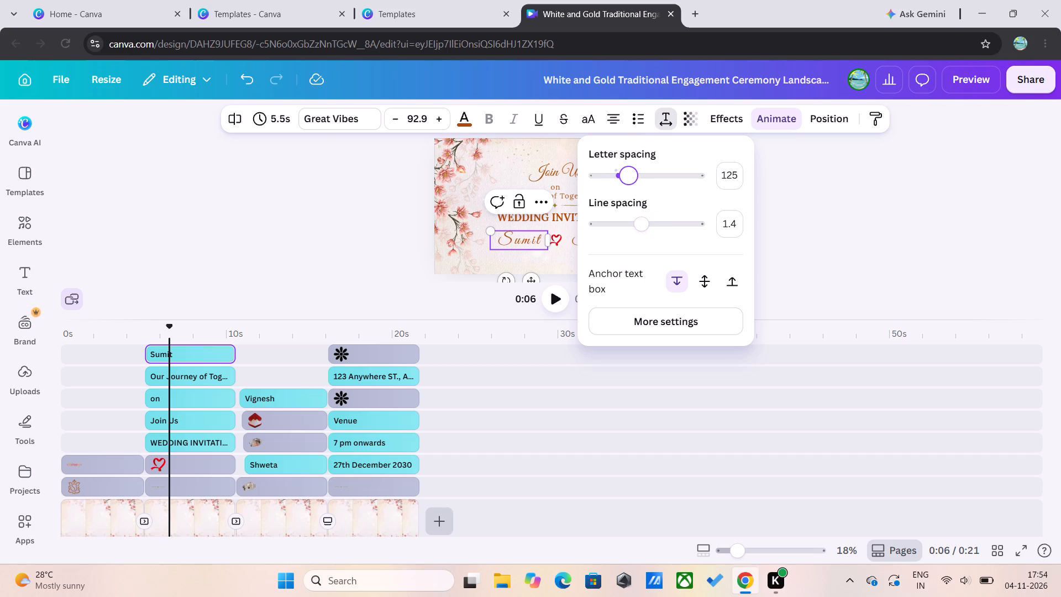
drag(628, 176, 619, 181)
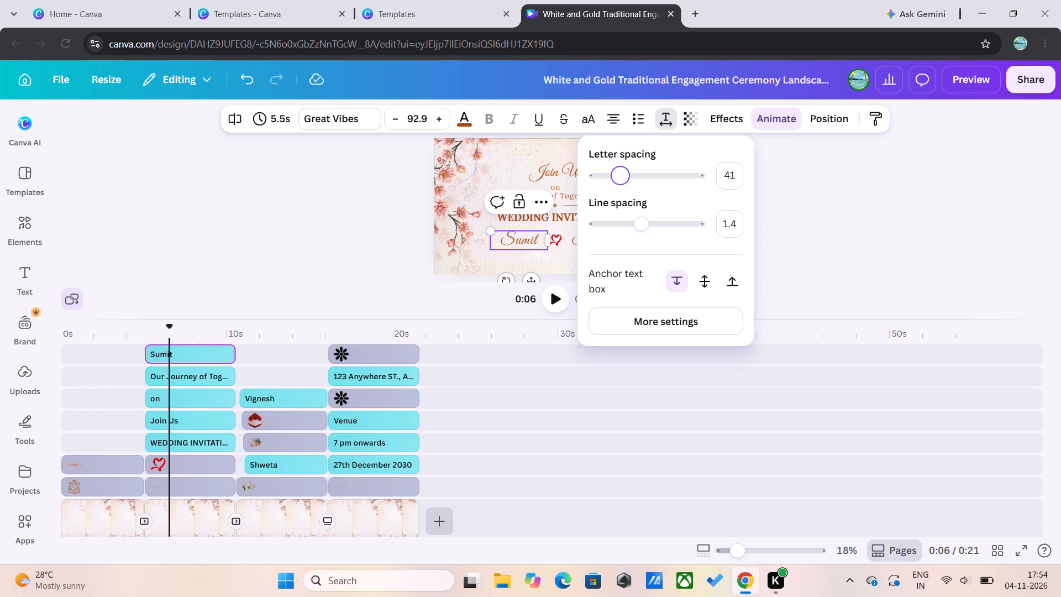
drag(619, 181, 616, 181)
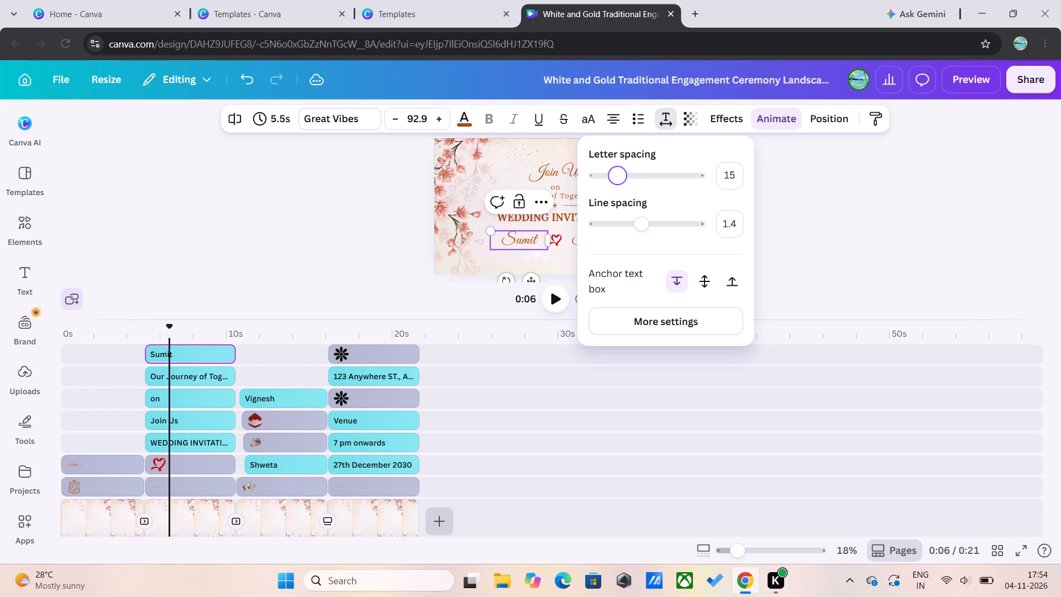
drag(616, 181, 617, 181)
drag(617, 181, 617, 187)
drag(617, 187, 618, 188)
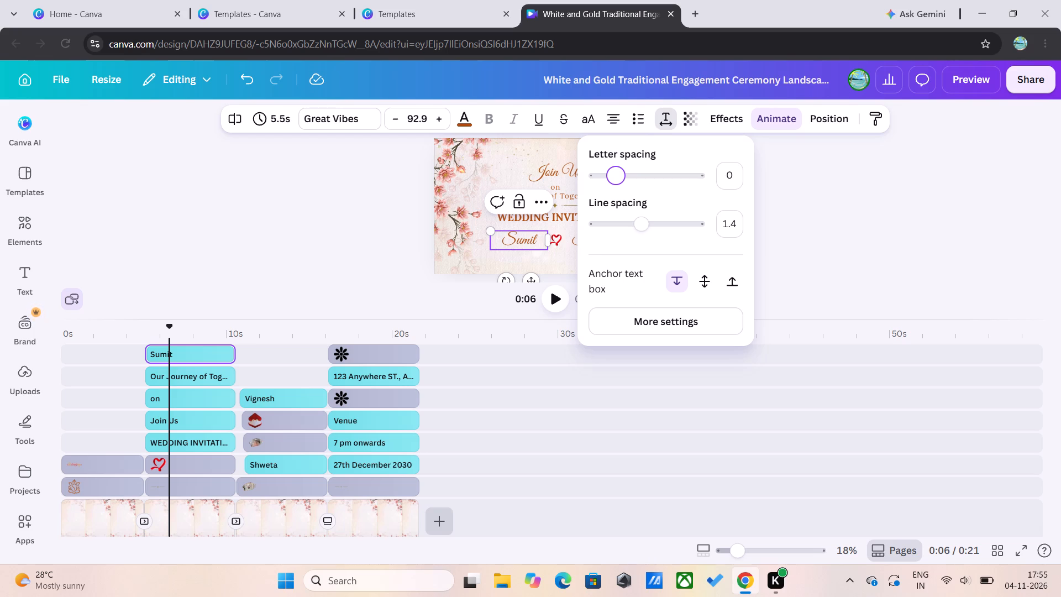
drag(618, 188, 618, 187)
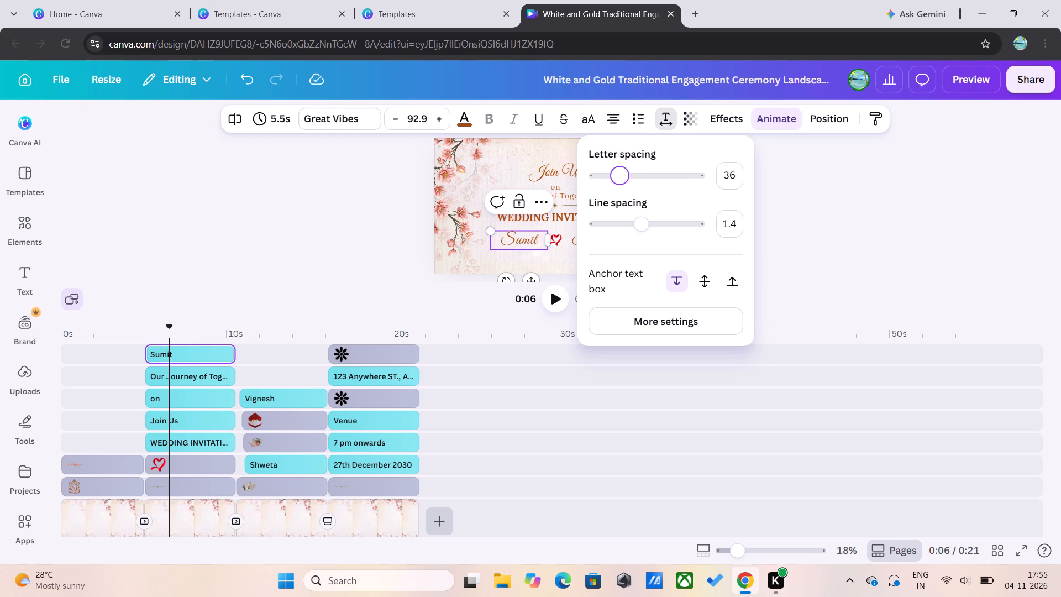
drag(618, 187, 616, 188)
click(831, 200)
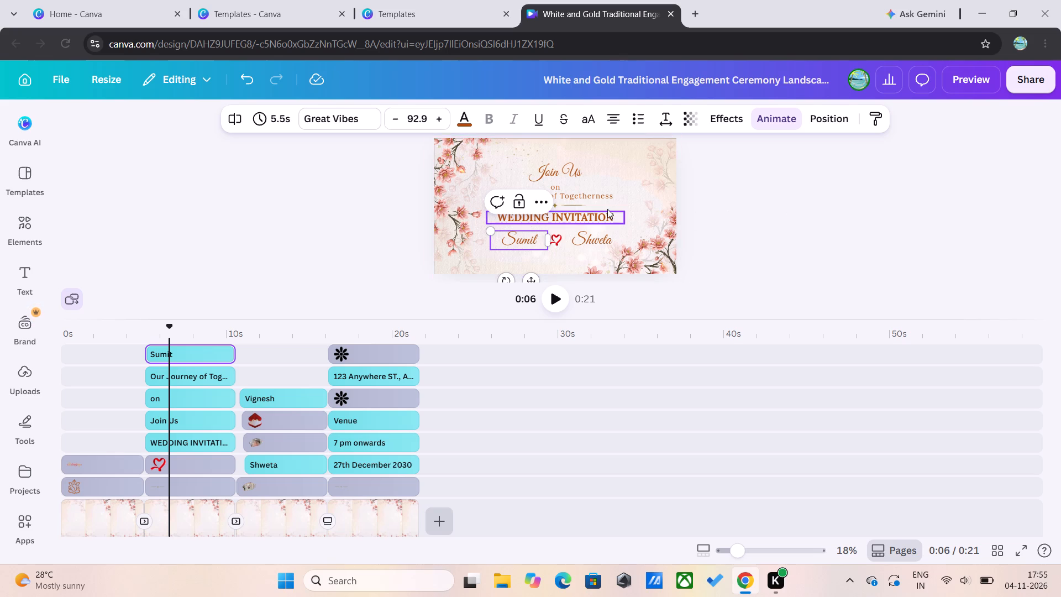
Set the font size of the name Sumit to 99.9.
click(443, 112)
click(443, 112)
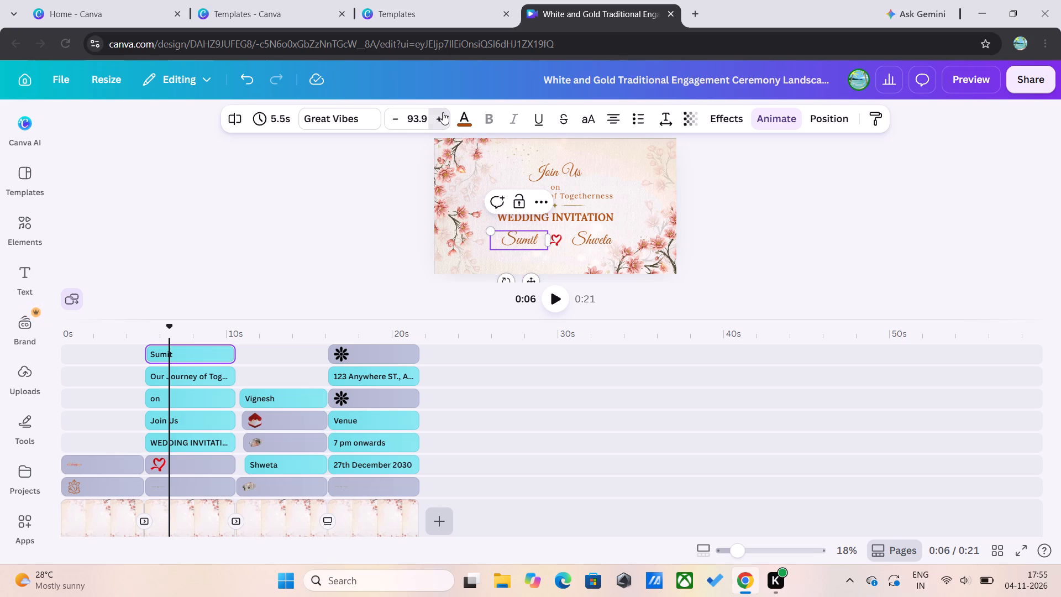
triple_click(443, 112)
click(443, 112)
triple_click(443, 112)
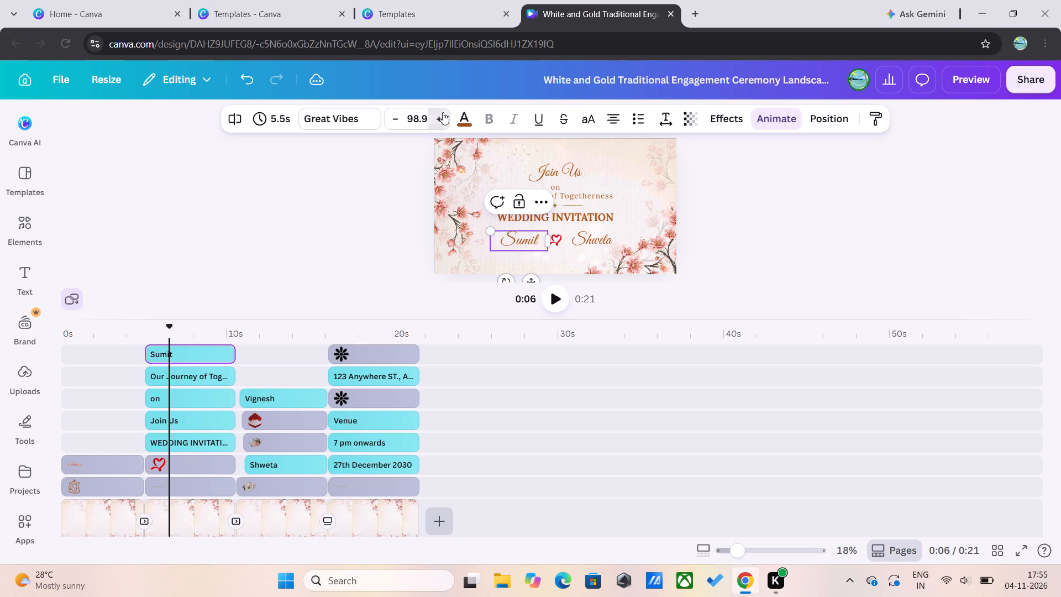
double_click(443, 112)
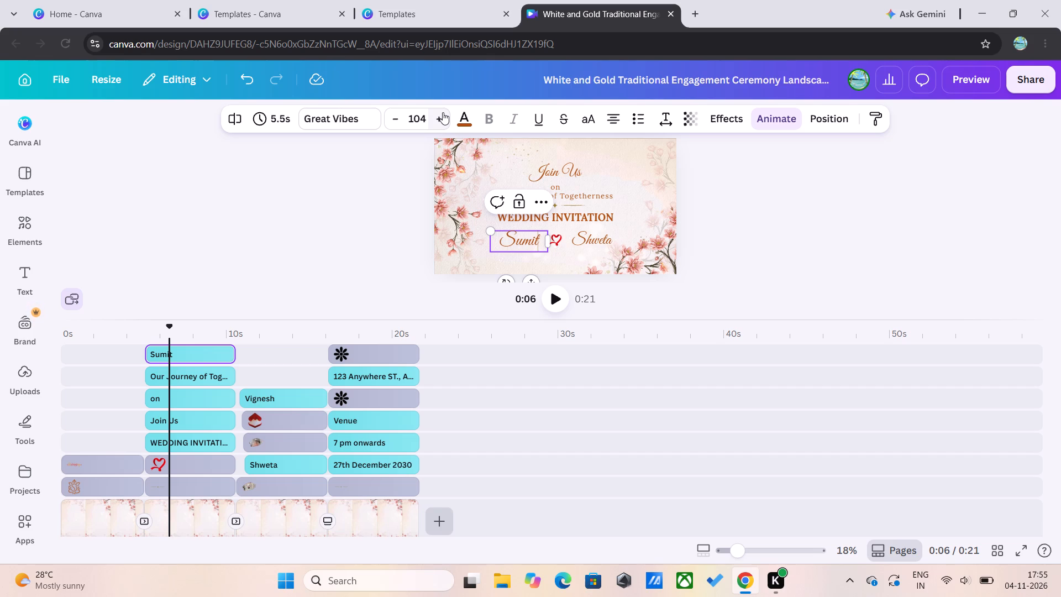
double_click(391, 124)
click(391, 124)
click(391, 124)
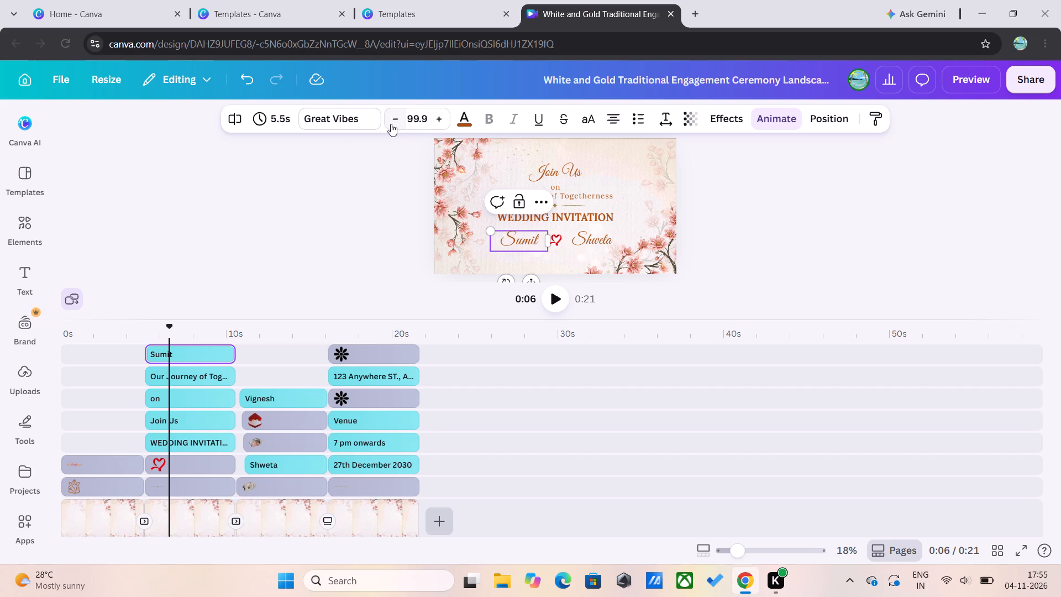
Clear the name Shweta from the text box beside the heart on the Join Us scene.
click(588, 239)
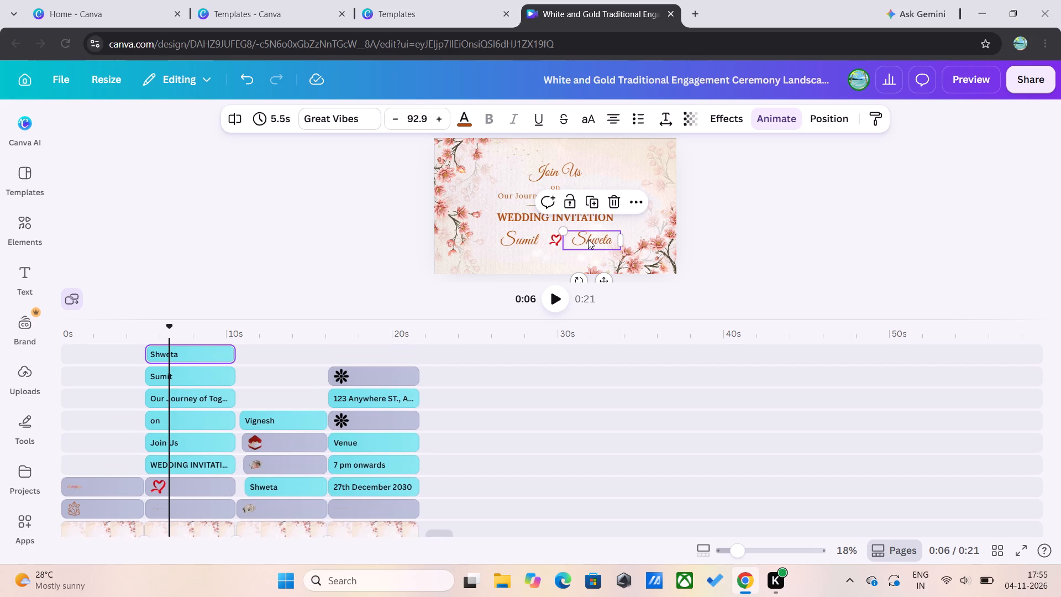
click(588, 239)
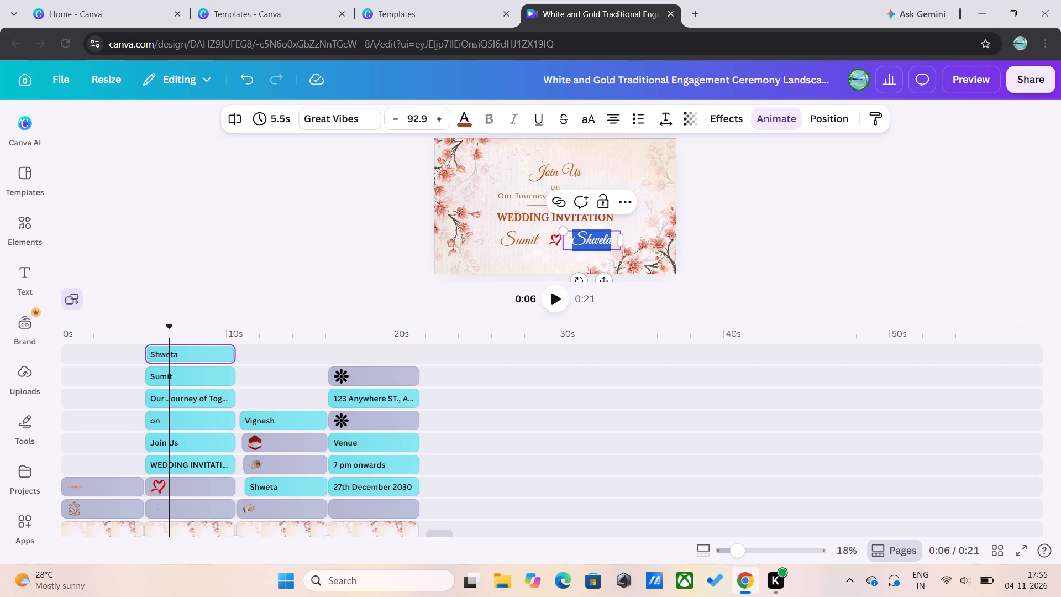
text(An)
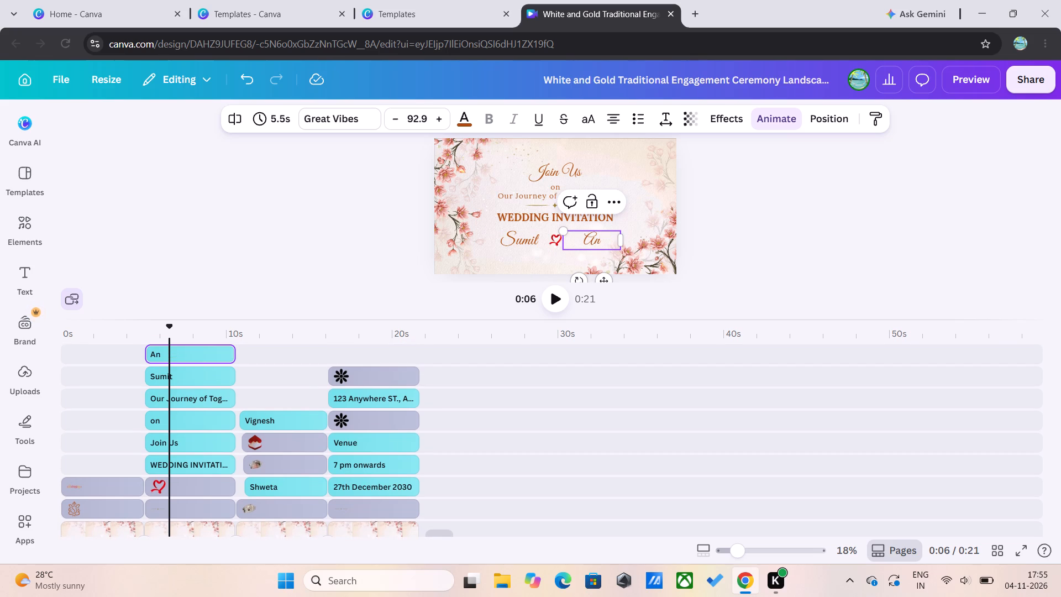
key(BackSpace)
key(BackSpace)
key(a)
key(BackSpace)
key(shift+a)
text(AA)
key(BackSpace)
key(BackSpace)
key(BackSpace)
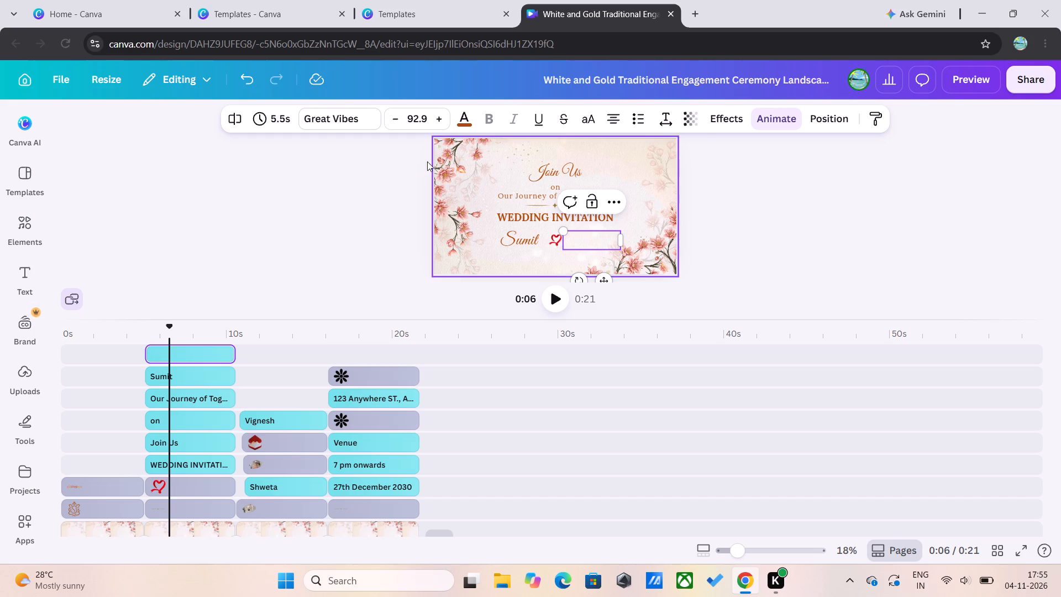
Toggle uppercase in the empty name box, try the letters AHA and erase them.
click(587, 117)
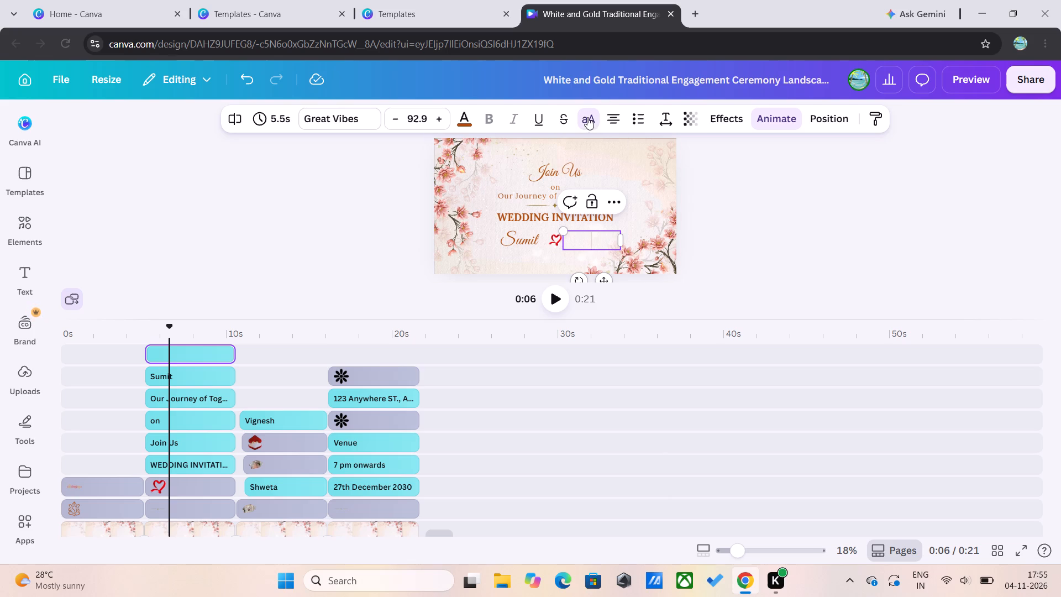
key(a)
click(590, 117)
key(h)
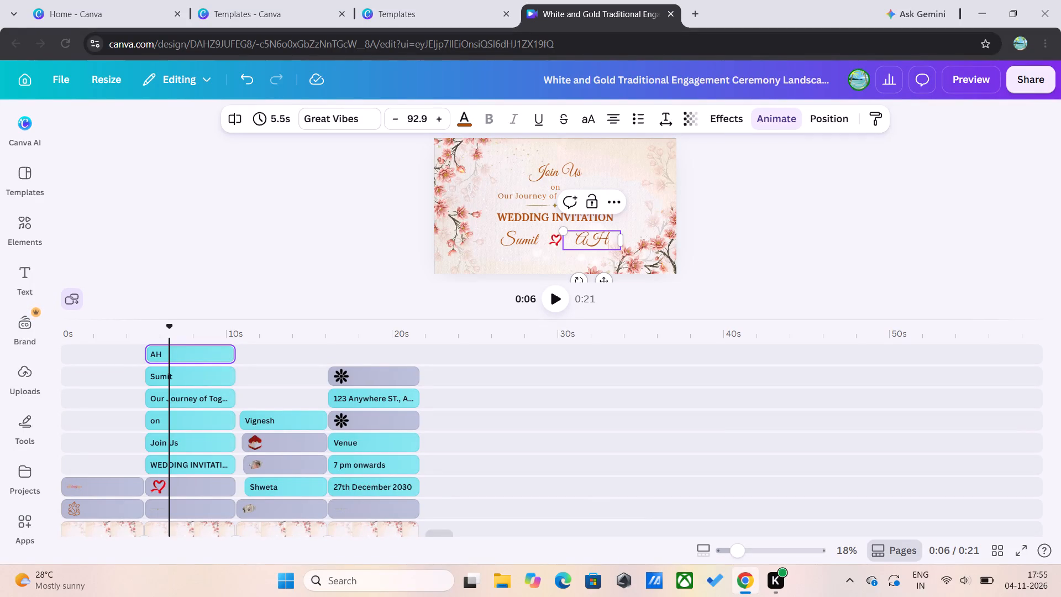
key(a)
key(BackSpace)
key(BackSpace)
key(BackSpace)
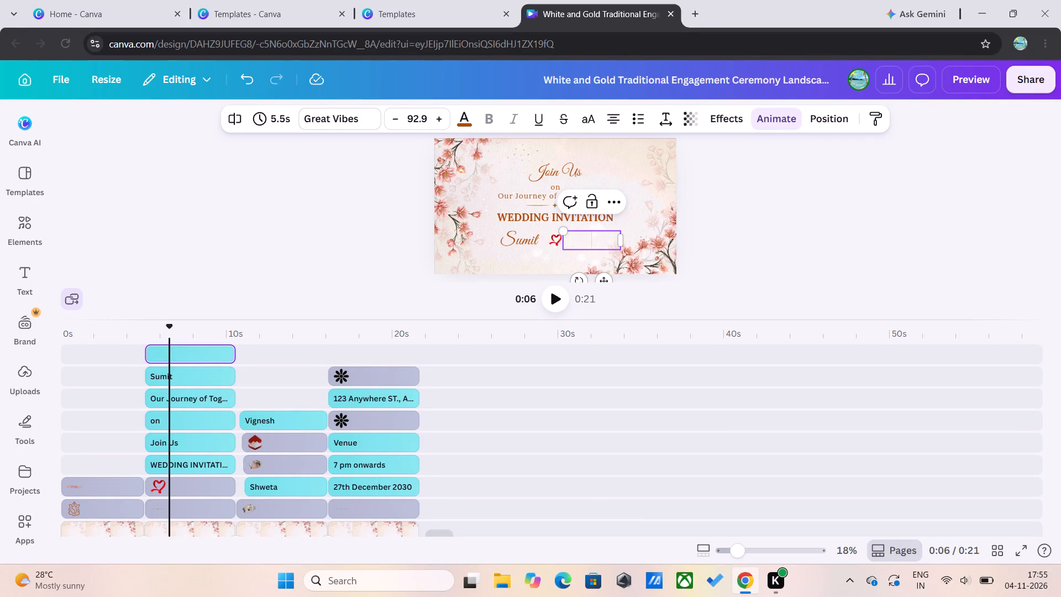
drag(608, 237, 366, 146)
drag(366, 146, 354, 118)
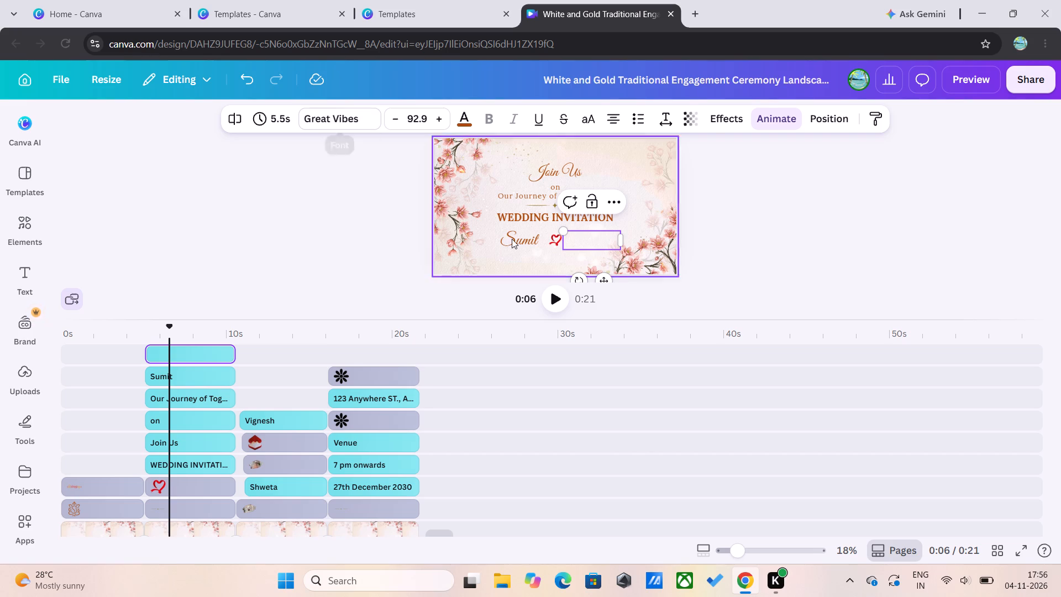
Enter Anjali as the name in the empty text box beside the heart on the Join Us scene.
click(589, 239)
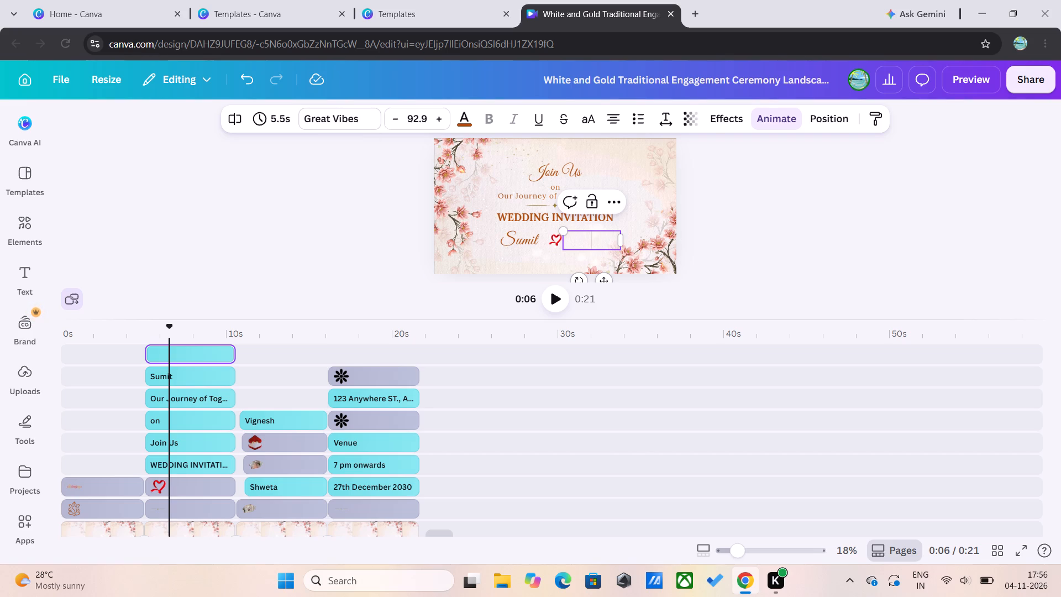
key(n)
text(ali)
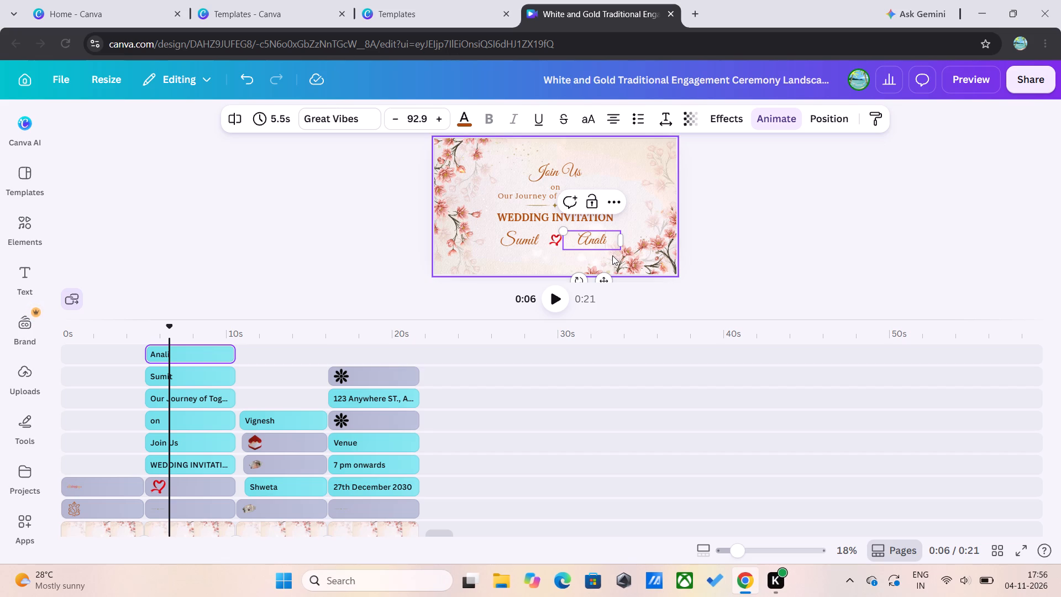
key(BackSpace)
key(BackSpace)
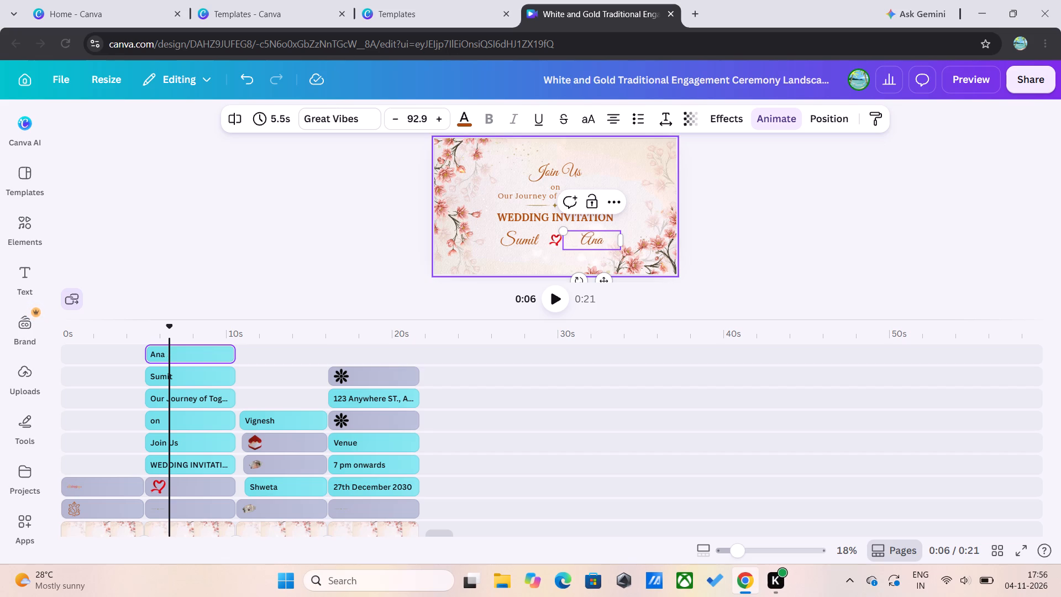
key(BackSpace)
key(BackSpace)
text(njali)
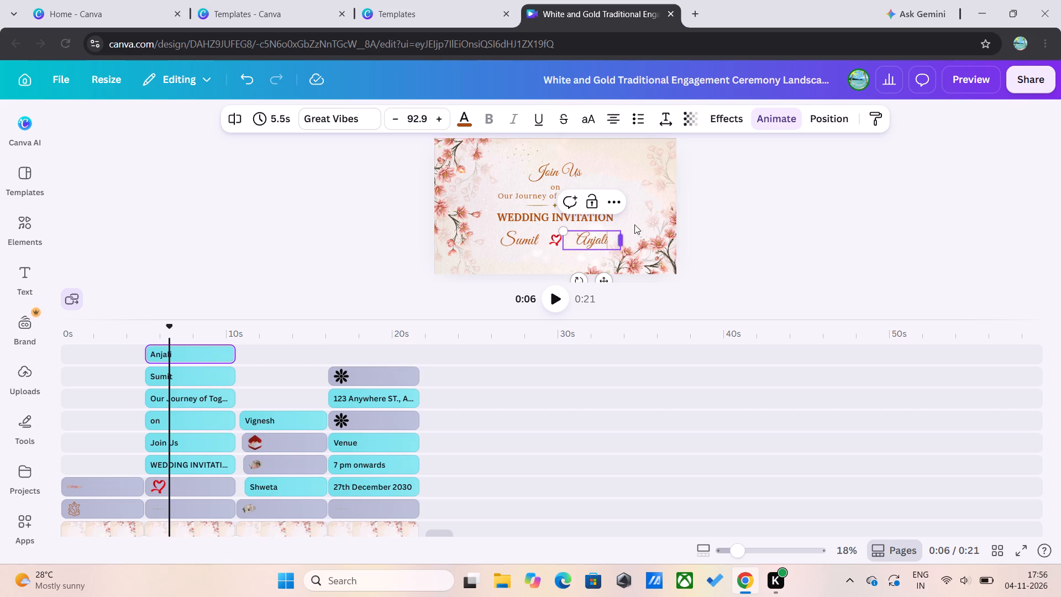
click(617, 201)
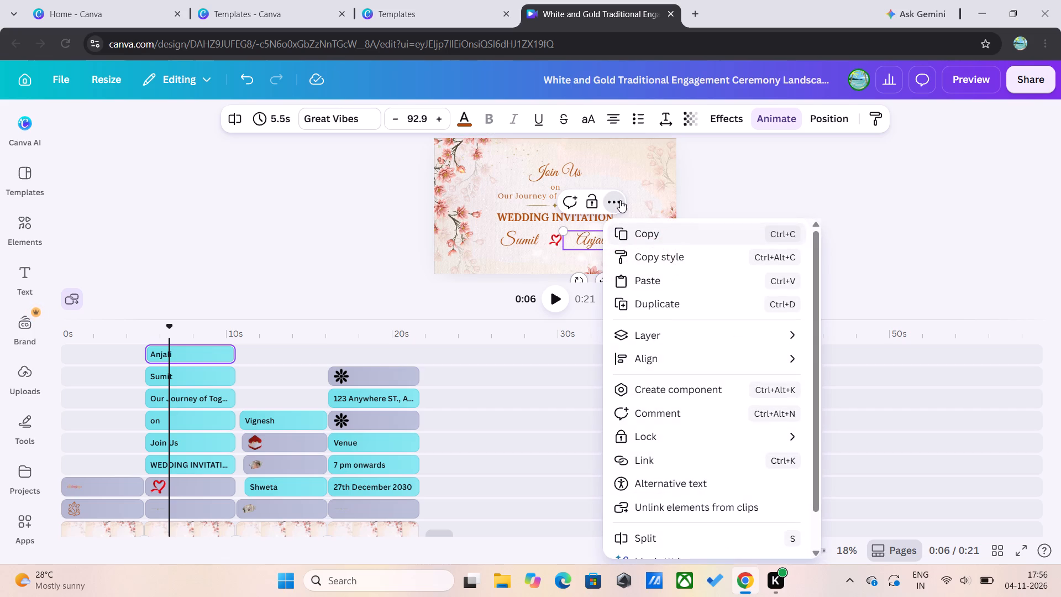
click(750, 193)
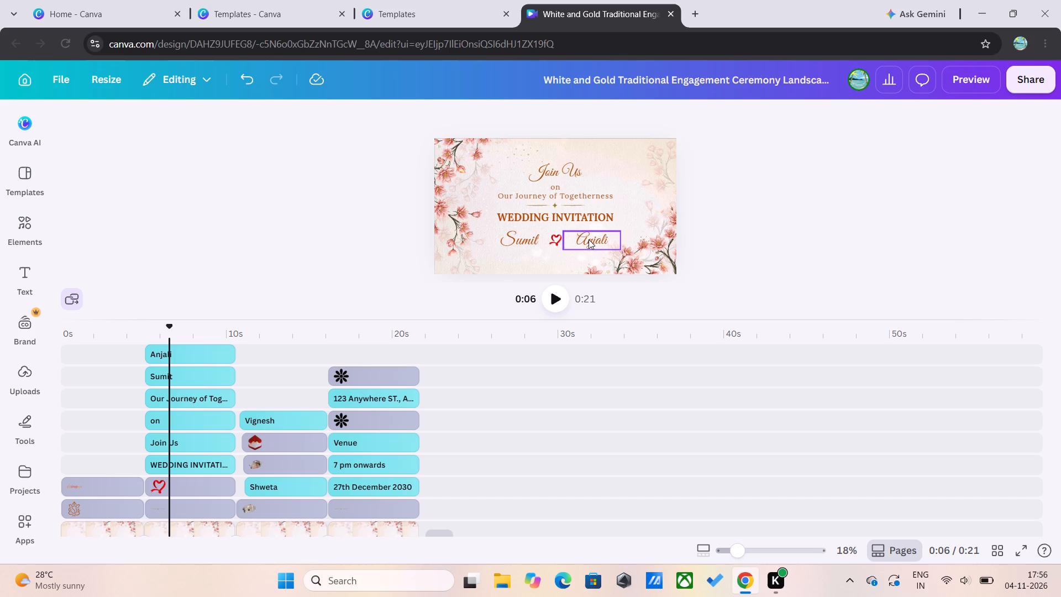
Set the line spacing of the name Anjali to 1.58 and deselect it.
click(589, 239)
click(665, 118)
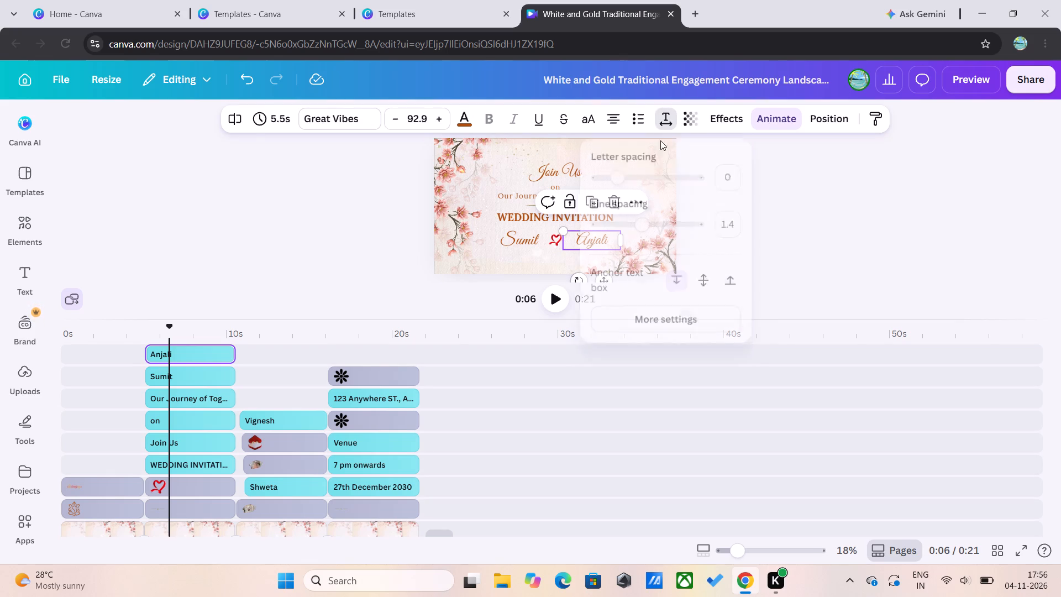
drag(647, 226, 651, 231)
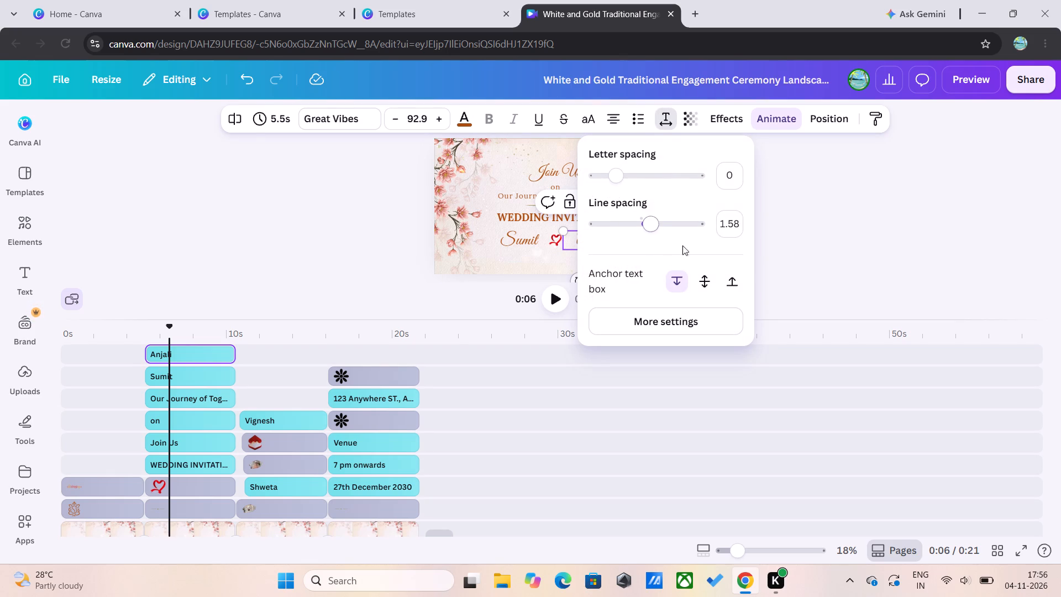
click(794, 244)
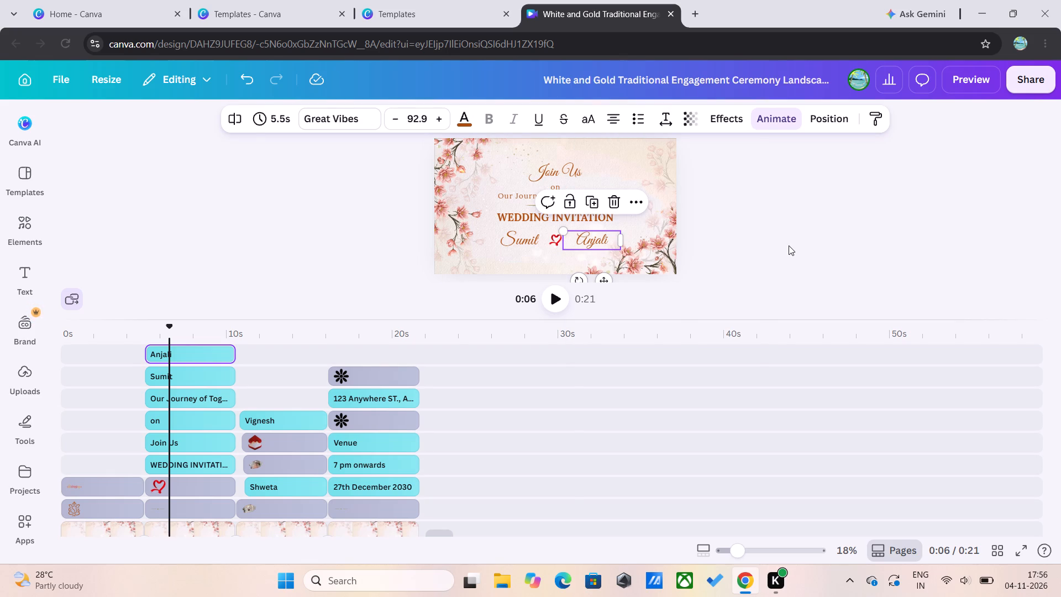
click(789, 245)
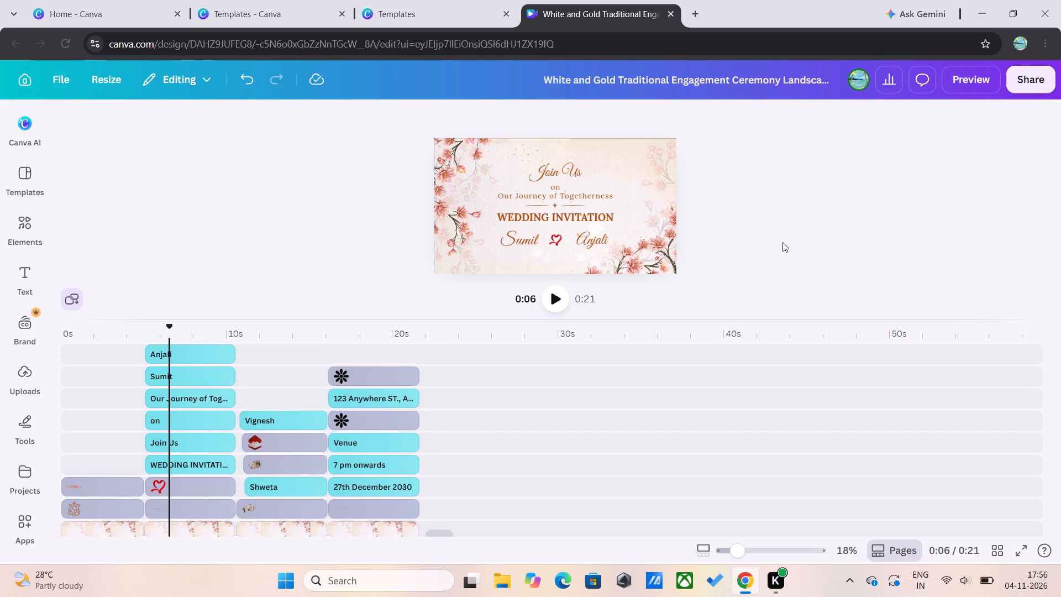
key(Insert)
Play the video from the opening Ganesha scene to review the scenes and the edited names.
click(552, 299)
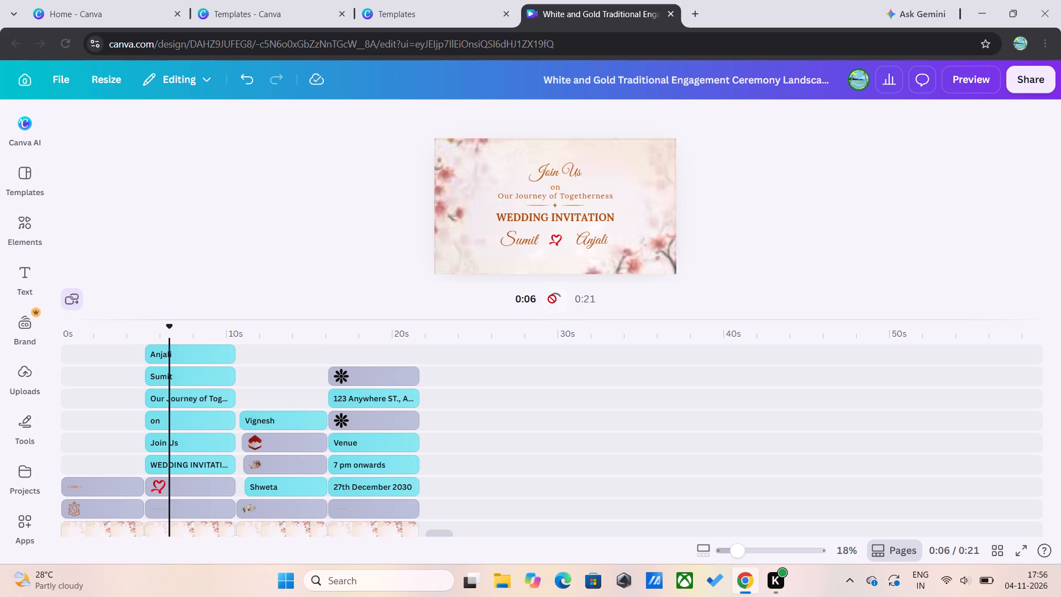
click(114, 537)
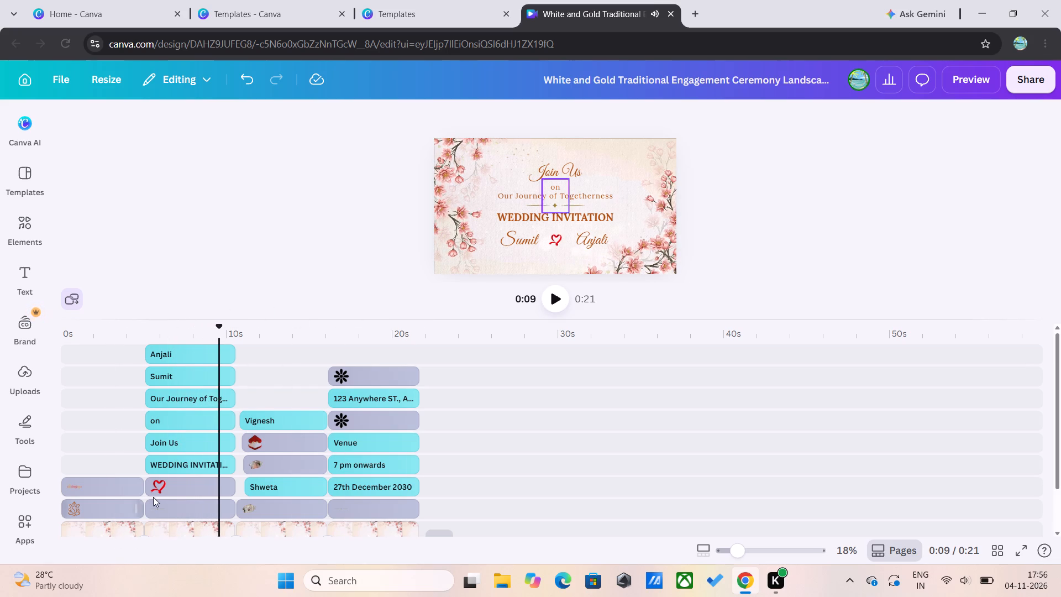
click(123, 527)
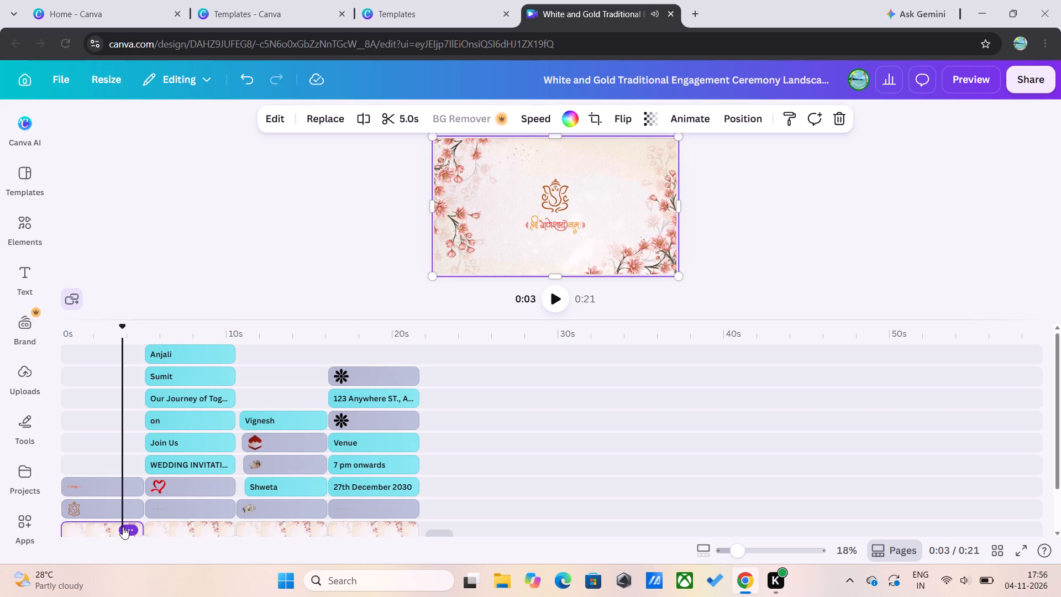
click(556, 306)
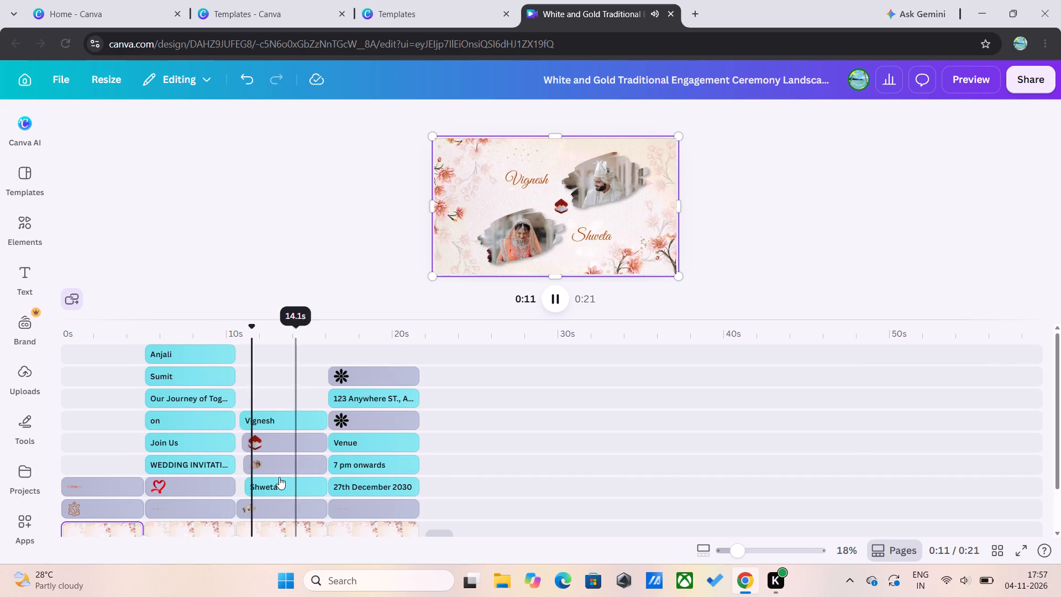
click(124, 526)
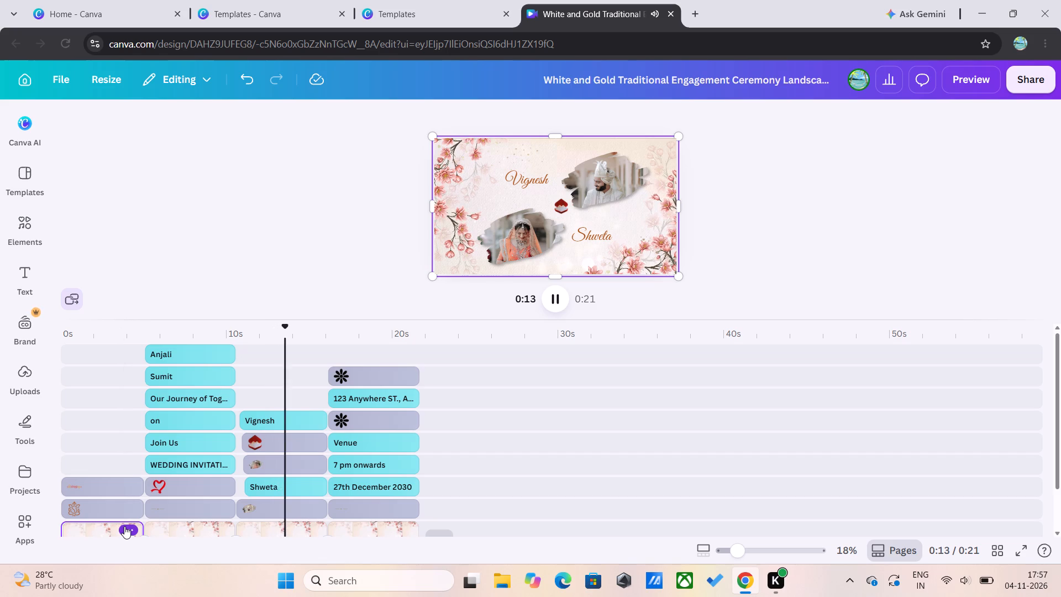
click(112, 528)
click(112, 528)
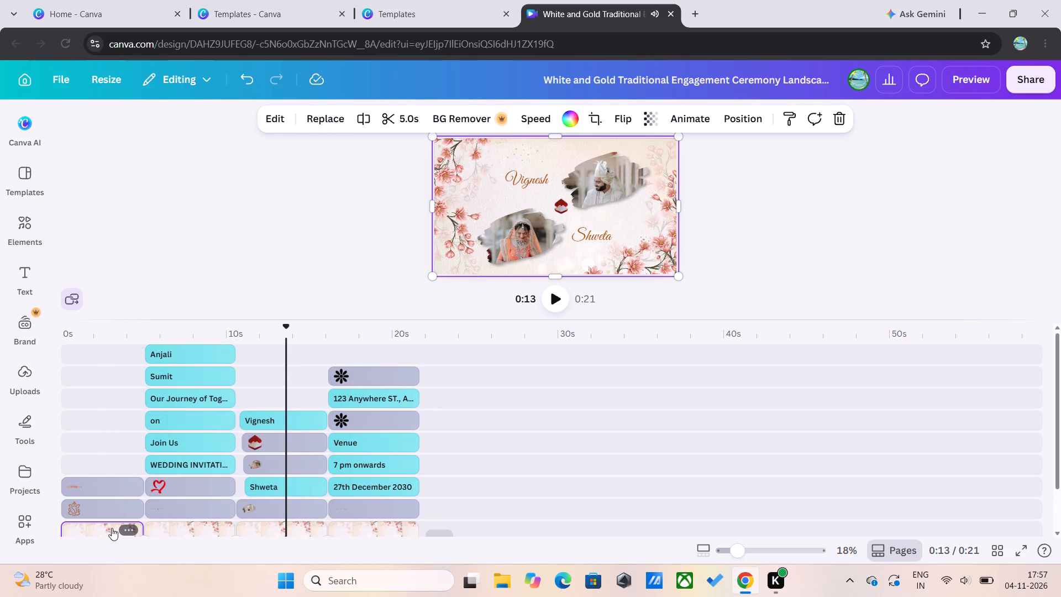
click(551, 300)
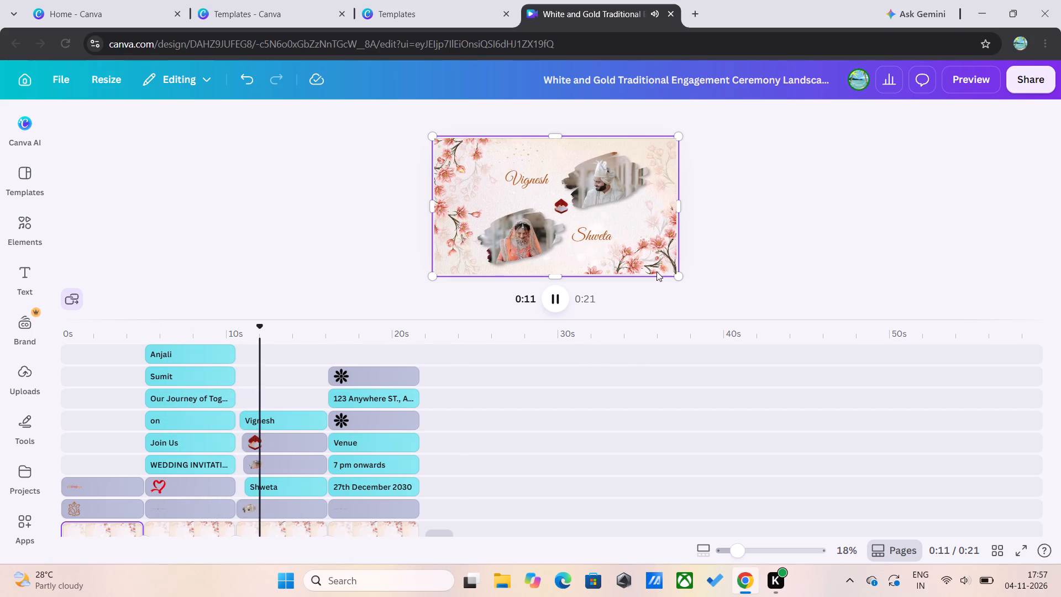
Pause playback on the couple scene and delete the bride's photo together with its frame.
click(562, 303)
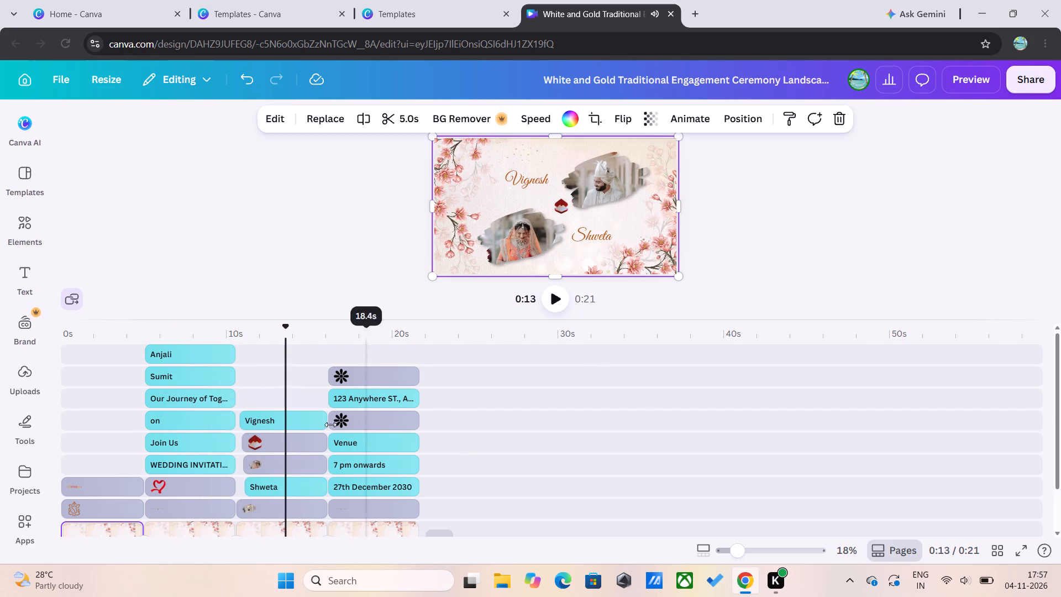
click(280, 464)
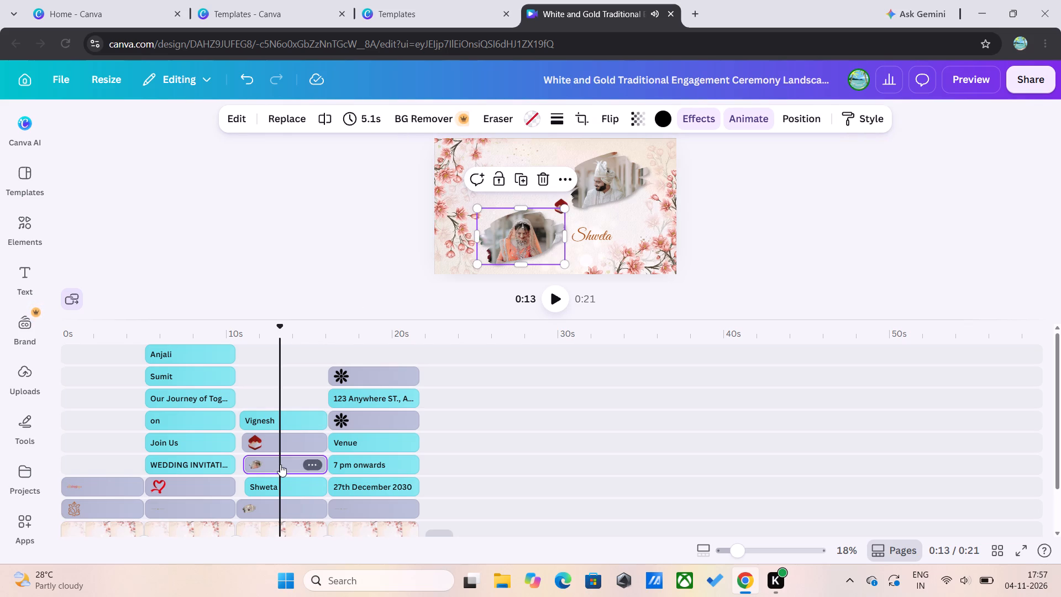
click(539, 175)
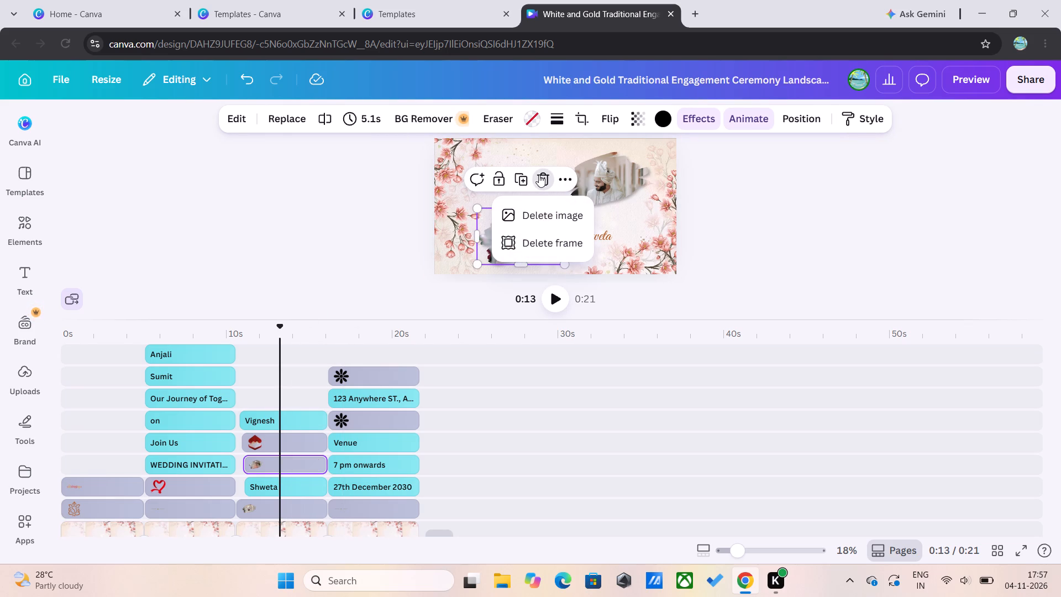
click(545, 211)
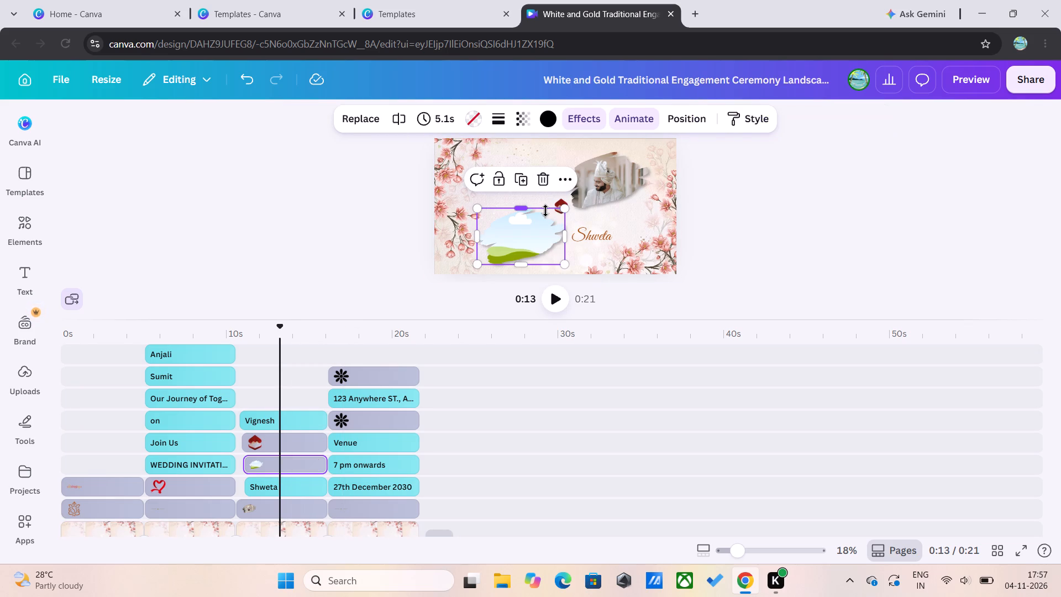
click(560, 178)
click(539, 177)
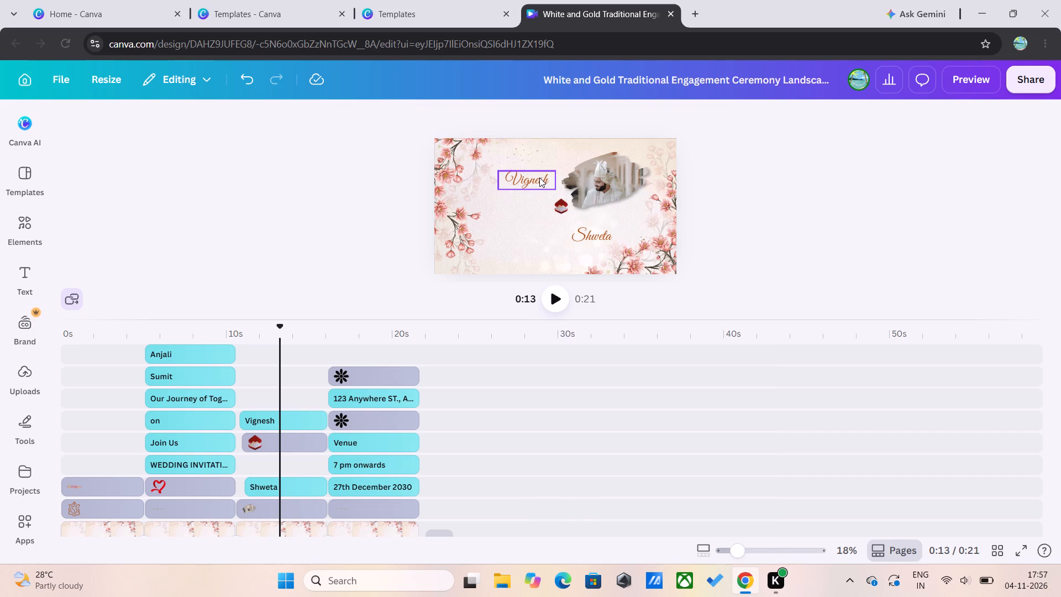
Delete the groom's photo together with its frame from the couple scene.
click(606, 184)
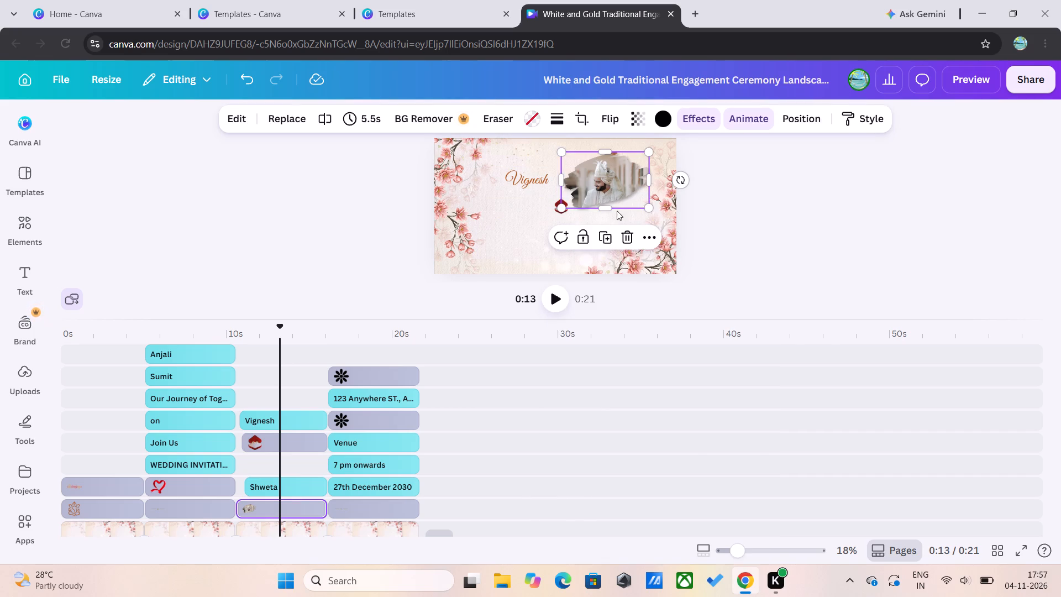
click(624, 232)
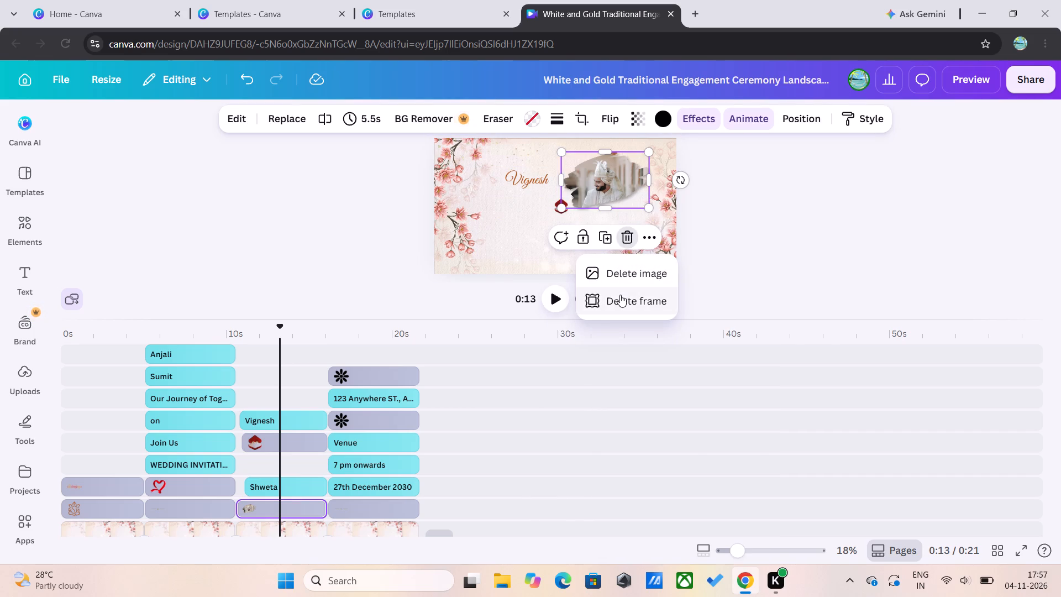
click(620, 295)
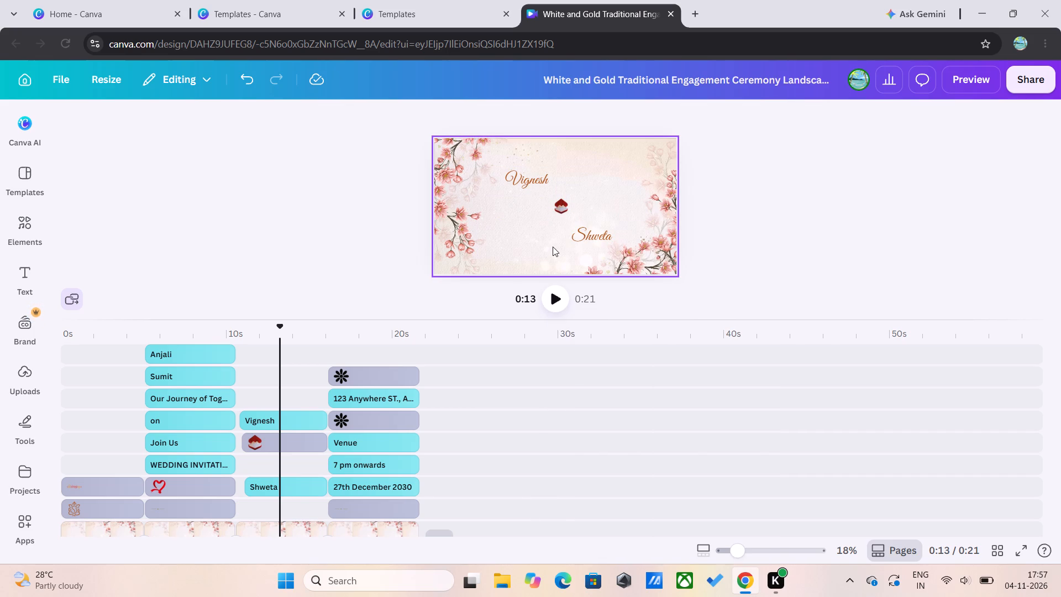
Replace the name Shweta with Anjali on the couple scene.
click(601, 235)
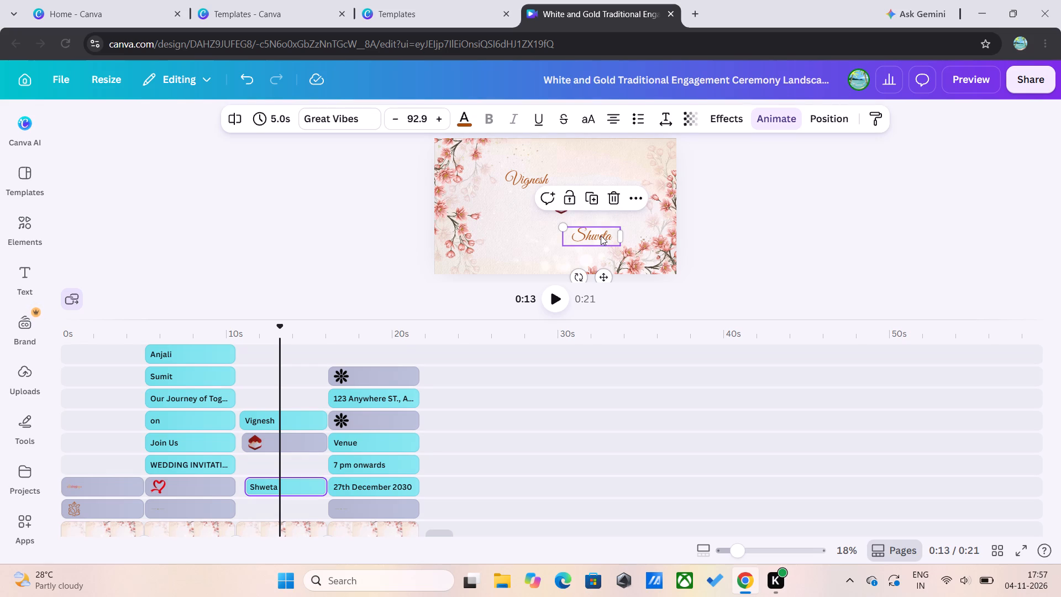
click(601, 235)
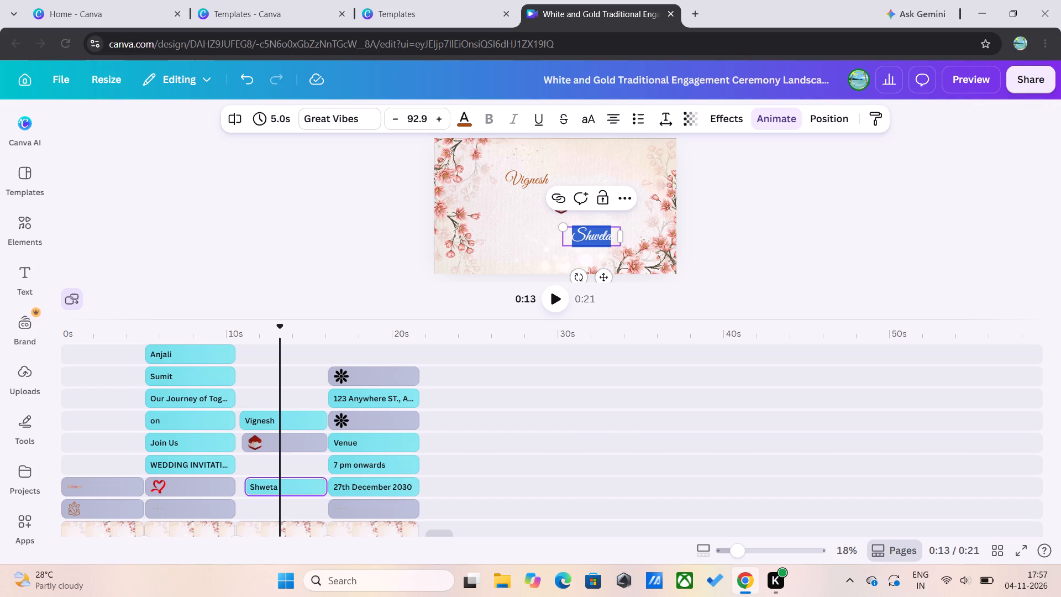
key(shift+a)
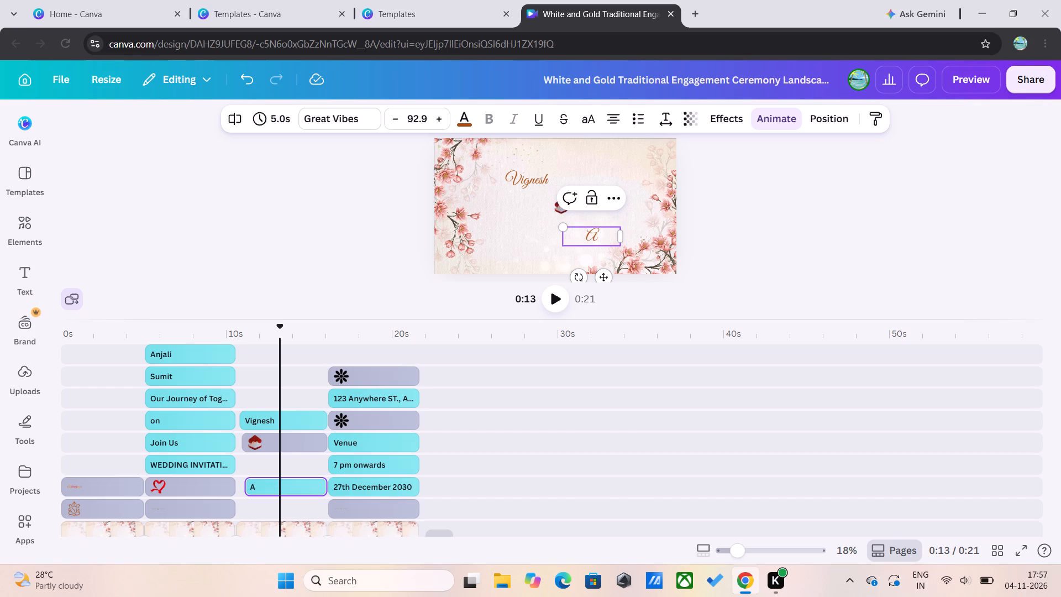
key(n)
text(jali)
Replace the name Vignesh with Sumit on the couple scene.
click(535, 177)
click(535, 177)
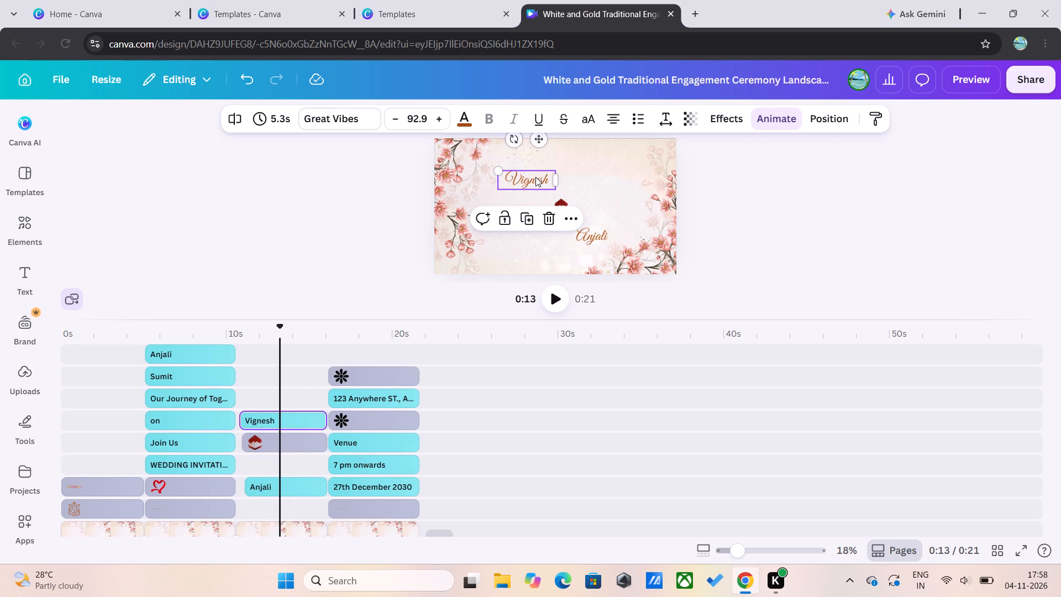
text(Sumit)
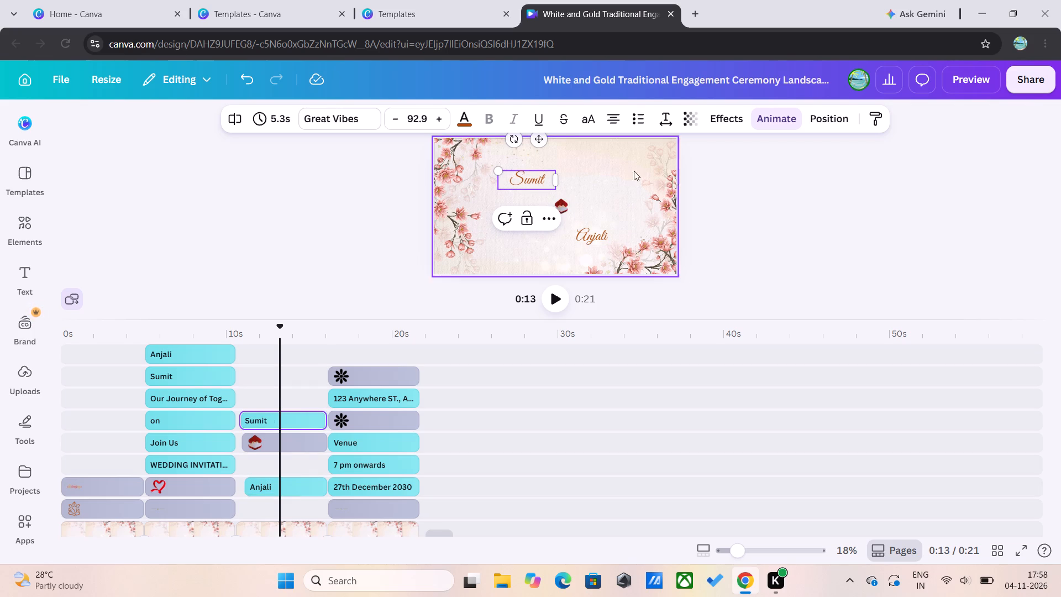
Set the letter spacing of the name Sumit on the couple scene to 10 and deselect it.
click(659, 113)
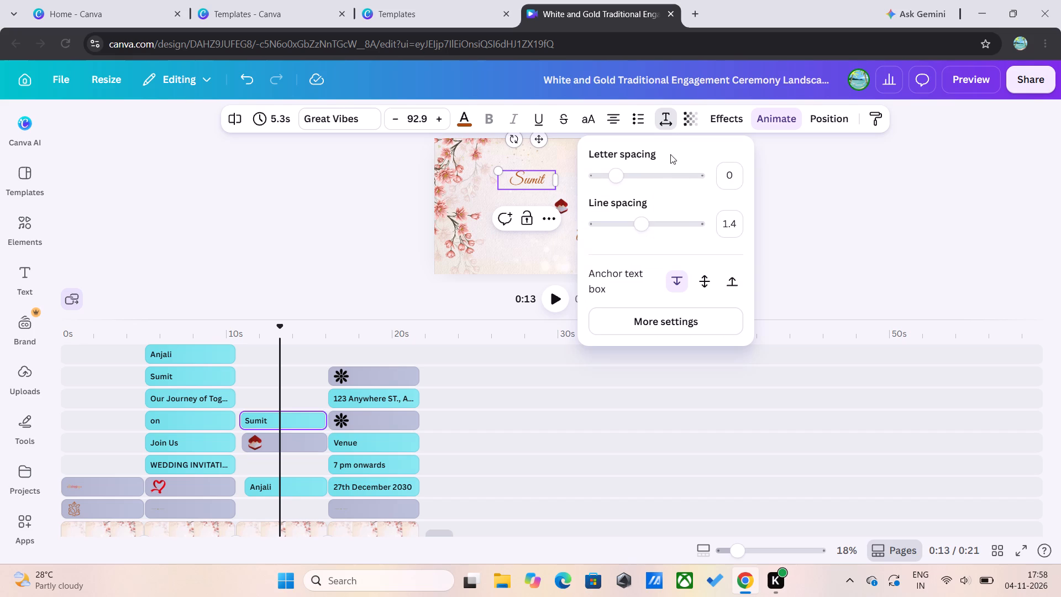
drag(622, 177, 623, 178)
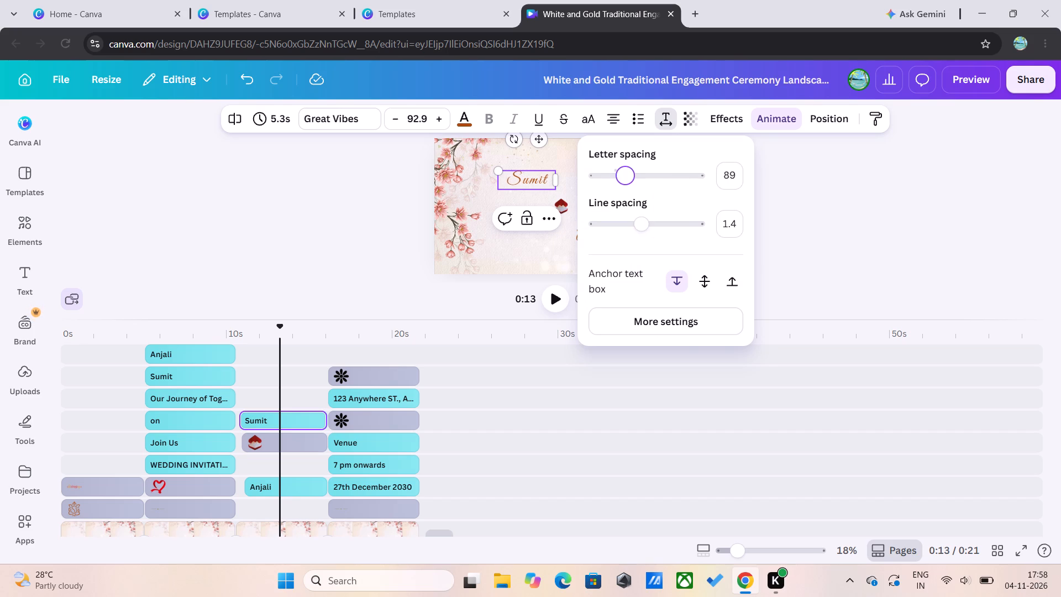
drag(623, 178, 618, 179)
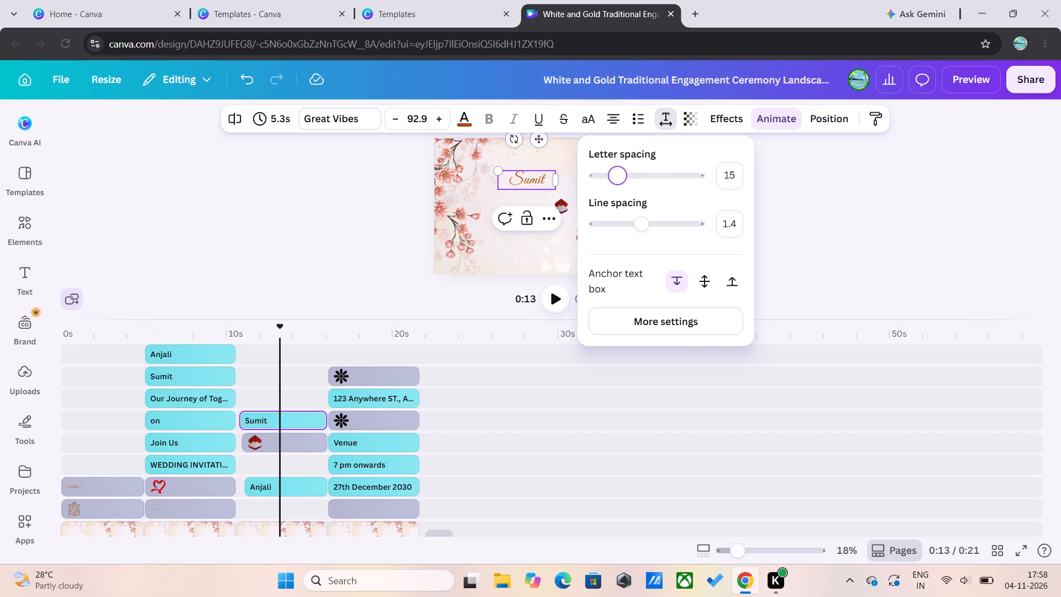
drag(618, 179, 616, 179)
click(550, 263)
Set the letter spacing of the name Anjali on the couple scene to 10 and deselect it.
click(581, 239)
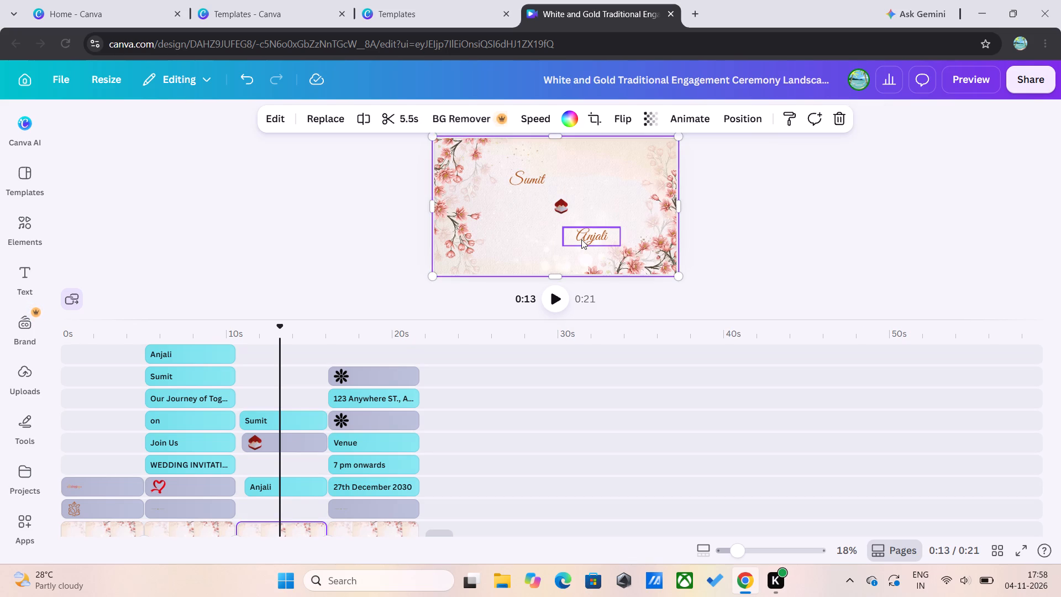
click(667, 122)
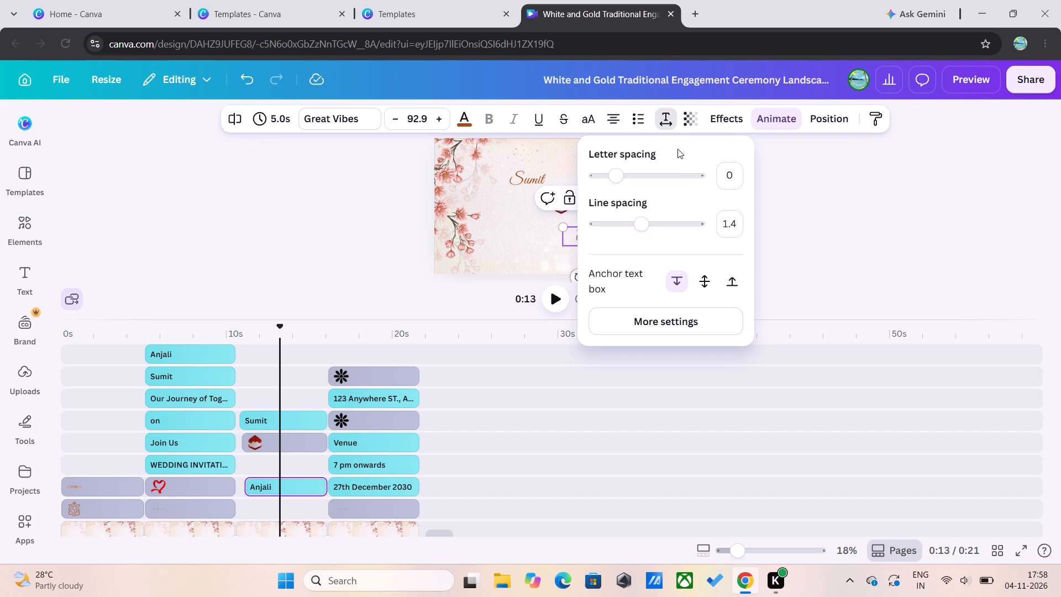
drag(622, 171, 624, 173)
drag(624, 173, 616, 173)
click(802, 197)
click(799, 200)
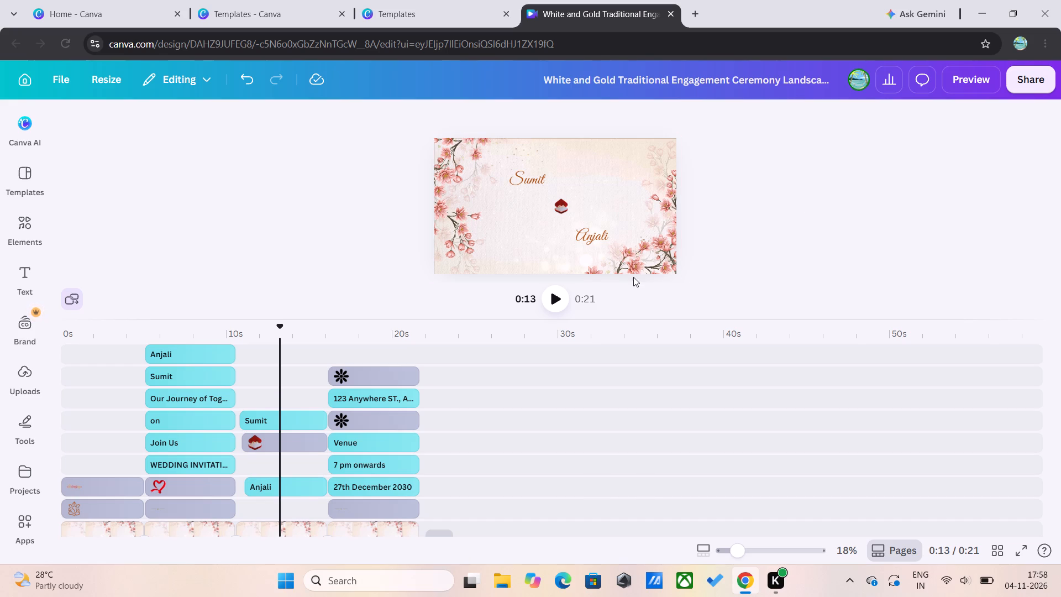
Play the video from the couple scene on and pause it at the date and venue scene.
click(557, 300)
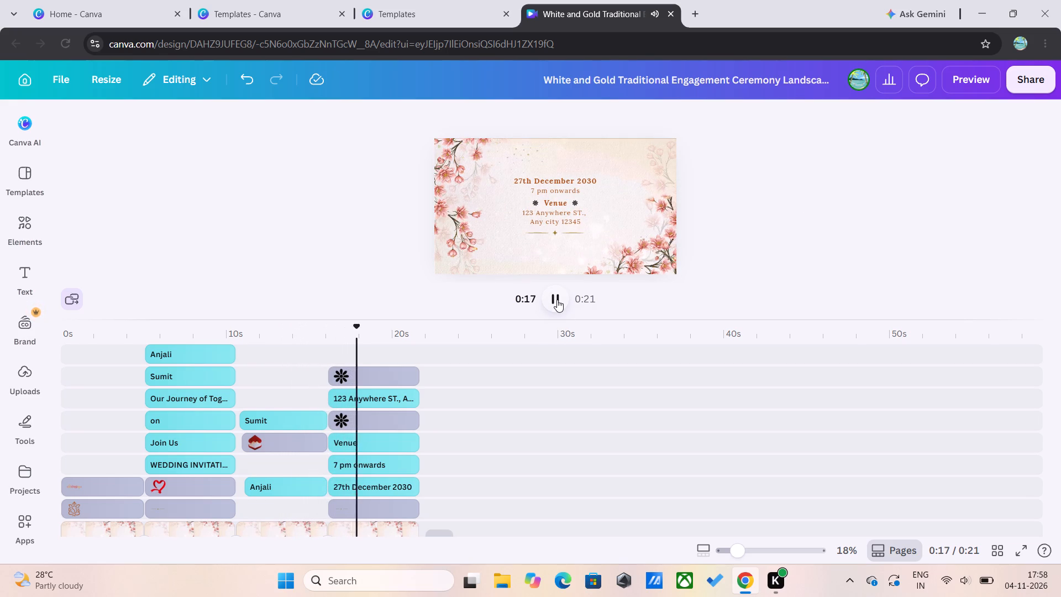
click(557, 300)
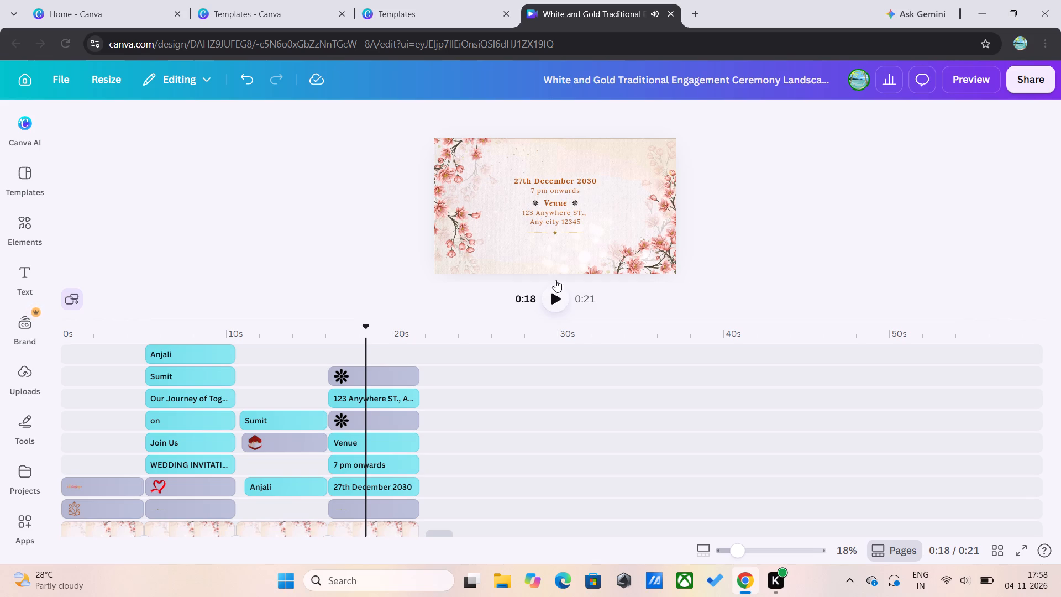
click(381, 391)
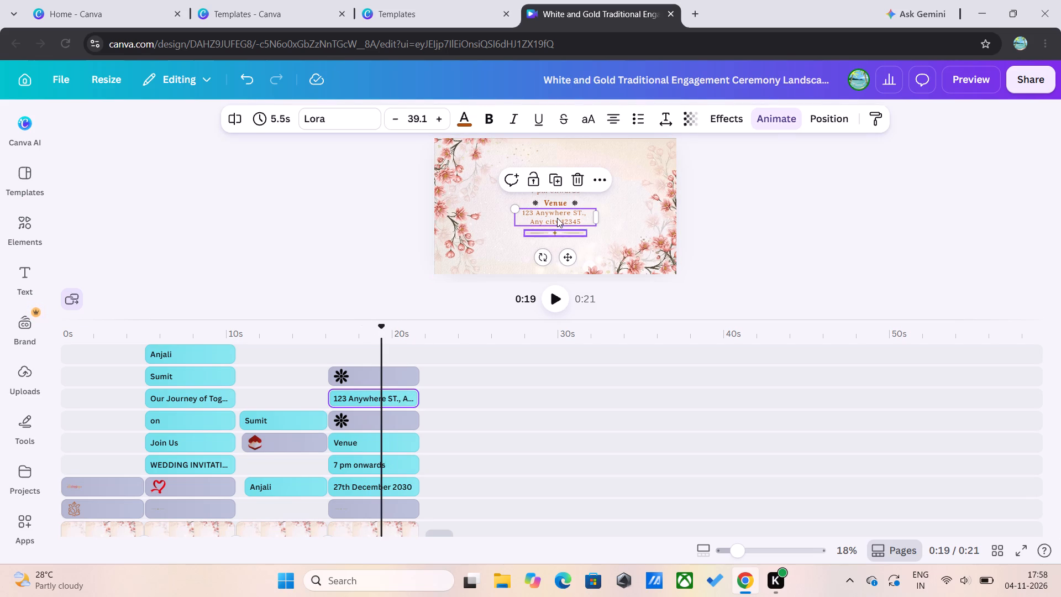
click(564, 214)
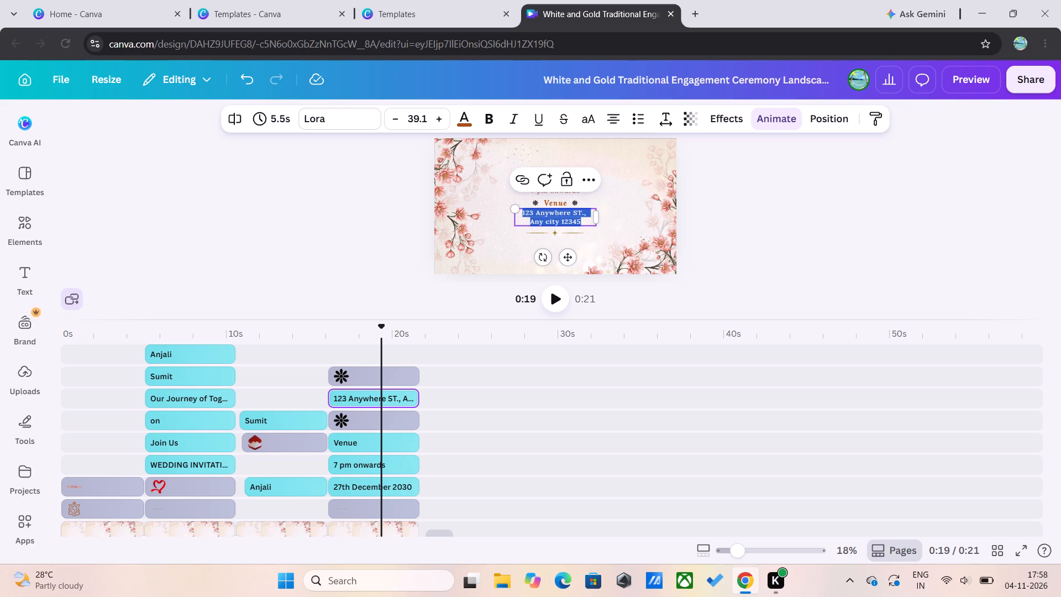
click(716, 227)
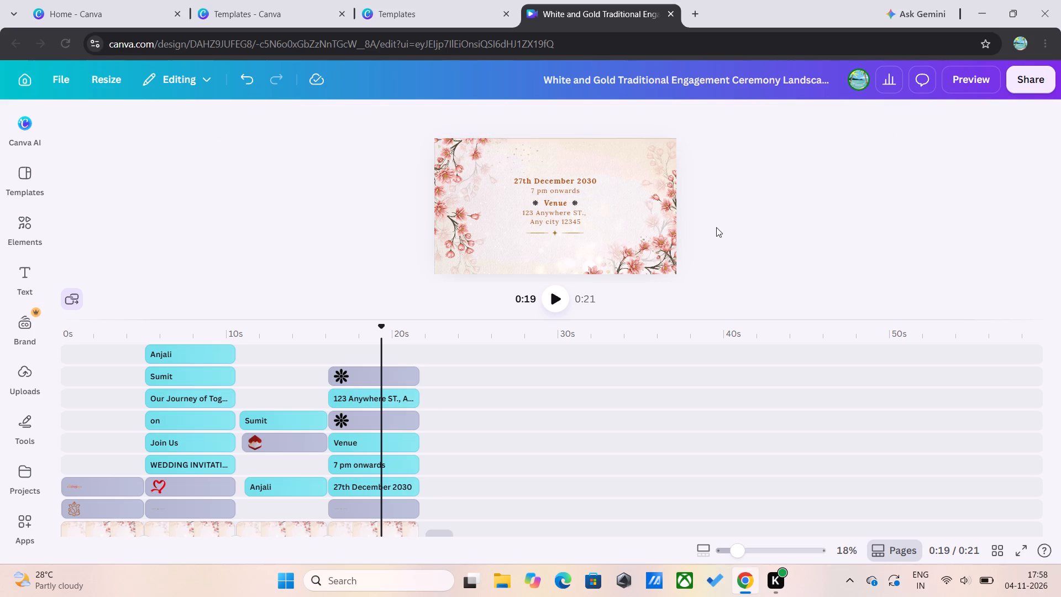
Replace the date text on the date and venue scene with 21st november.
click(566, 175)
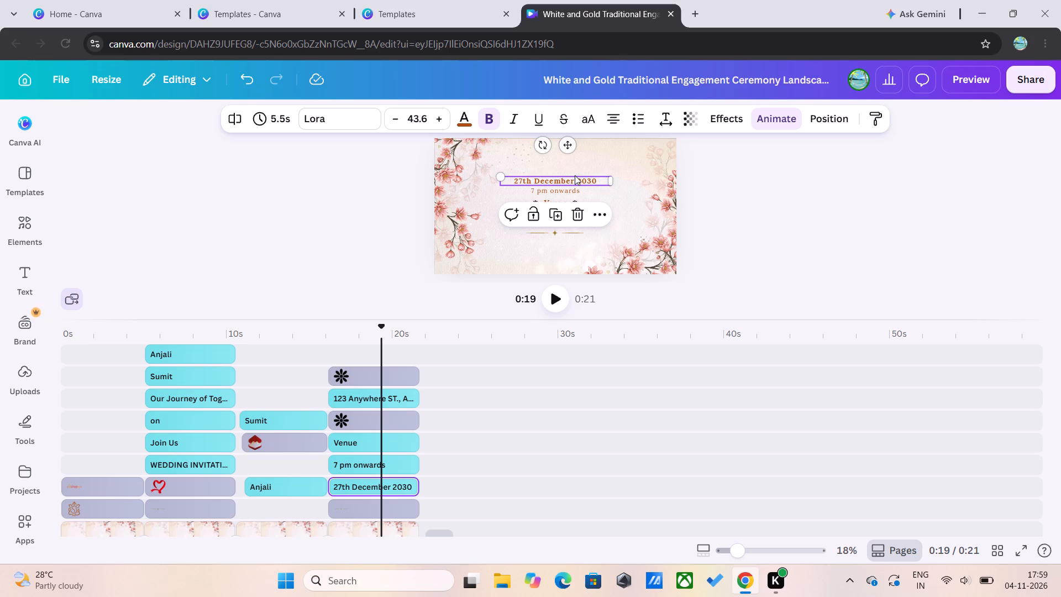
click(575, 175)
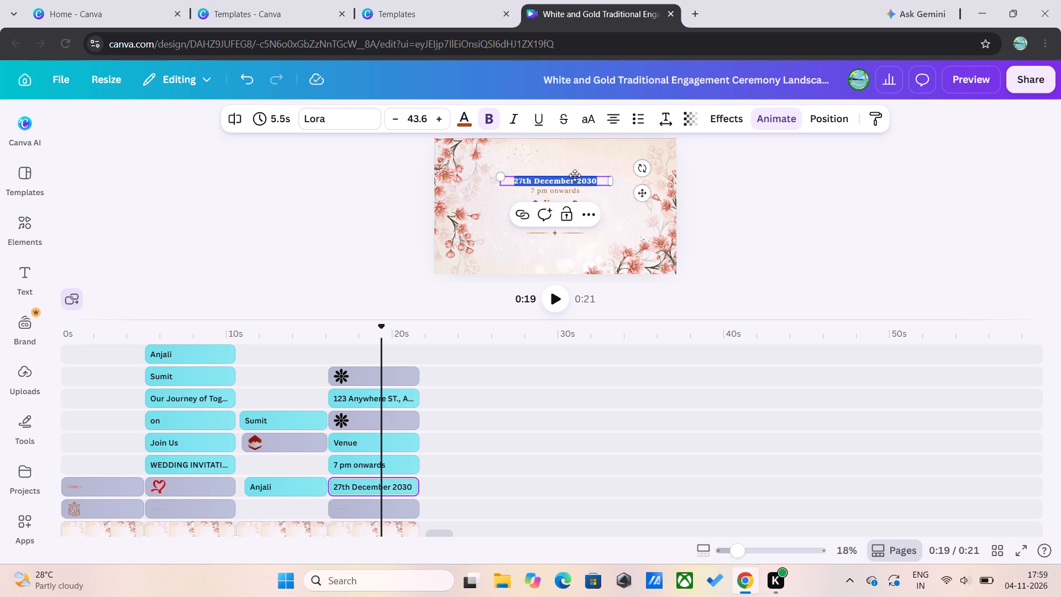
text(21)
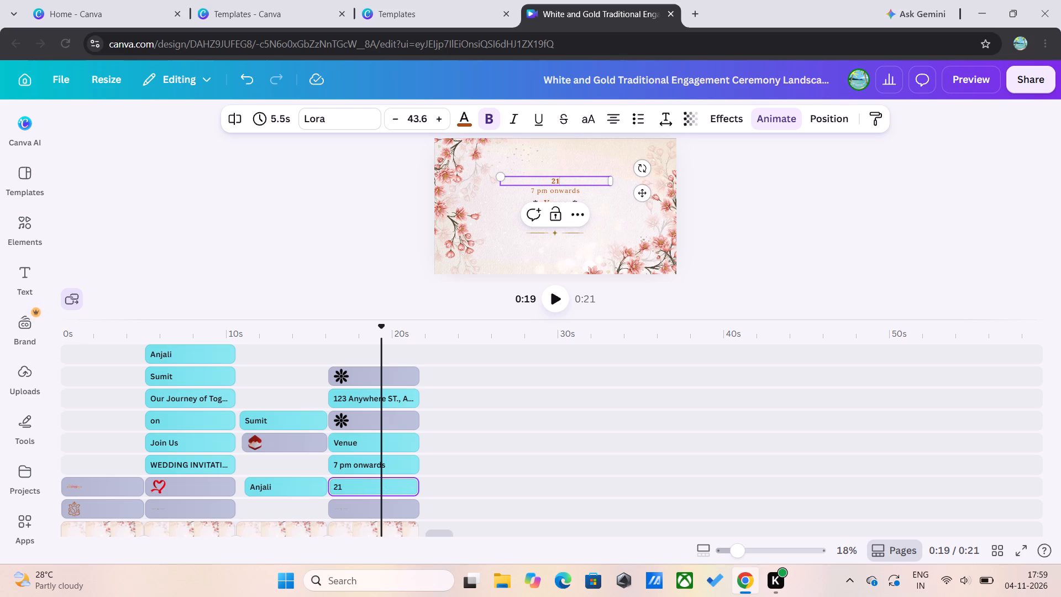
text(st)
key(BackSpace)
text(t)
key(space)
text(no)
text(vember)
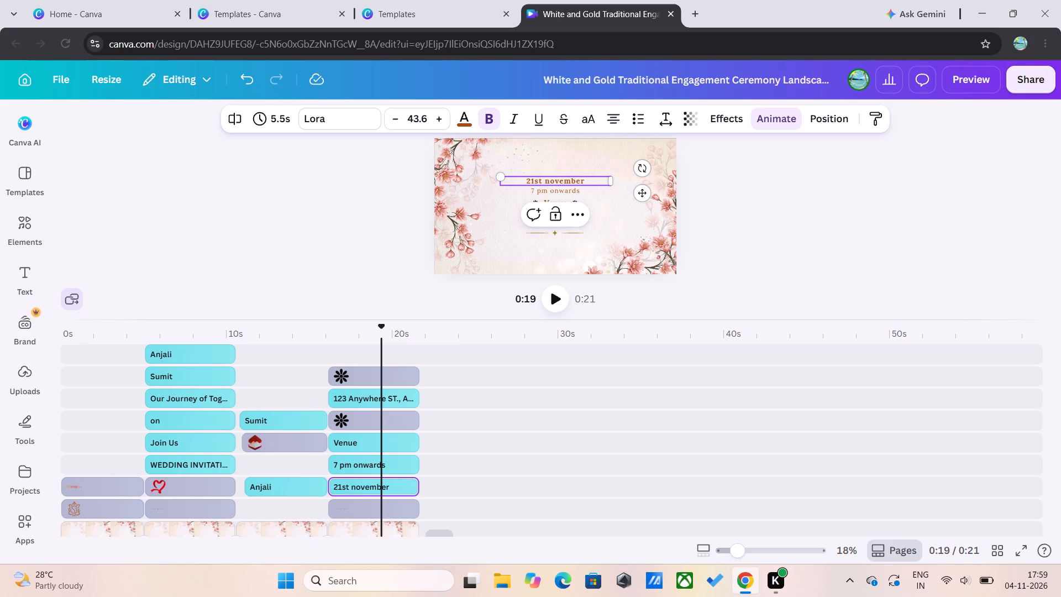
Add the year 2026 after 21st november in the date line.
key(Left)
key(Left)
key(Left)
key(Left)
key(Left)
key(Left)
key(Left)
click(601, 186)
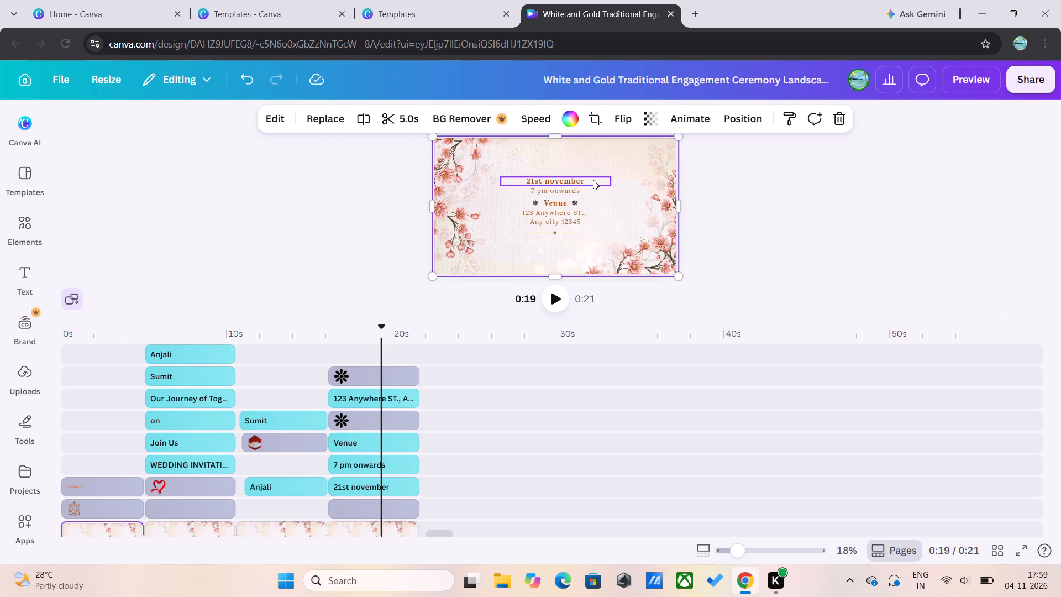
click(593, 180)
click(593, 180)
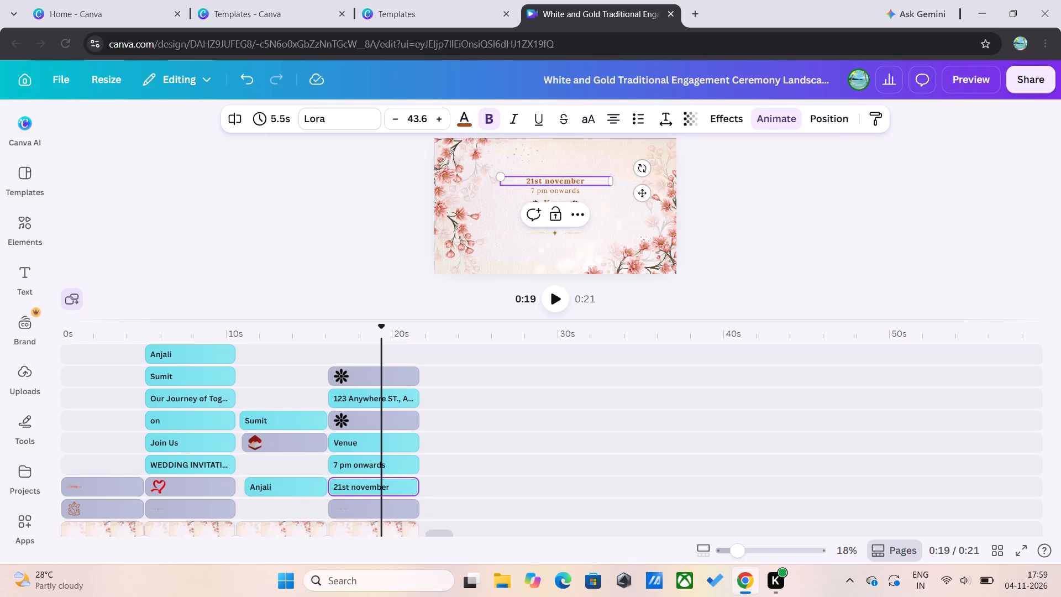
key(space)
text(2026)
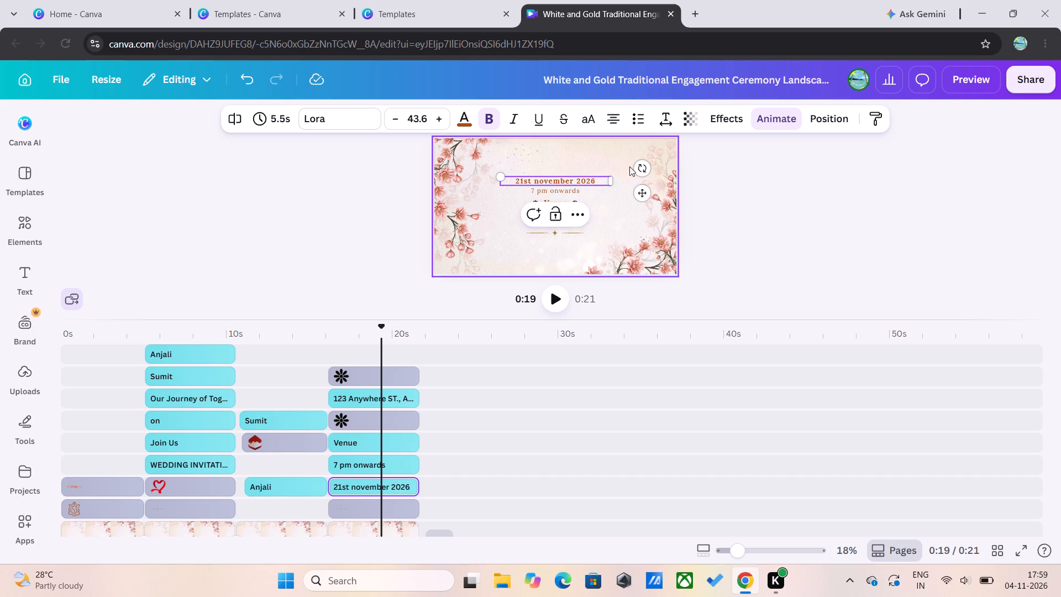
Enlarge the date line on the date and venue scene to a font size of about 49.1.
drag(501, 174, 498, 167)
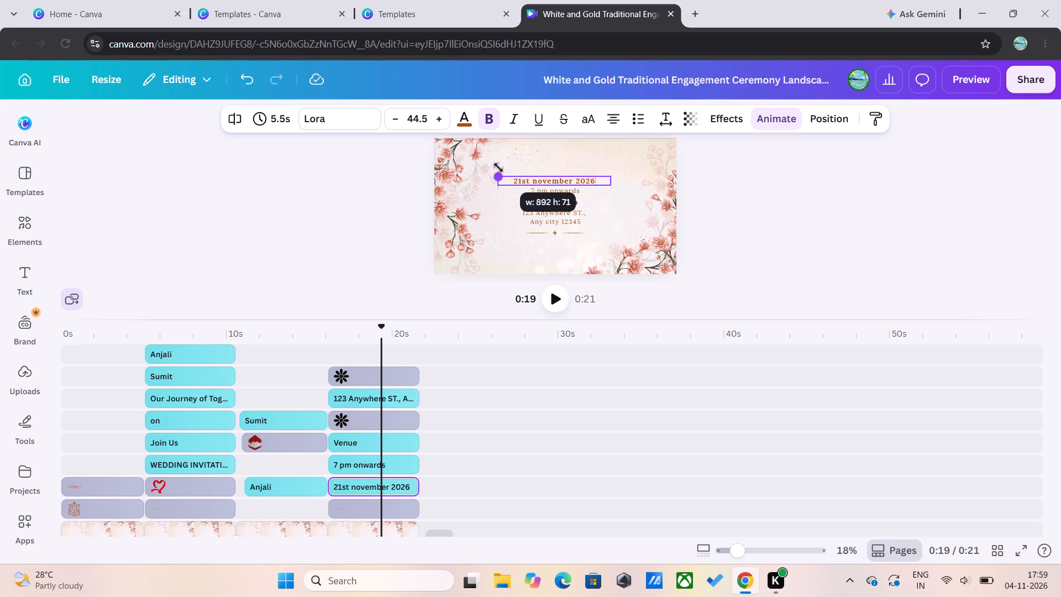
drag(498, 167, 486, 170)
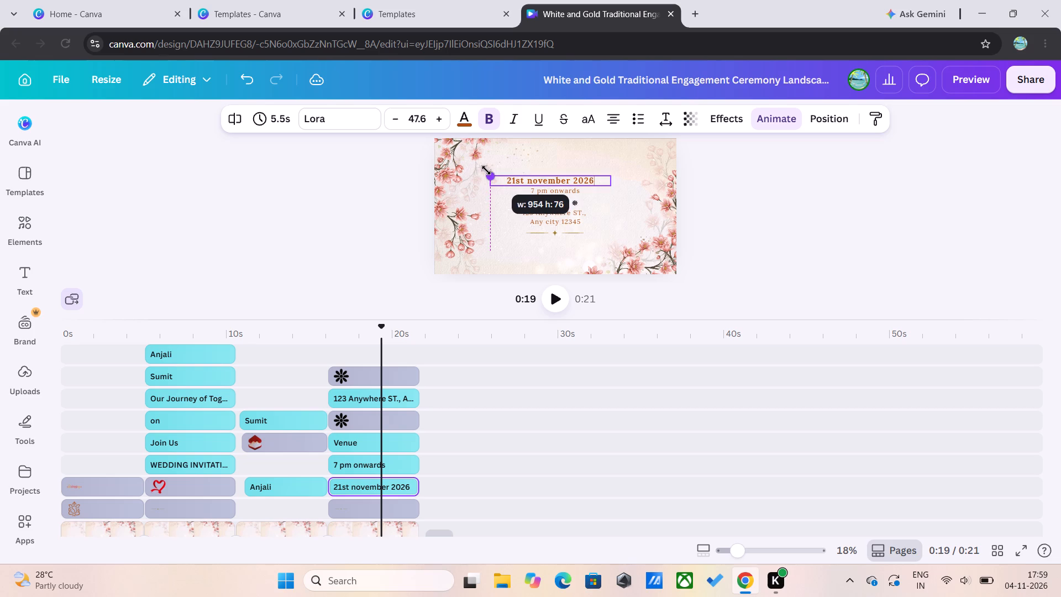
drag(486, 170, 486, 170)
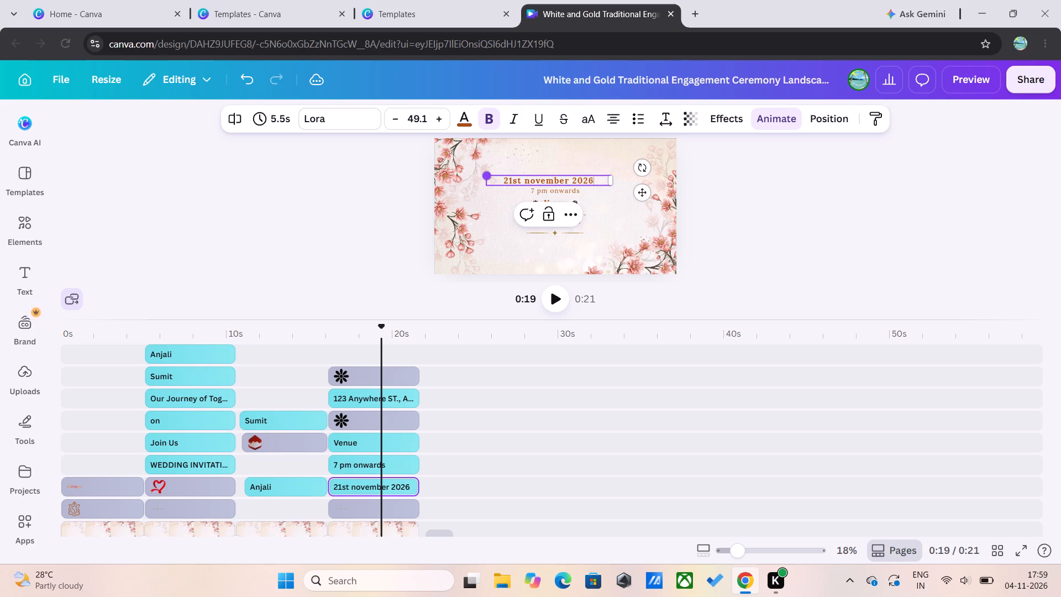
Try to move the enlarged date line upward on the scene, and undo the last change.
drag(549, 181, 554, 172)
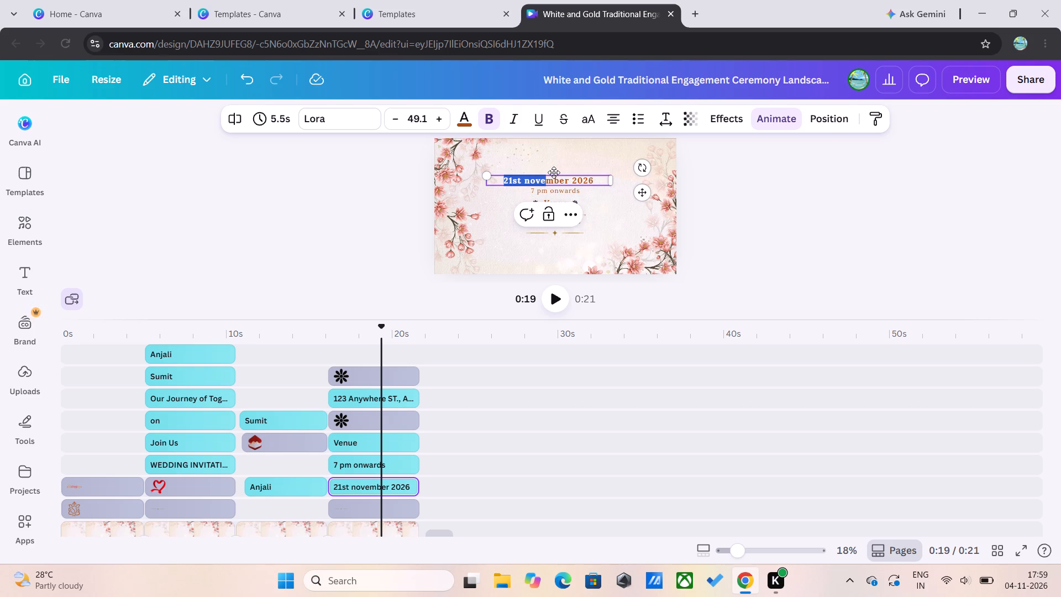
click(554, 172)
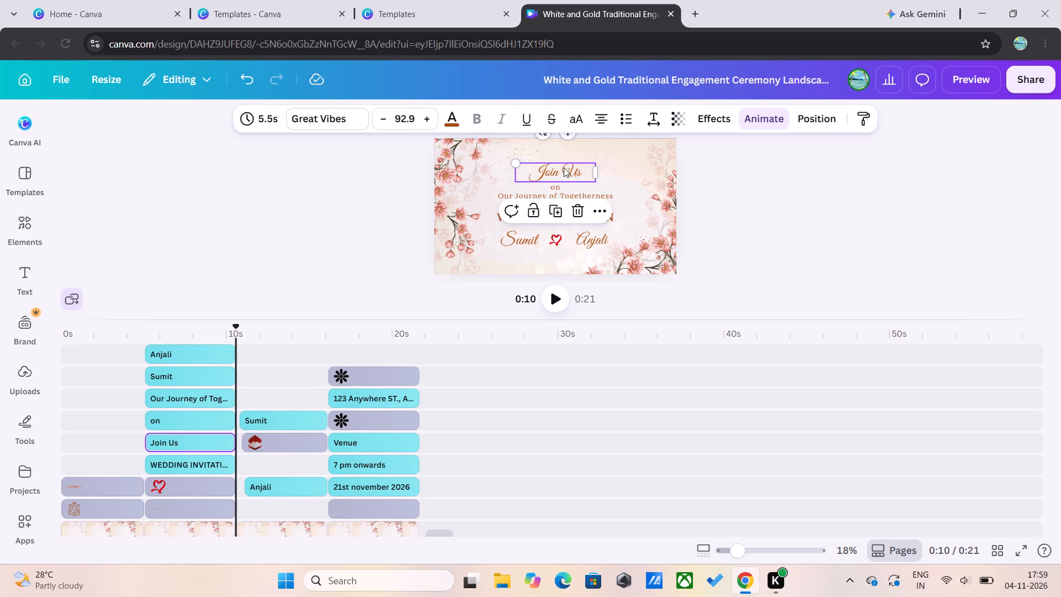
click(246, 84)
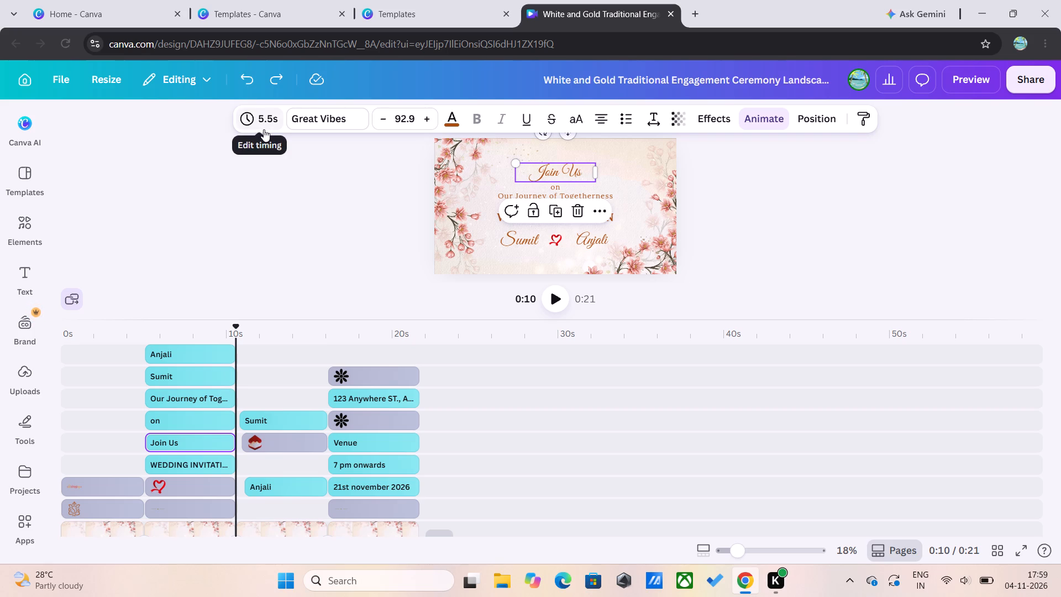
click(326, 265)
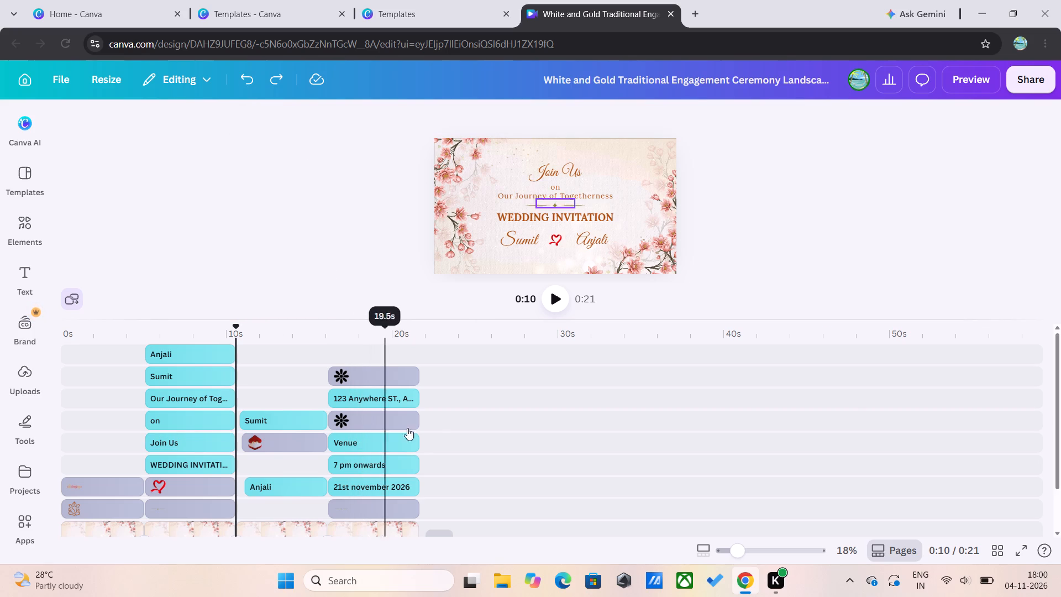
Move the 21st november 2026 line slightly up, roughly centred above the time line, and deselect it.
click(367, 487)
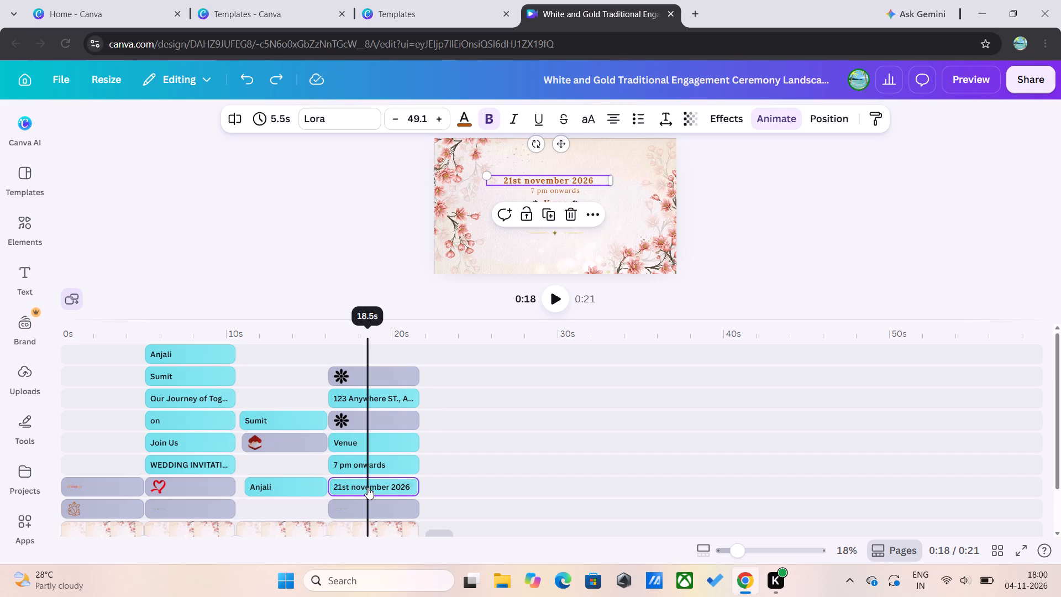
click(736, 211)
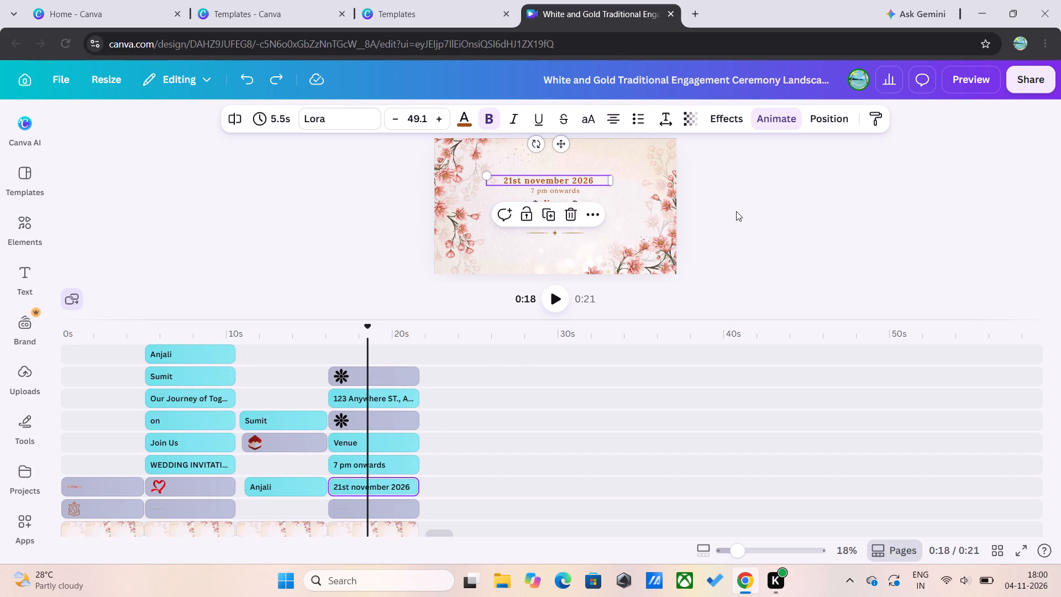
click(586, 177)
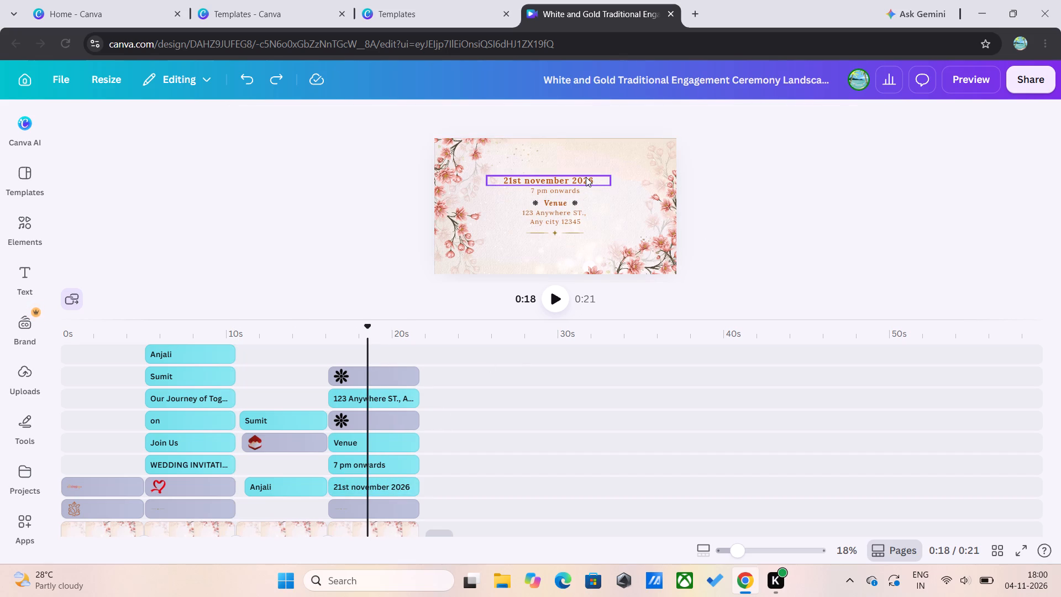
drag(586, 177, 591, 168)
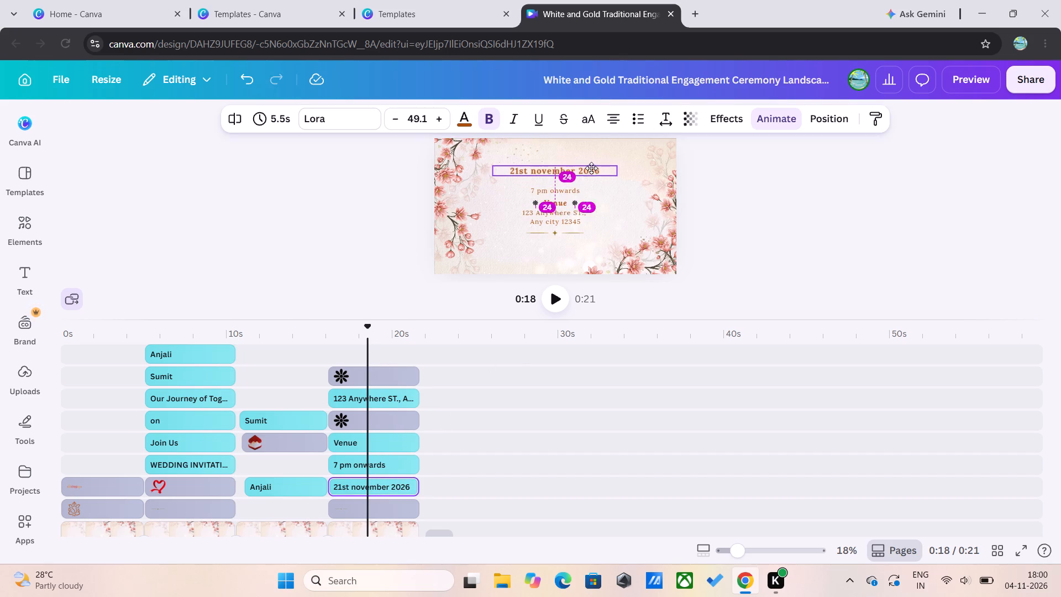
drag(591, 168, 596, 173)
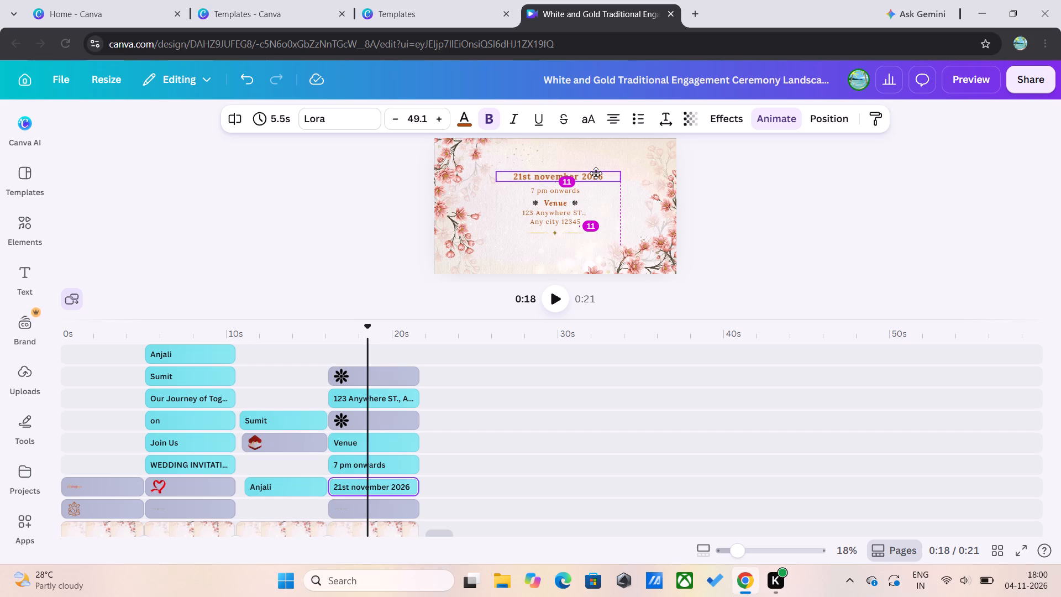
drag(596, 173, 596, 174)
click(597, 185)
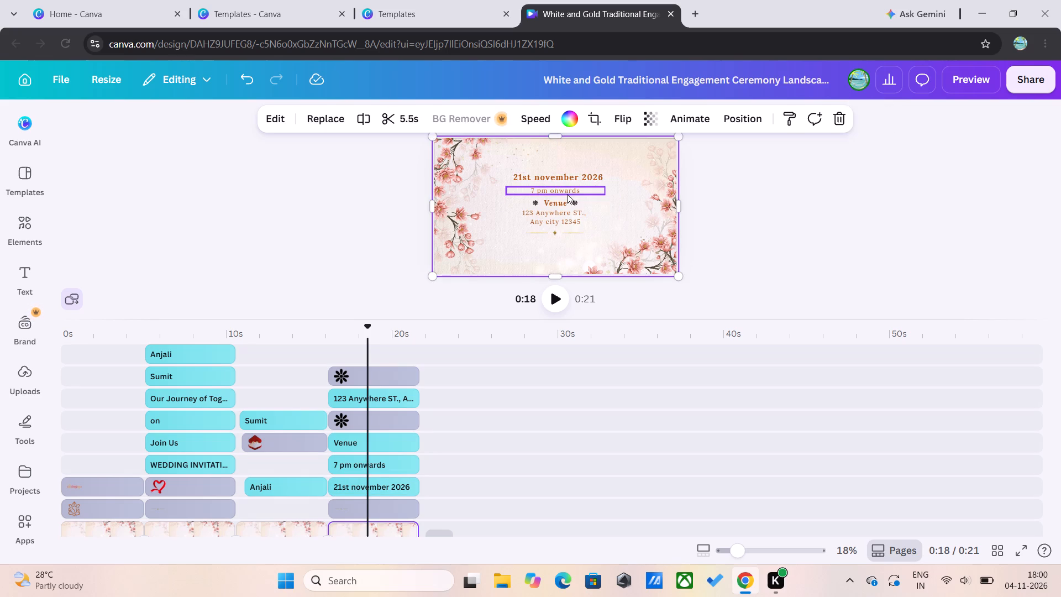
Change the time line below the date to 8 pm onwards.
click(568, 187)
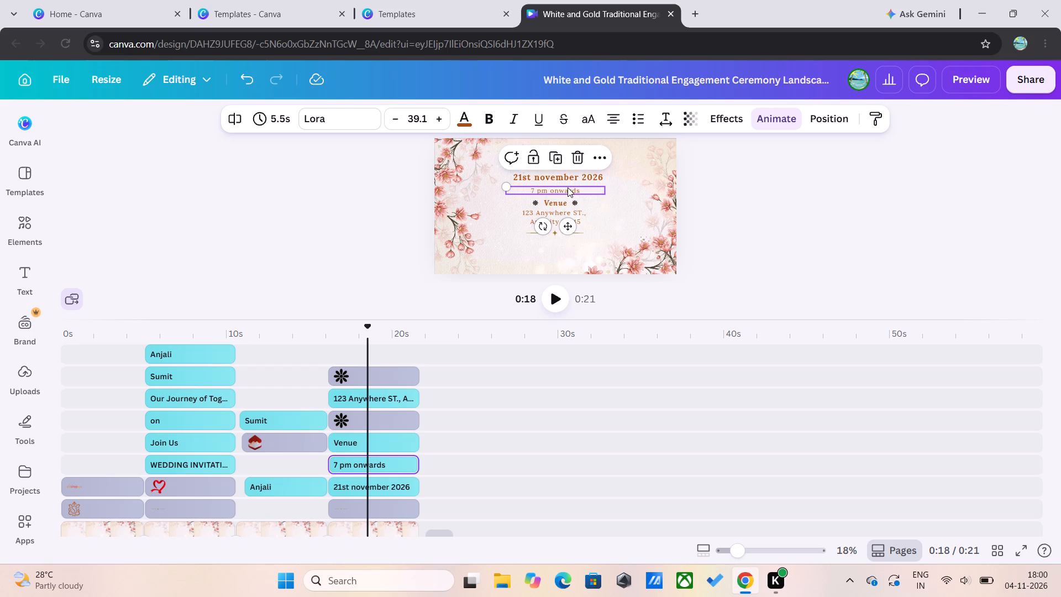
click(547, 190)
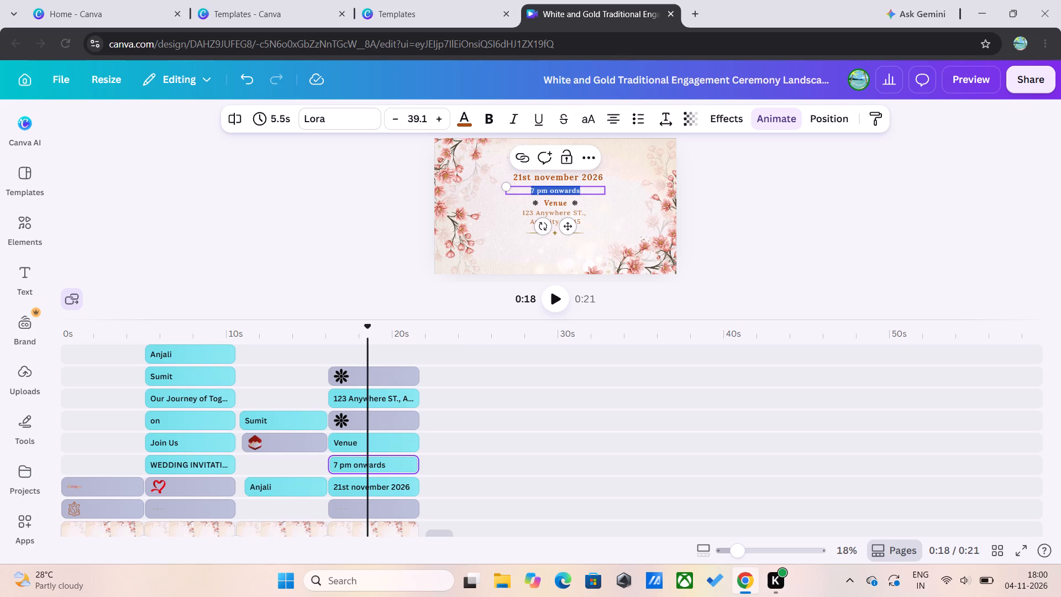
click(537, 190)
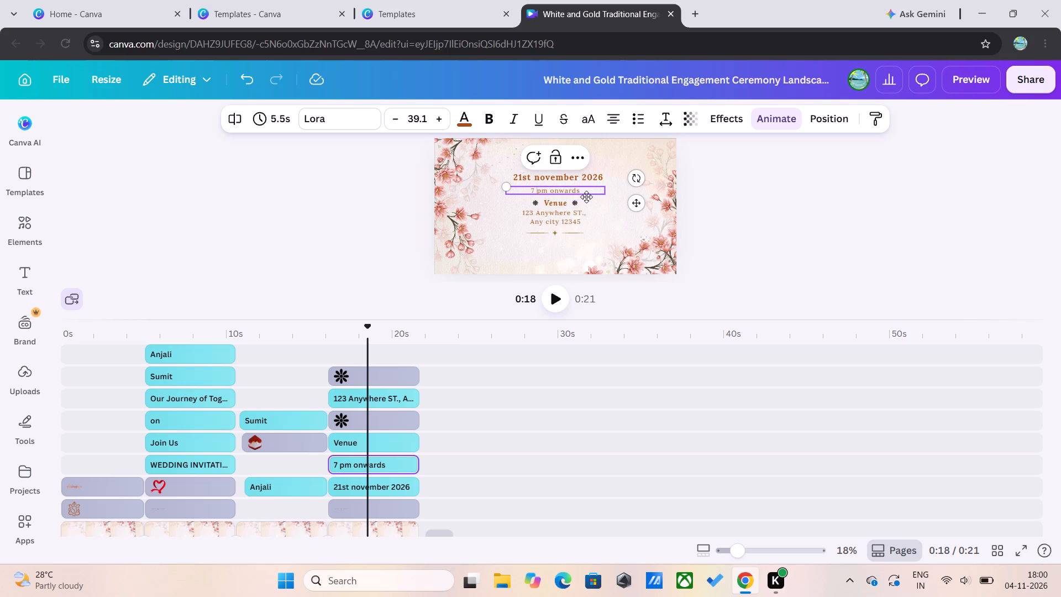
key(BackSpace)
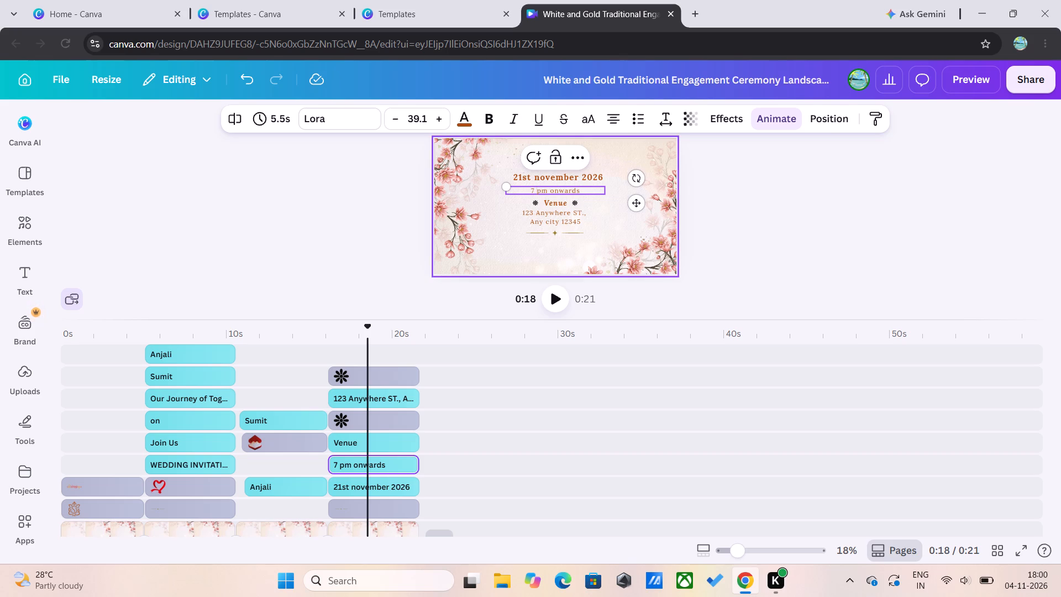
key(BackSpace)
key(8)
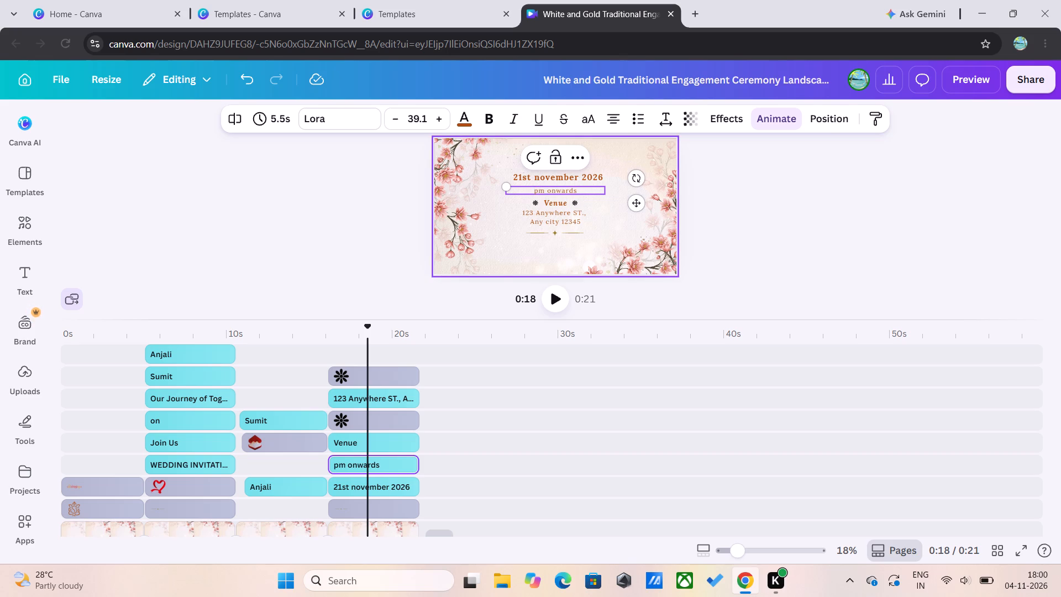
key(space)
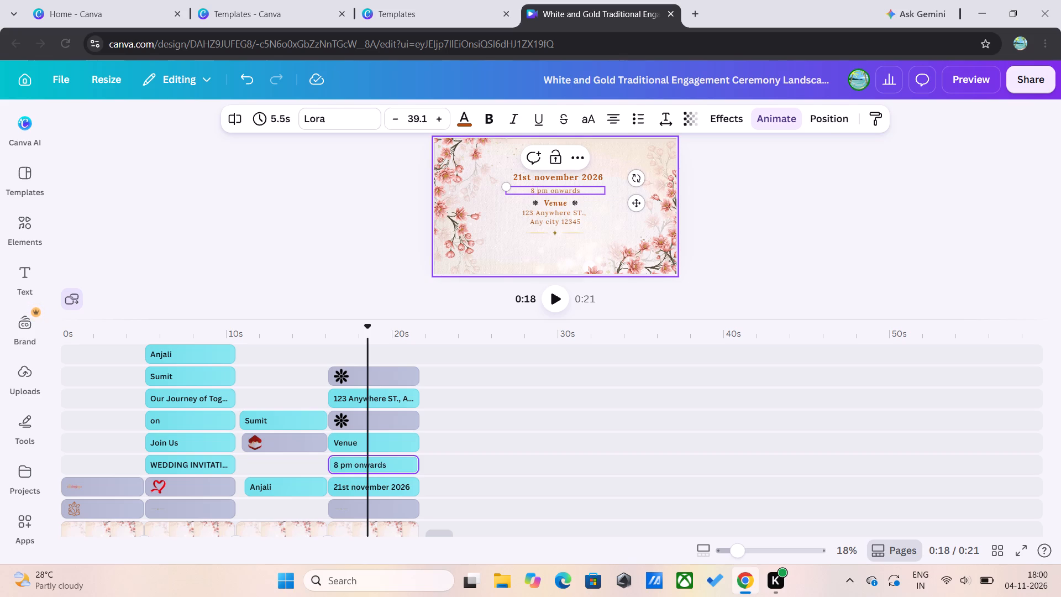
Increase the font size of the 8 pm onwards line to 44.1 and deselect it.
click(443, 120)
click(443, 120)
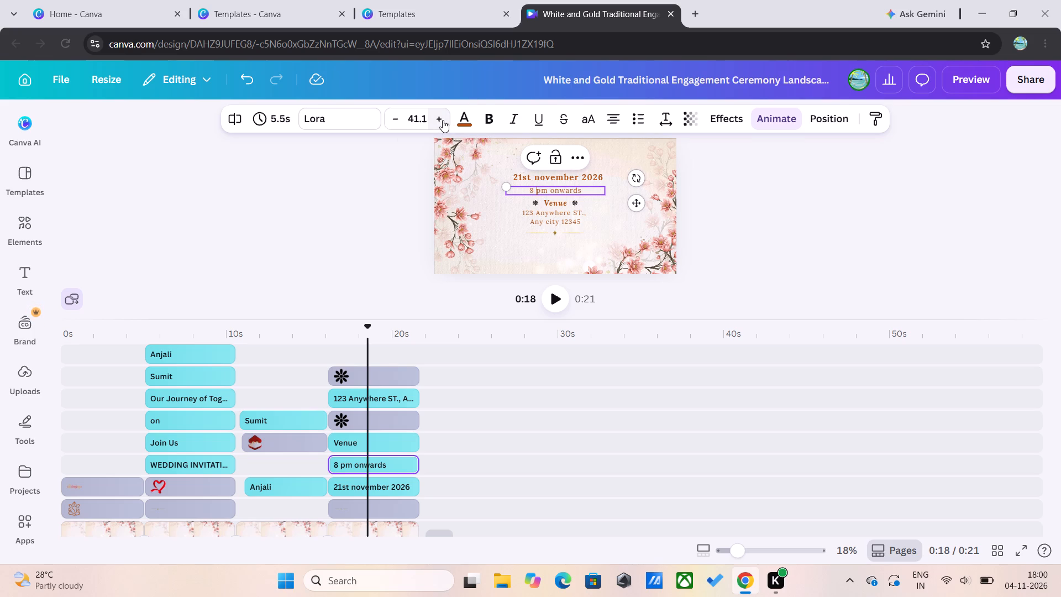
triple_click(443, 120)
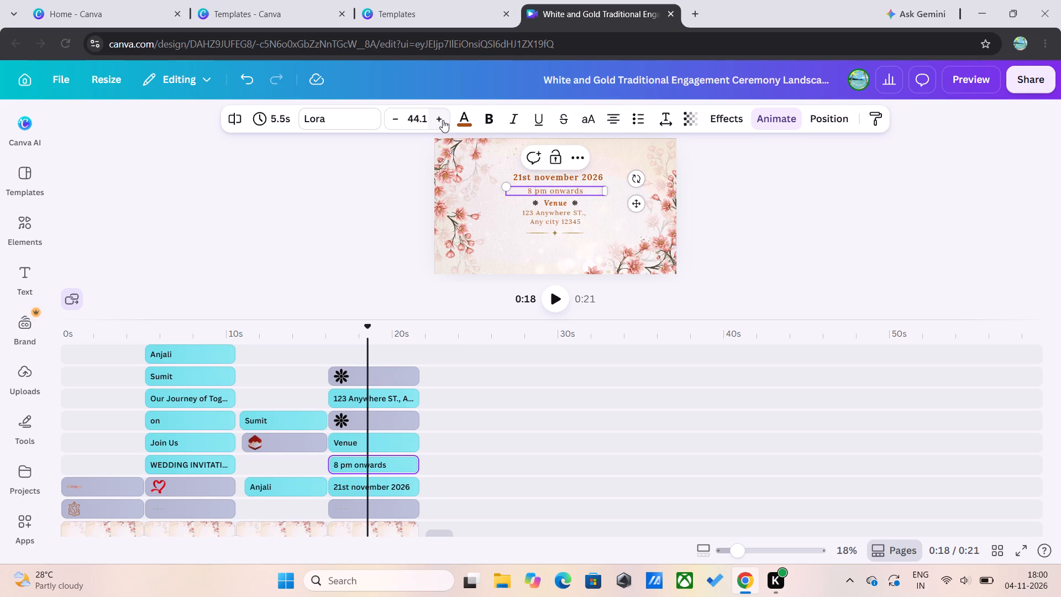
click(607, 215)
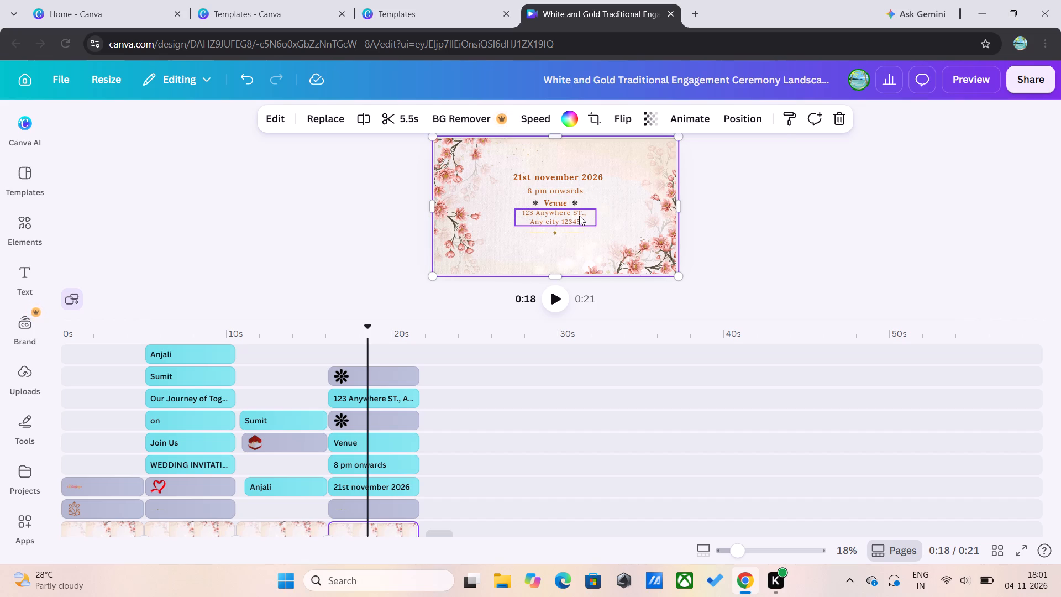
Play the date and venue scene from 0:18 and pause it at 0:20.
click(559, 302)
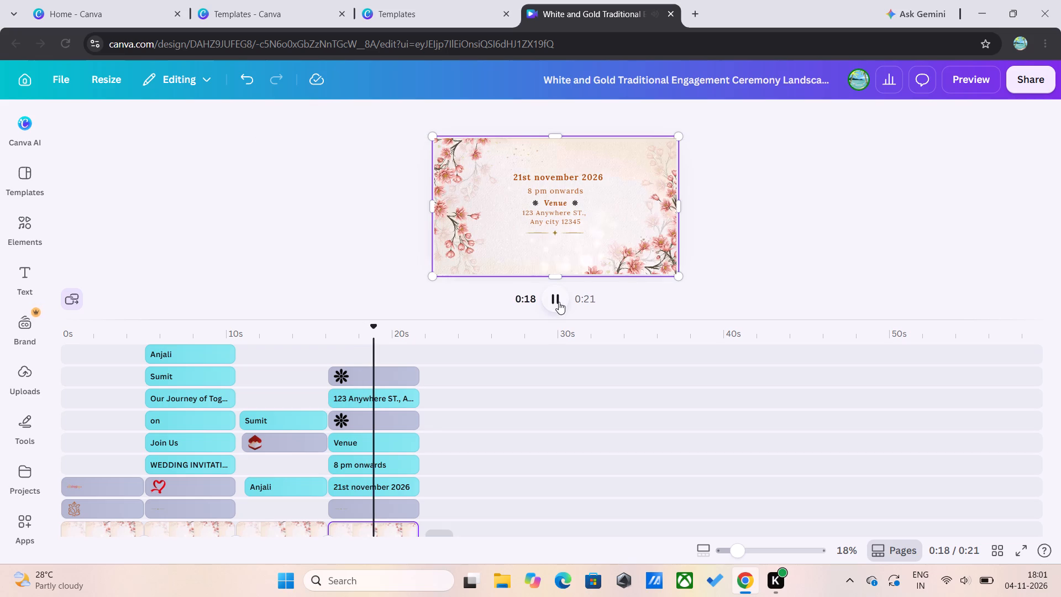
click(559, 302)
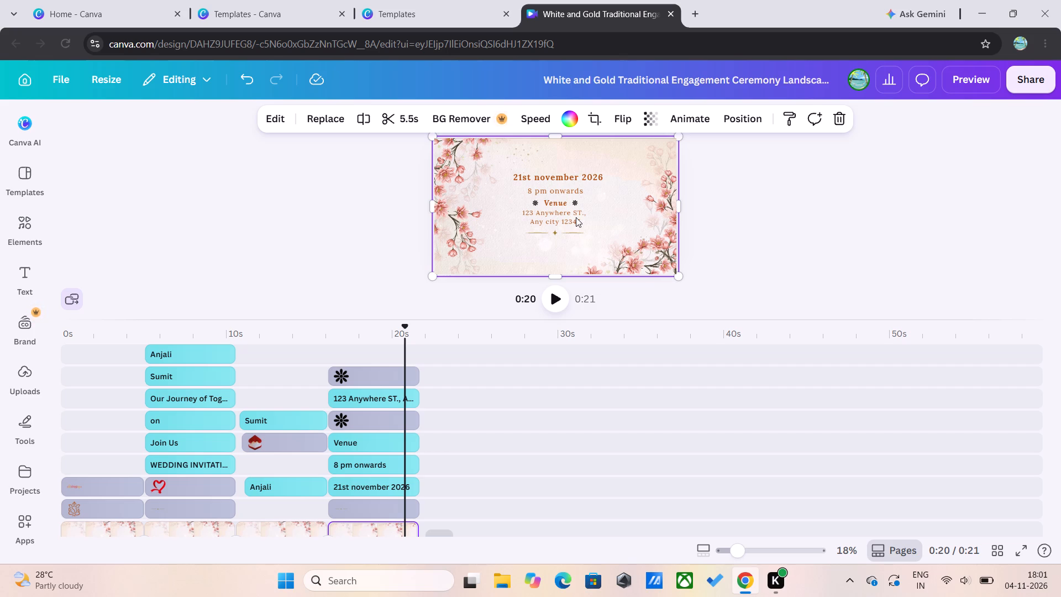
Replace the placeholder address under Venue with Celebration garden.
click(576, 217)
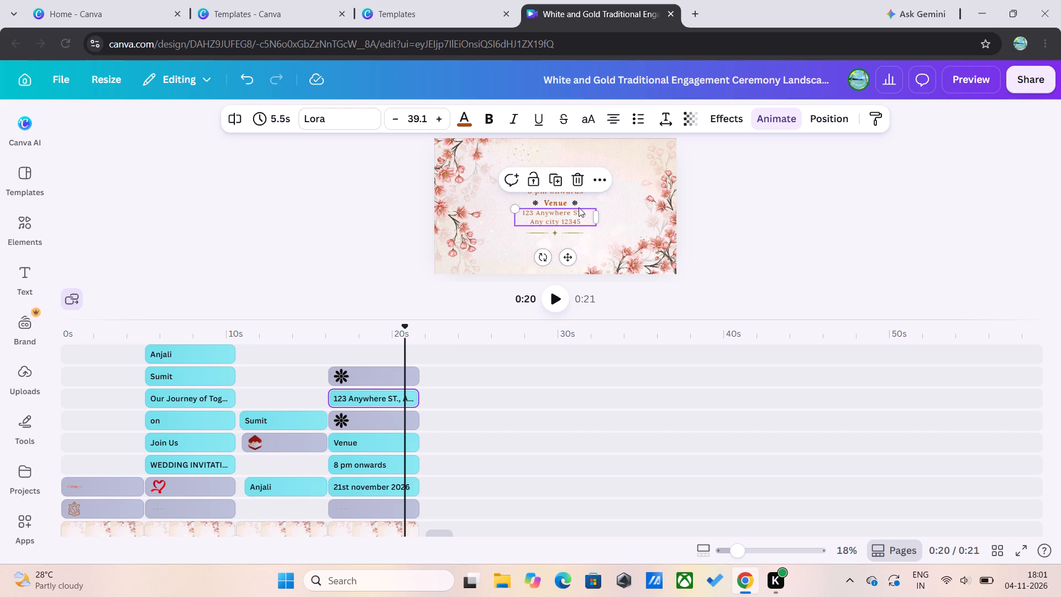
click(579, 207)
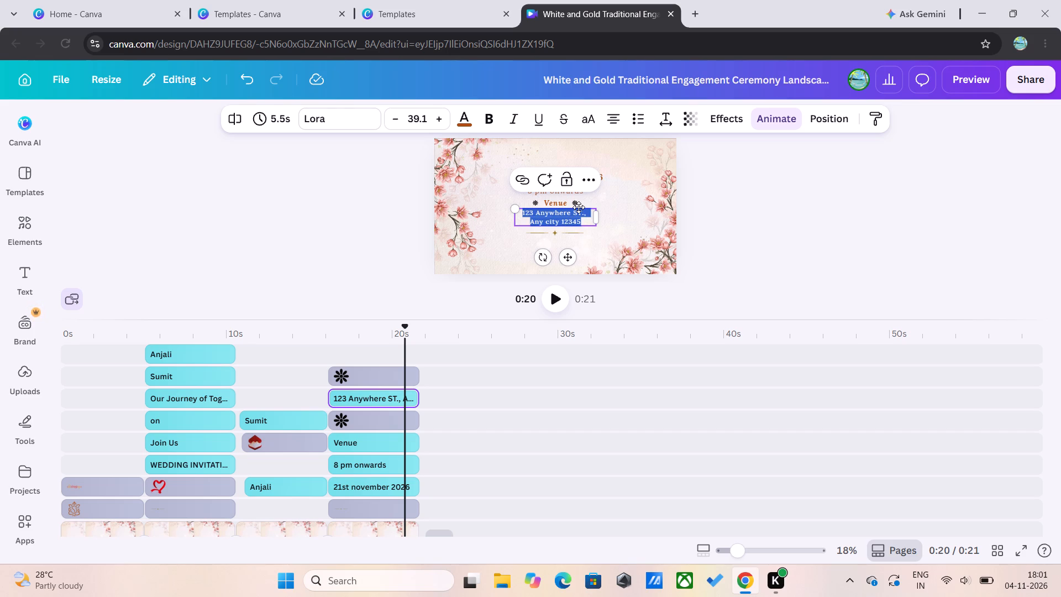
text(Ce)
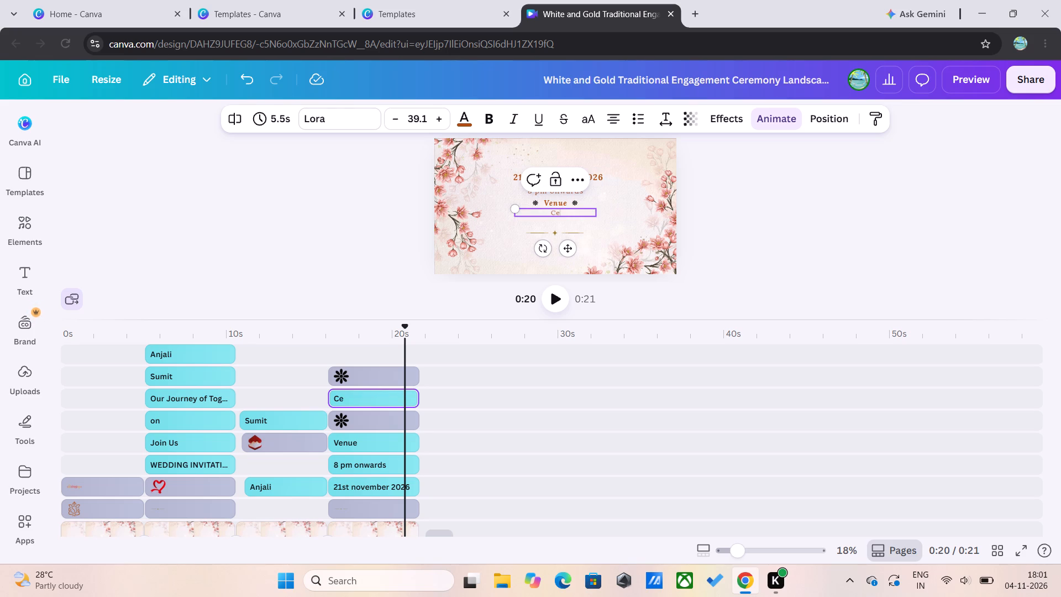
text(lebration)
key(space)
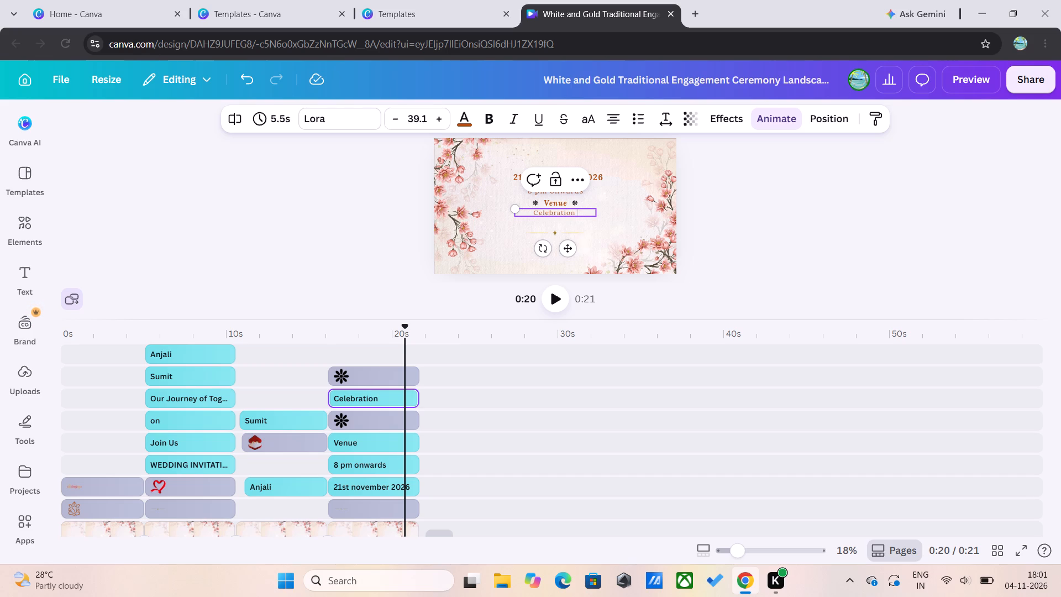
key(shift+g)
key(BackSpace)
text(gar)
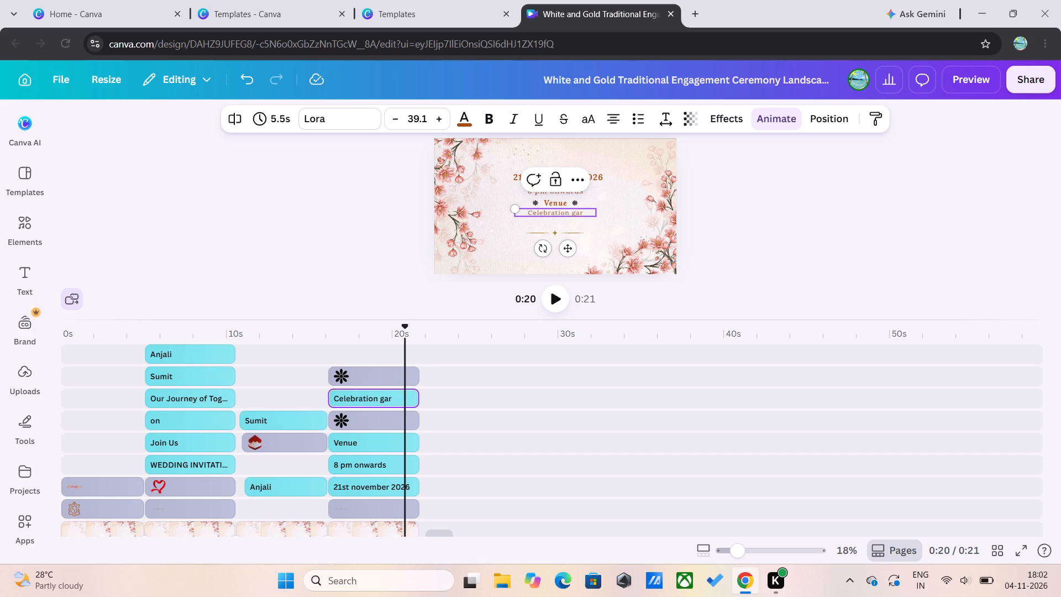
text(den)
Set the Celebration garden line's font to Montserrat after trying Glacial Indifference and HK Grotesk.
click(343, 121)
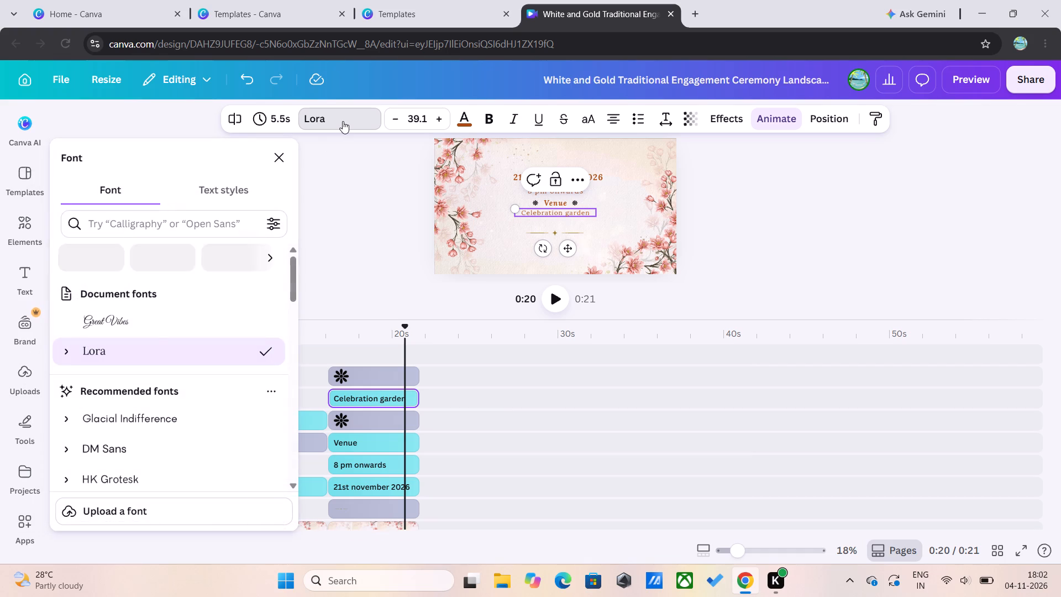
click(166, 323)
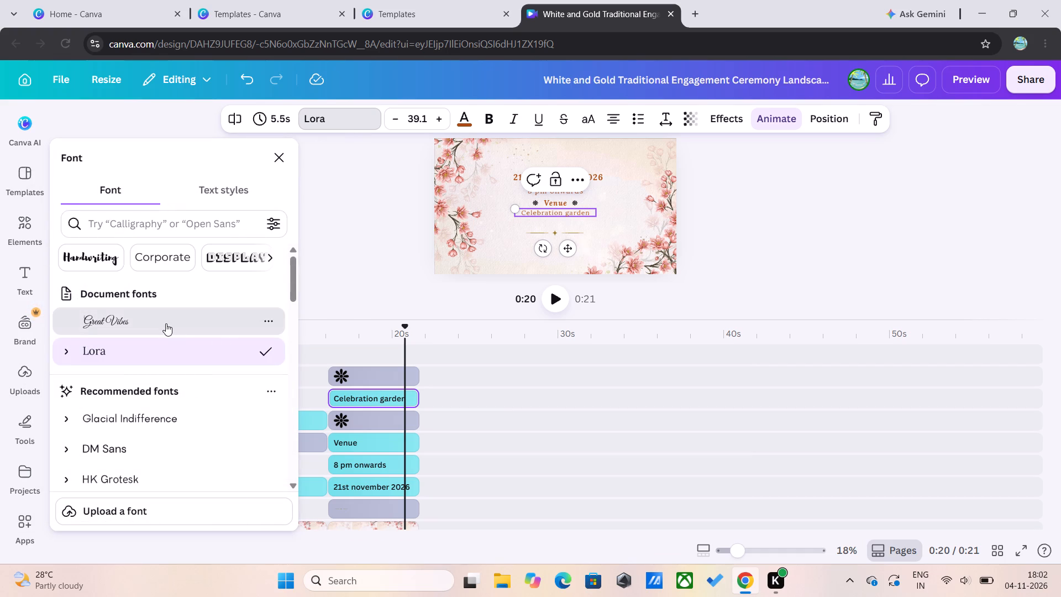
click(143, 414)
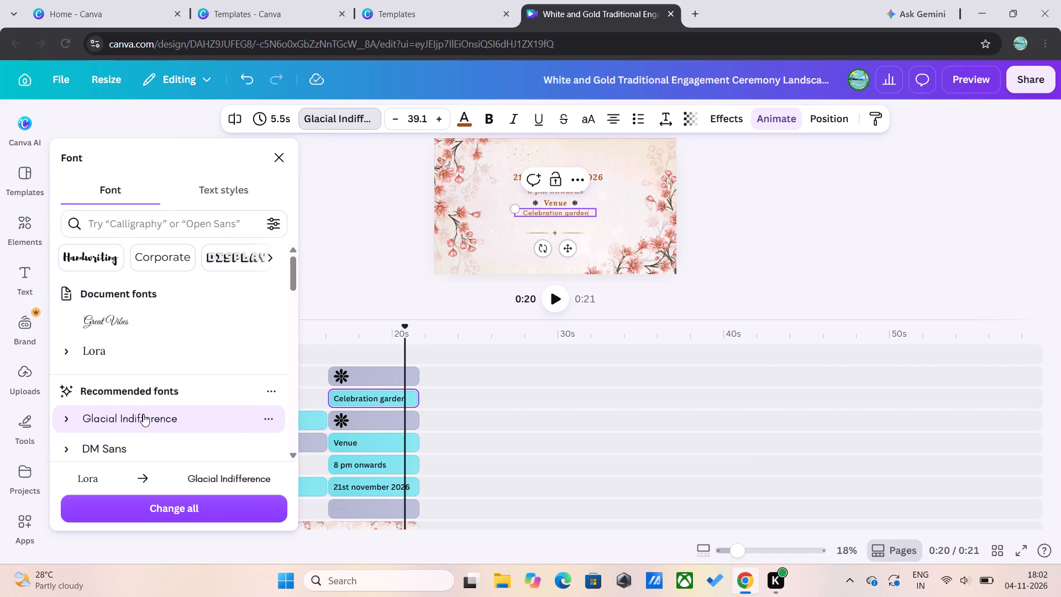
scroll(143, 414, down, 1)
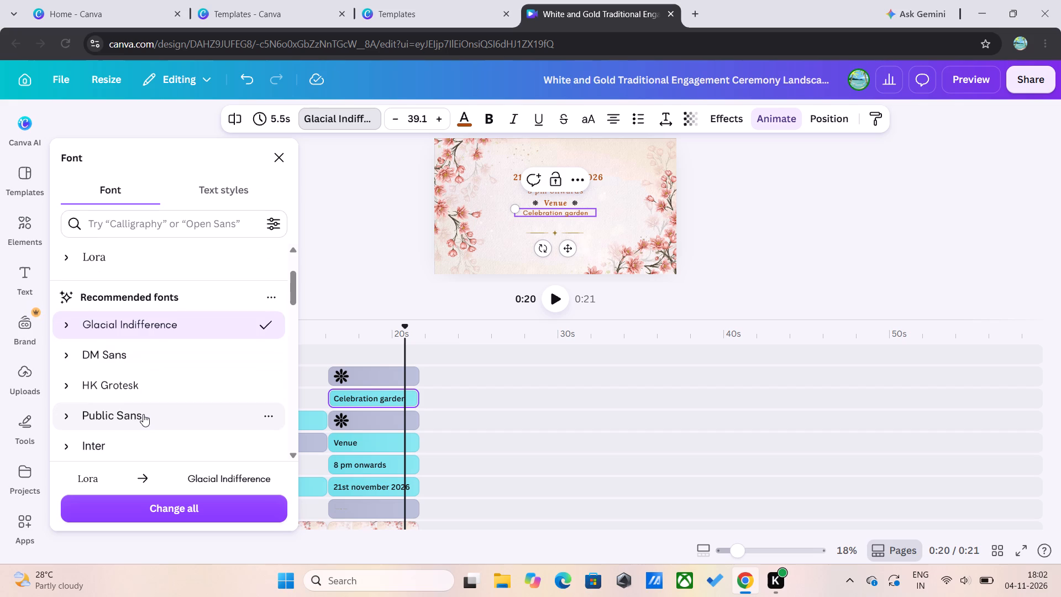
scroll(143, 414, down, 1)
click(147, 386)
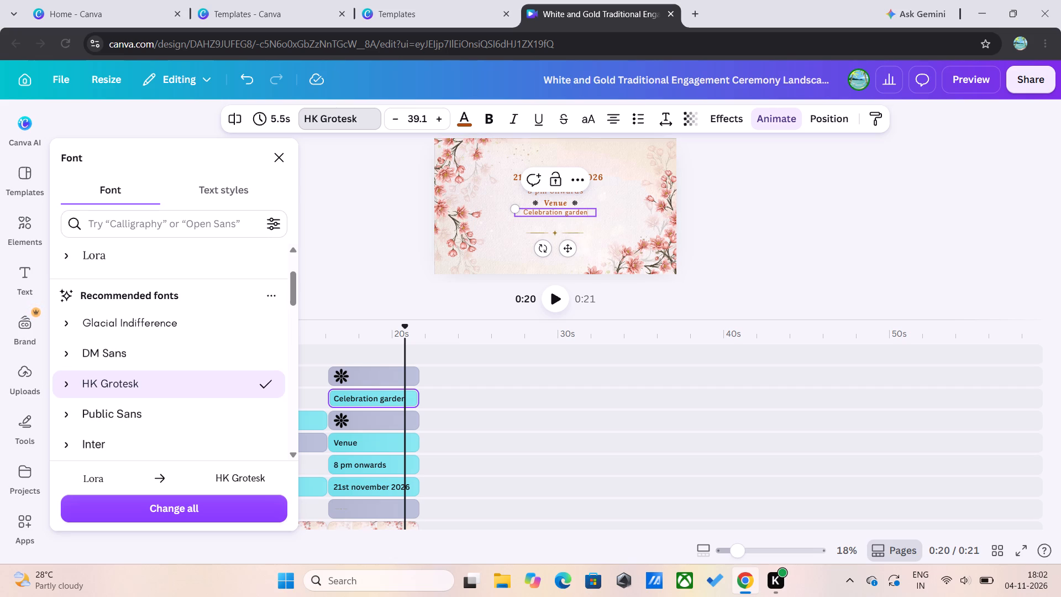
key(space)
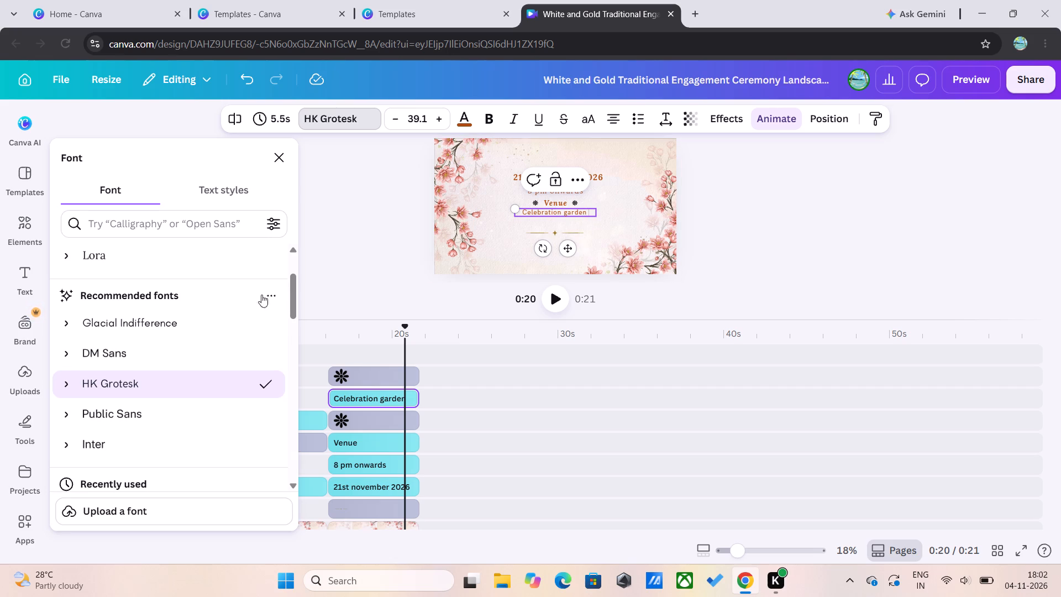
scroll(225, 336, right, 2)
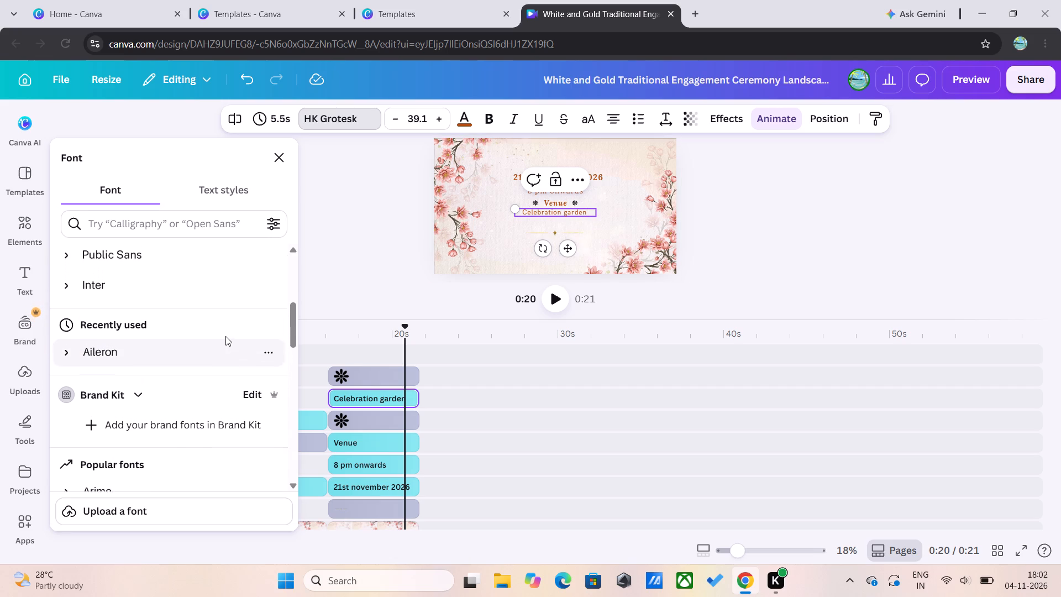
scroll(225, 336, right, 1)
scroll(225, 336, down, 1)
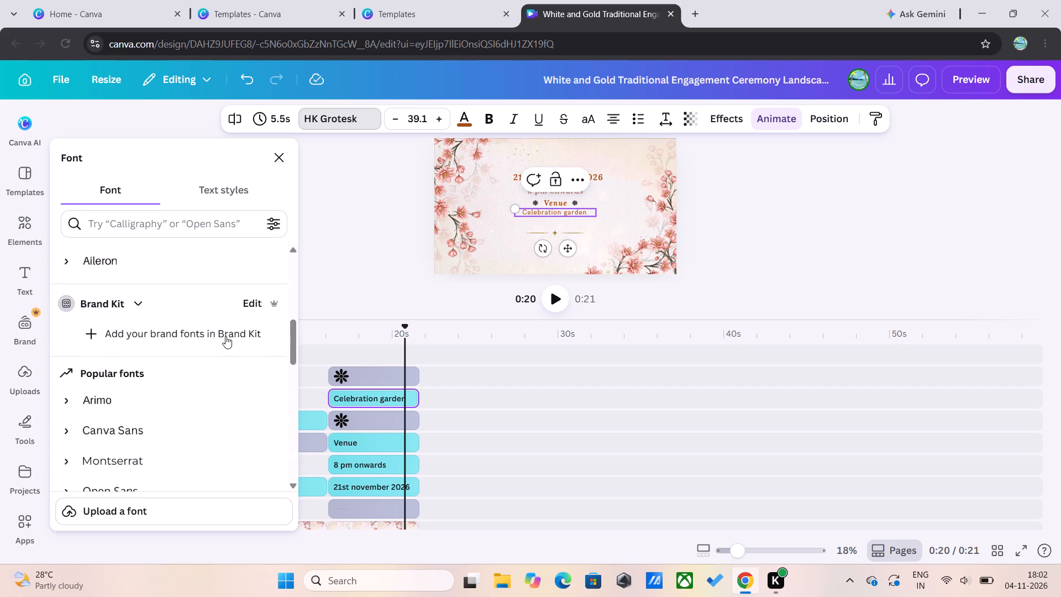
scroll(225, 336, down, 1)
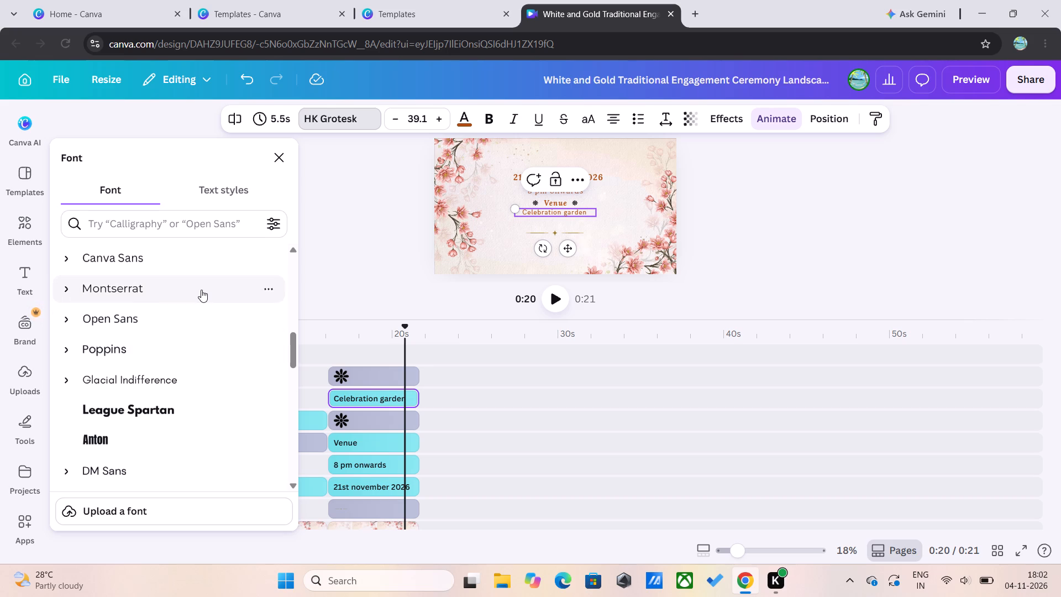
click(201, 290)
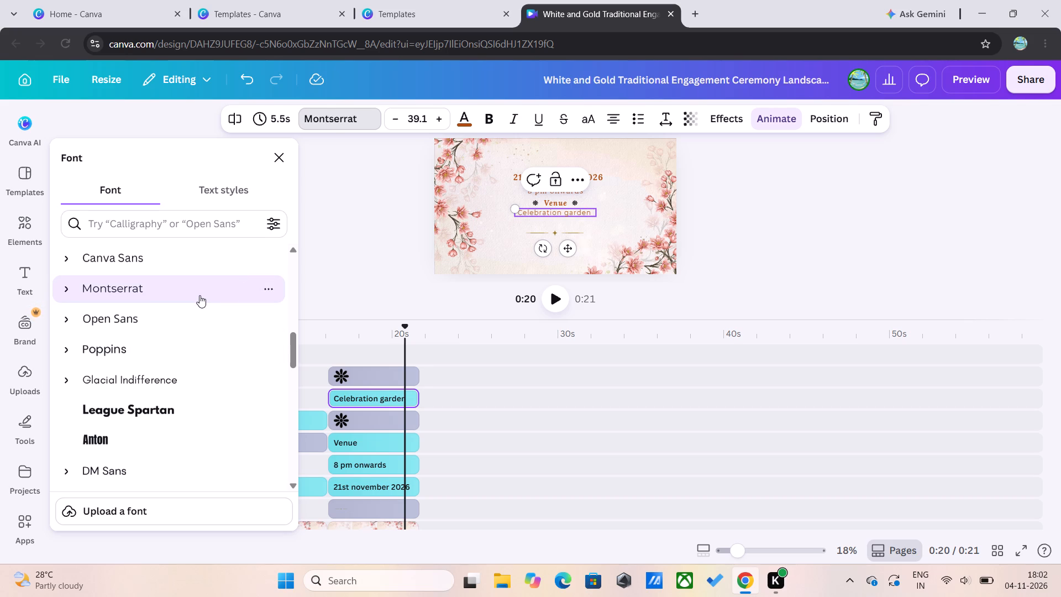
click(379, 209)
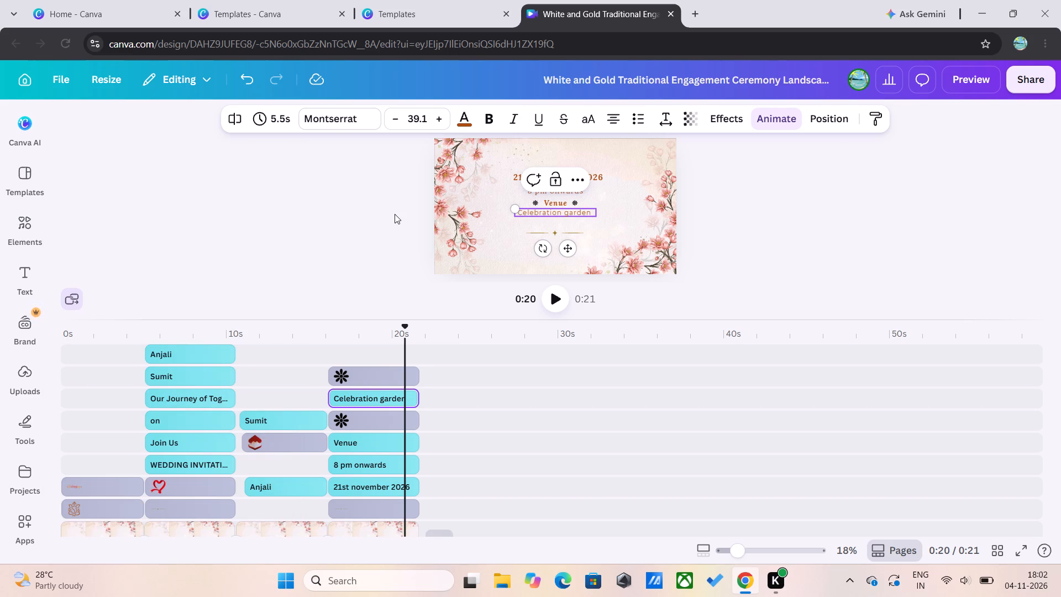
Append (Darbar hall) directly after Celebration garden in the venue text.
click(592, 215)
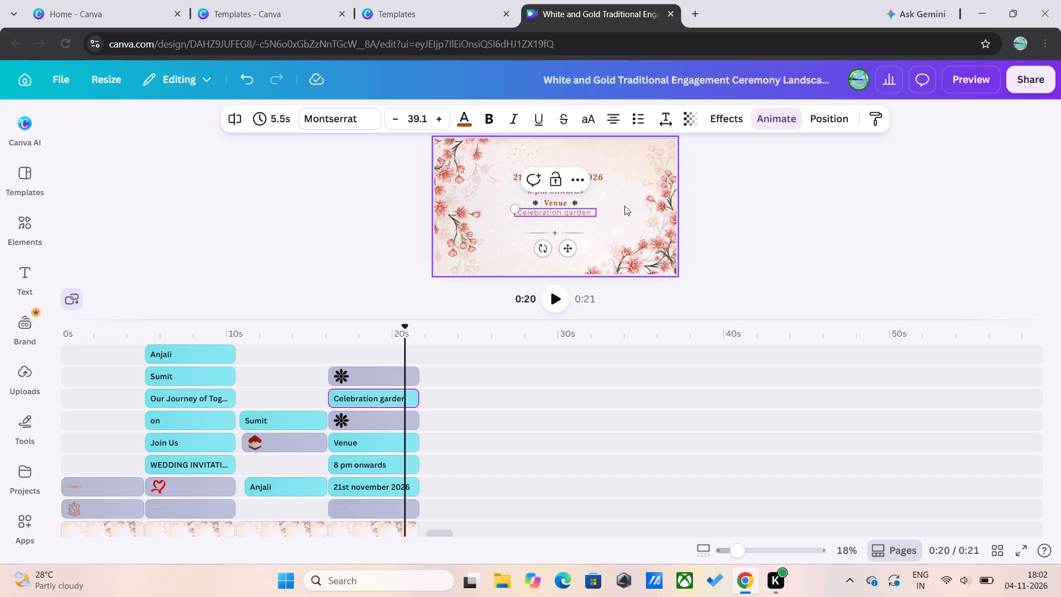
key(BackSpace)
key(shift+parenleft)
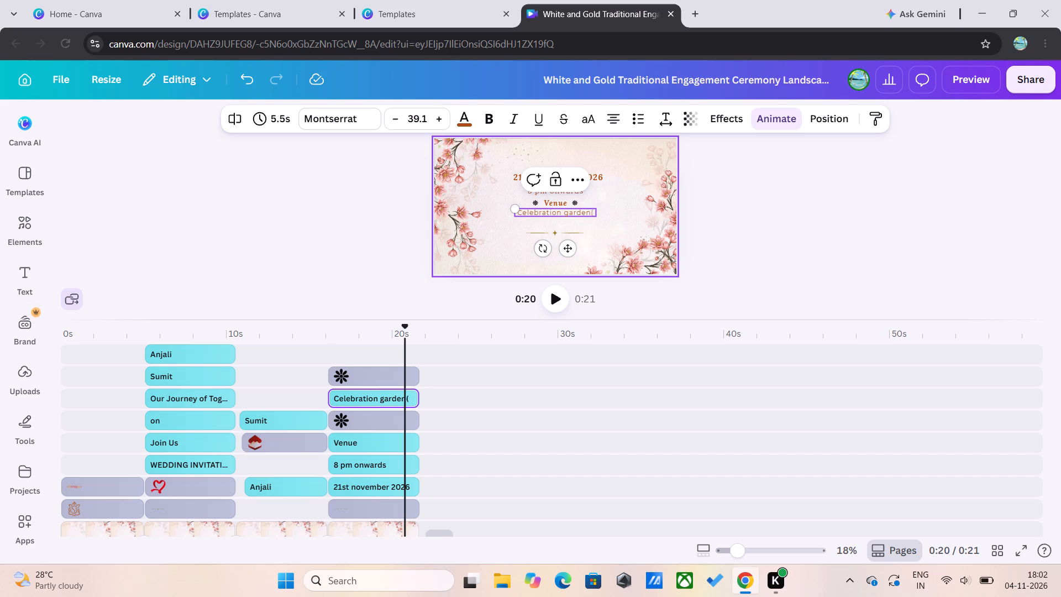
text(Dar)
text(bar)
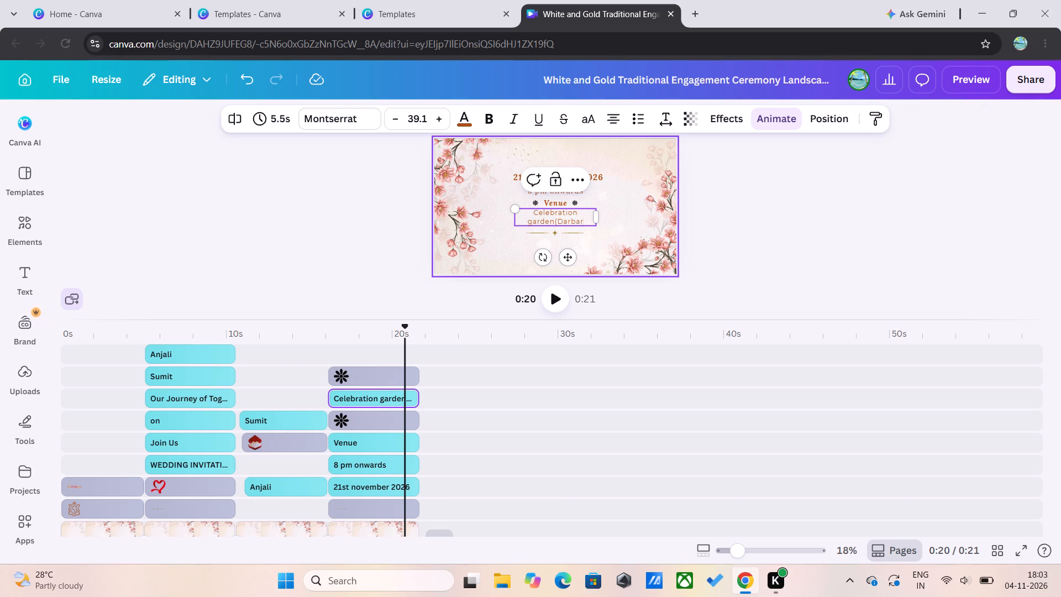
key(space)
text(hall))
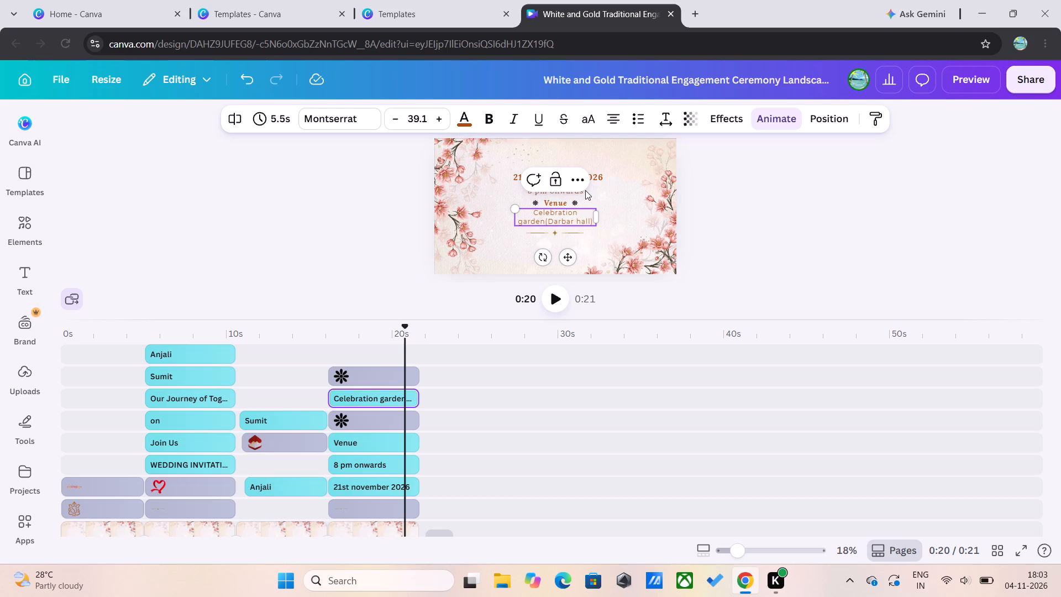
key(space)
Add a new line reading Near Arthla Metro Station below Celebration garden(Darbar hall) in the venue text.
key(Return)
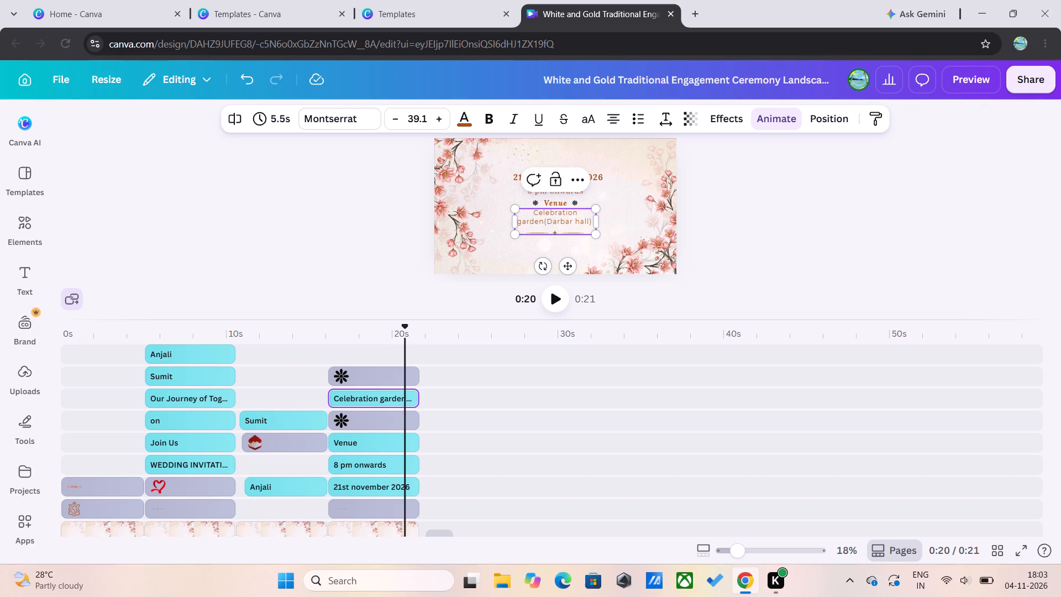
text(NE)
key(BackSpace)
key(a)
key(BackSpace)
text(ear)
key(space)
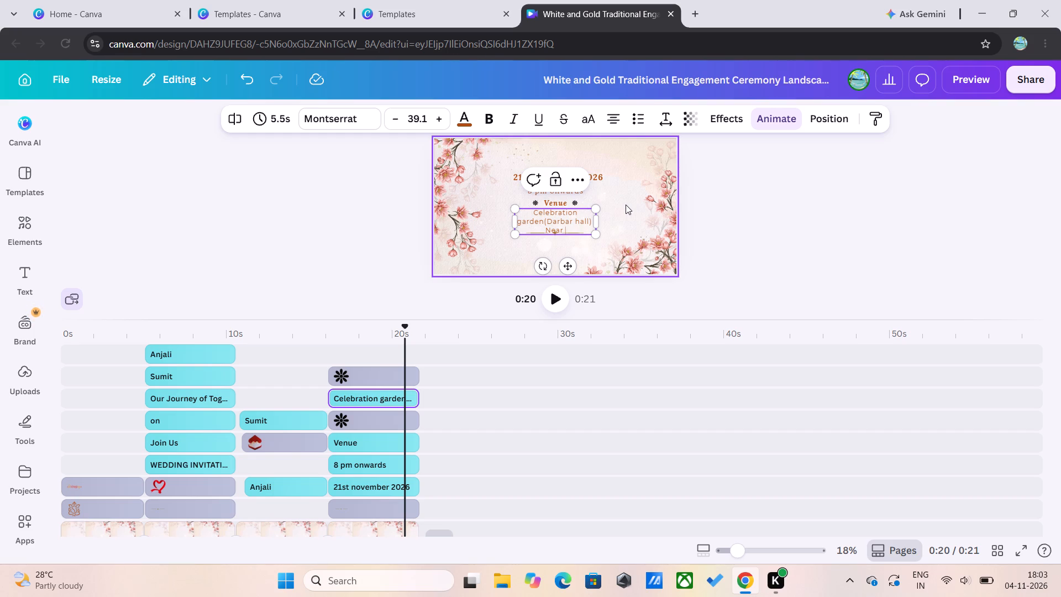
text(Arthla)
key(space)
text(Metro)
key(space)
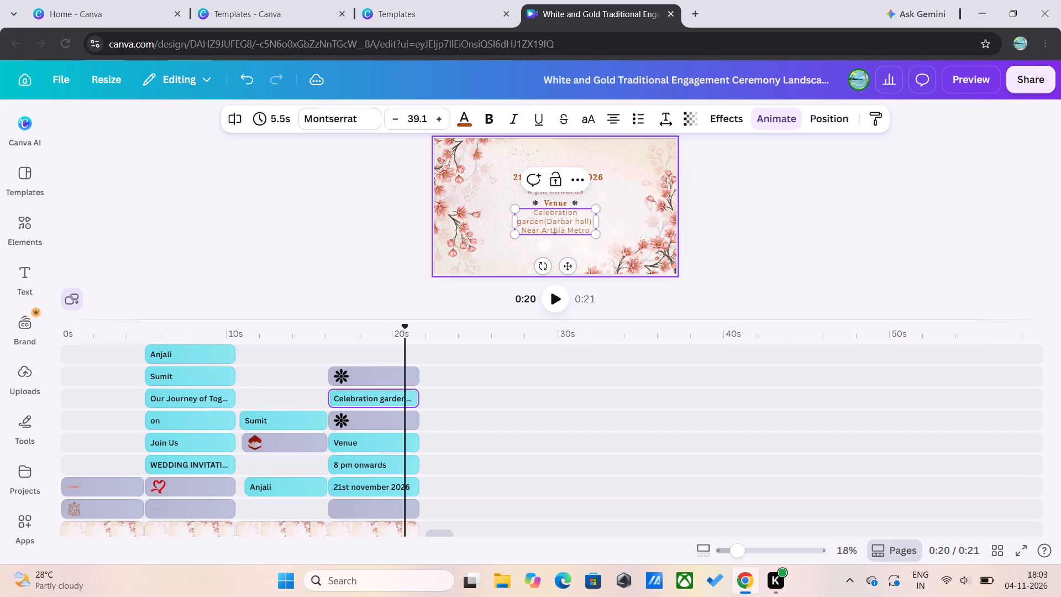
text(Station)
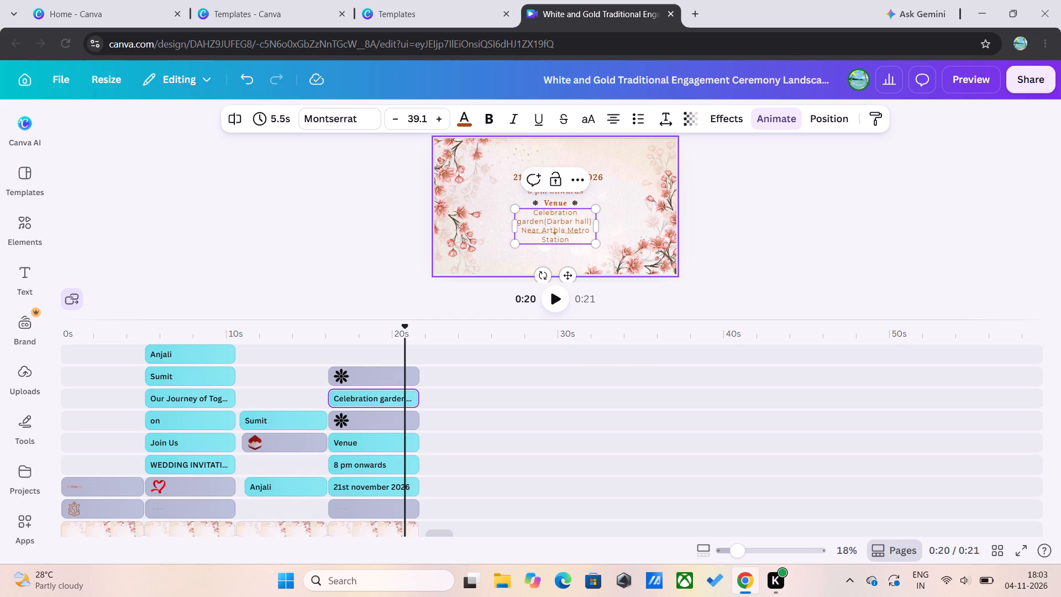
Add a last line reading Main G.T Road, Ghaziabad below the metro station line in the venue text.
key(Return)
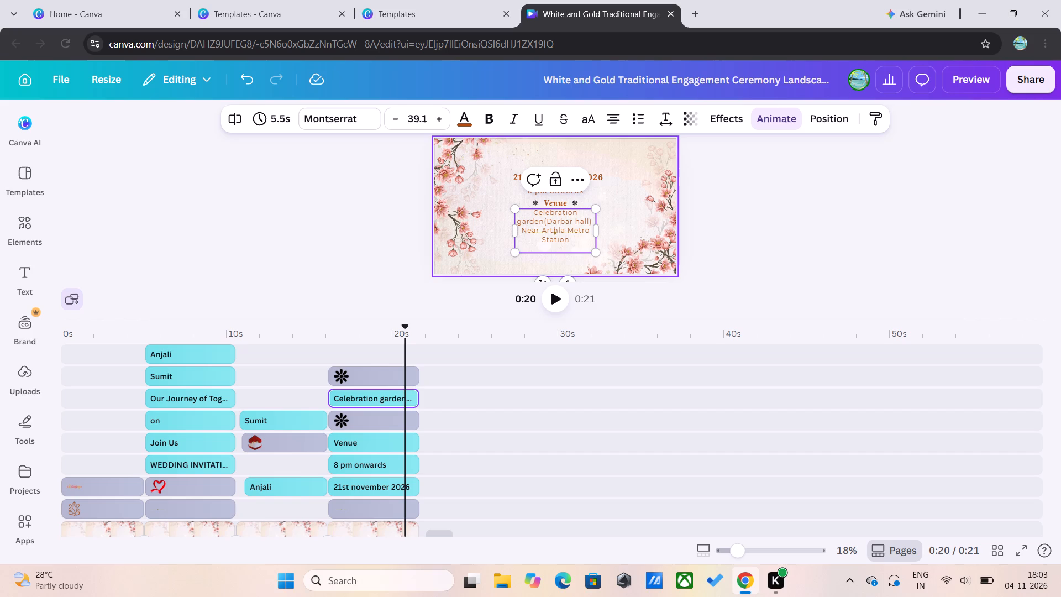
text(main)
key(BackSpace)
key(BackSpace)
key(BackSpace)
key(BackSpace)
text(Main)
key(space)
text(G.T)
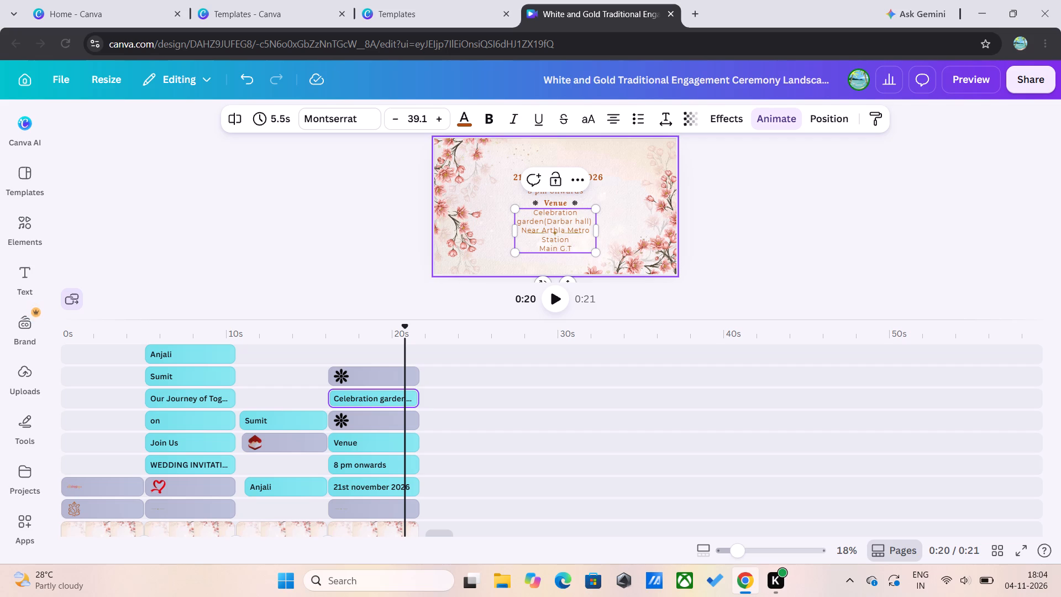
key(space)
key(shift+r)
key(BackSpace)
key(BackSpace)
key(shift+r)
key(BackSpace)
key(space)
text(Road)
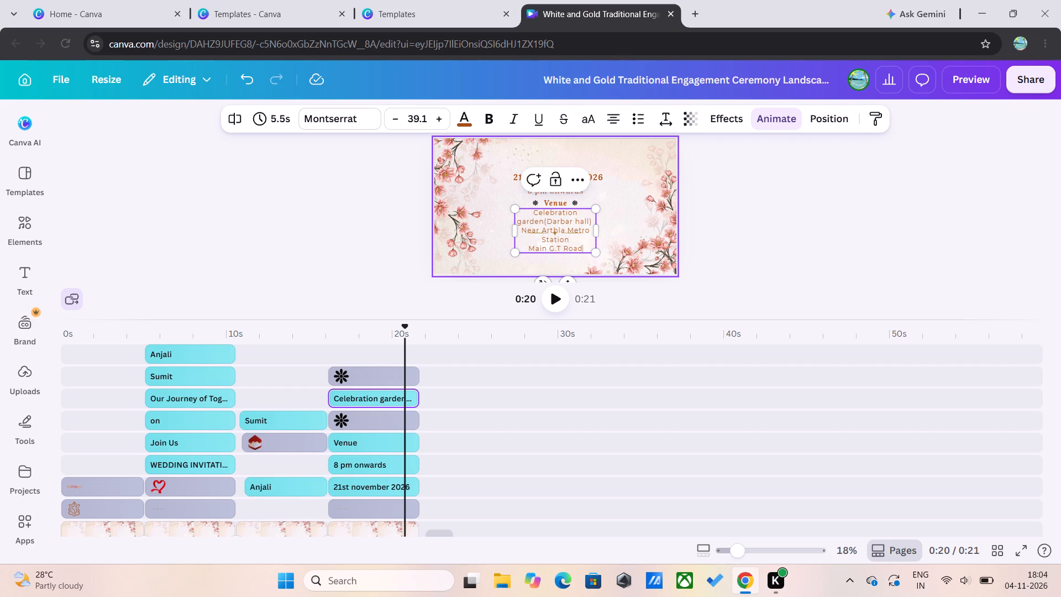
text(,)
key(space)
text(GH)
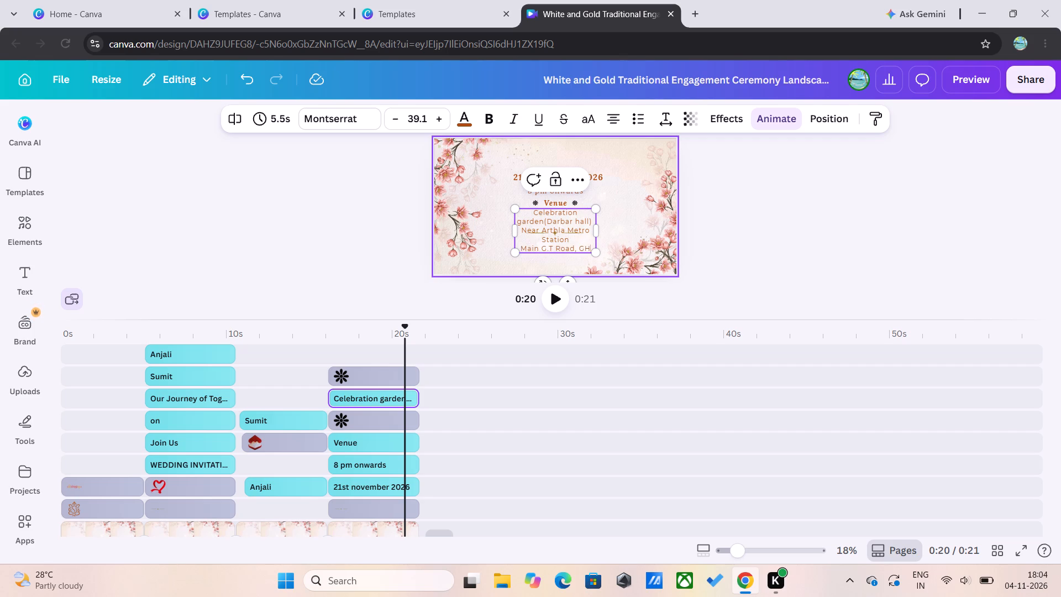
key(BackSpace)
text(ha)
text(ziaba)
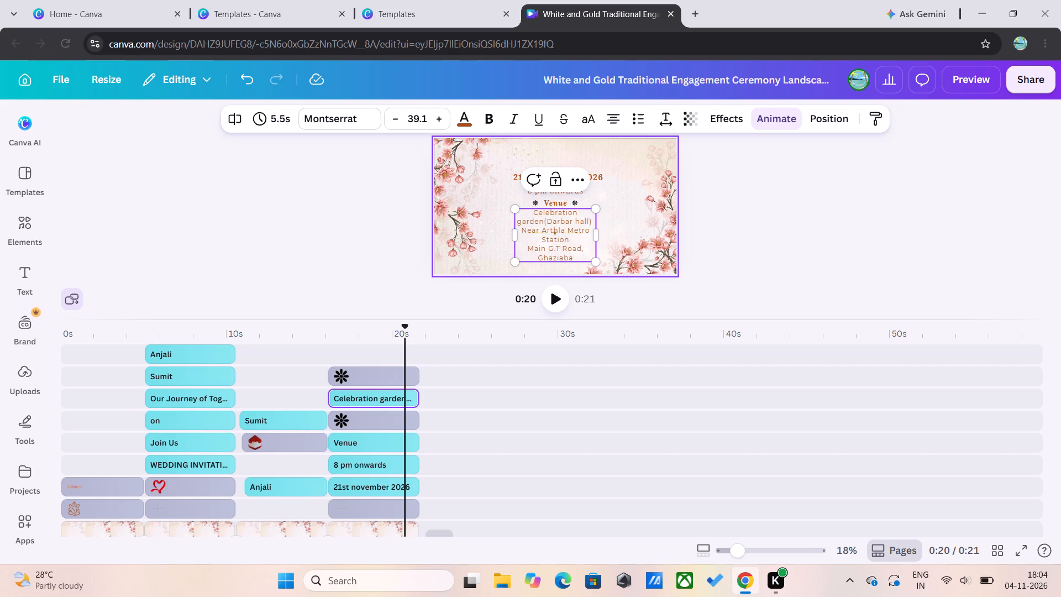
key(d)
click(649, 210)
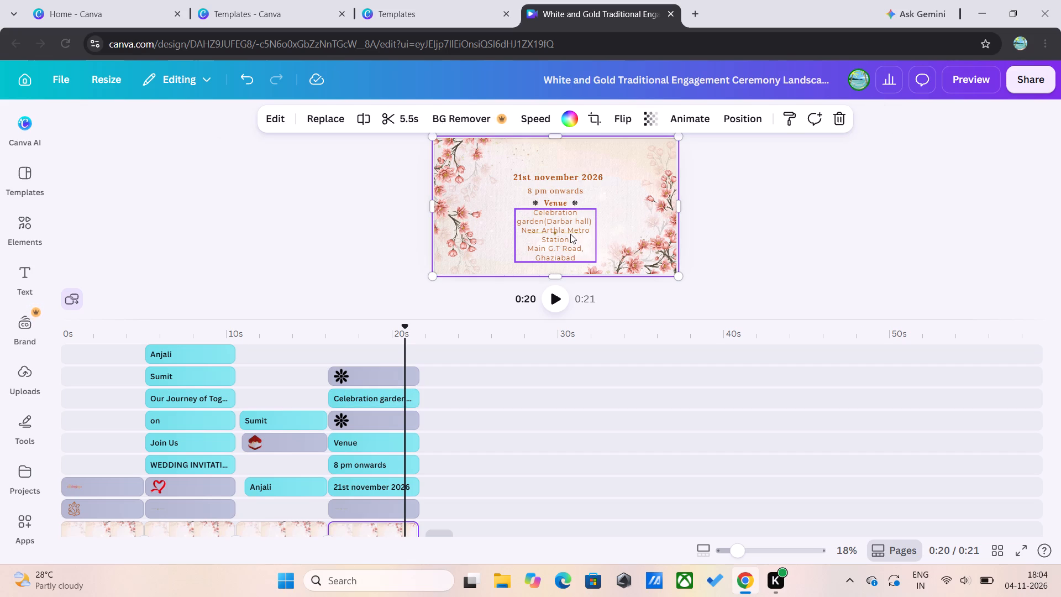
Scale the venue text down to size 34.2 and widen its box so each of the three address lines fits unbroken.
click(585, 255)
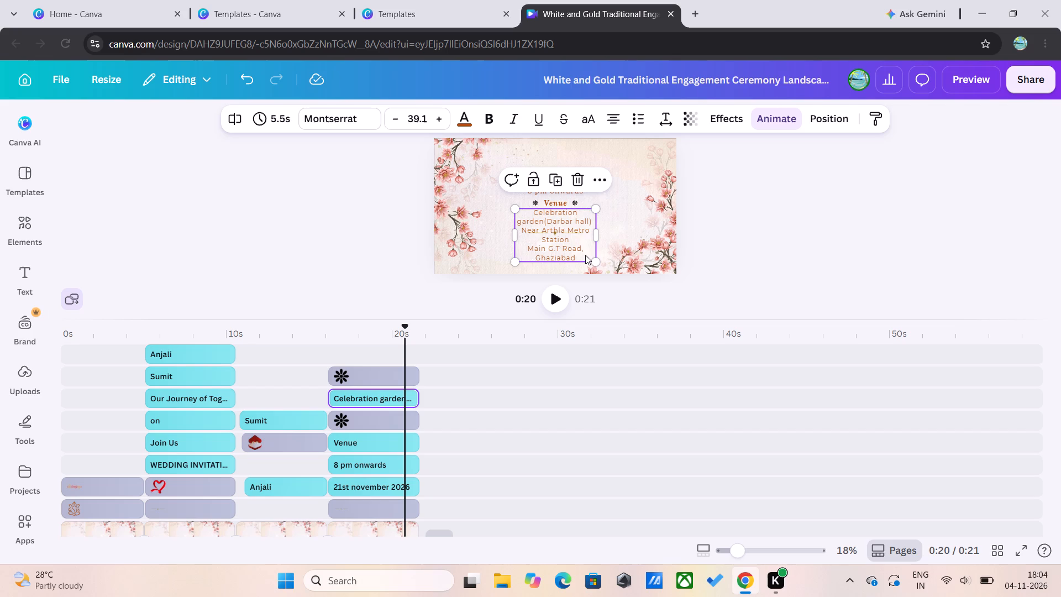
drag(596, 260, 576, 251)
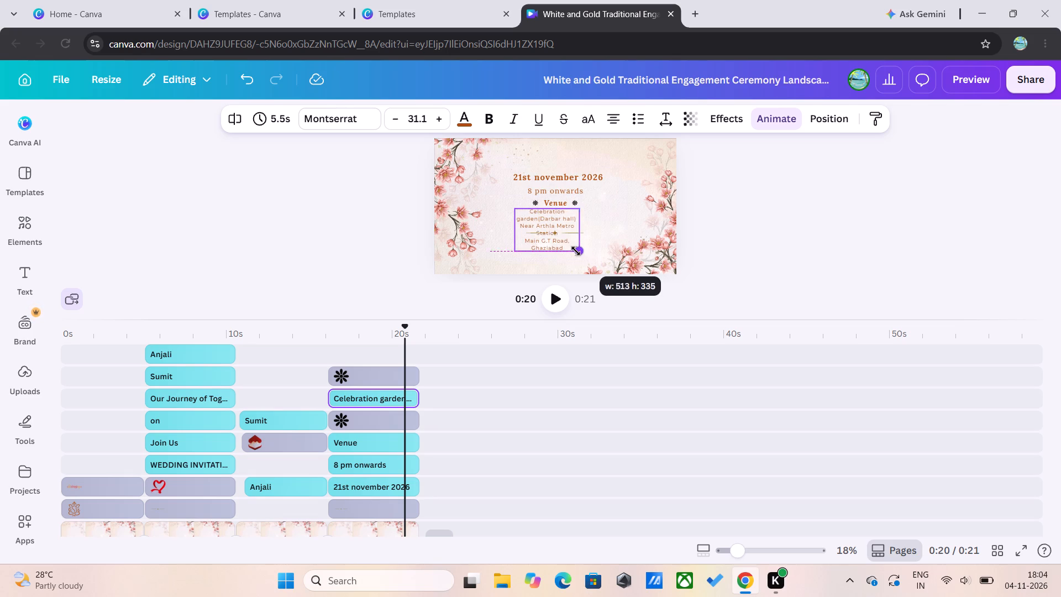
drag(576, 251, 586, 249)
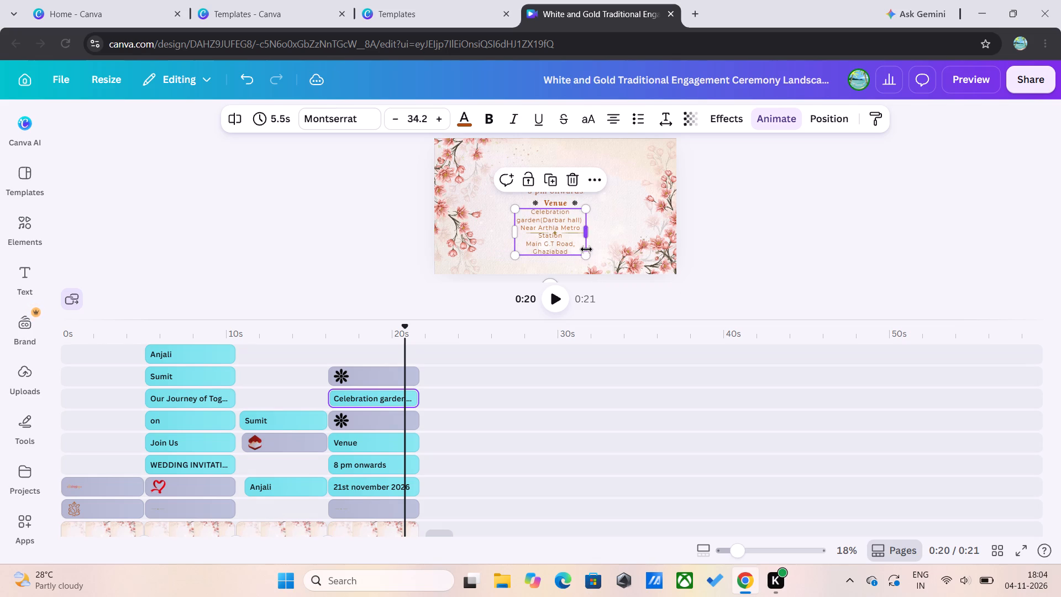
drag(591, 229, 602, 228)
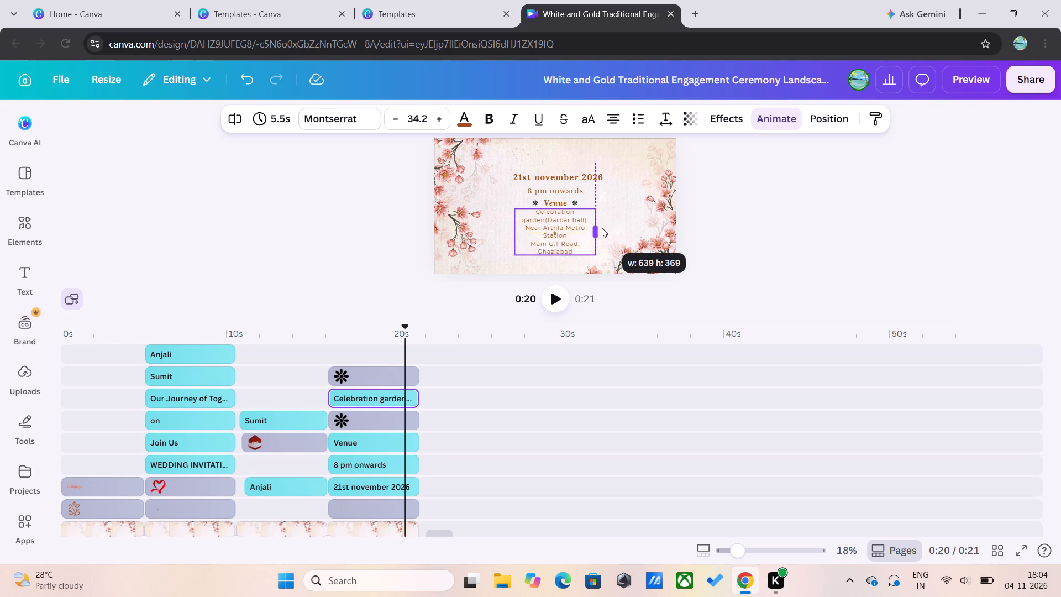
drag(602, 228, 613, 225)
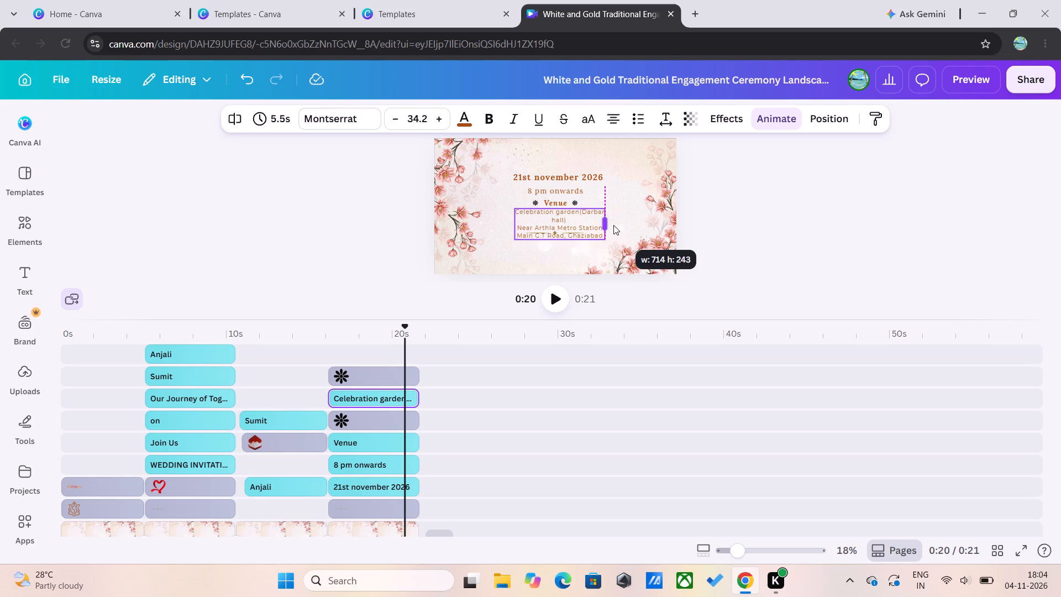
drag(613, 225, 627, 218)
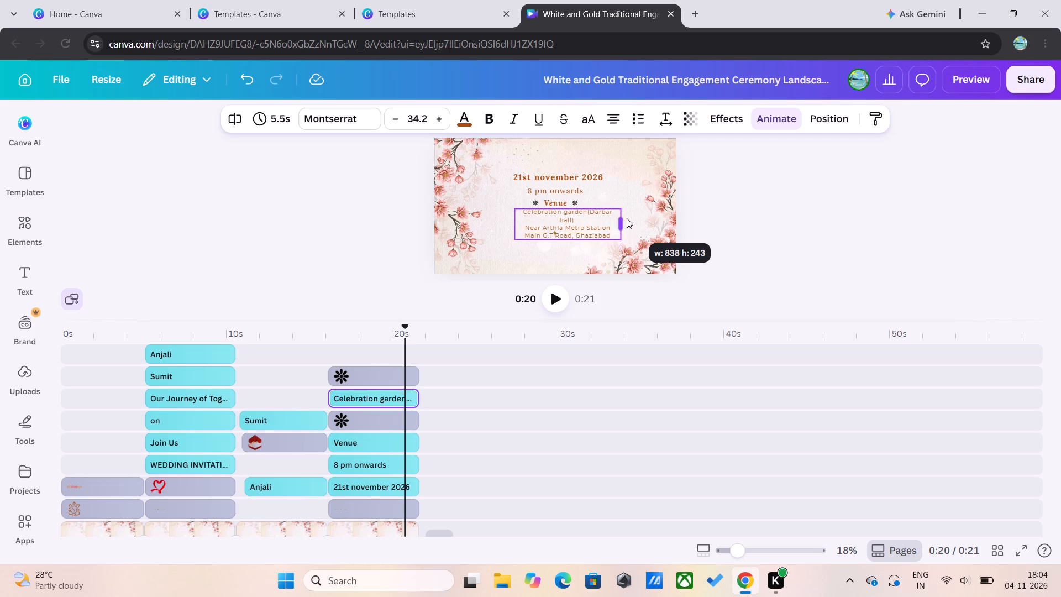
drag(627, 218, 630, 218)
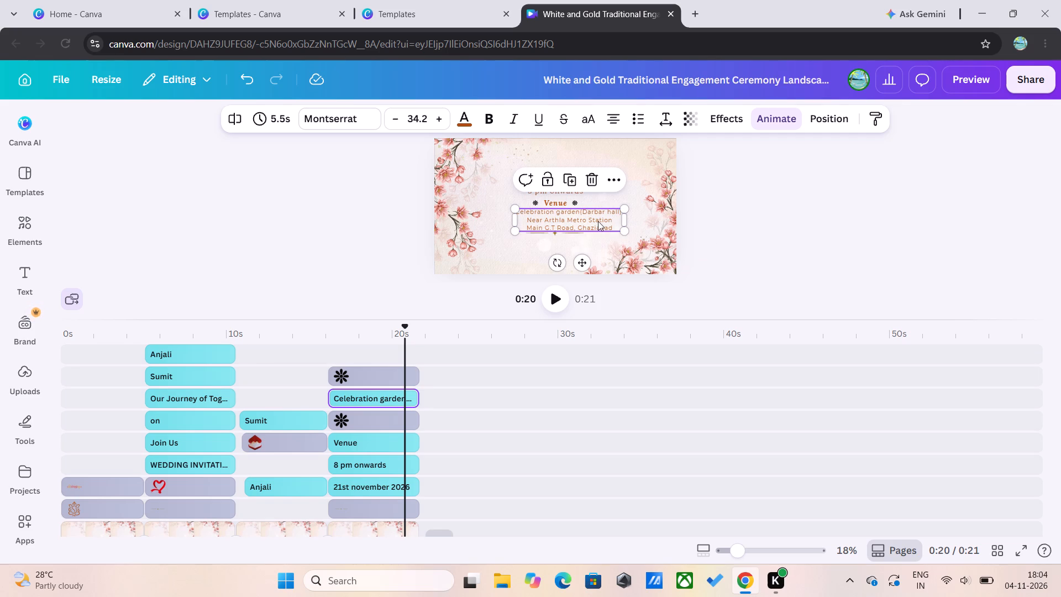
Move the venue address block slightly lower and centre it horizontally under the Venue heading.
drag(597, 221, 581, 229)
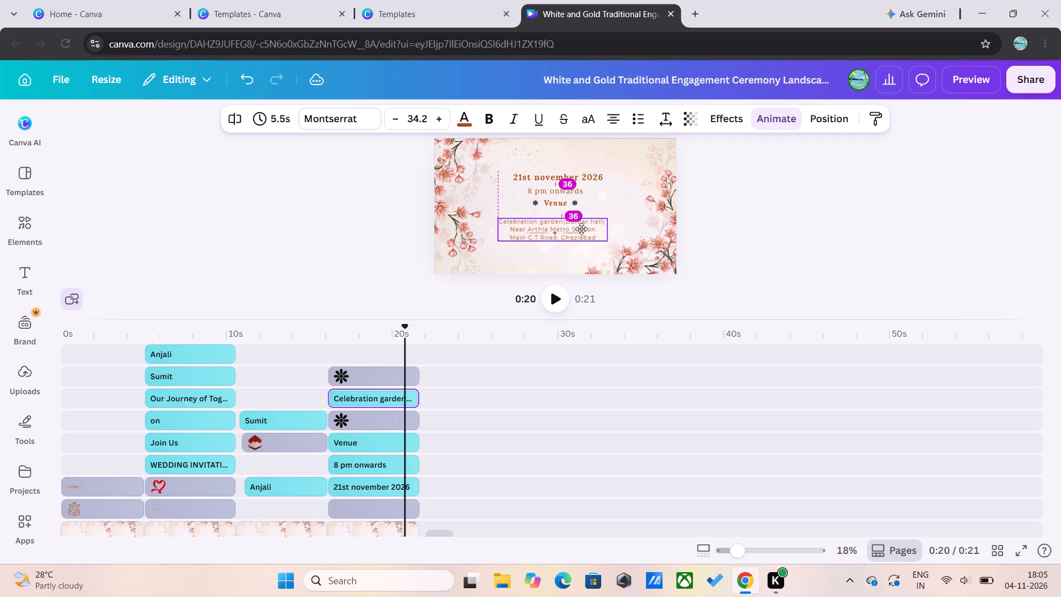
drag(581, 229, 584, 226)
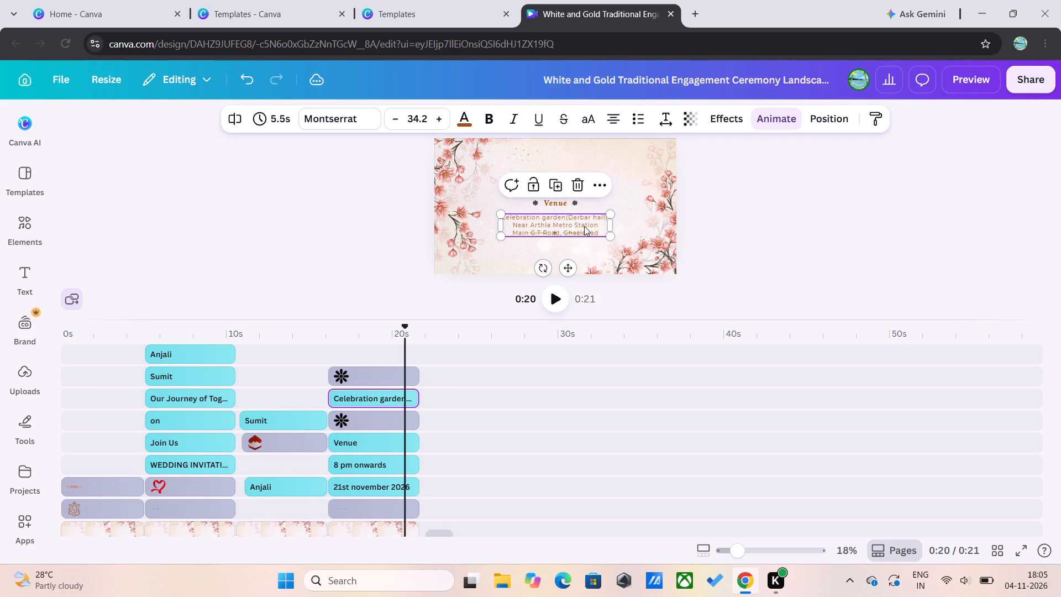
click(580, 245)
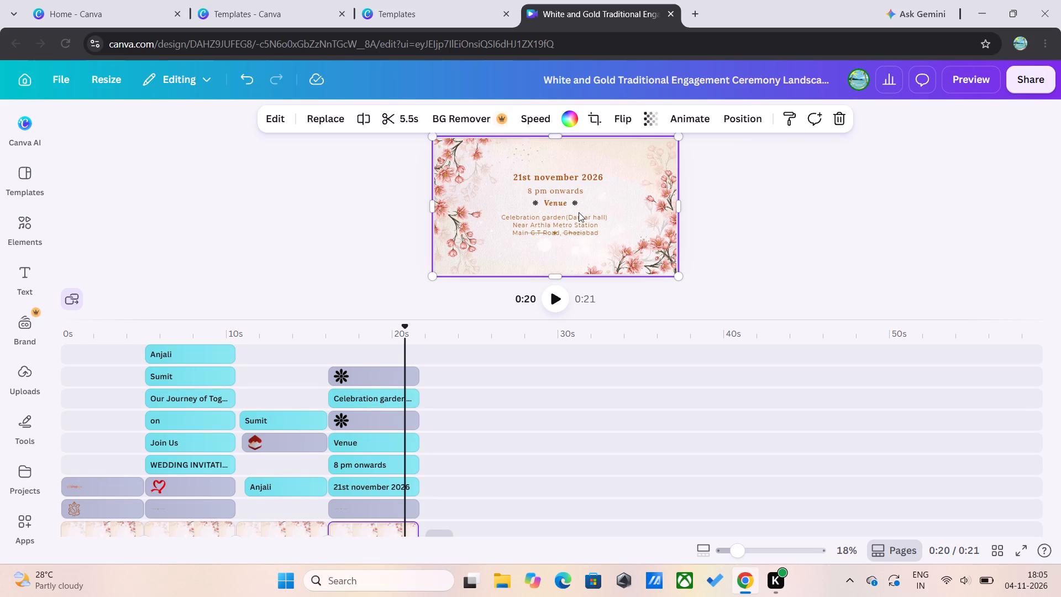
Set the venue address text's letter spacing to 83 and its line spacing to 1.44.
click(578, 219)
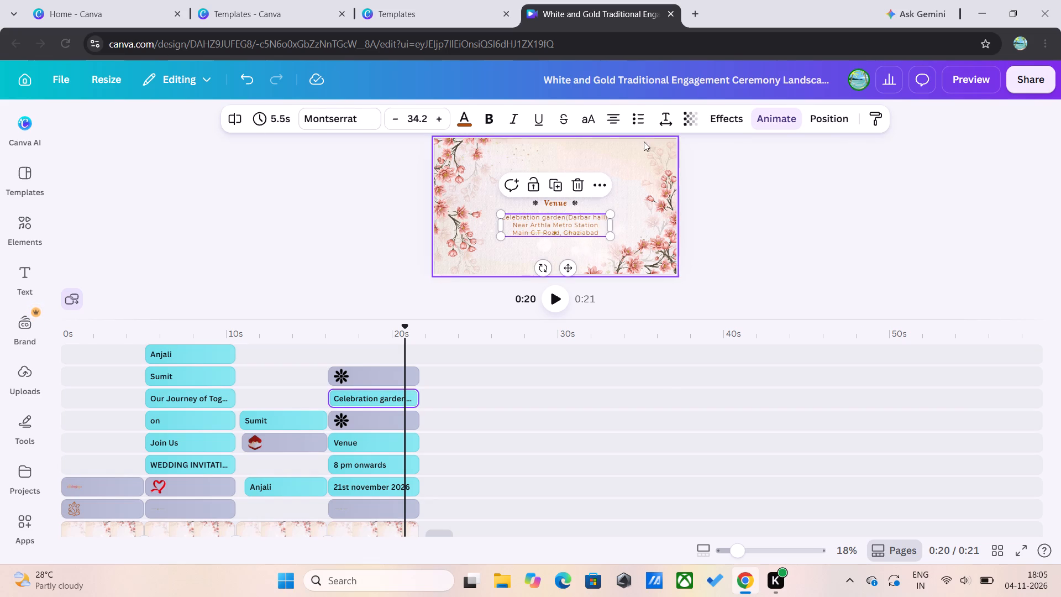
click(651, 122)
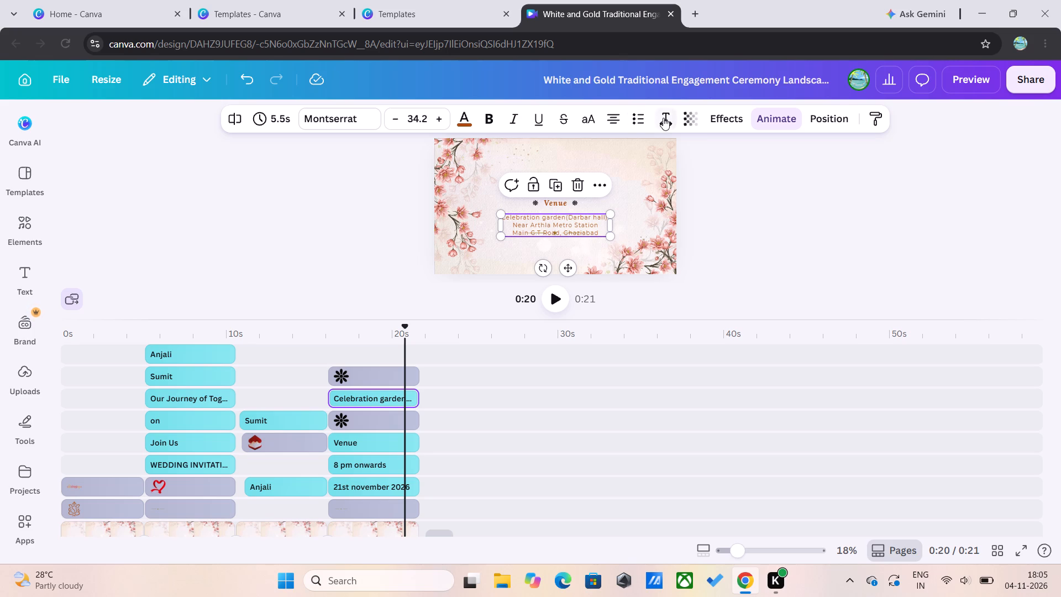
click(663, 118)
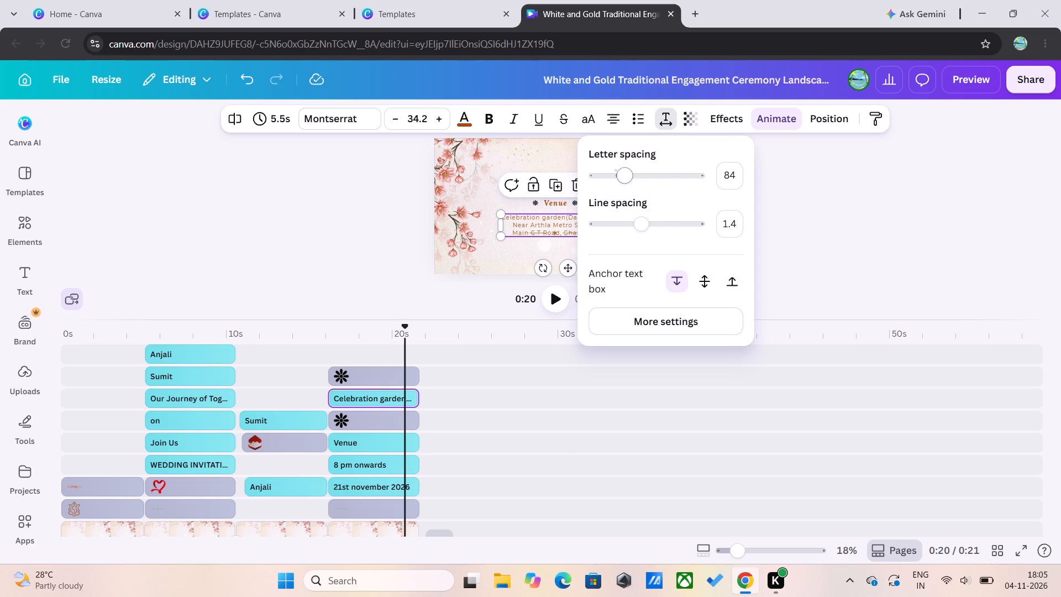
drag(633, 175, 627, 180)
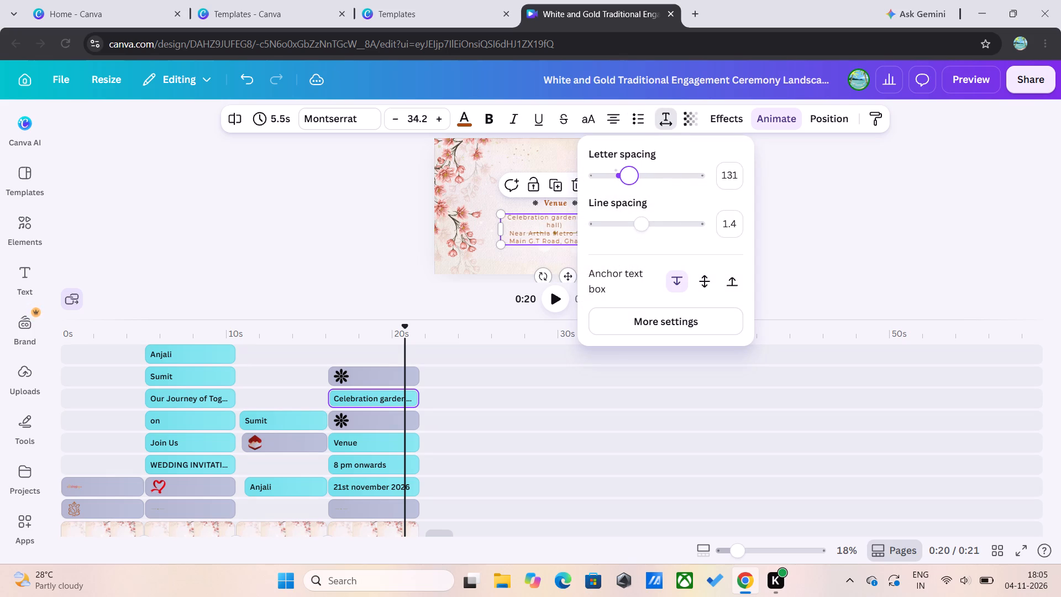
drag(627, 180, 624, 181)
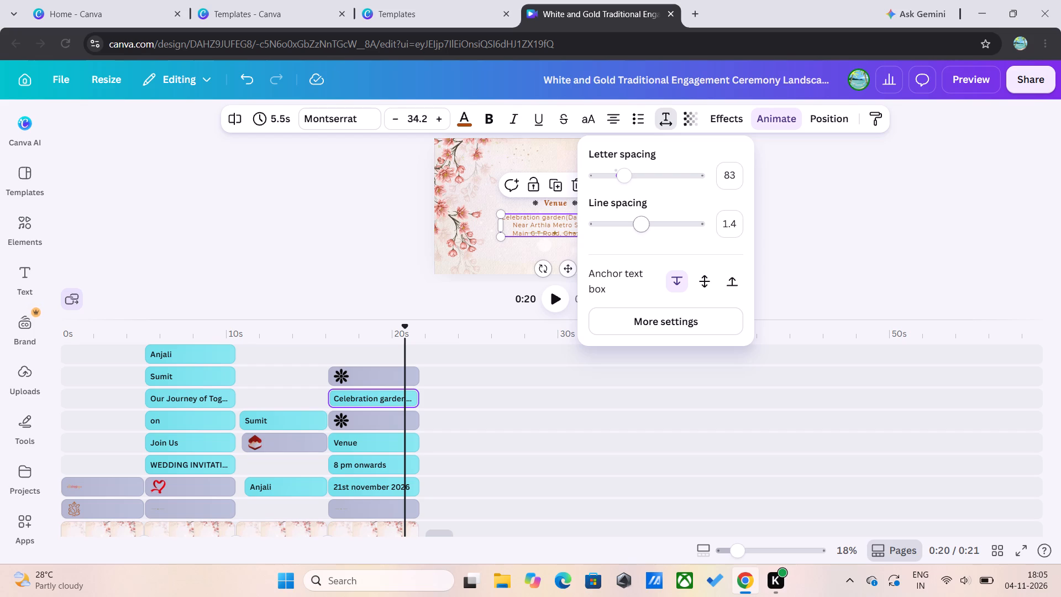
click(641, 217)
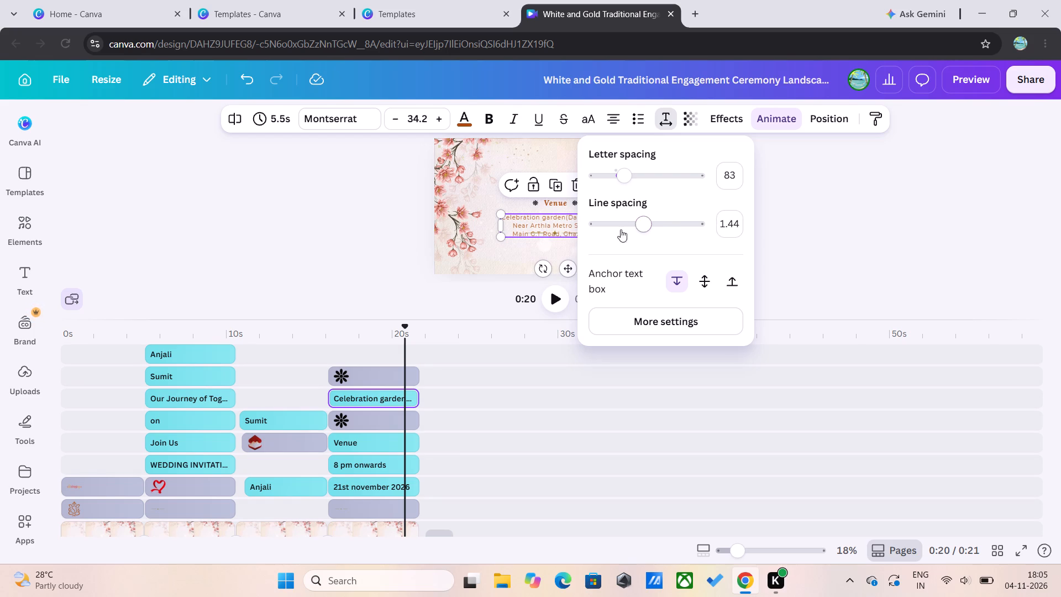
click(481, 301)
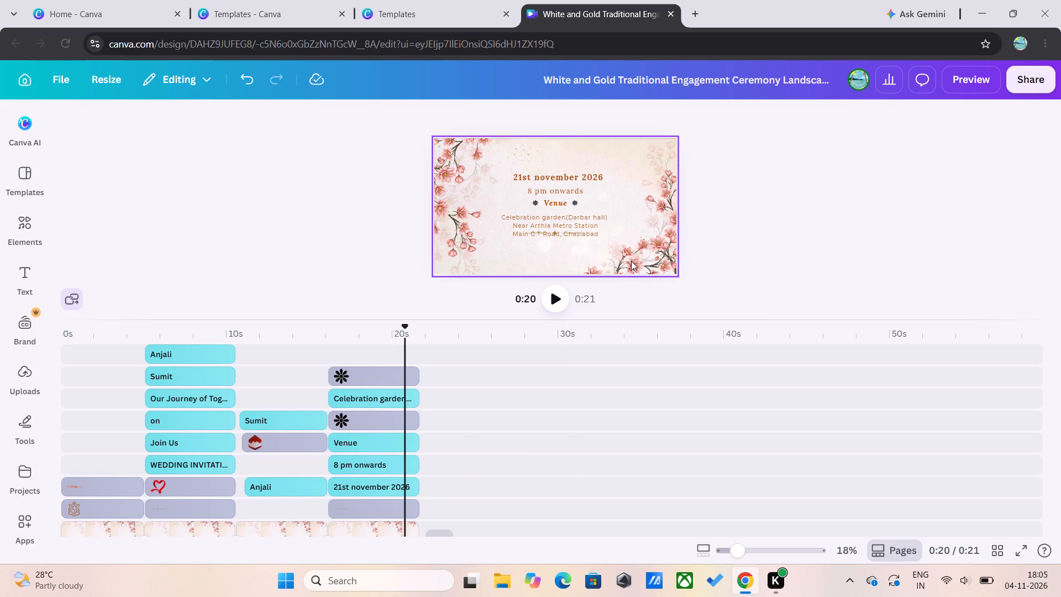
Move the venue address block slightly lower, keeping it centred under the Venue heading.
click(580, 235)
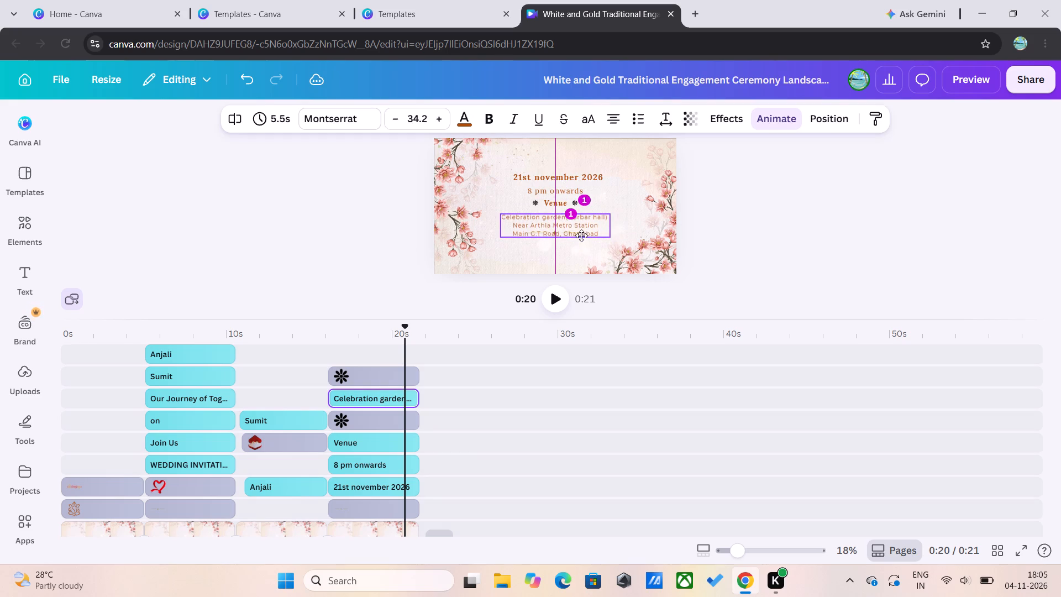
click(589, 250)
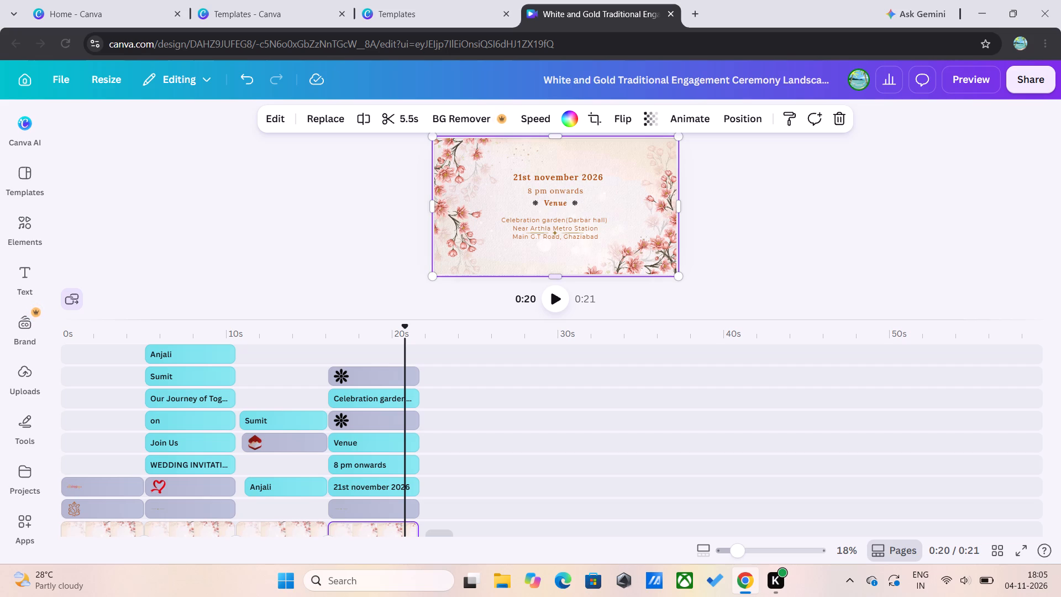
Play back the invitation video to check the edited pages.
click(562, 305)
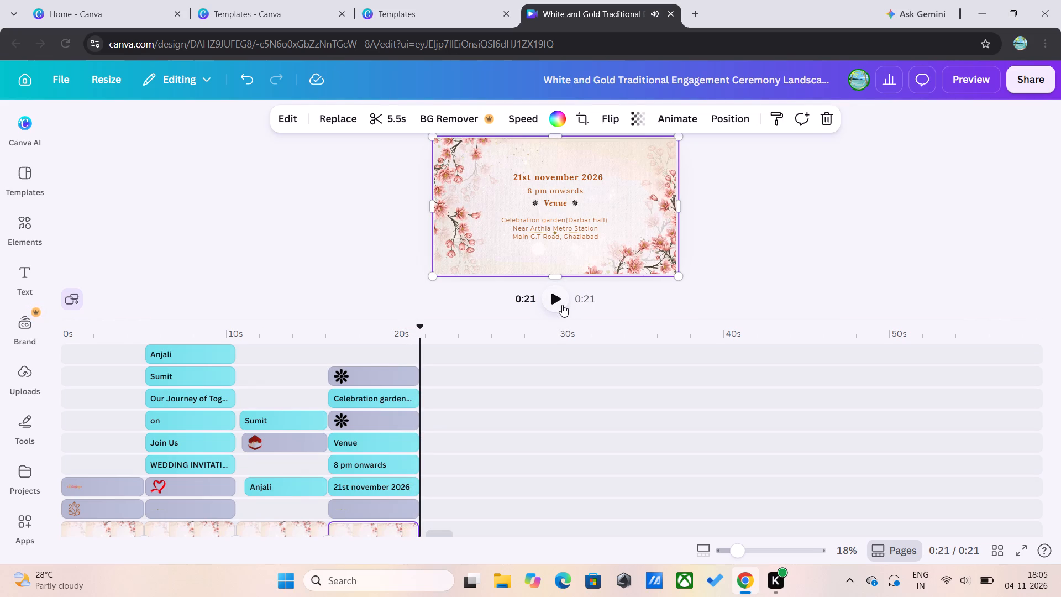
click(562, 305)
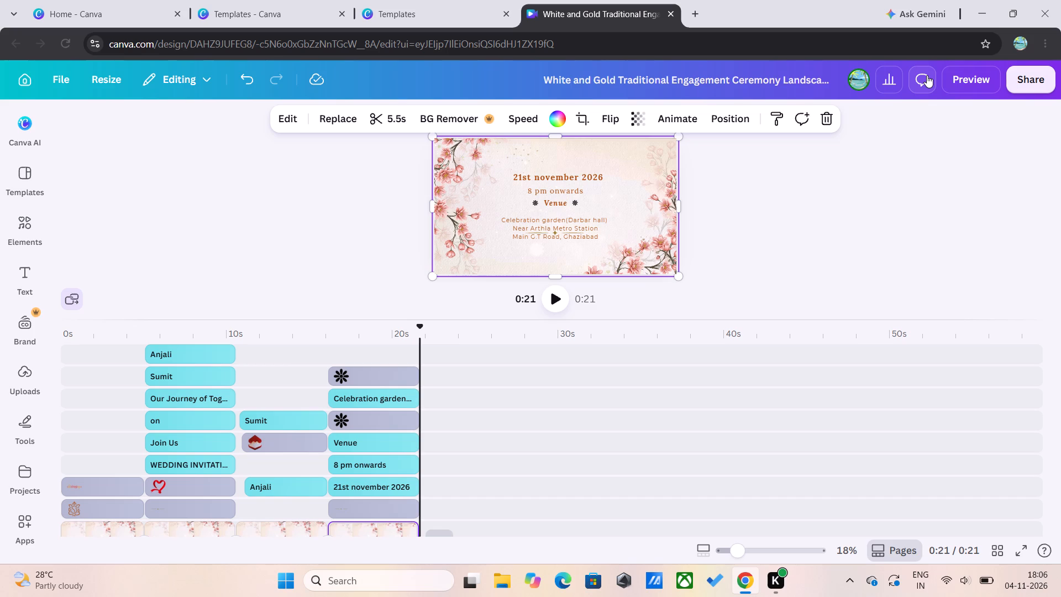
click(927, 75)
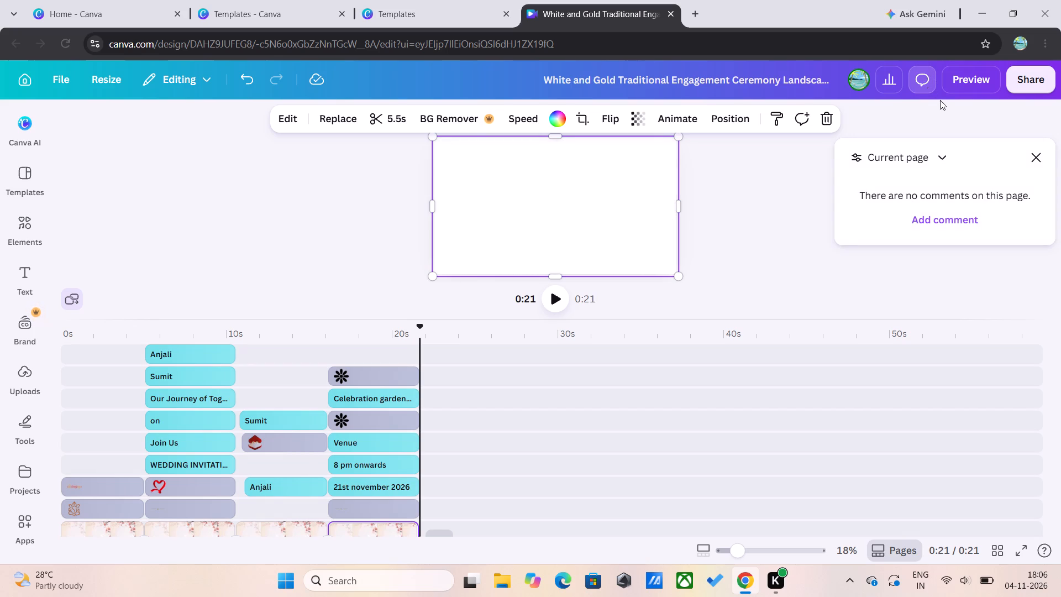
click(1029, 85)
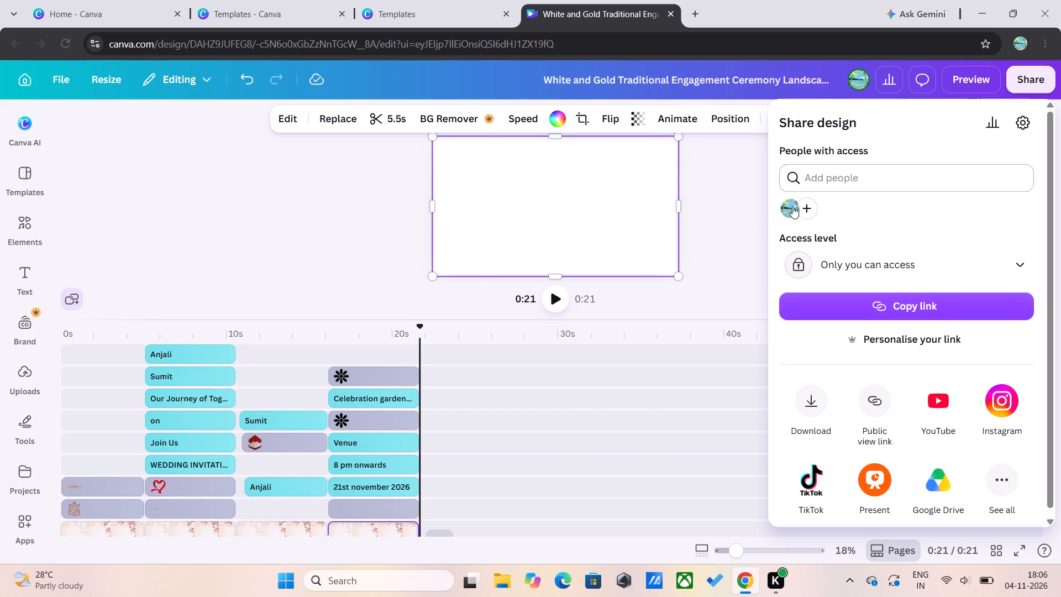
click(715, 223)
click(566, 295)
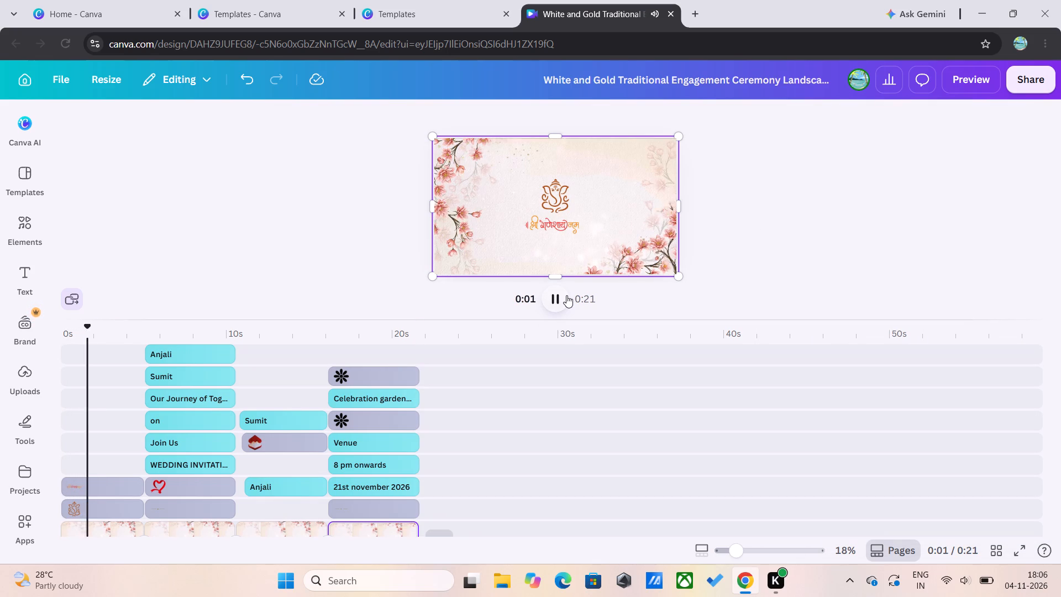
click(566, 295)
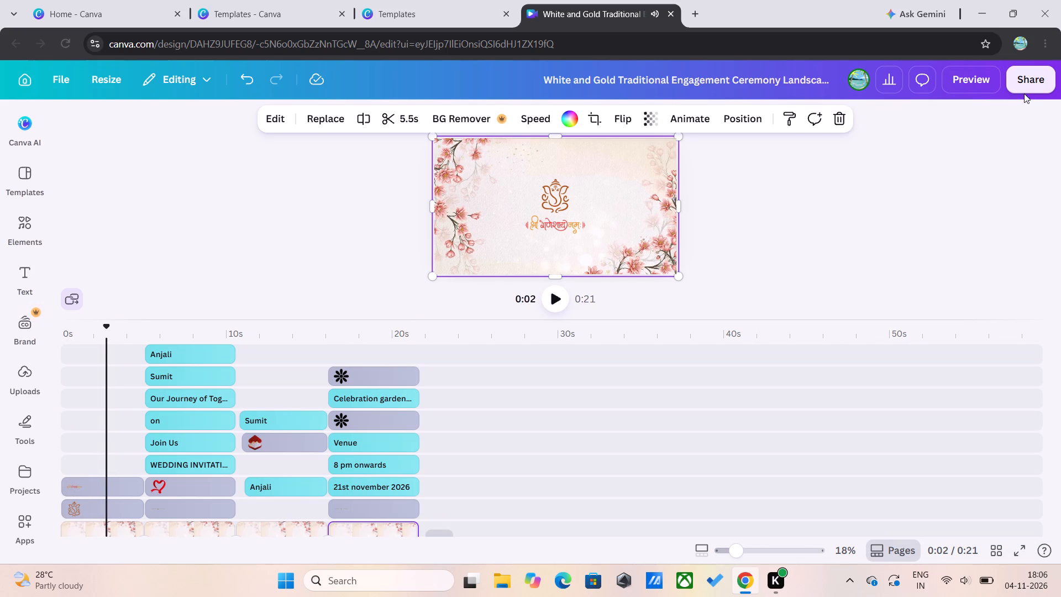
Download the invitation as an MP4 video in 4K quality.
click(1025, 92)
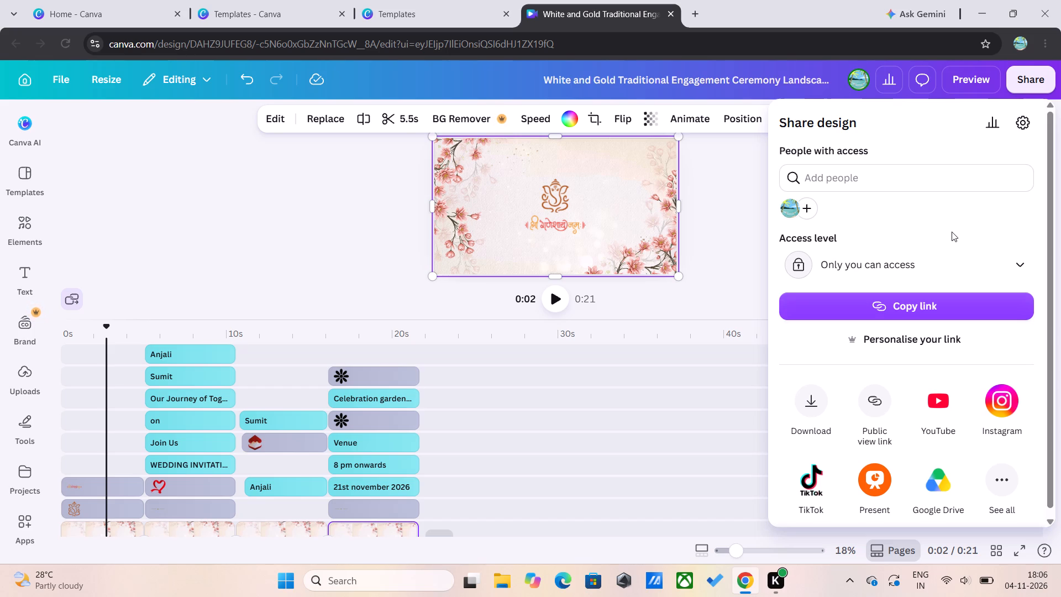
click(802, 427)
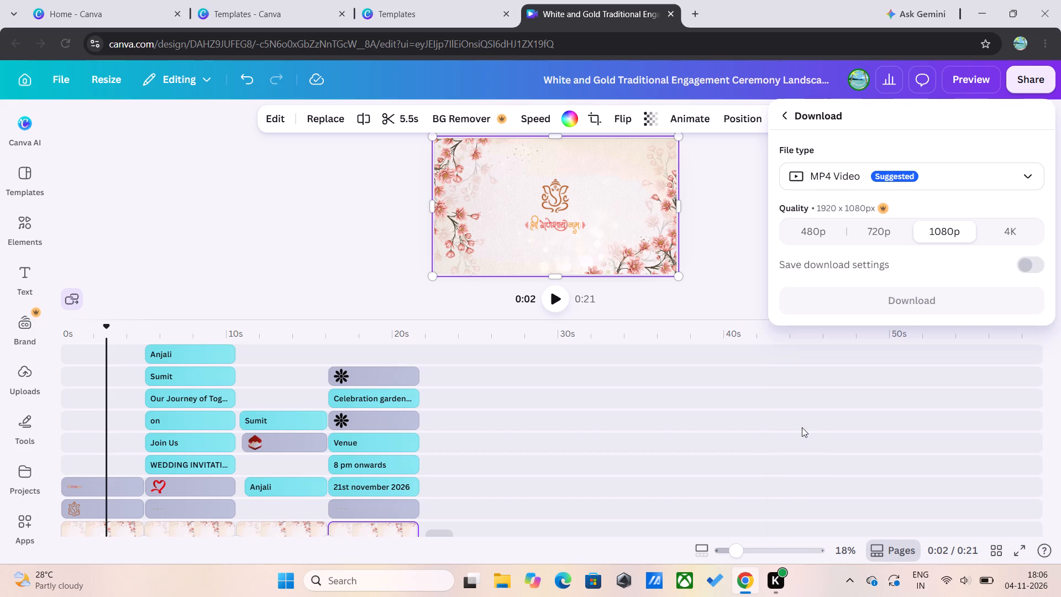
click(1010, 228)
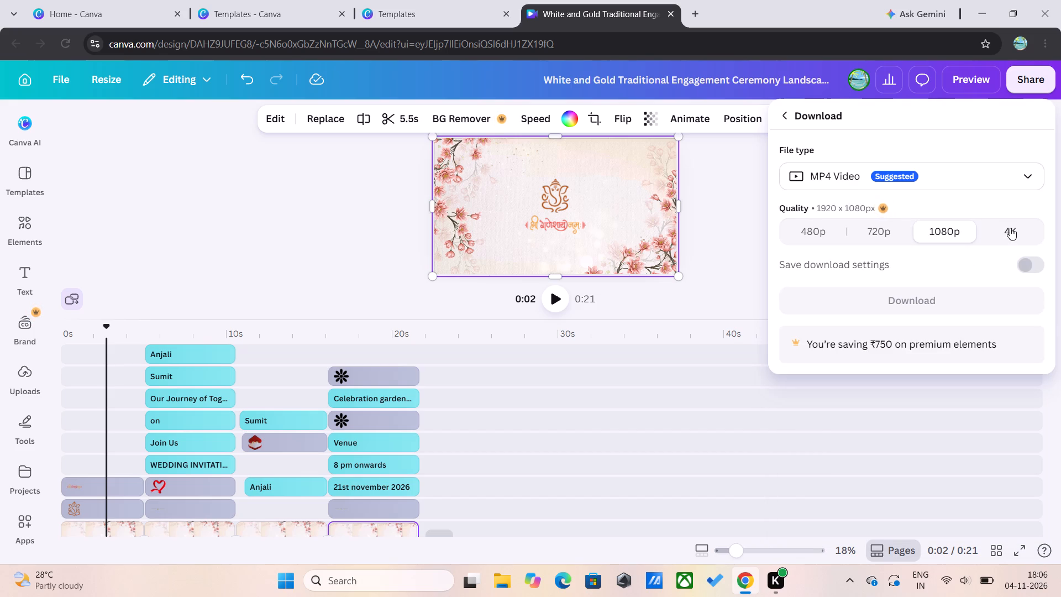
click(954, 230)
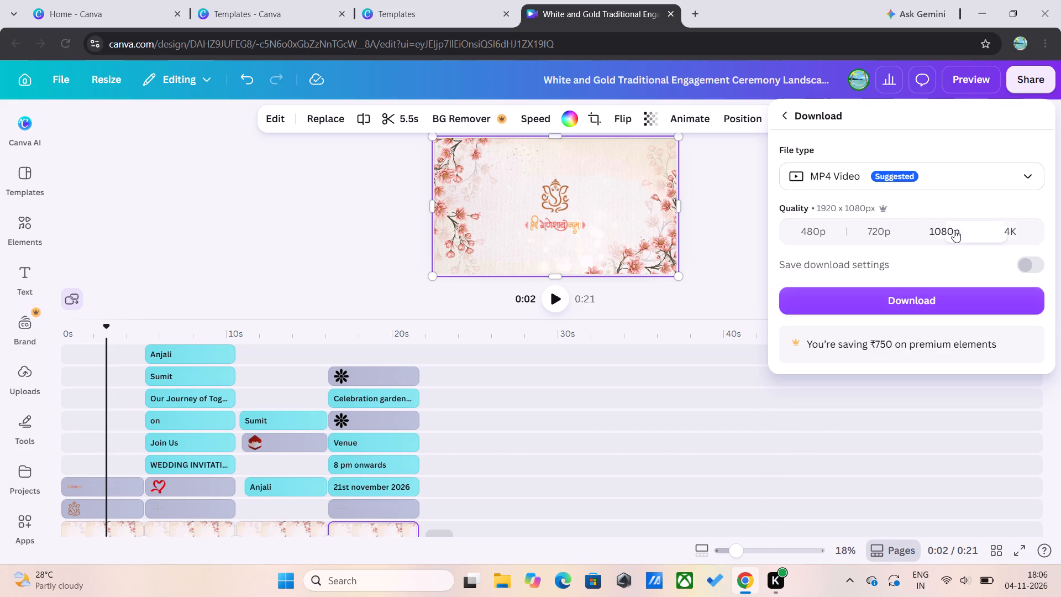
click(999, 224)
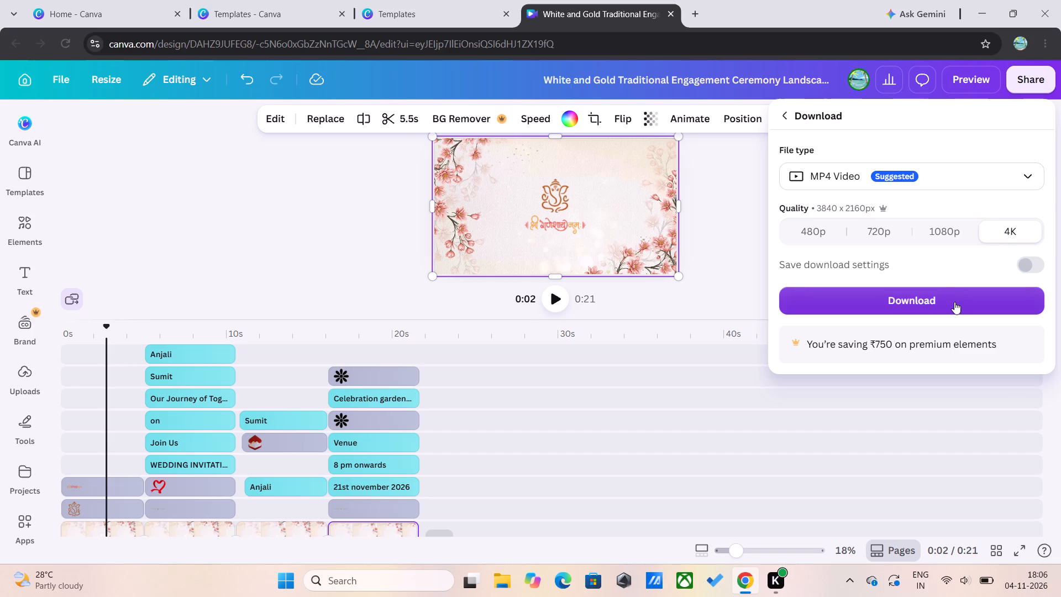
click(884, 238)
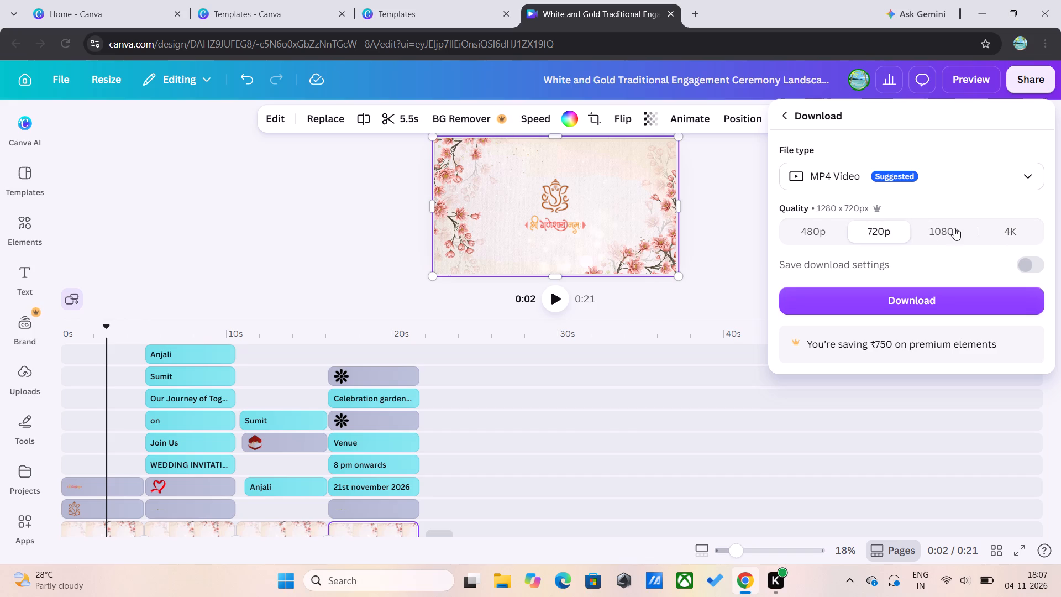
click(1025, 225)
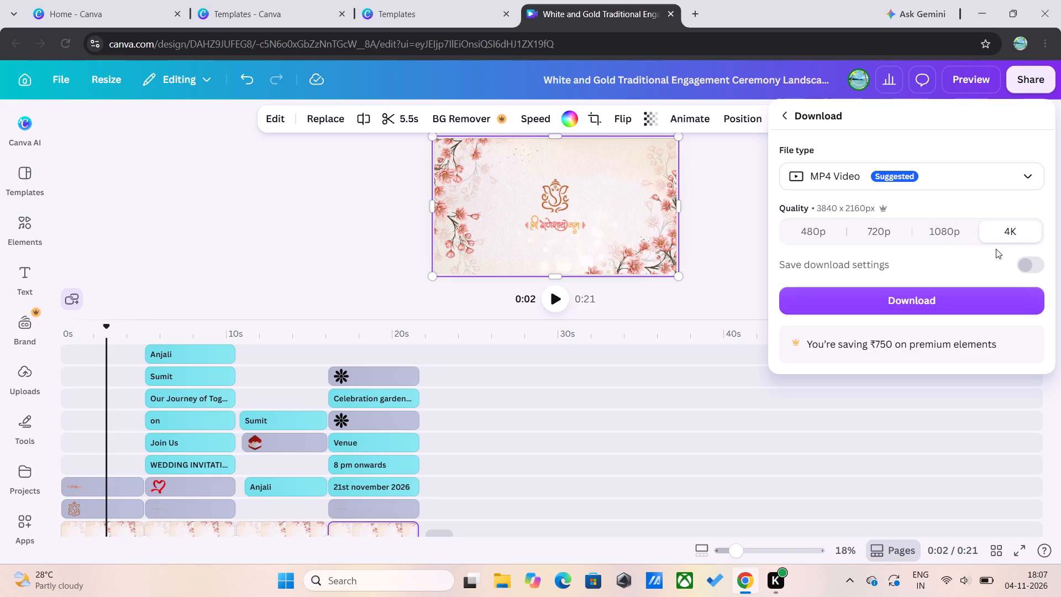
click(983, 291)
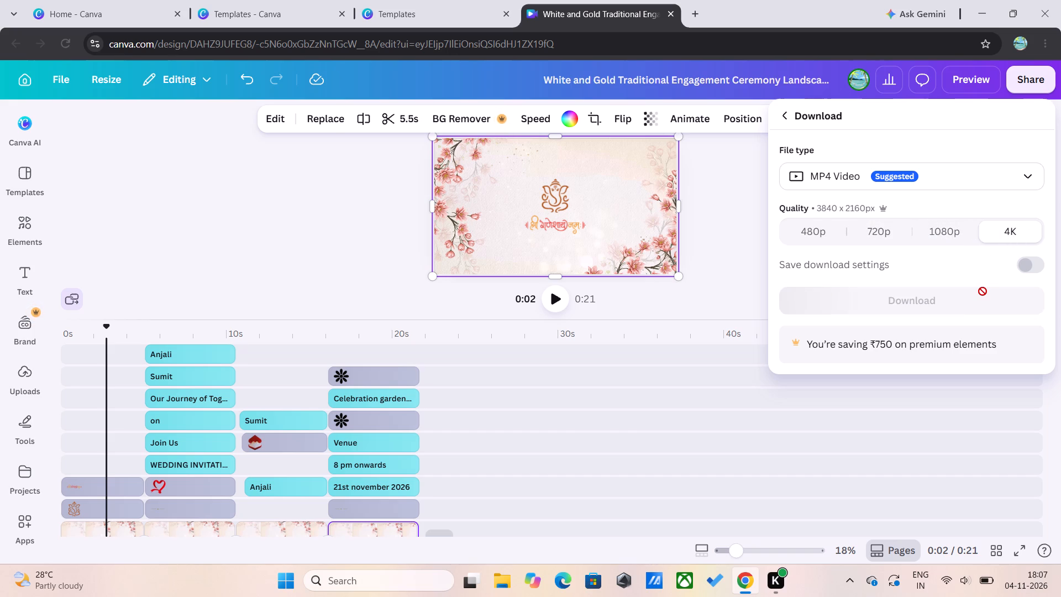
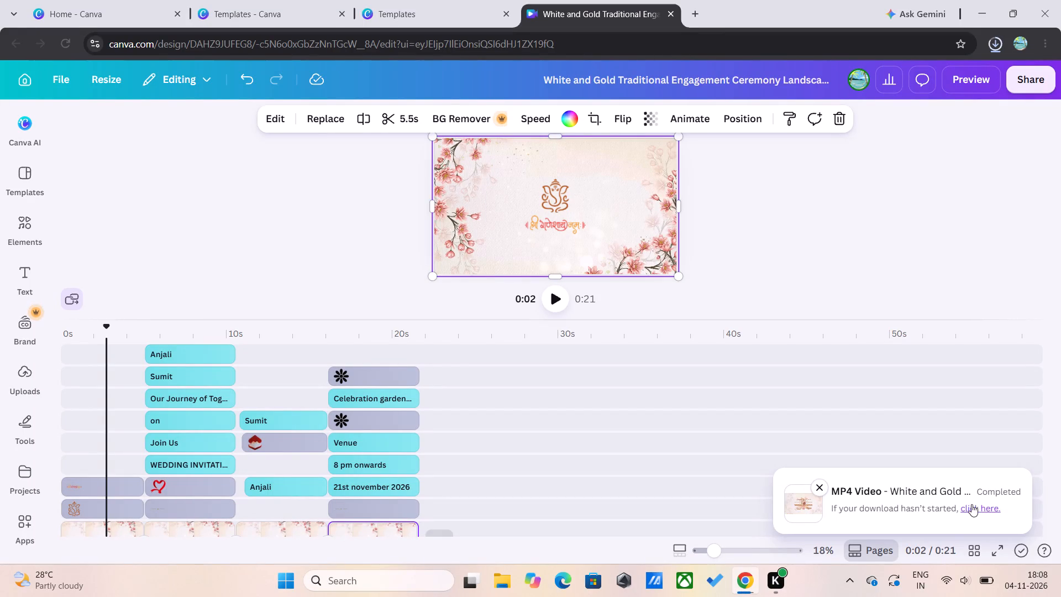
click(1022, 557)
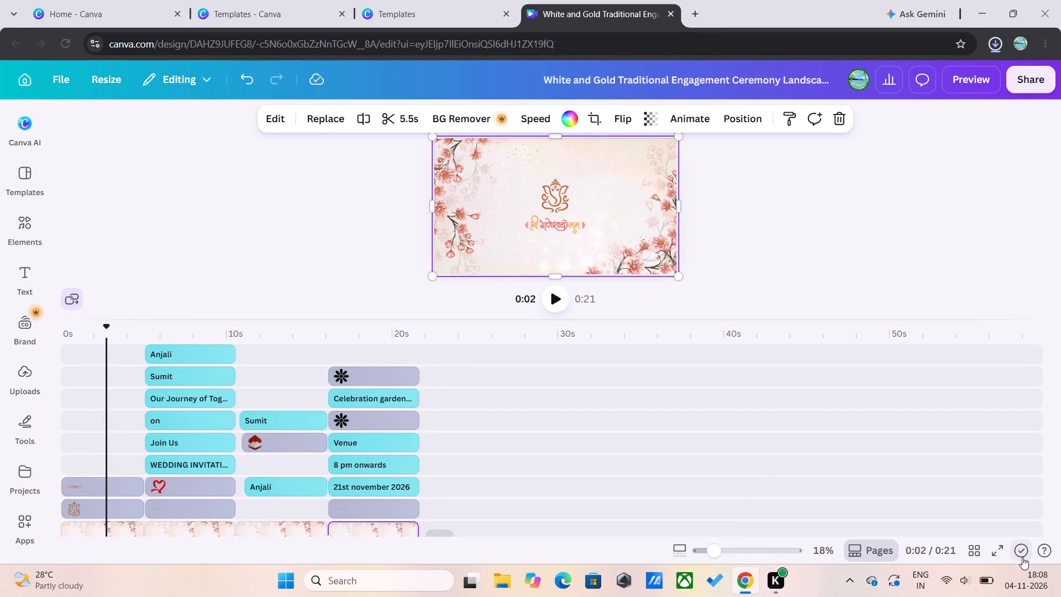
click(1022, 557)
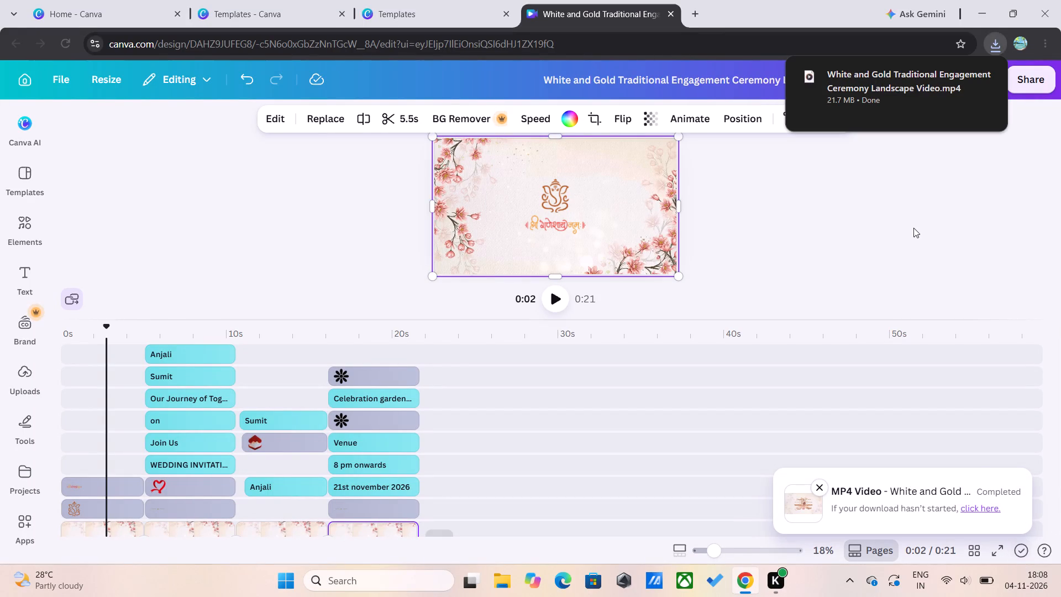
Open the downloaded MP4 in Media Player, watch it through the Wedding Invitation page to check the export, and close the player.
click(927, 87)
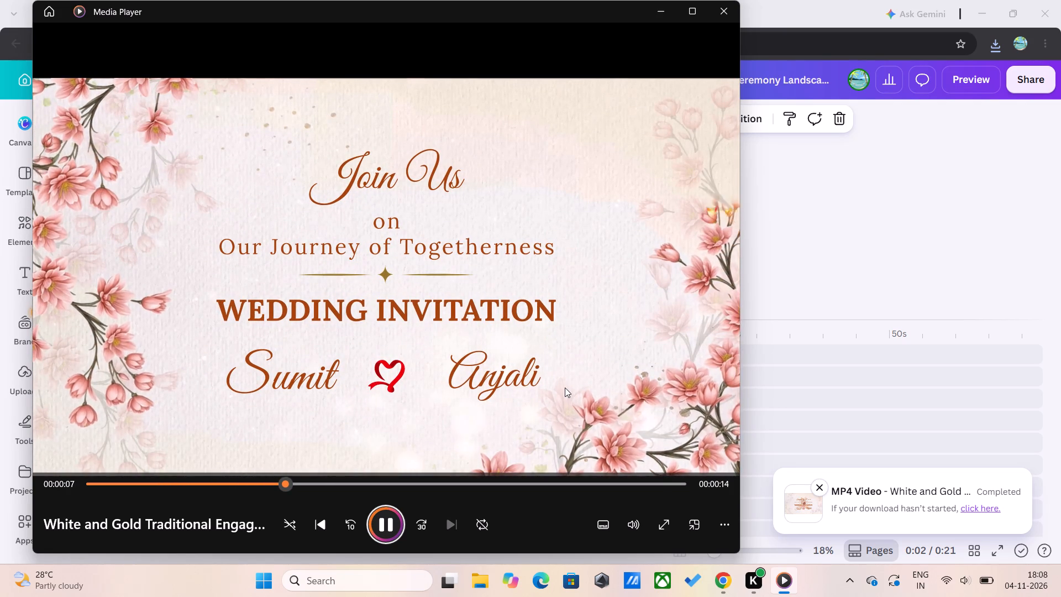
click(383, 524)
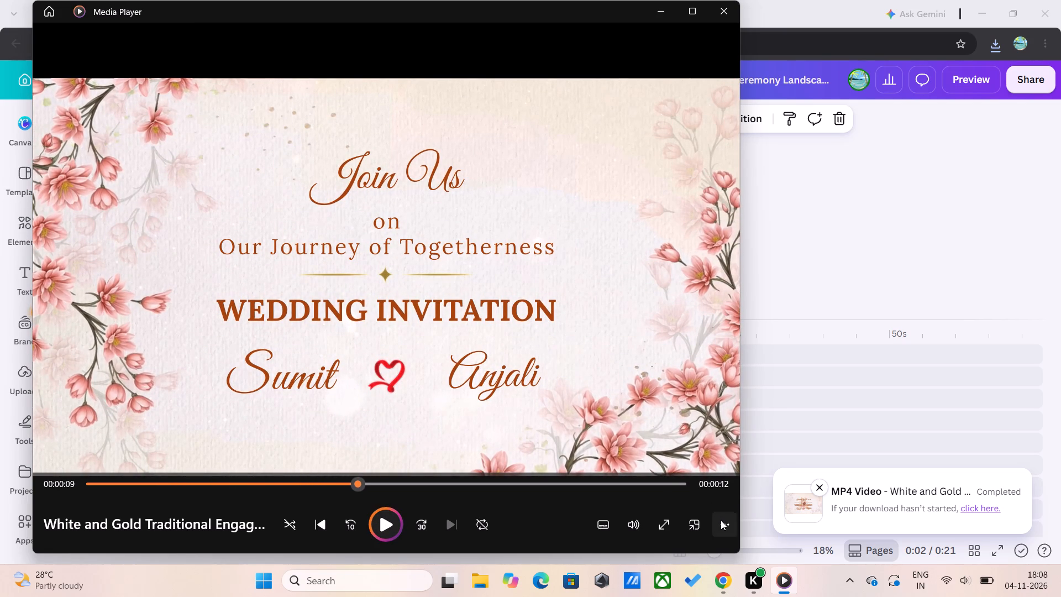
click(721, 520)
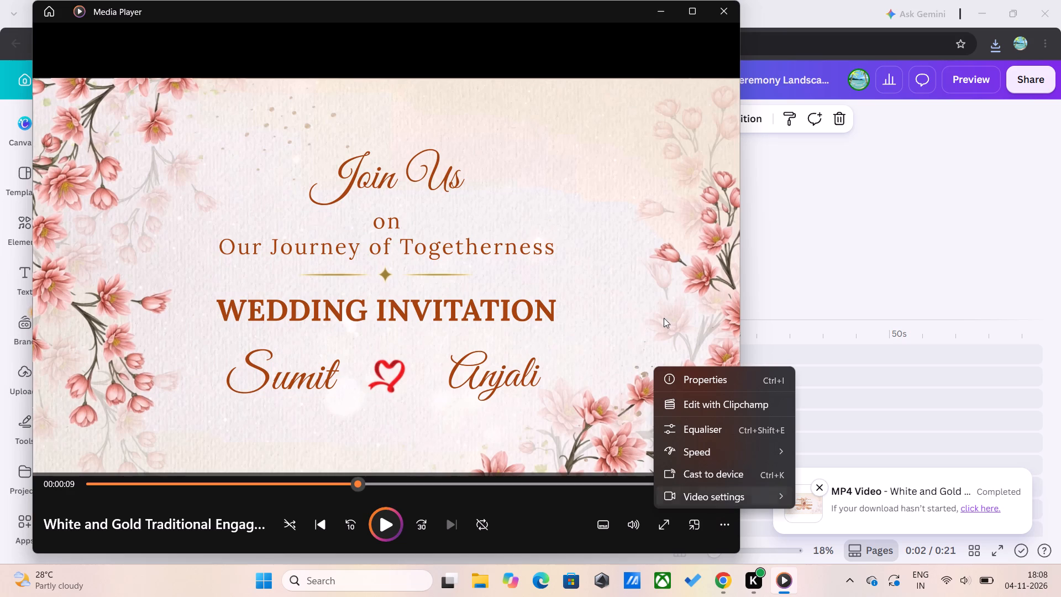
click(717, 7)
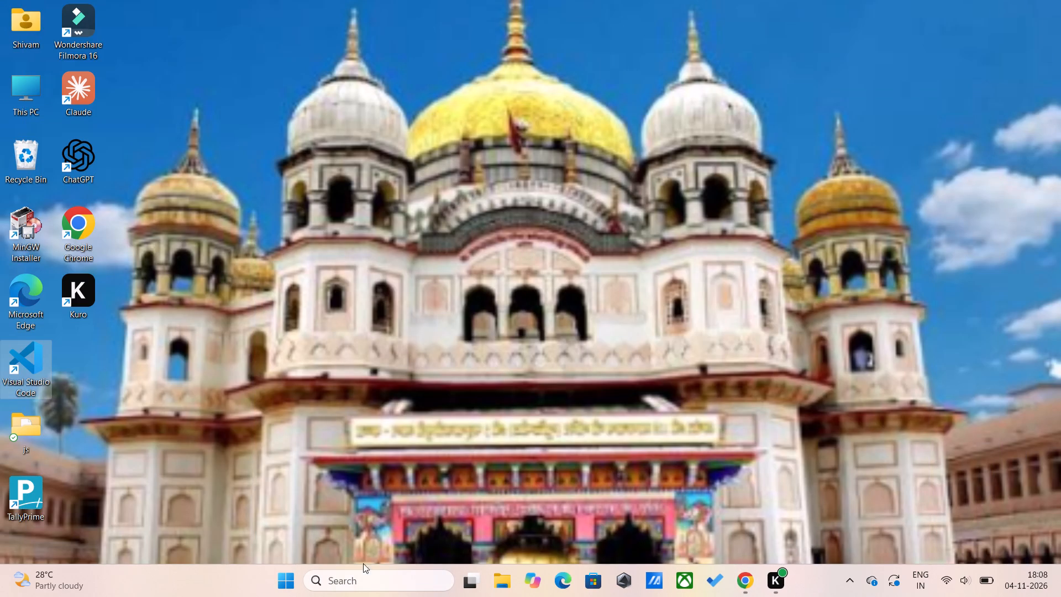
Open Windows Start to look for another app.
click(285, 583)
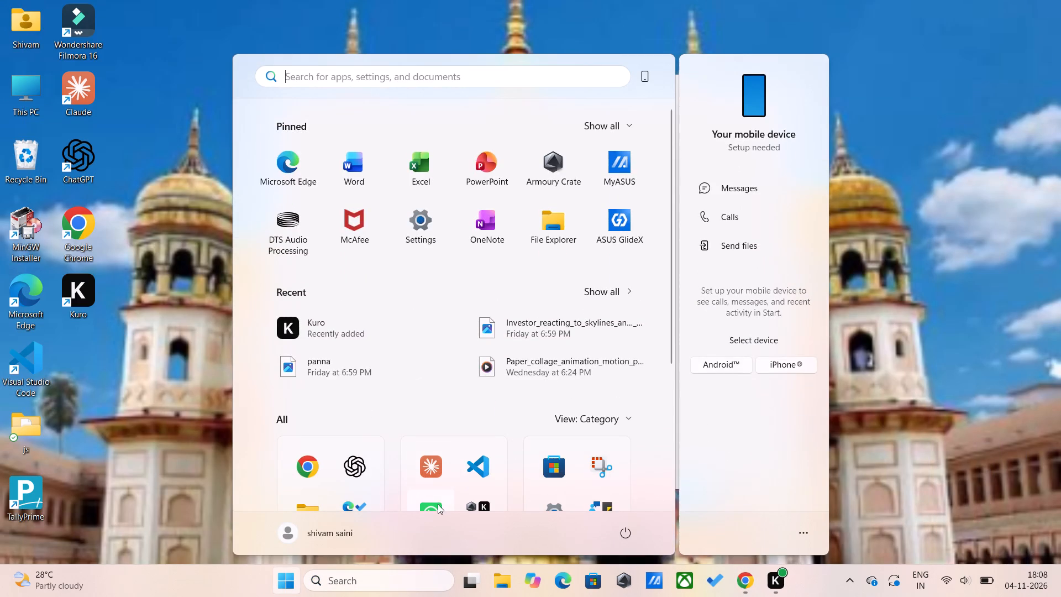
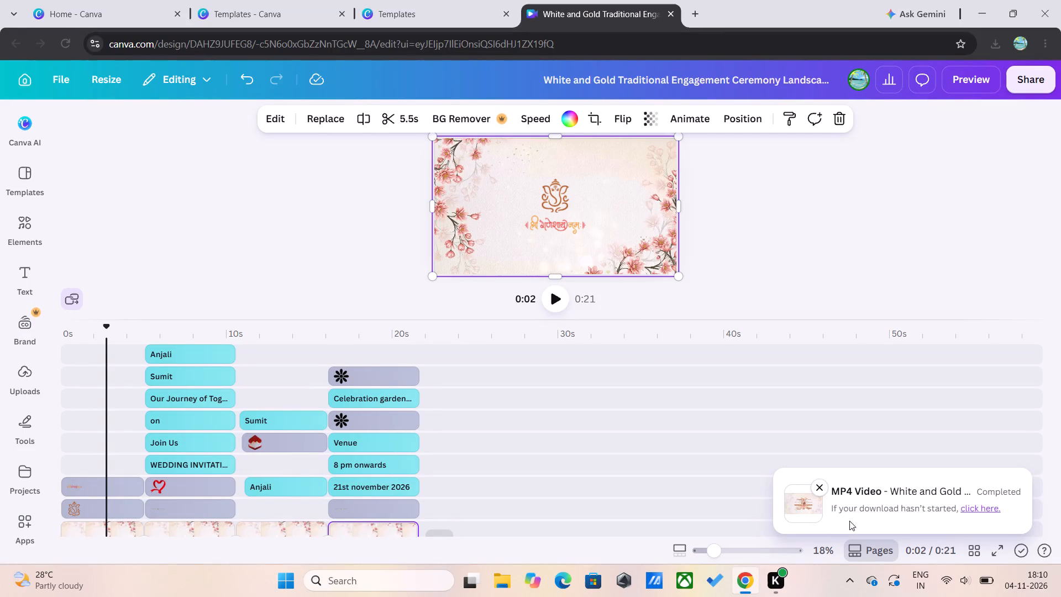
Dismiss the MP4 video download notification in the design editor.
click(818, 492)
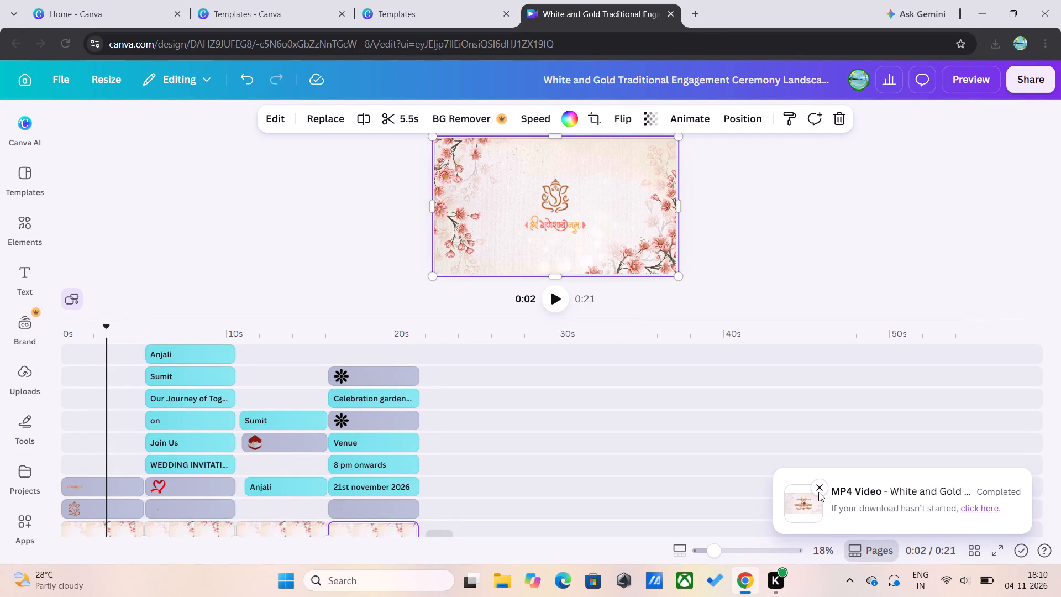
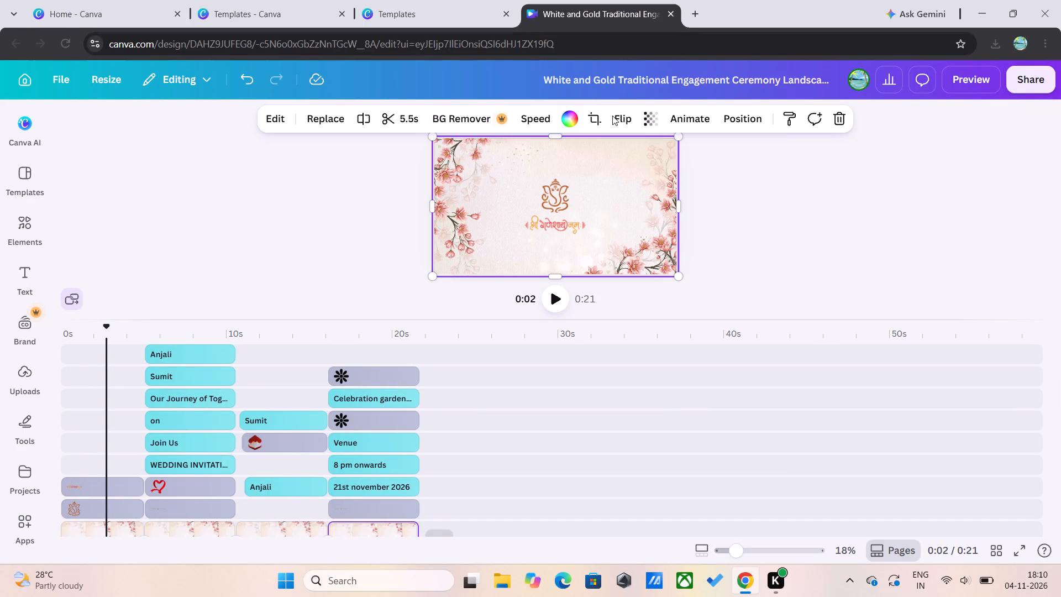
Return to the Canva templates listing to find another wedding invitation landscape video template.
click(456, 10)
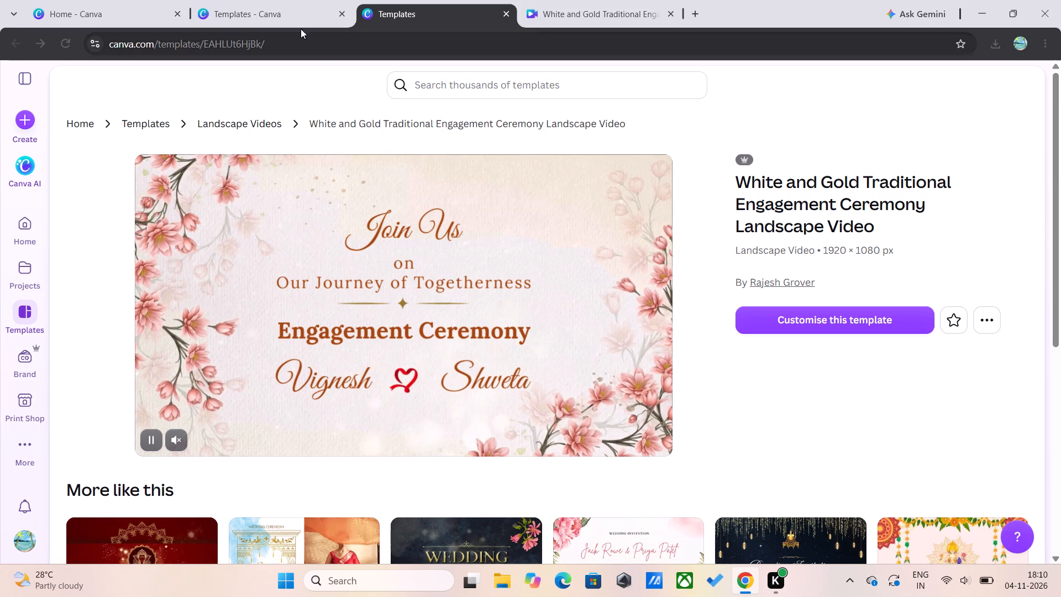
click(299, 20)
scroll(451, 221, right, 1)
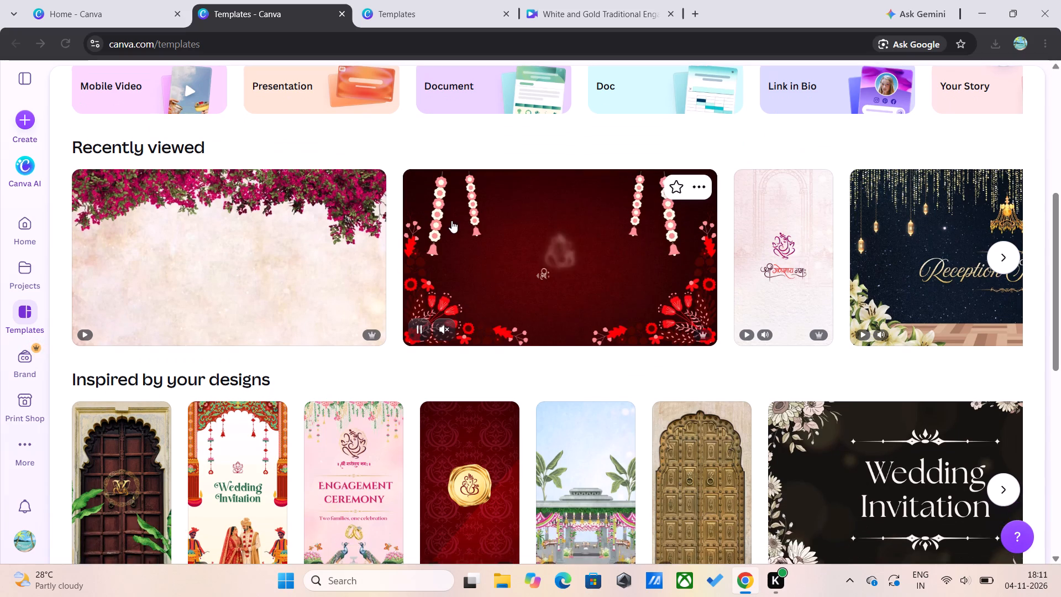
Open the recently viewed Save the Date template with pink flowers and lanterns as a new design for editing.
scroll(451, 221, right, 1)
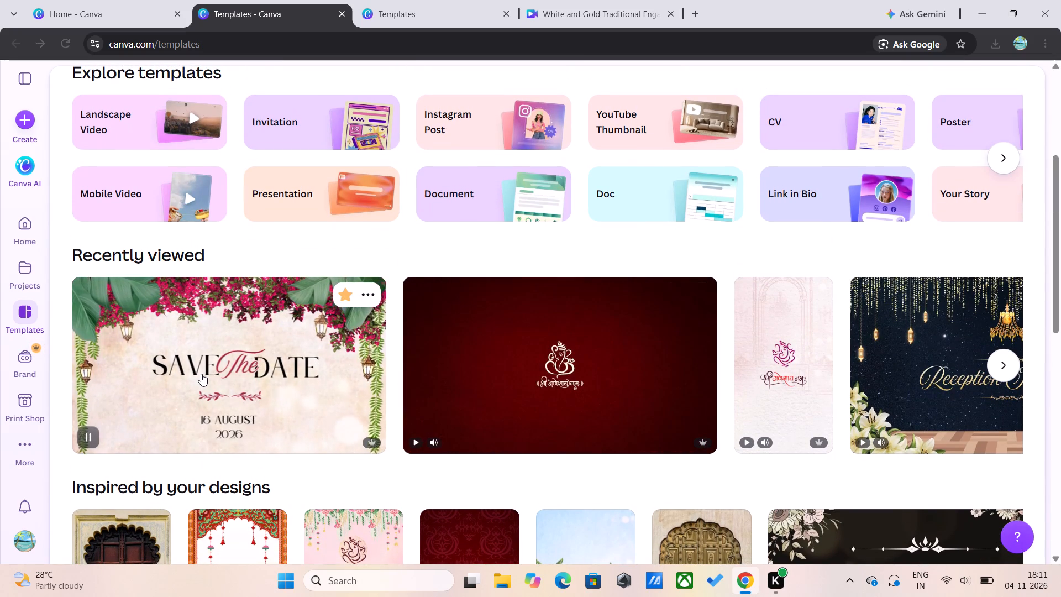
click(201, 374)
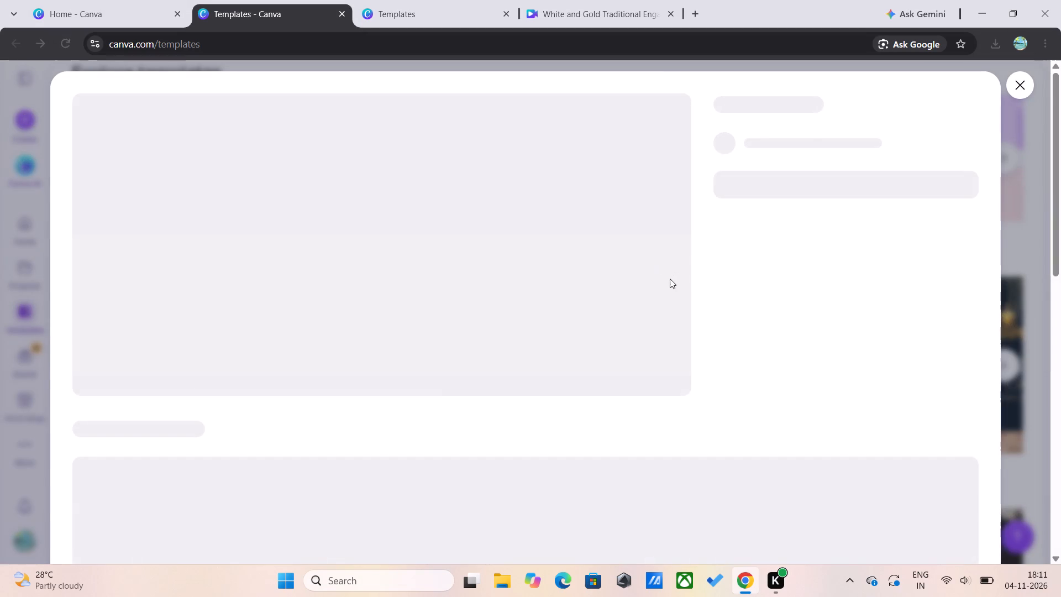
click(772, 240)
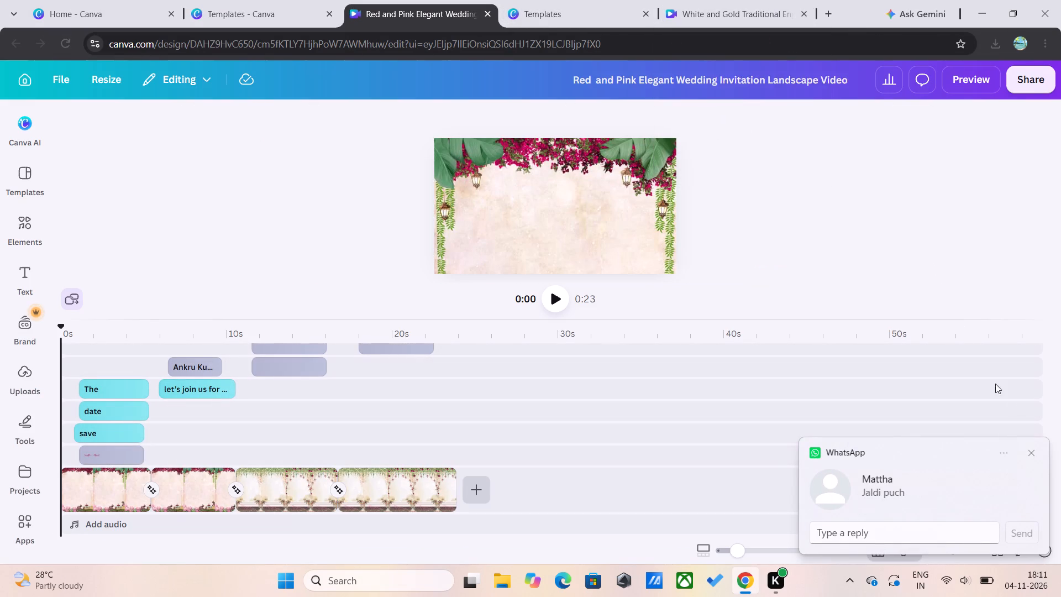
click(929, 525)
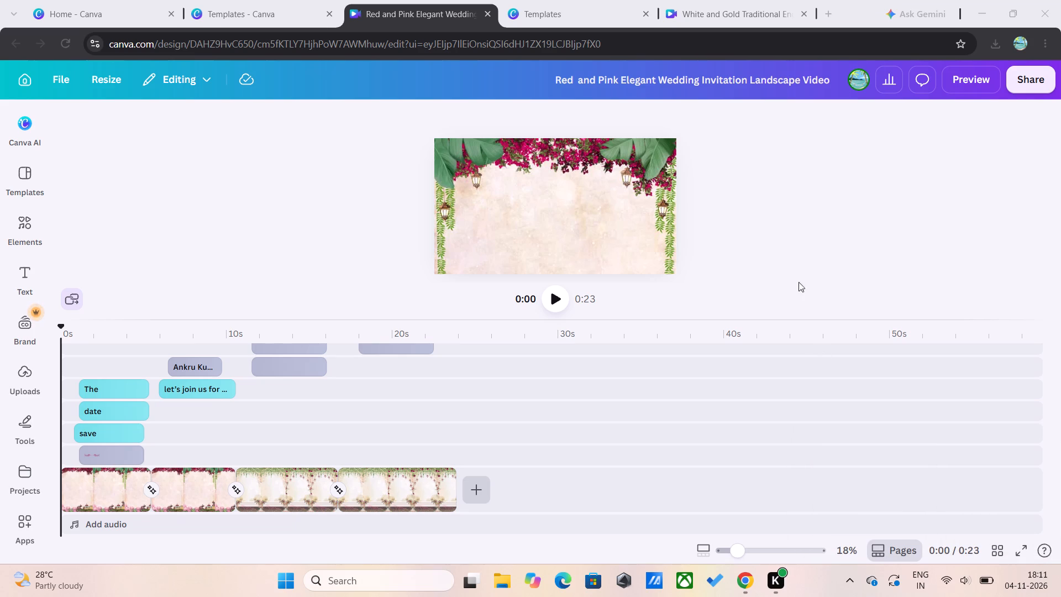
Close the browser tab holding the White and Gold Traditional design.
click(801, 14)
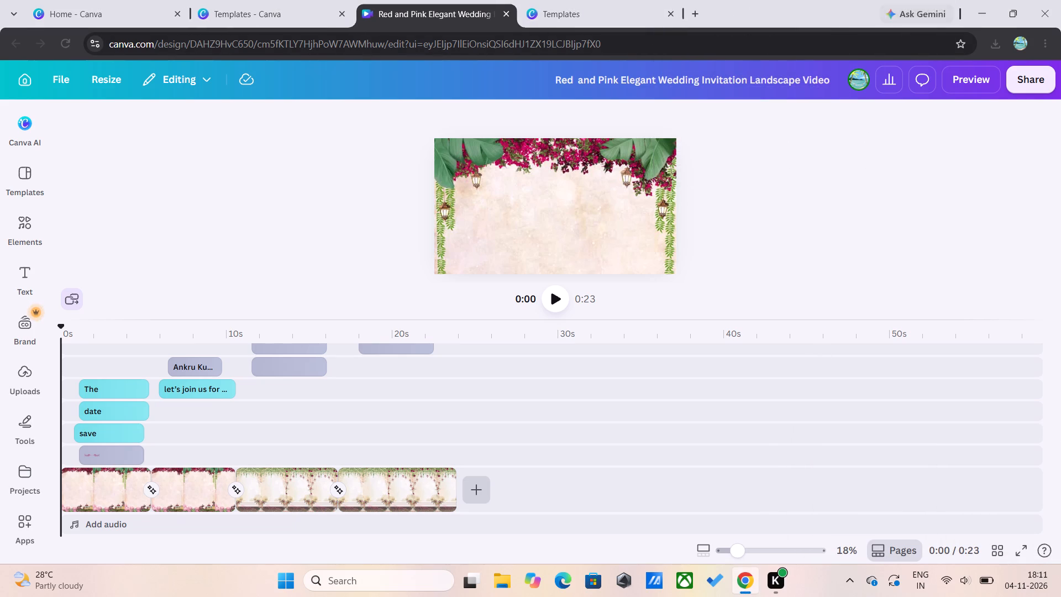
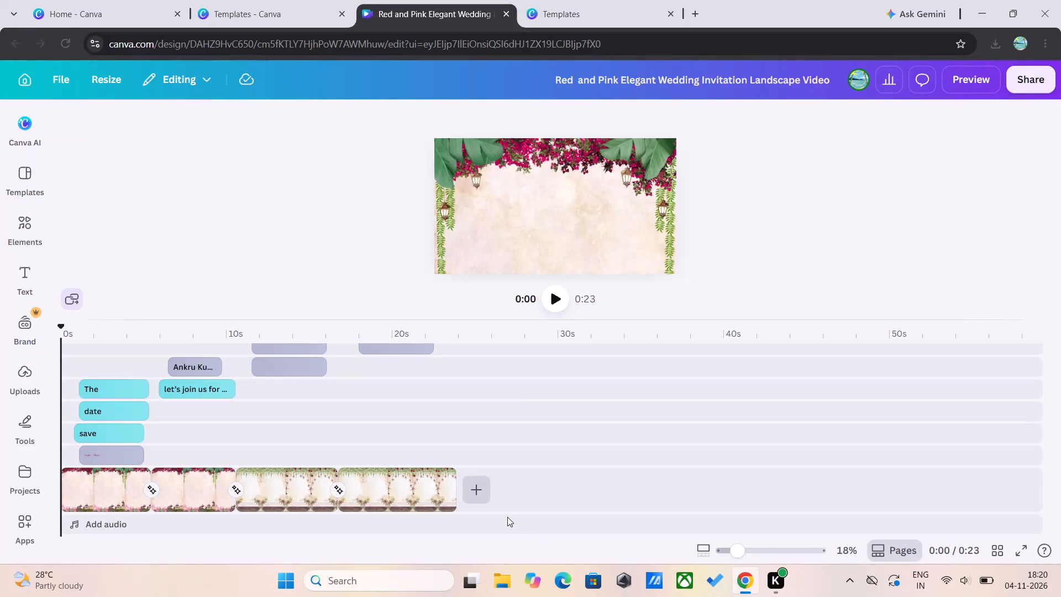
From the Canva home page, go to all projects and reopen the recent Red and Pink Elegant Wedding Invitation video design.
click(272, 0)
click(185, 0)
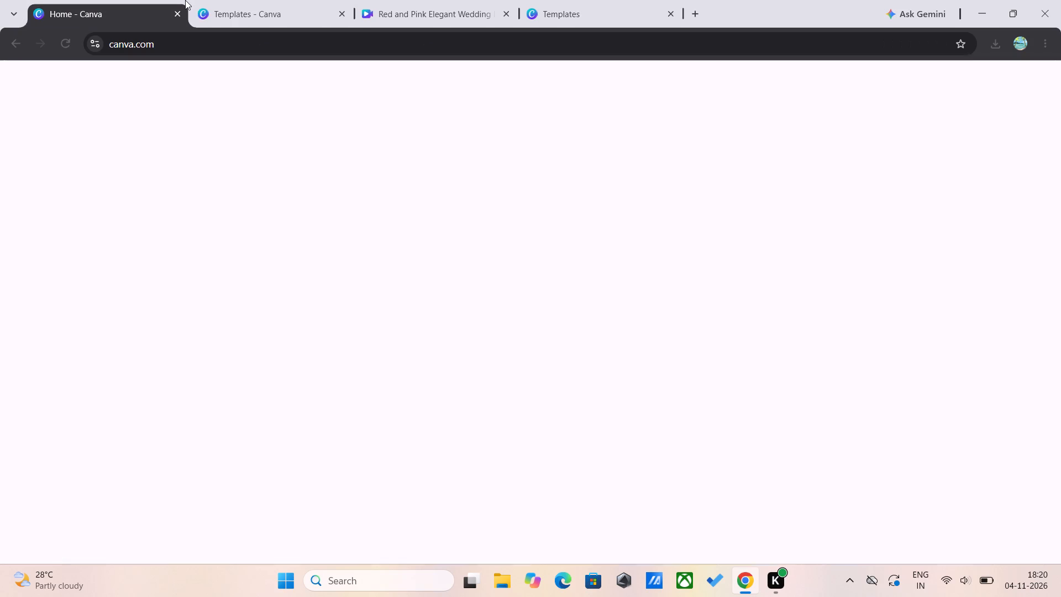
click(302, 4)
click(72, 0)
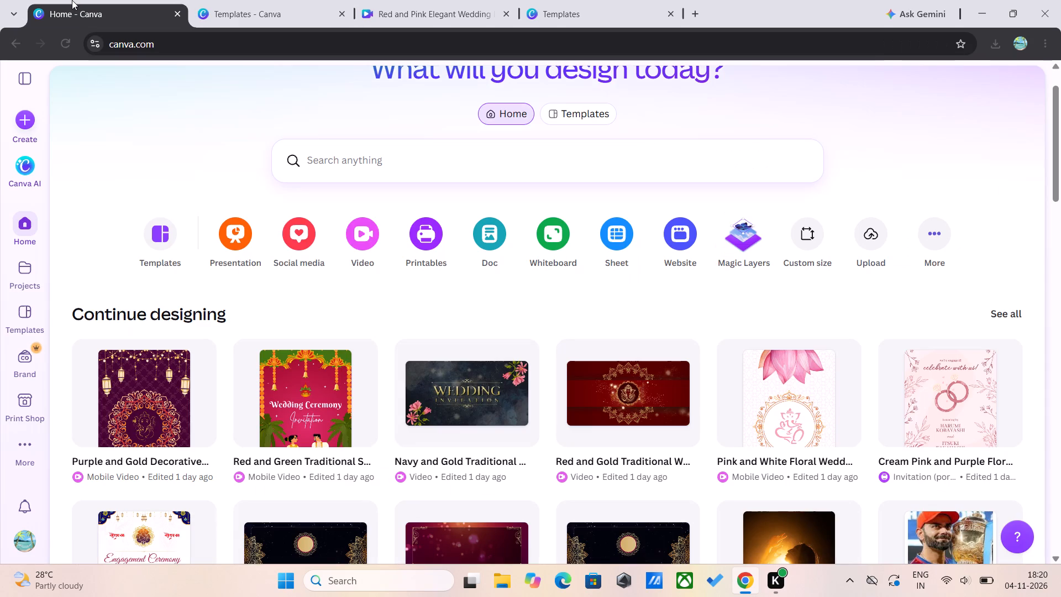
scroll(360, 342, down, 3)
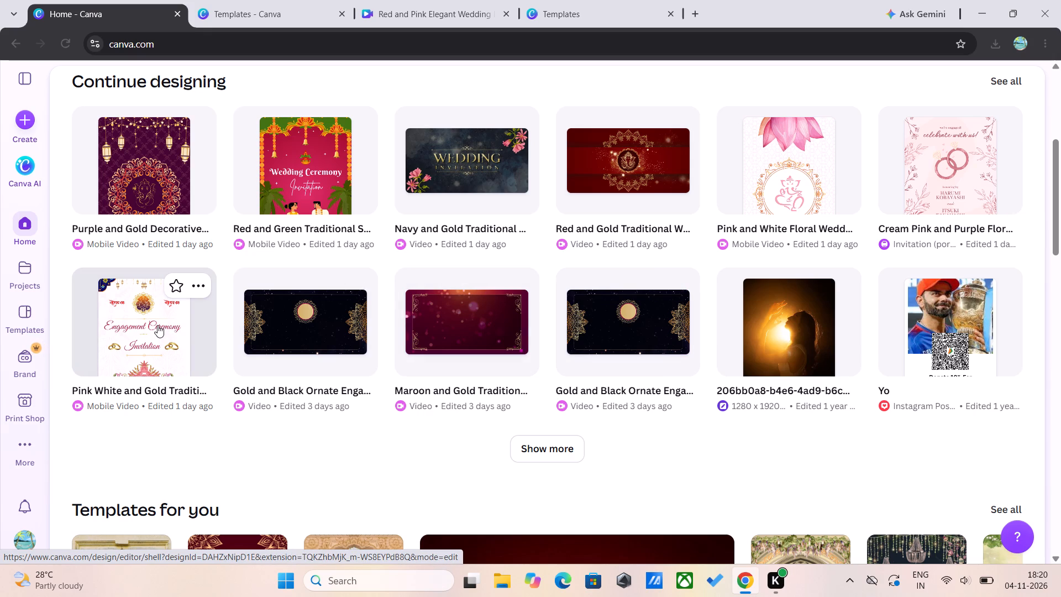
scroll(157, 325, down, 2)
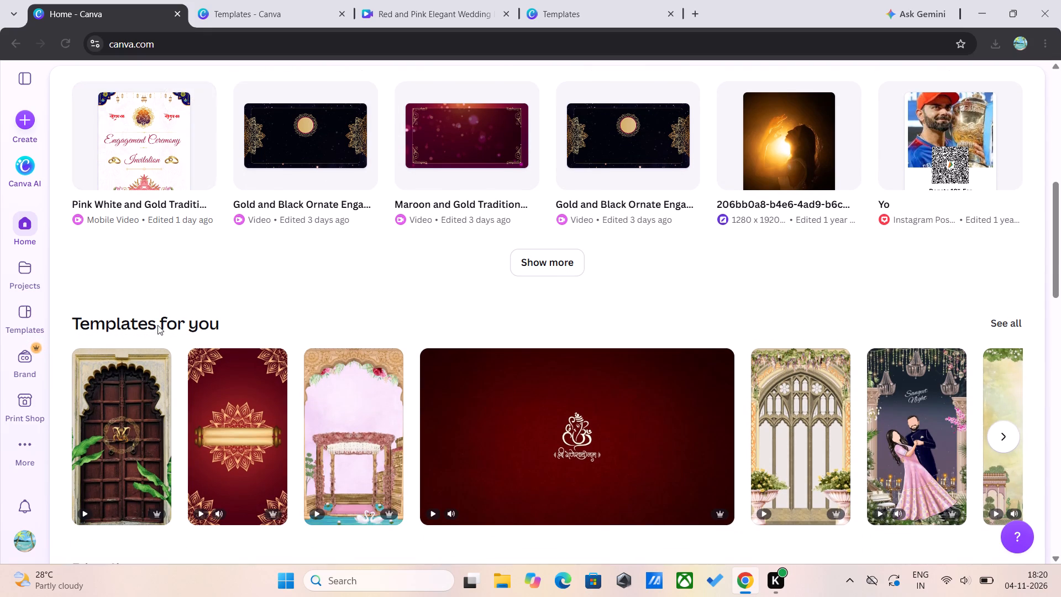
scroll(157, 325, up, 2)
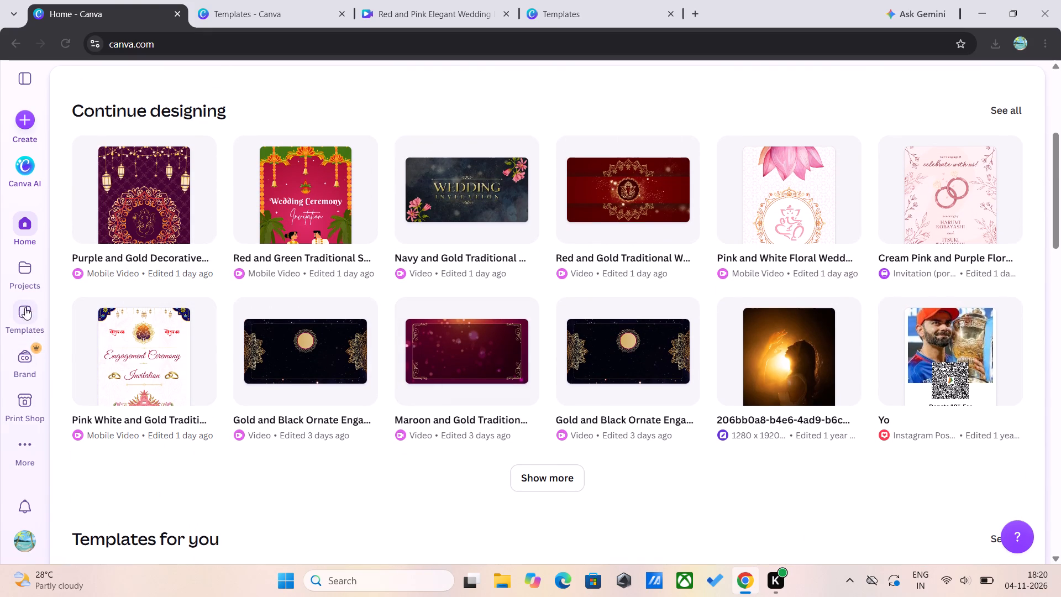
click(17, 268)
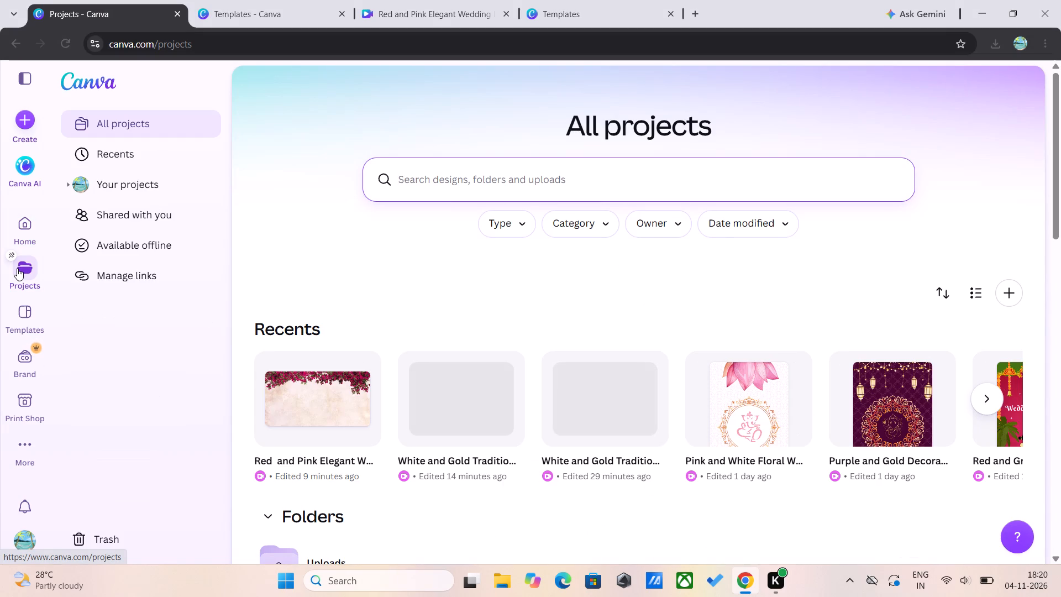
click(327, 416)
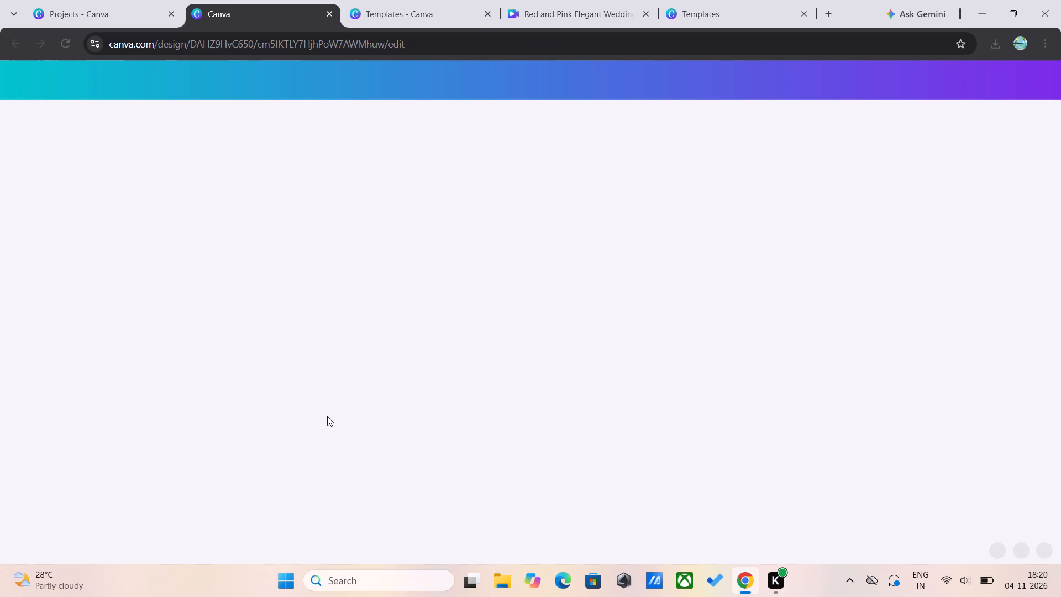
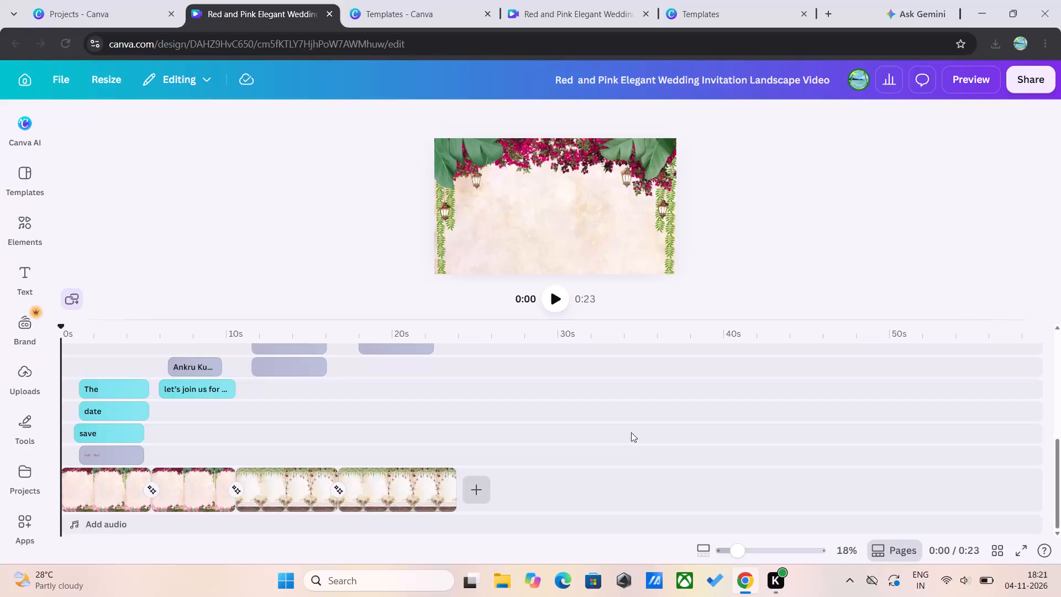
Play back the opening scenes of the other open Red and Pink Elegant Wedding Invitation copy, including the Save the Date clip.
click(733, 0)
click(597, 0)
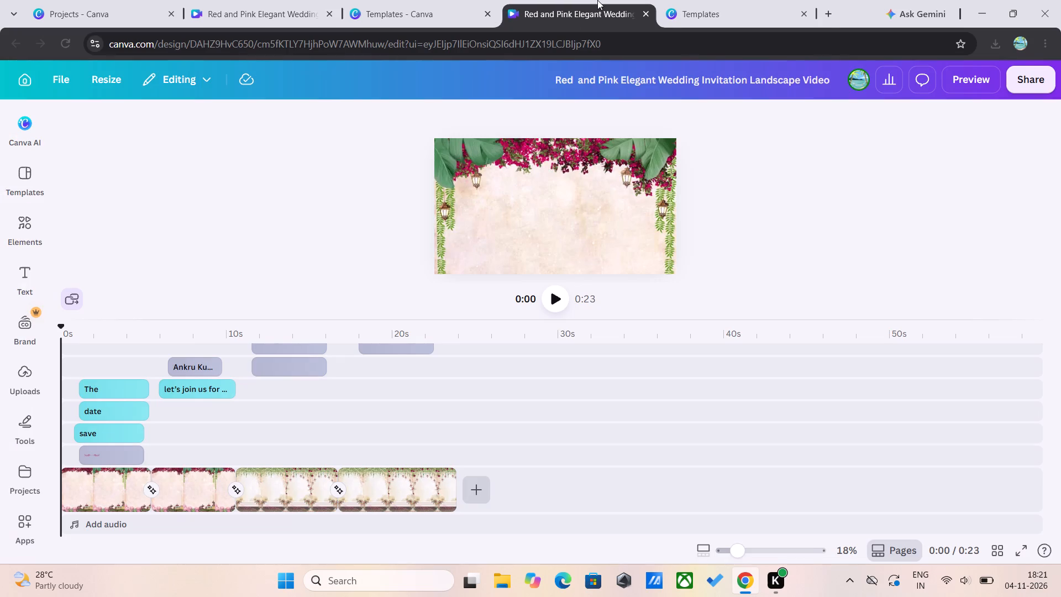
click(564, 296)
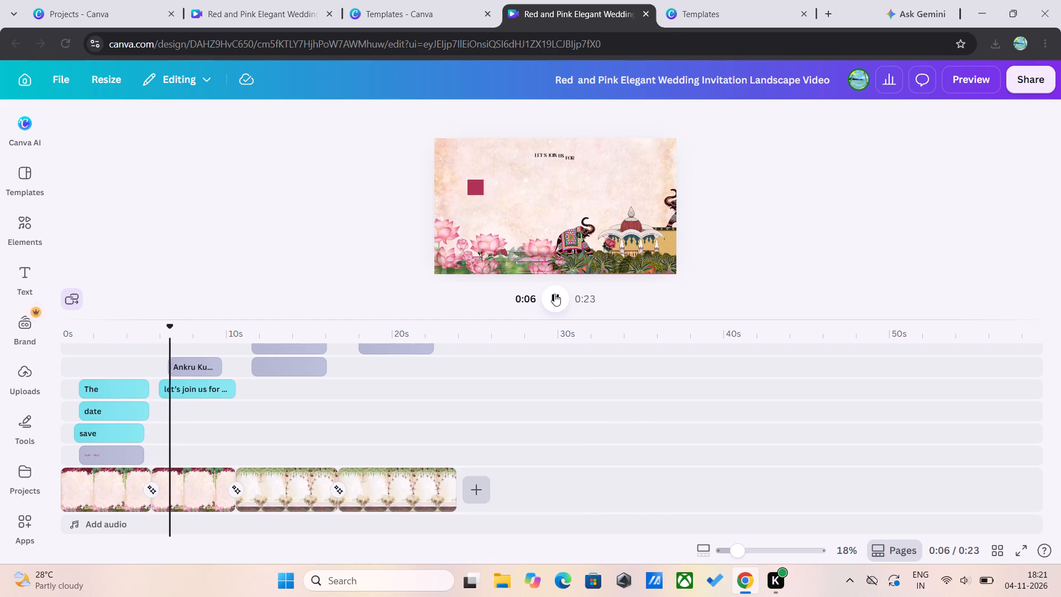
click(554, 298)
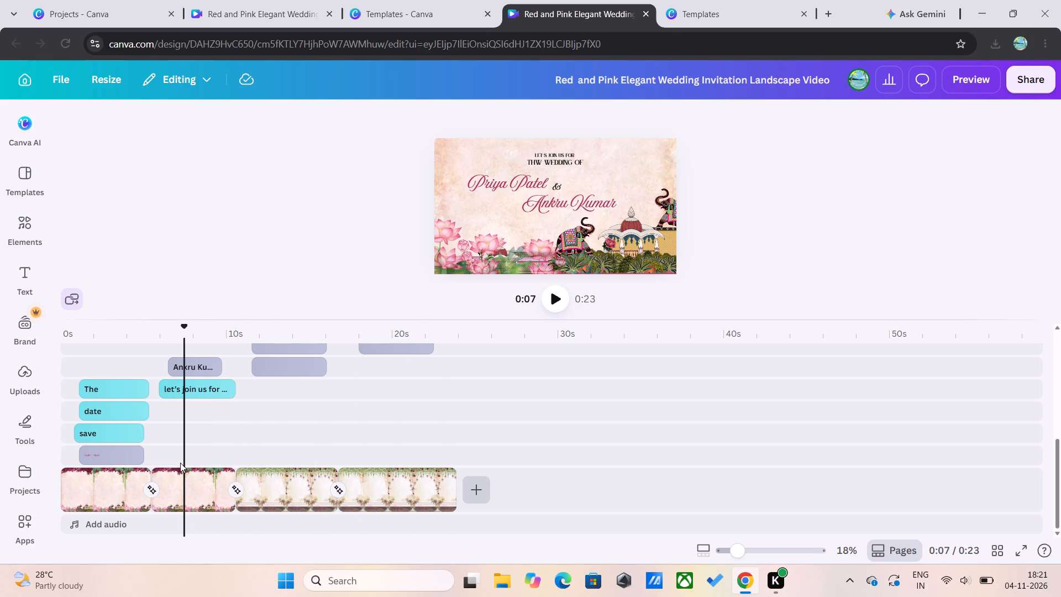
drag(187, 463, 135, 478)
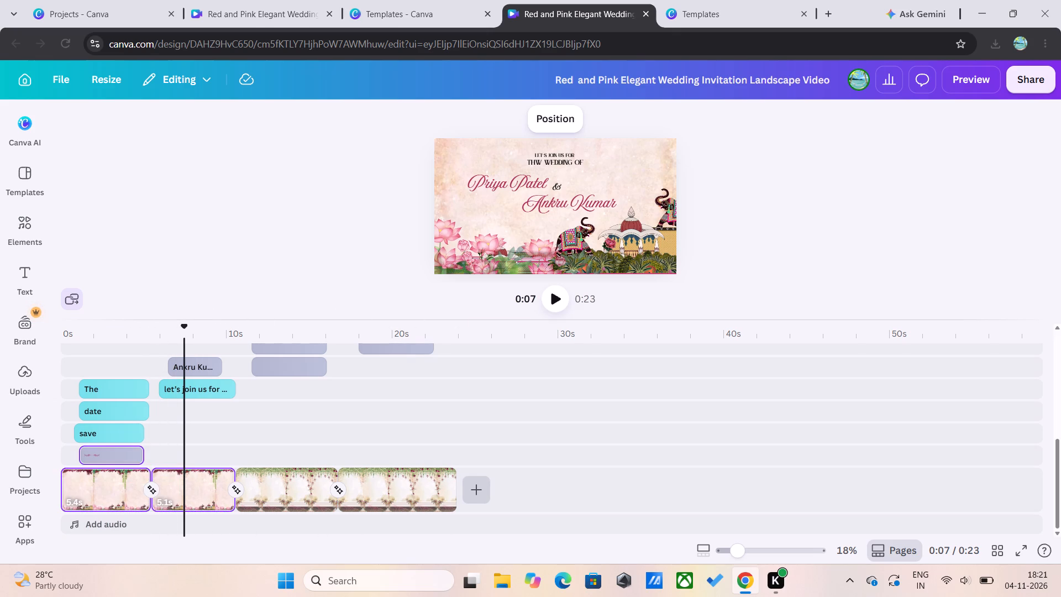
click(85, 484)
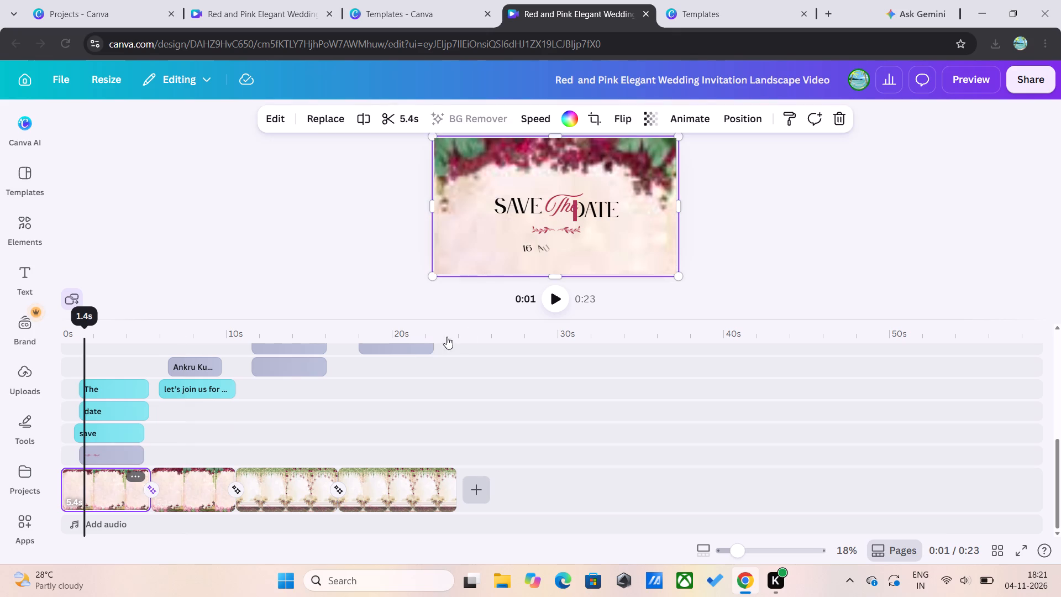
click(560, 295)
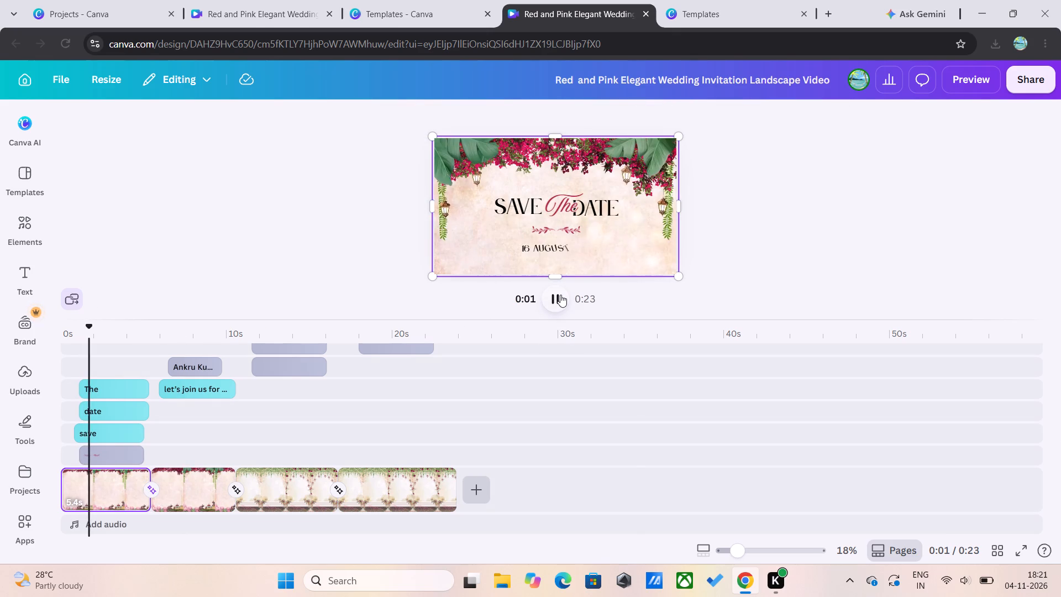
click(560, 295)
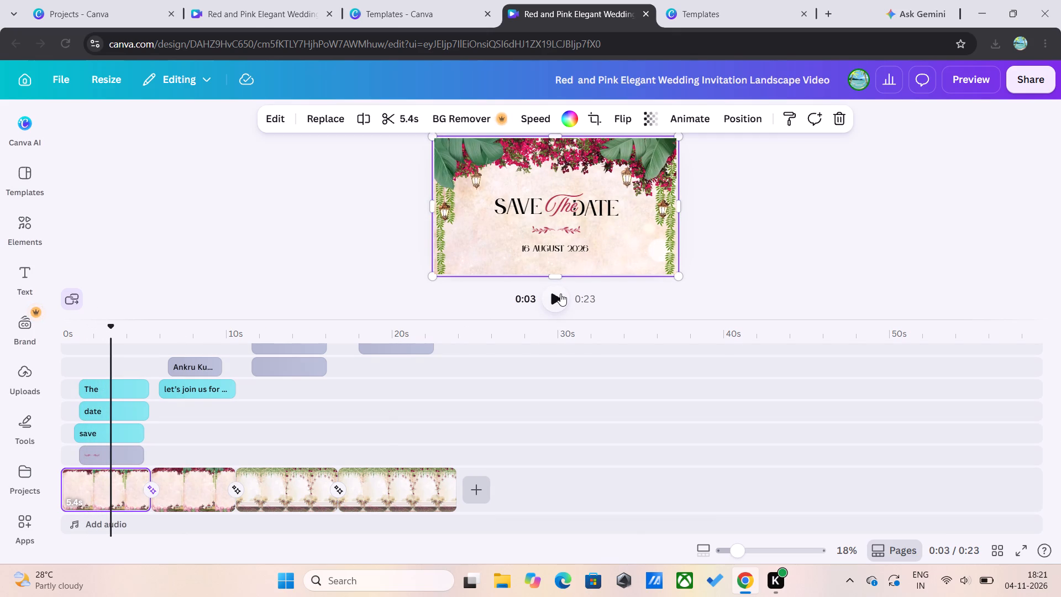
Open YouTube in a new browser tab.
click(829, 17)
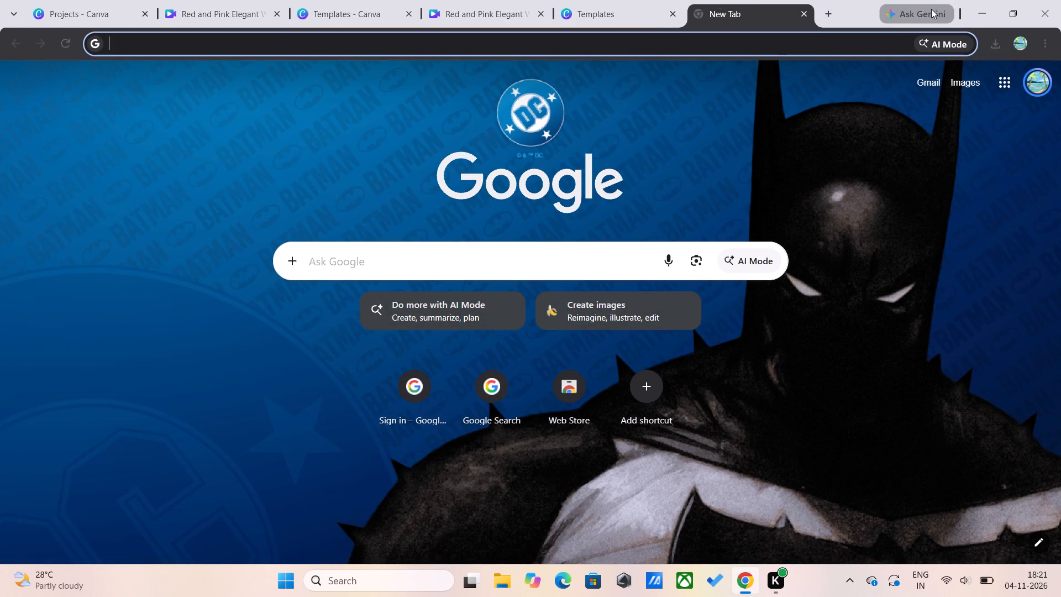
click(1016, 81)
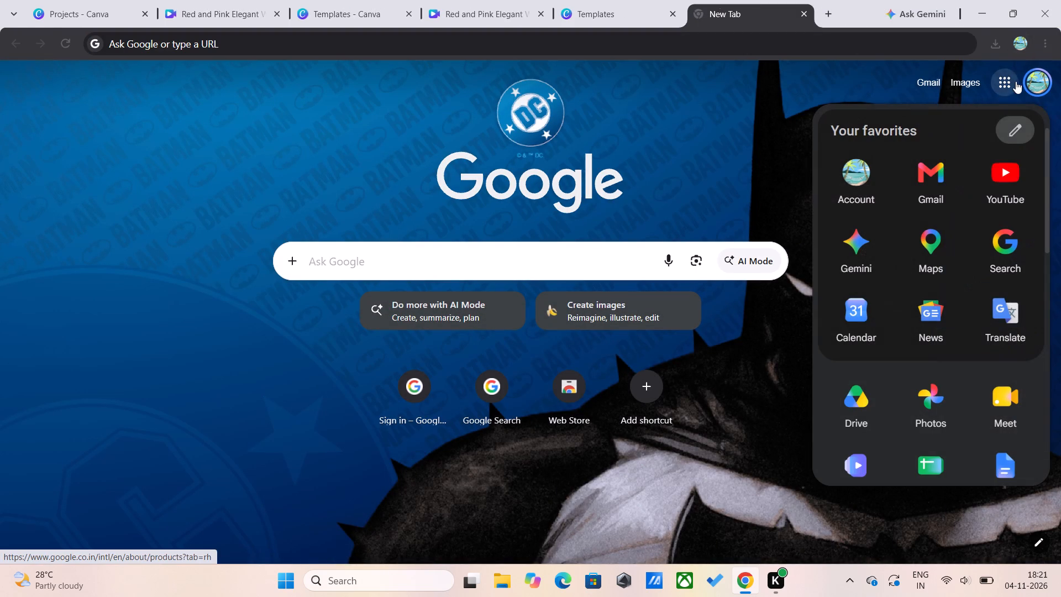
click(1000, 169)
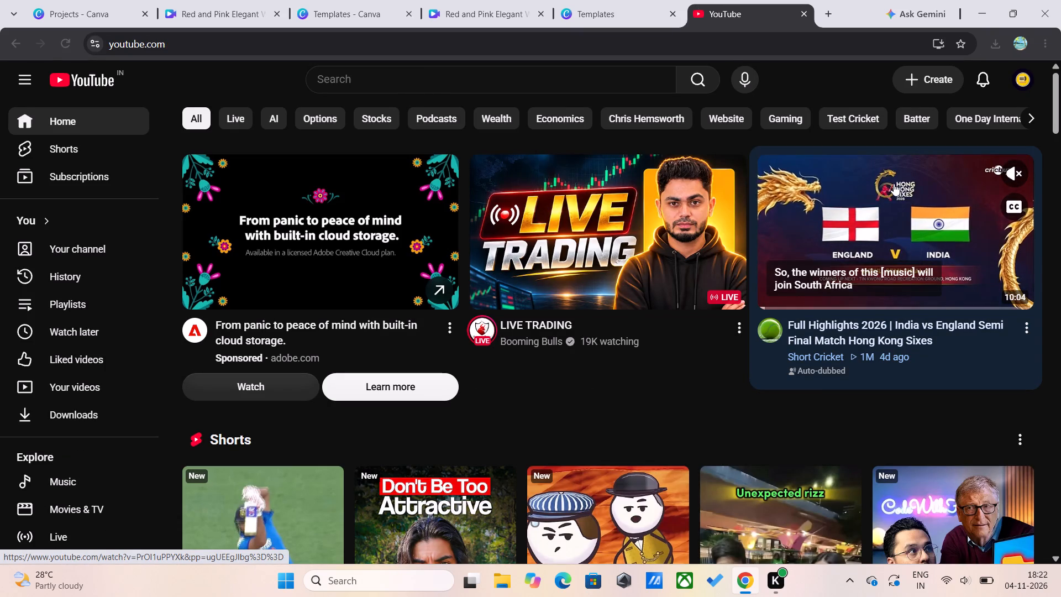
Remove the past search suggestion "what is reverse engineering" and search YouTube for "best wedding songs".
click(586, 81)
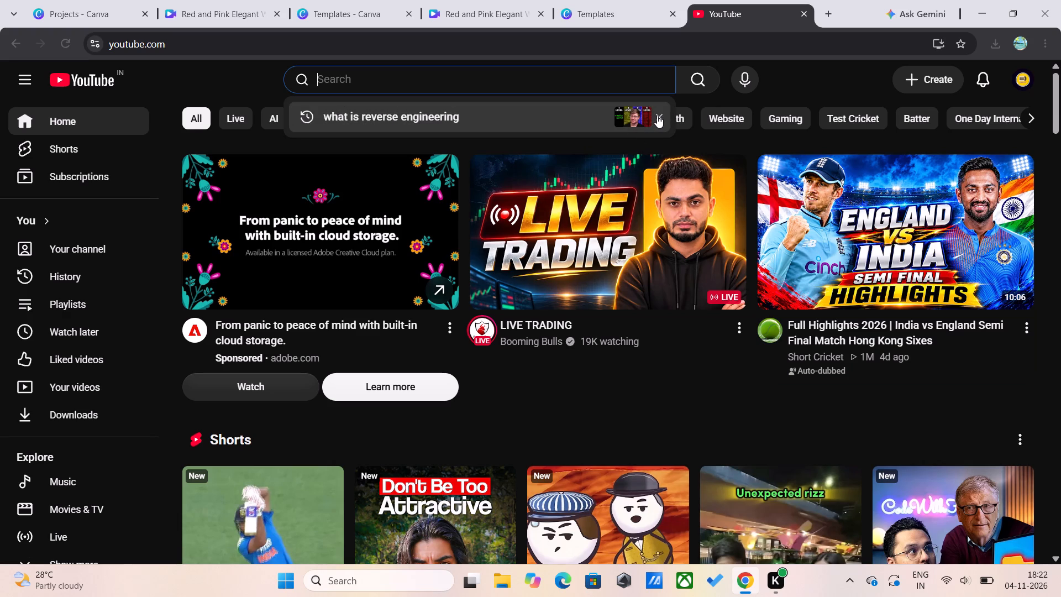
click(657, 116)
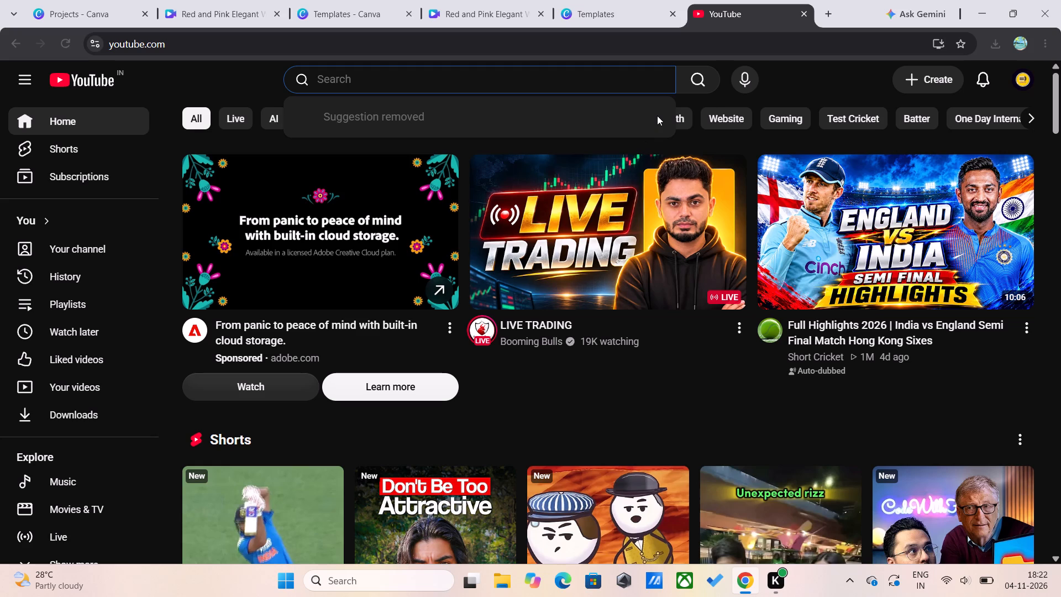
text(bet)
key(BackSpace)
text(st)
key(space)
text(wedding)
key(space)
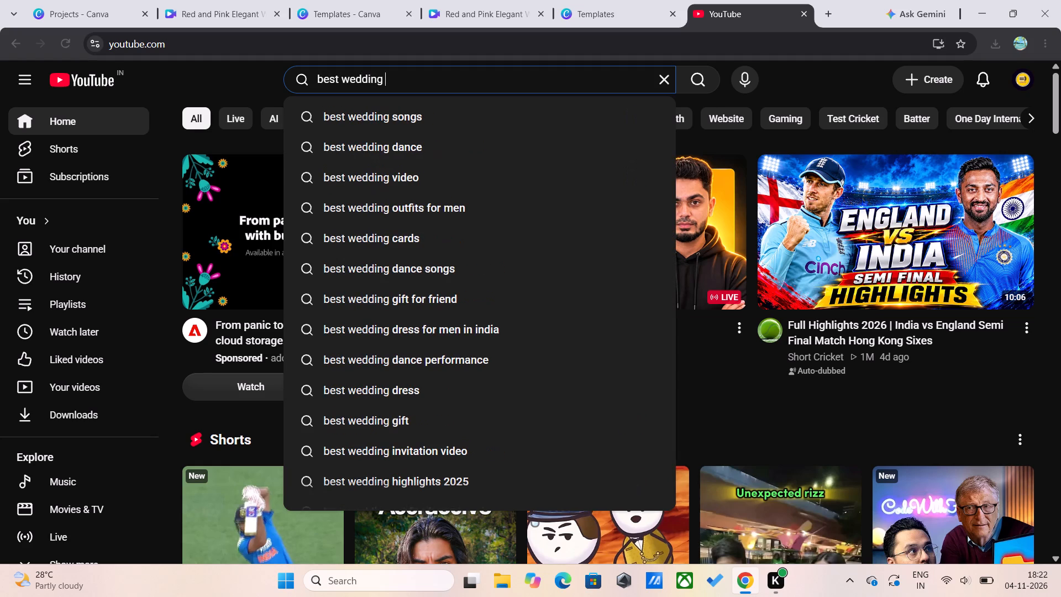
click(608, 116)
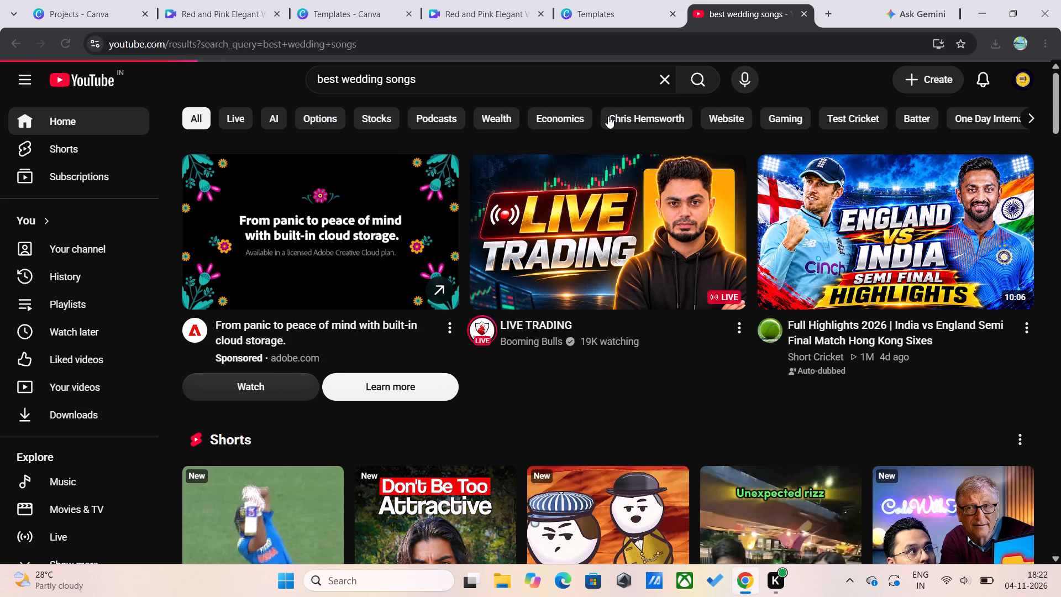
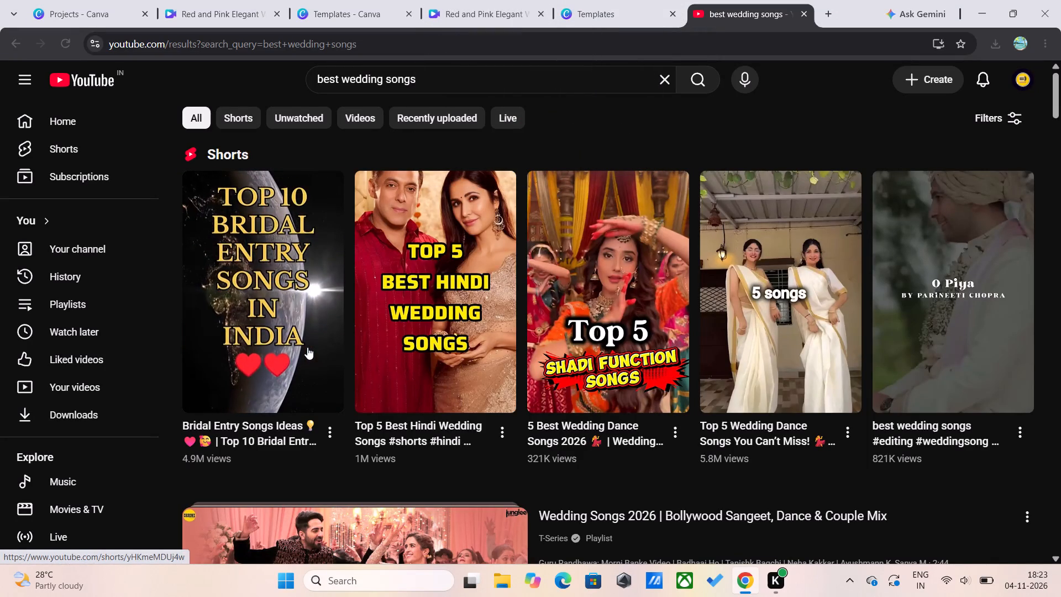
Open the Short on the top 10 bridal entry songs in India from the search results.
click(307, 347)
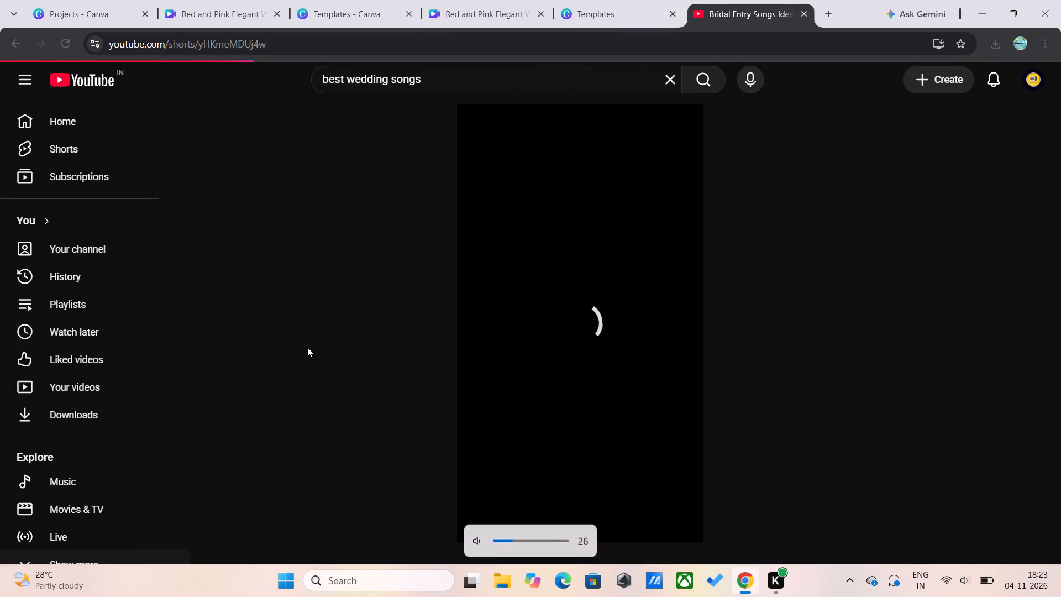
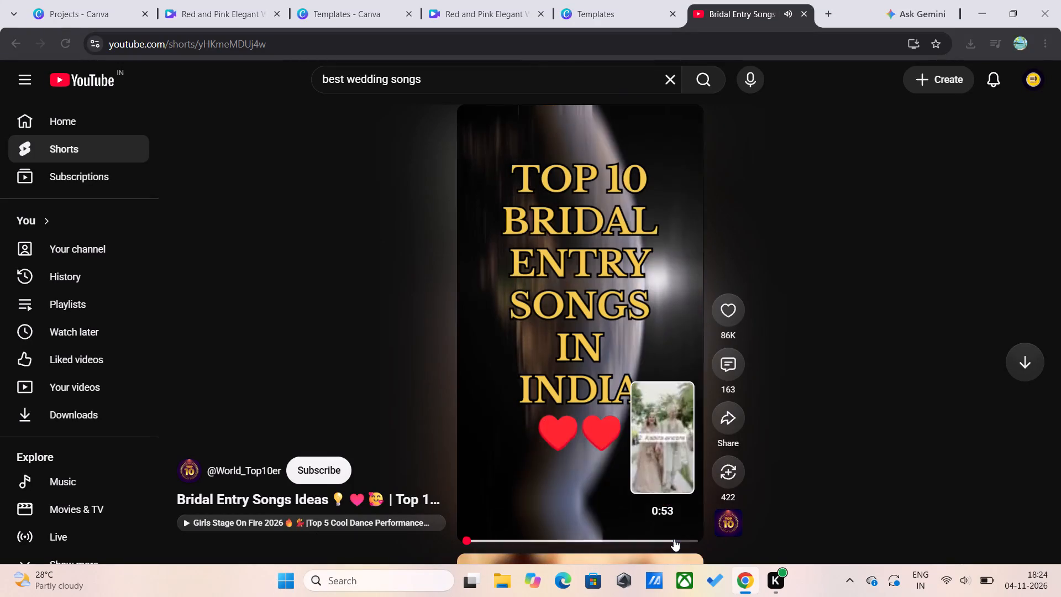
Skip ahead to about 0:53 in the bridal entry songs Short to check the songs near the end of the countdown.
click(674, 539)
click(652, 506)
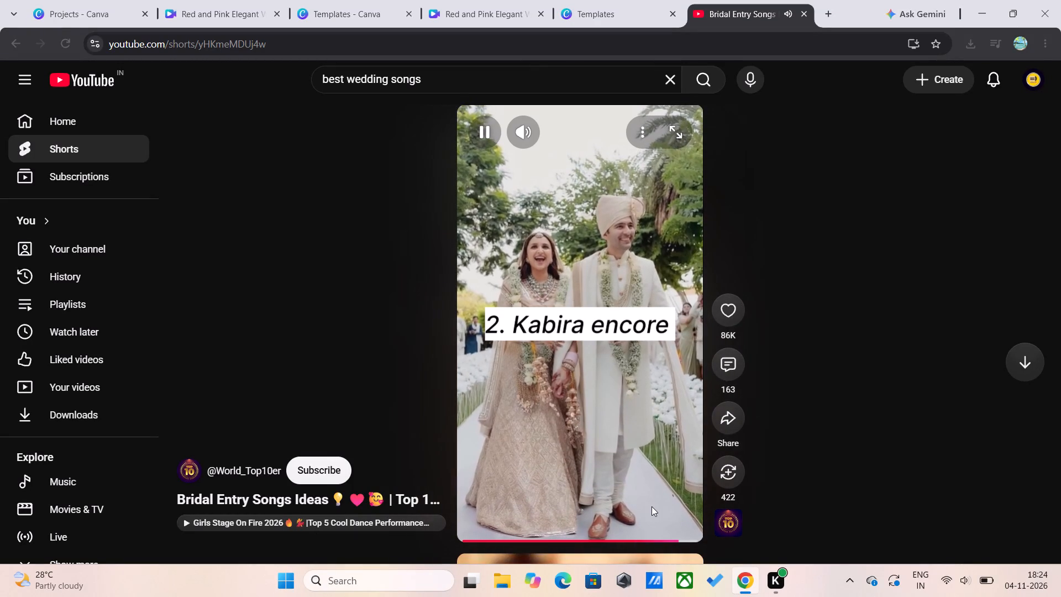
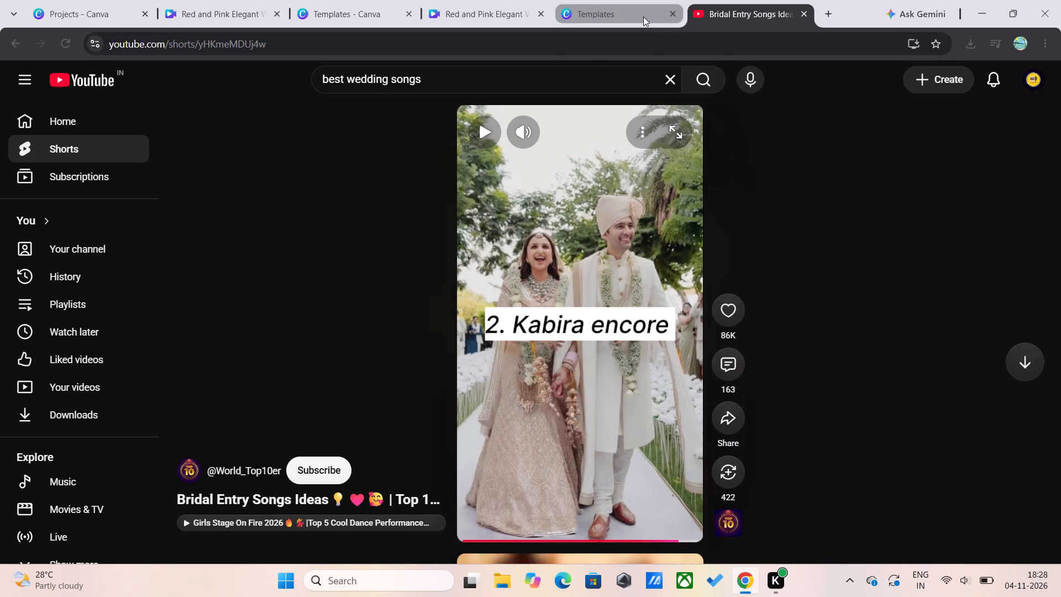
Close the bridal entry songs Short and return to the Red and Pink Elegant Wedding Invitation design in Canva.
click(806, 13)
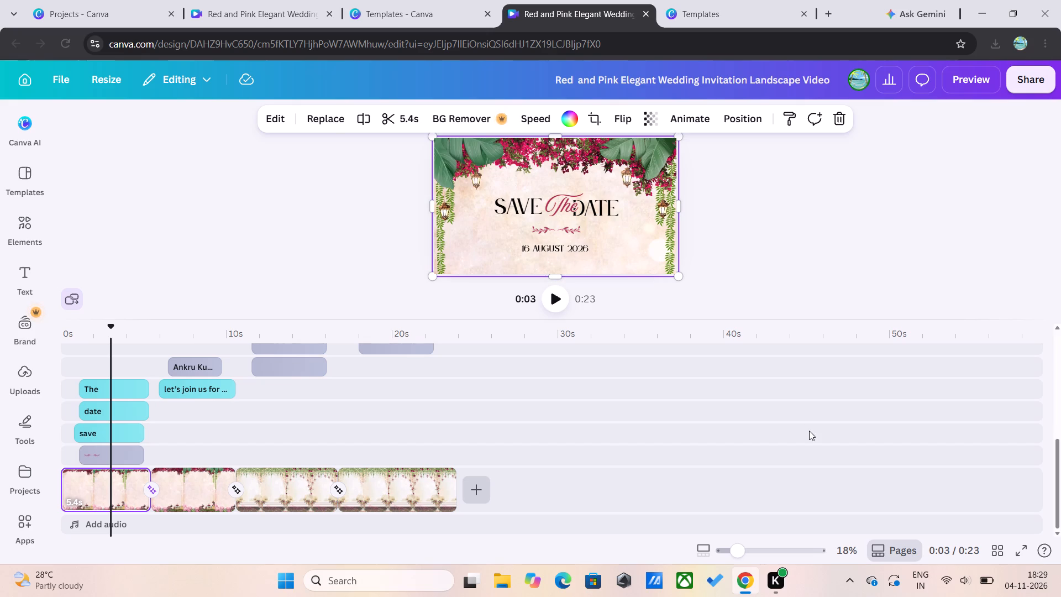
Replace the date under the Save the Date heading on the first page with "21 NOVEMBER 2026".
click(749, 552)
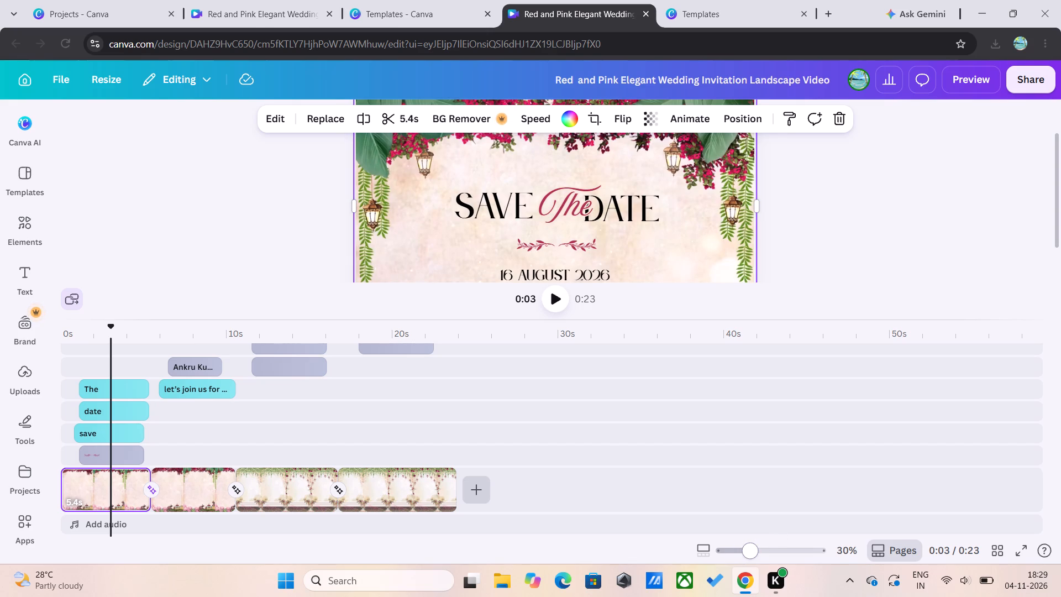
click(747, 552)
drag(747, 552, 743, 552)
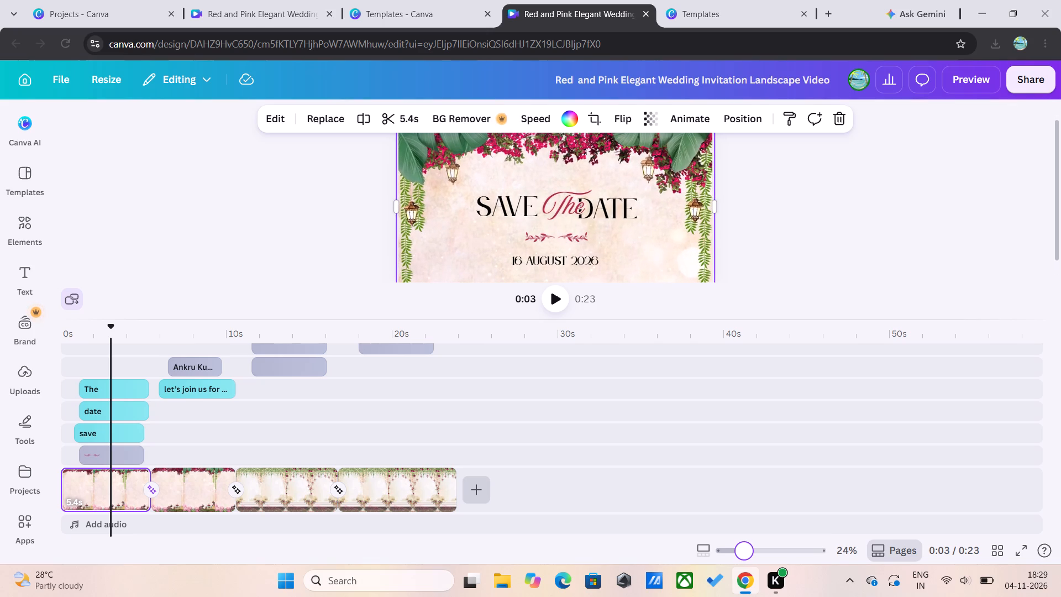
drag(743, 552, 738, 553)
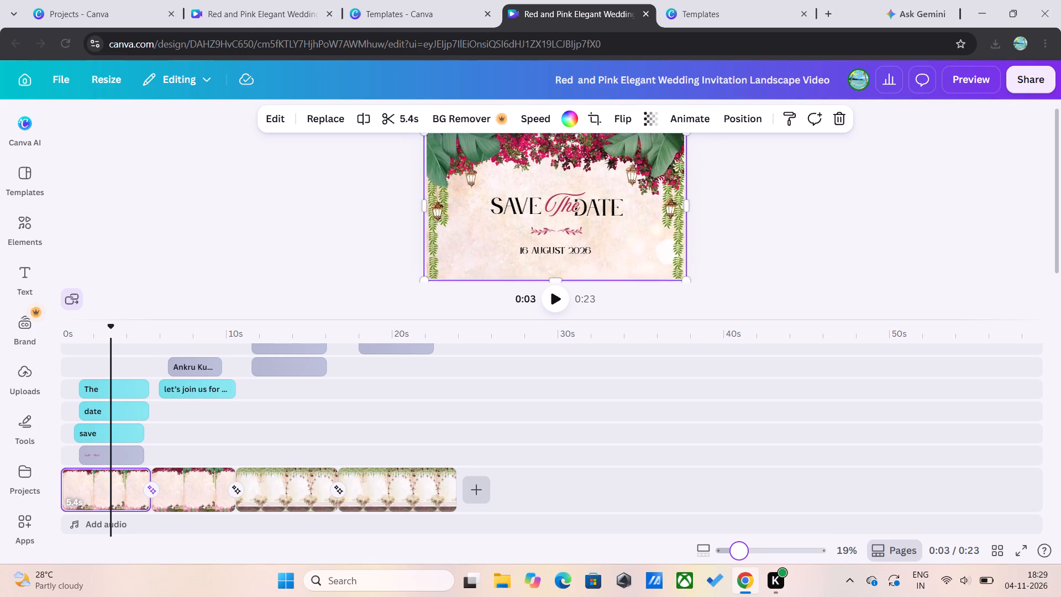
drag(738, 553, 740, 553)
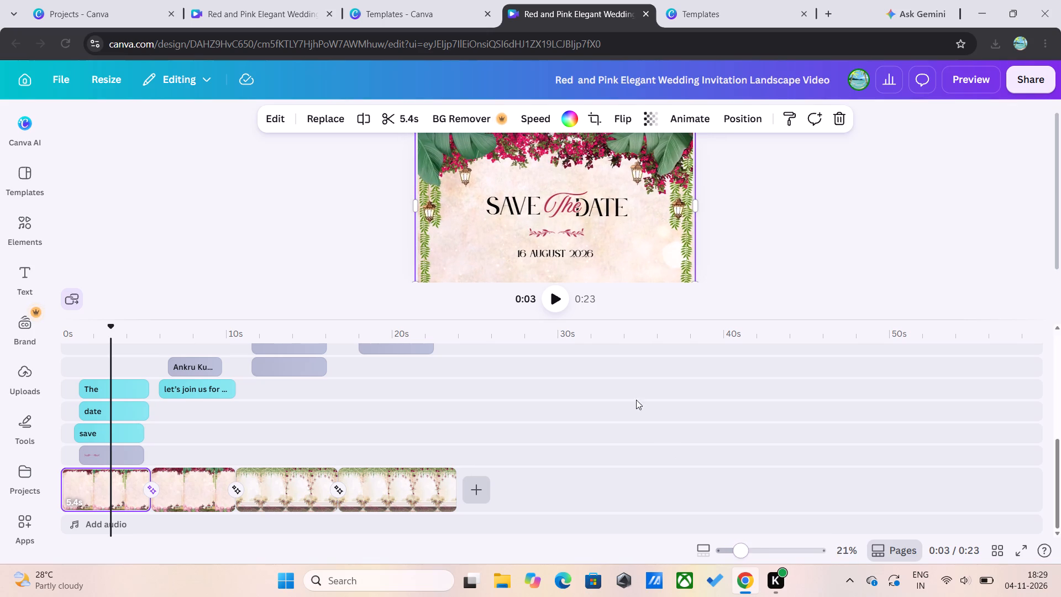
click(580, 258)
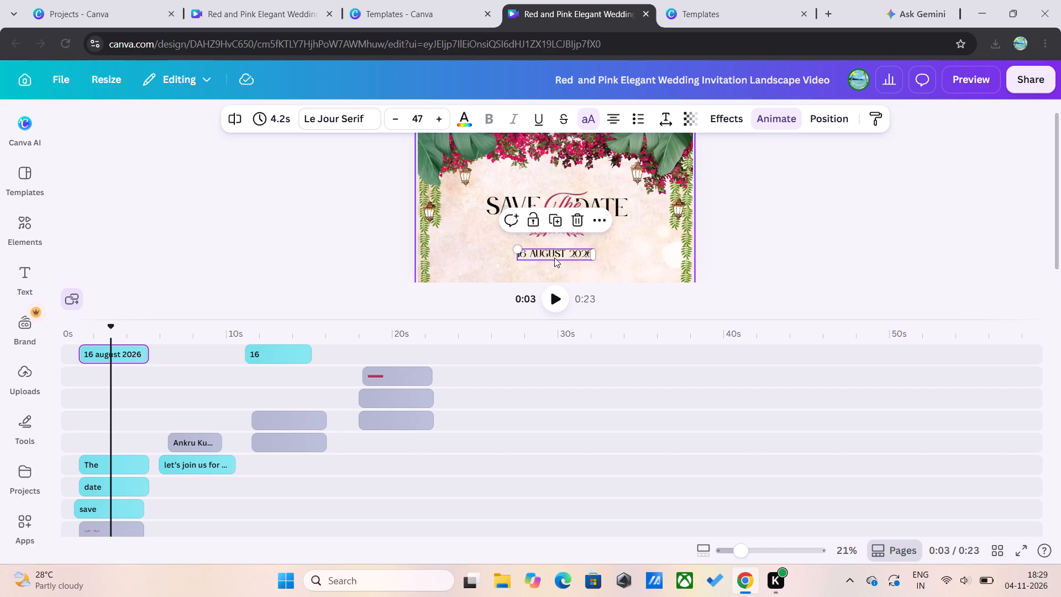
click(582, 252)
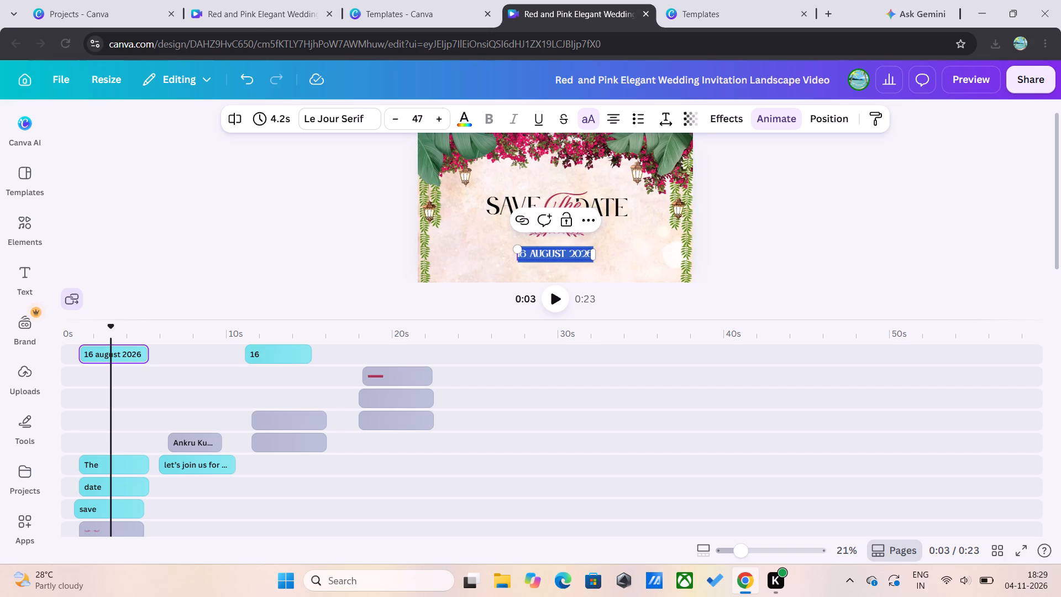
text(21)
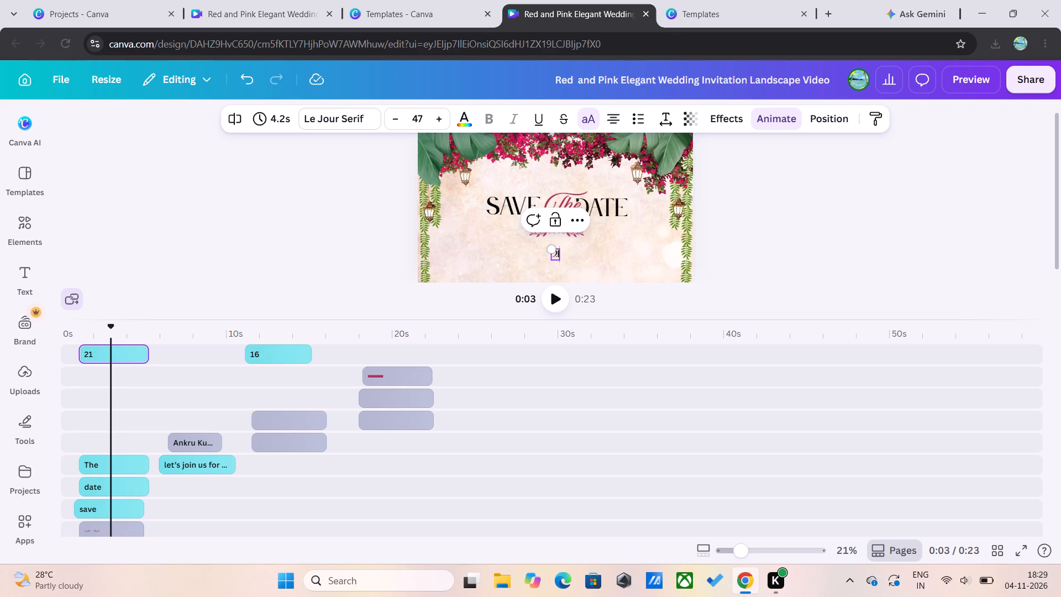
key(space)
text(NOVV)
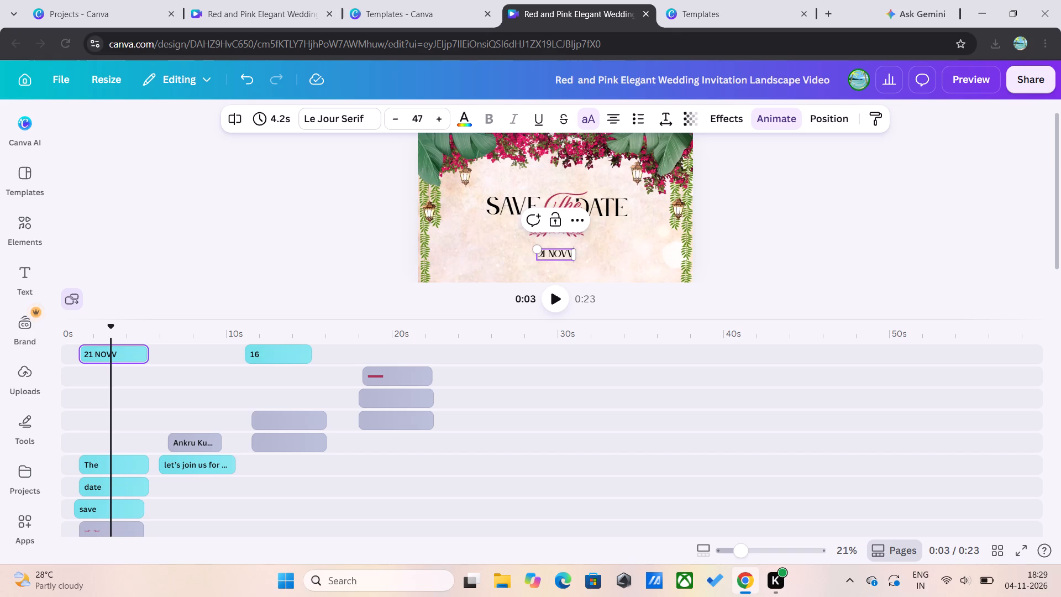
key(BackSpace)
text(EMBER)
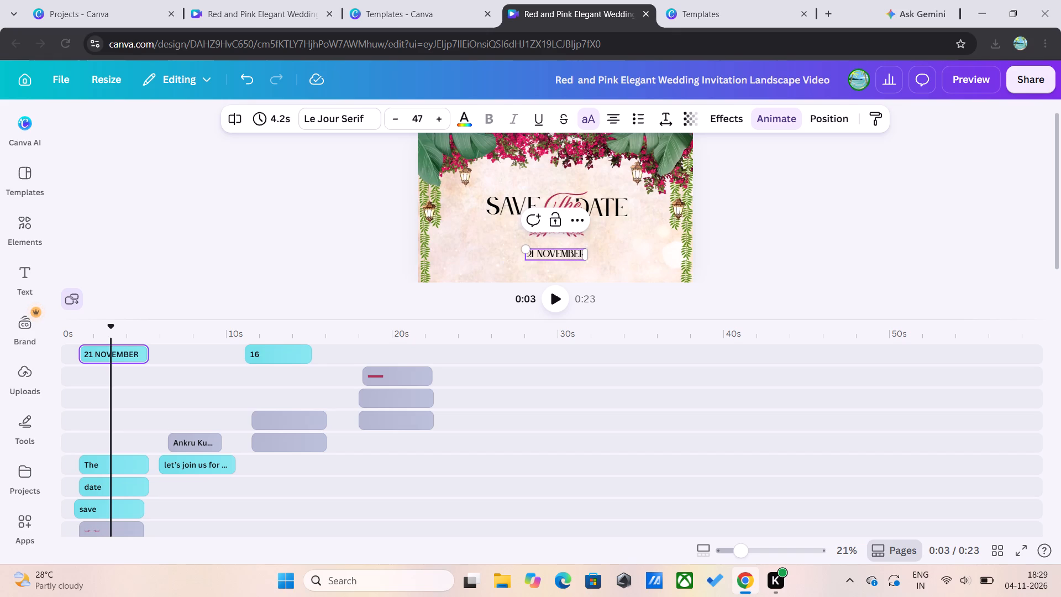
key(space)
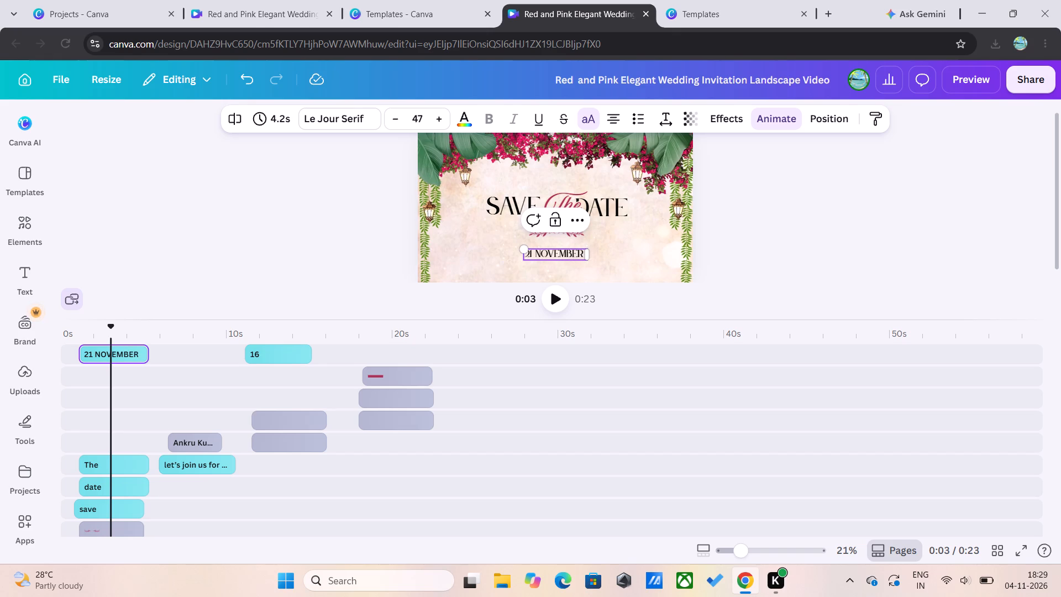
key(2)
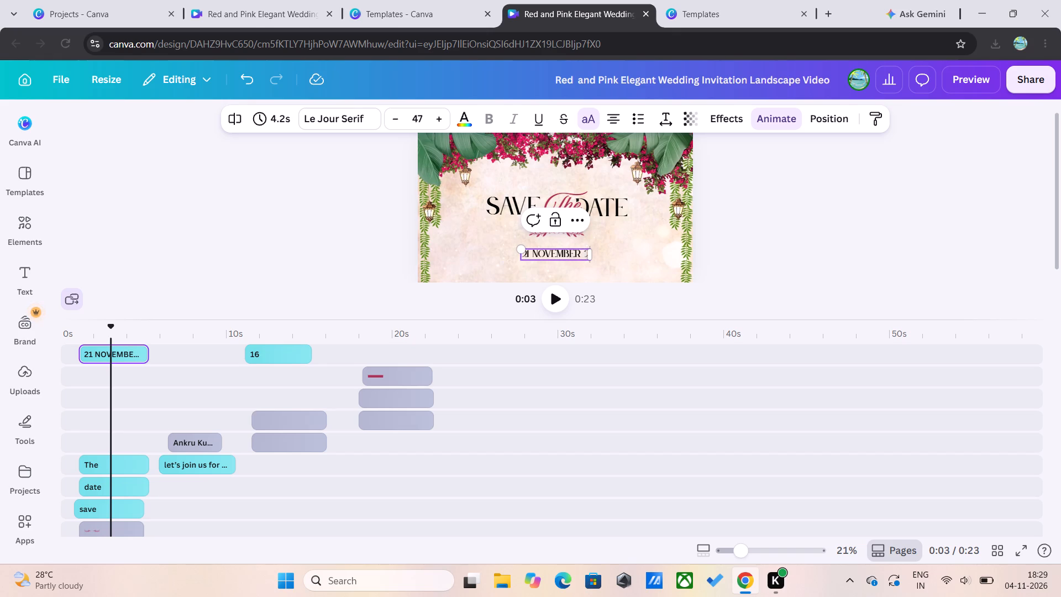
text(00)
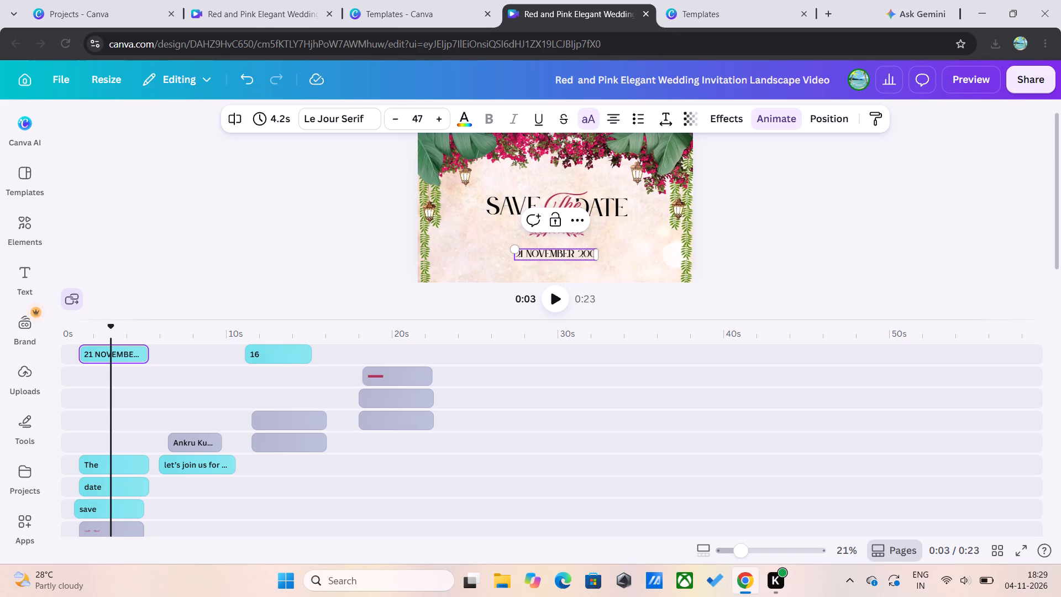
key(BackSpace)
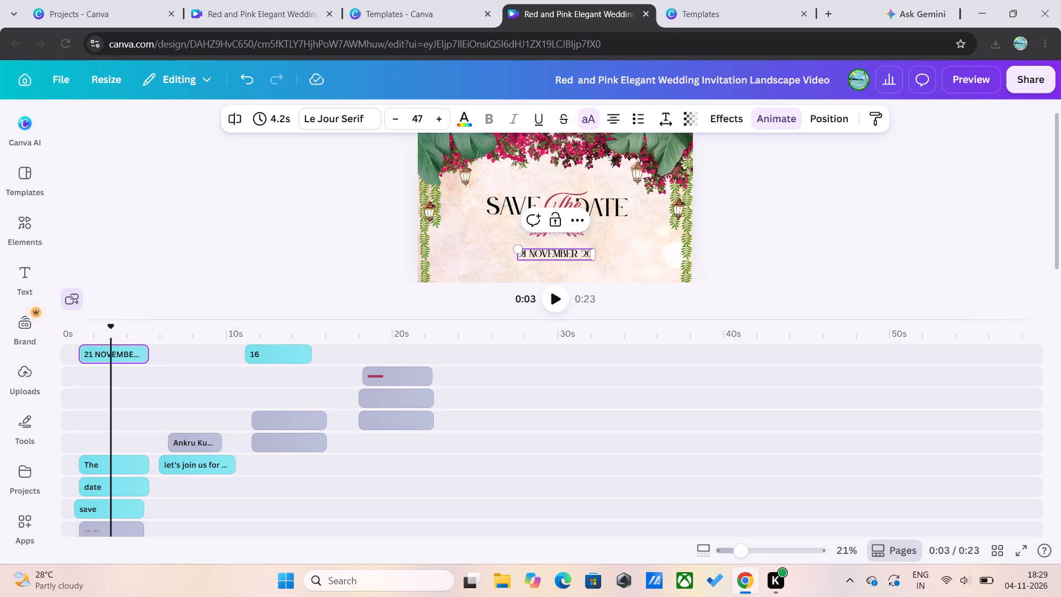
text(26)
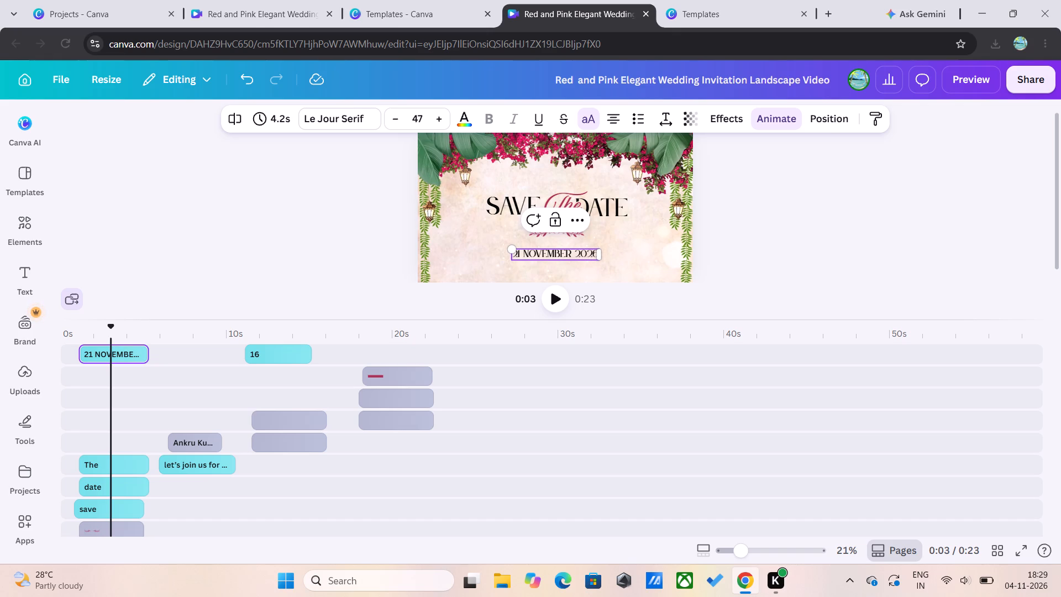
click(594, 276)
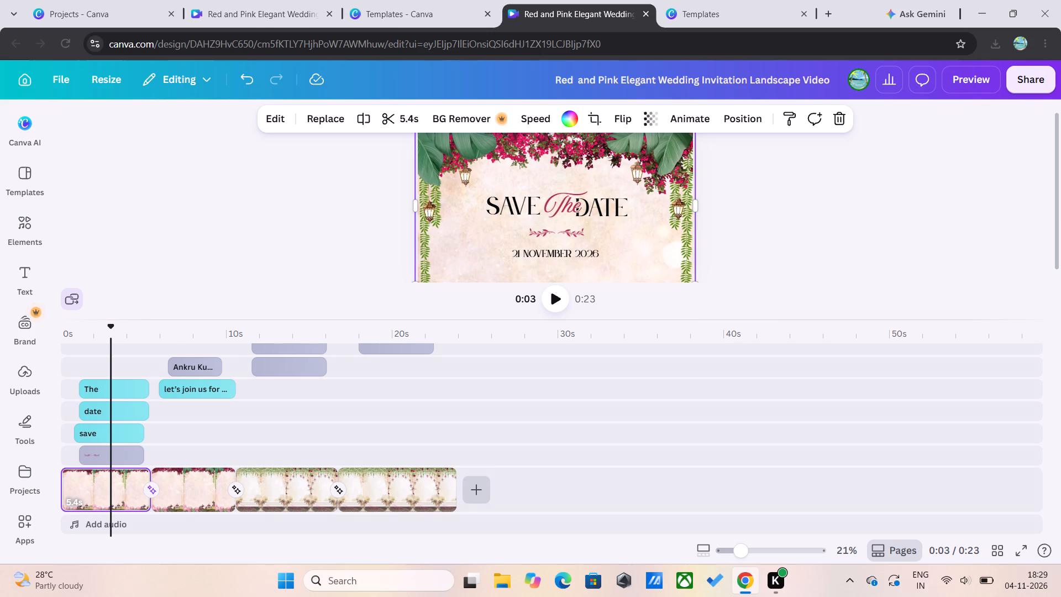
Enlarge the preview area, play the opening Save the Date page to check its animation, and return the playhead to the start.
drag(757, 319, 759, 367)
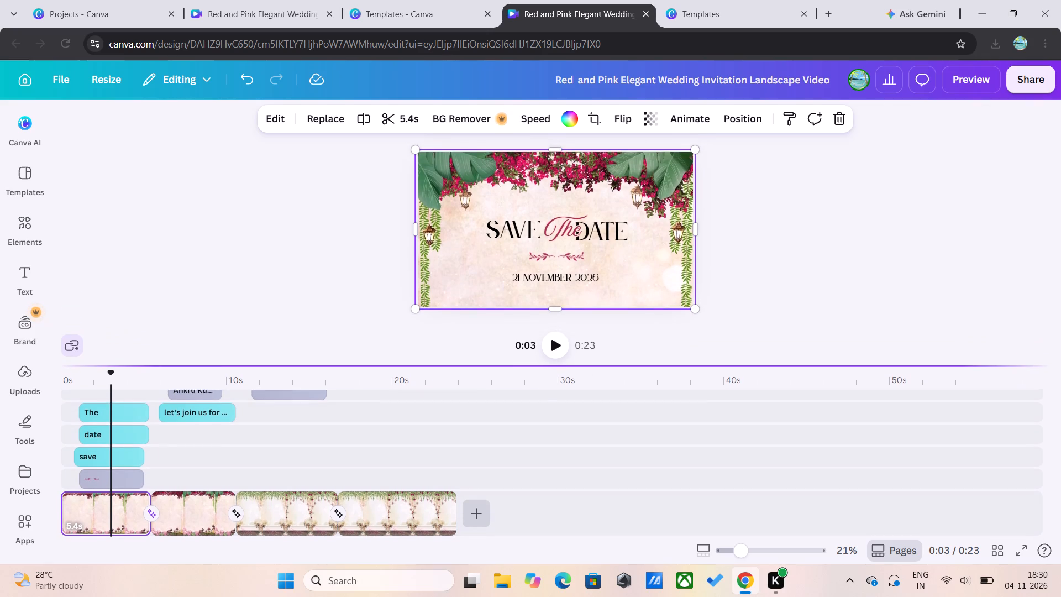
drag(759, 367, 759, 357)
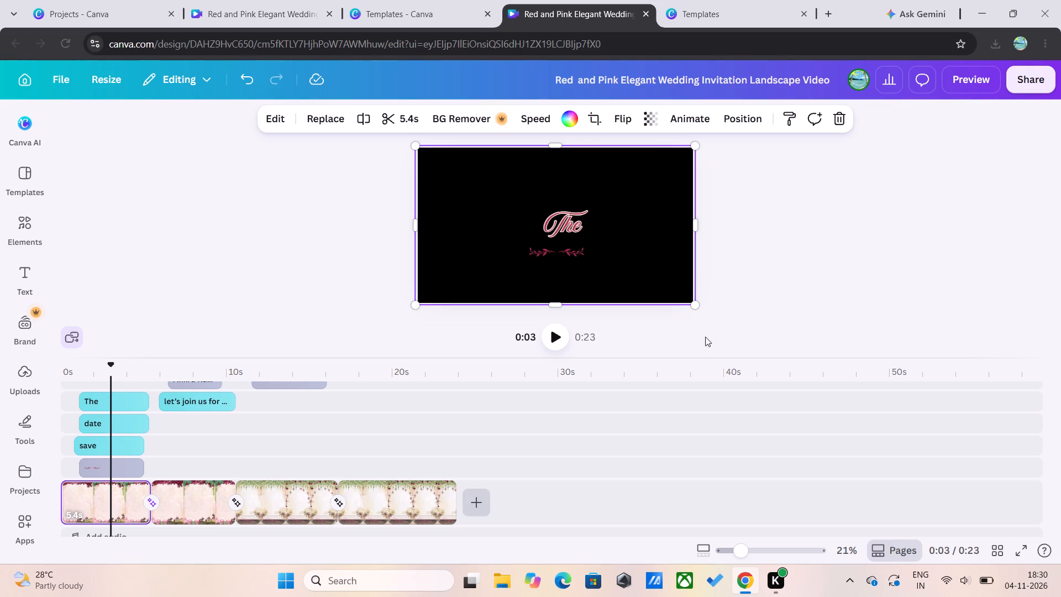
click(557, 337)
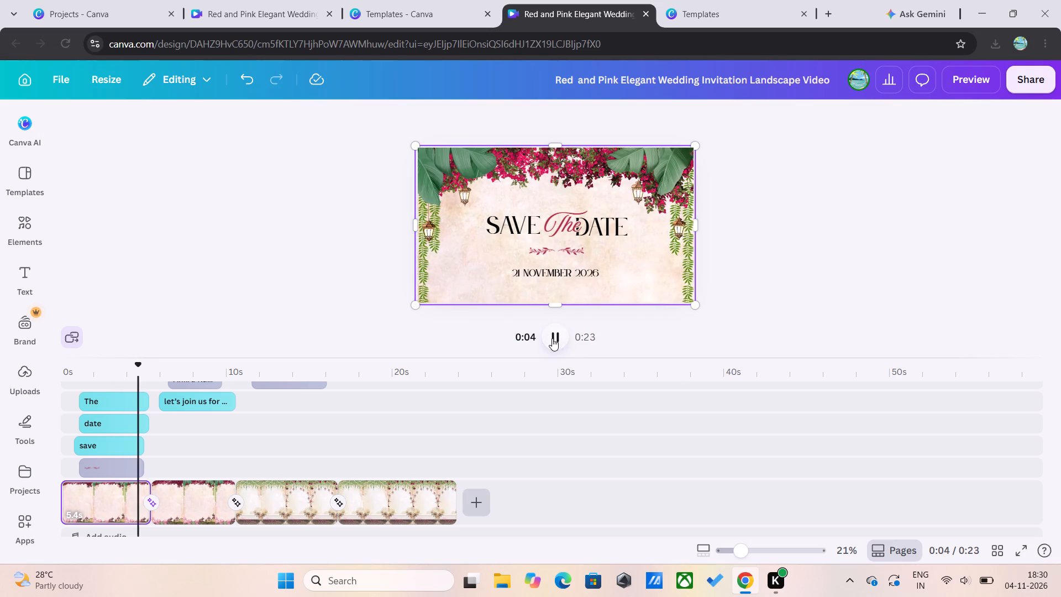
click(553, 338)
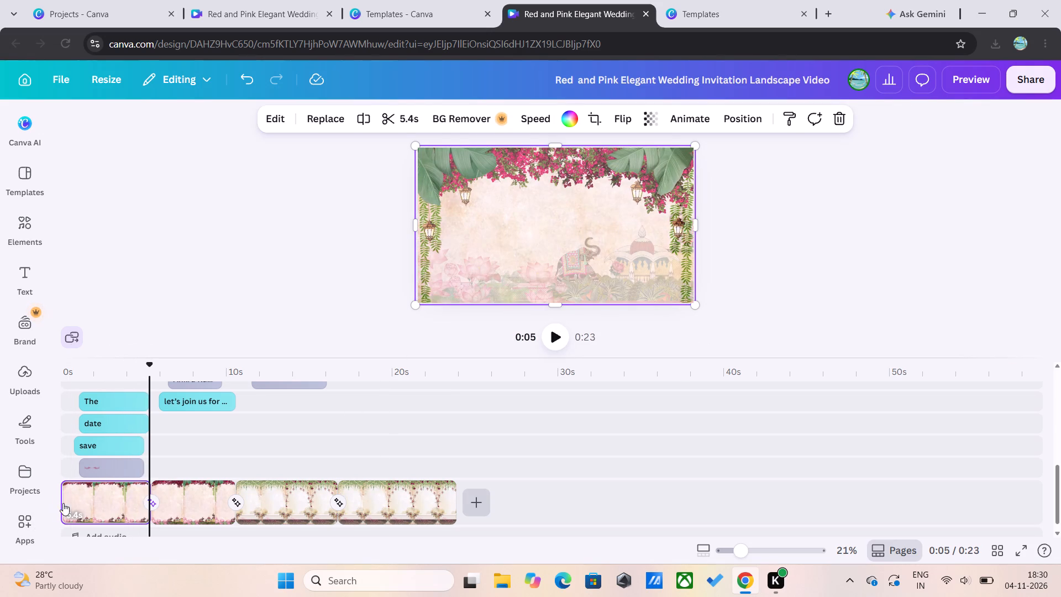
click(66, 501)
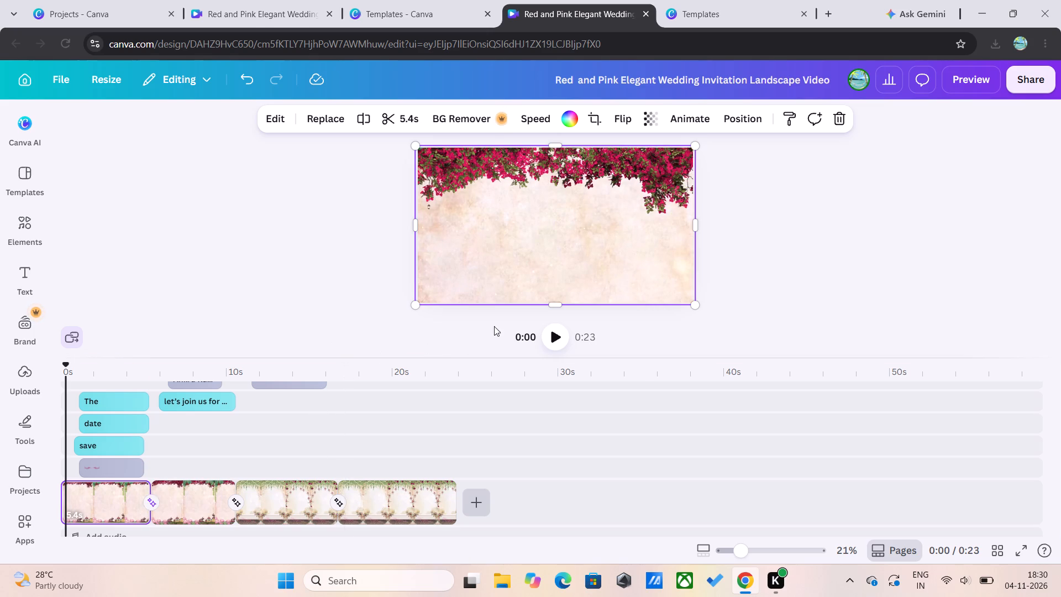
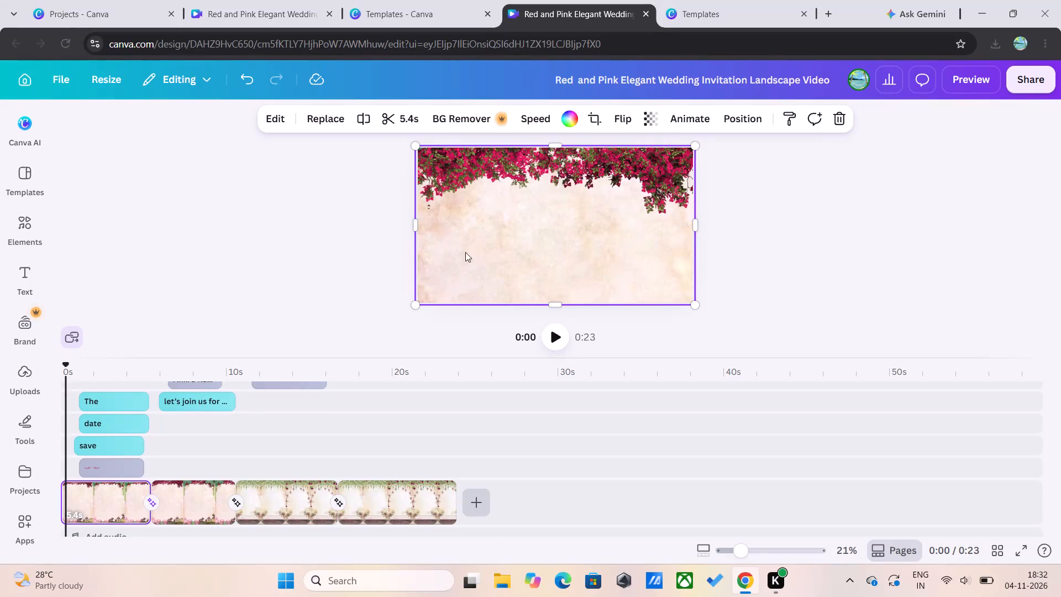
Play the video twice from the Save the Date page into the couple's names page, and look through the timeline's text layers.
click(561, 334)
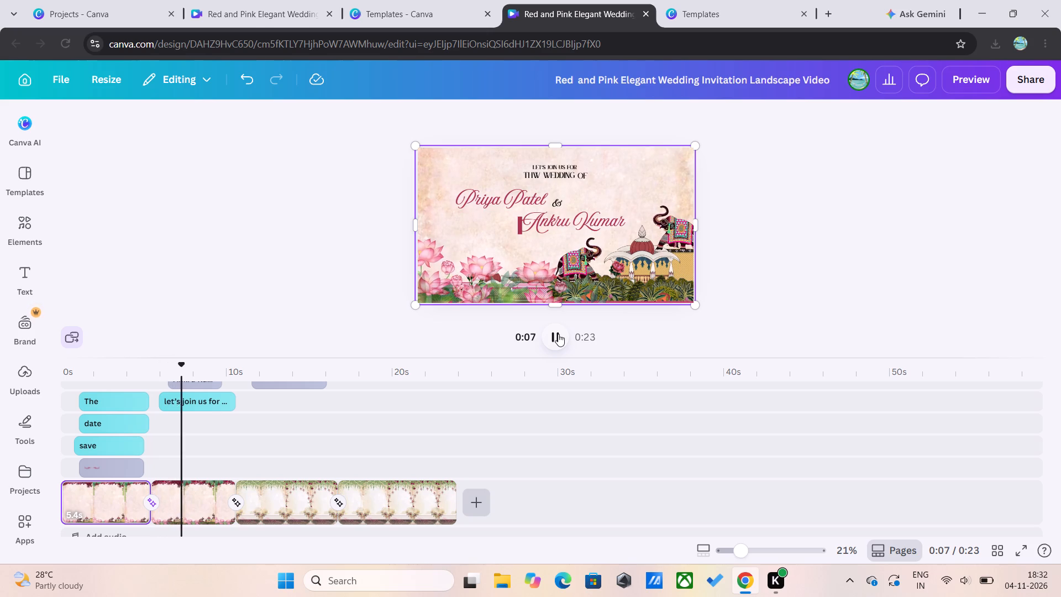
click(558, 334)
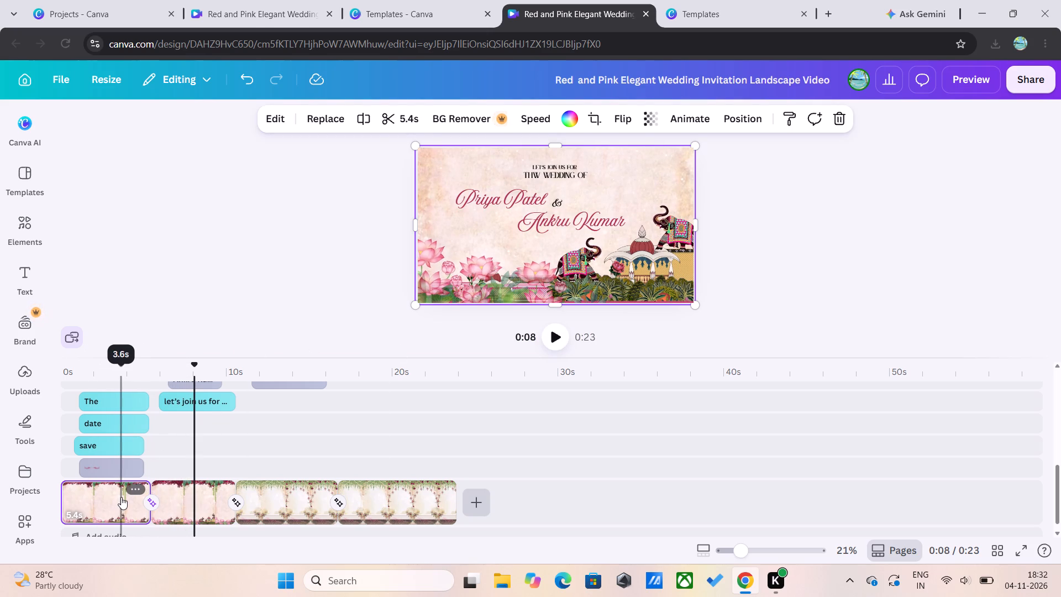
click(121, 497)
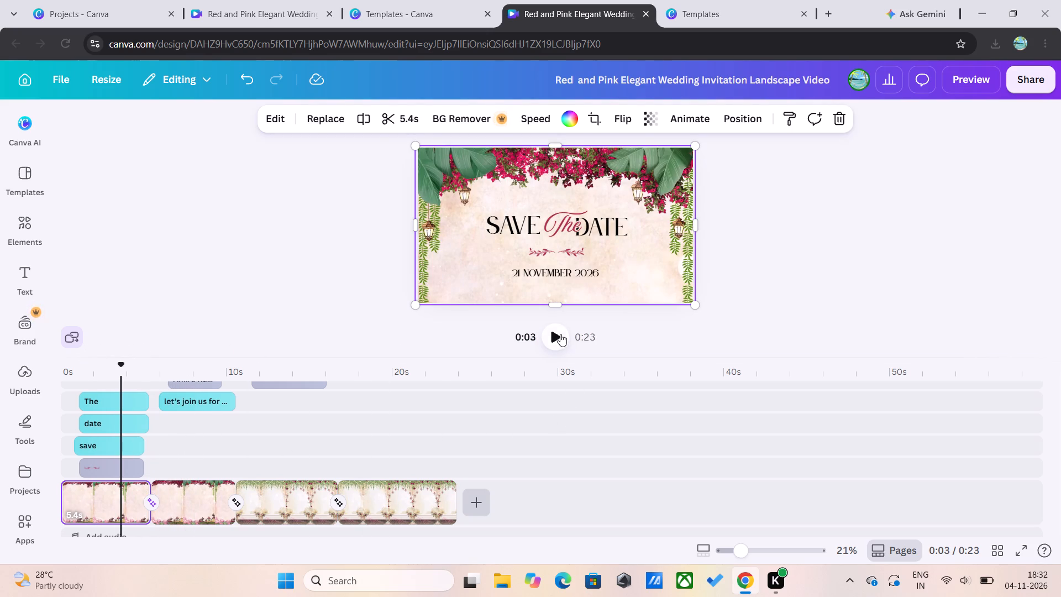
click(552, 329)
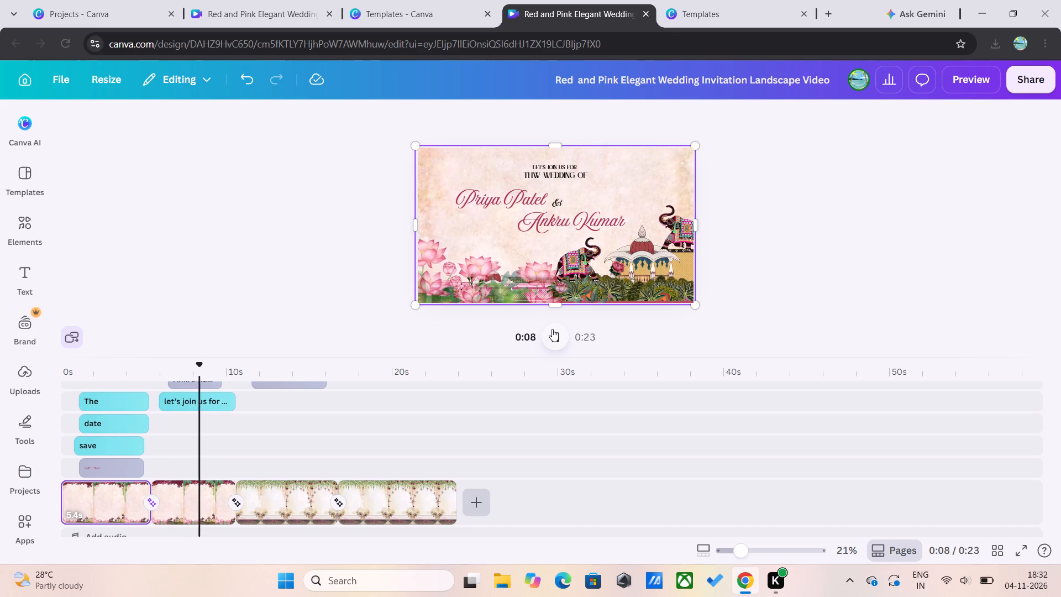
click(552, 329)
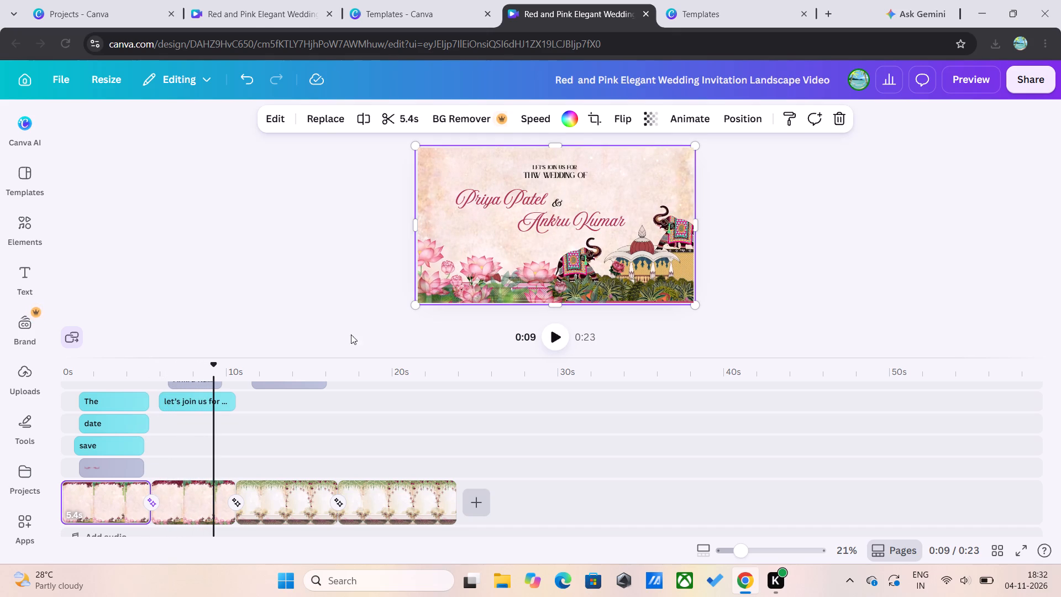
scroll(312, 310, down, 1)
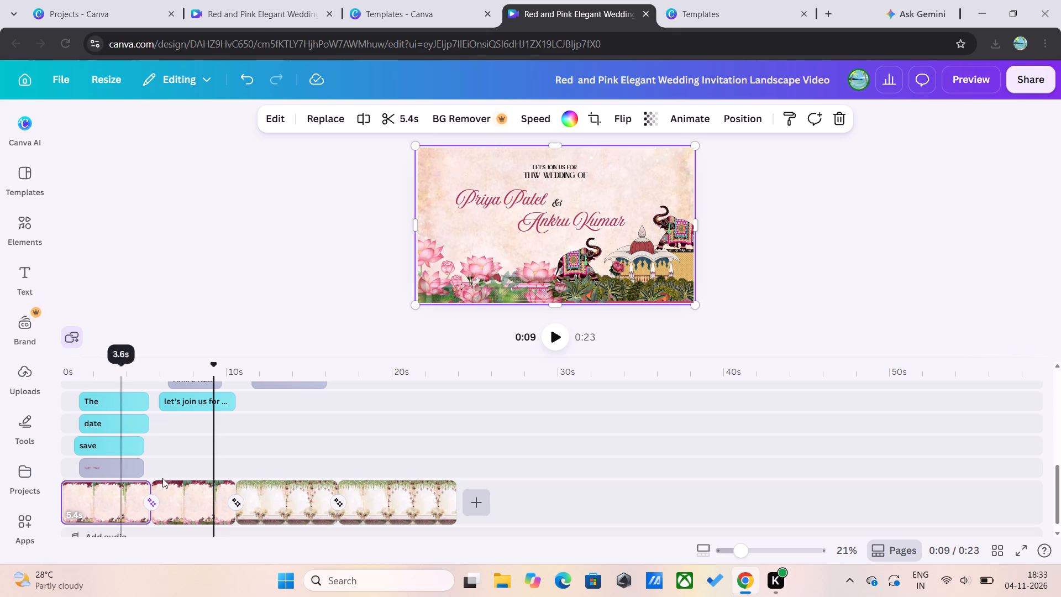
scroll(251, 450, up, 3)
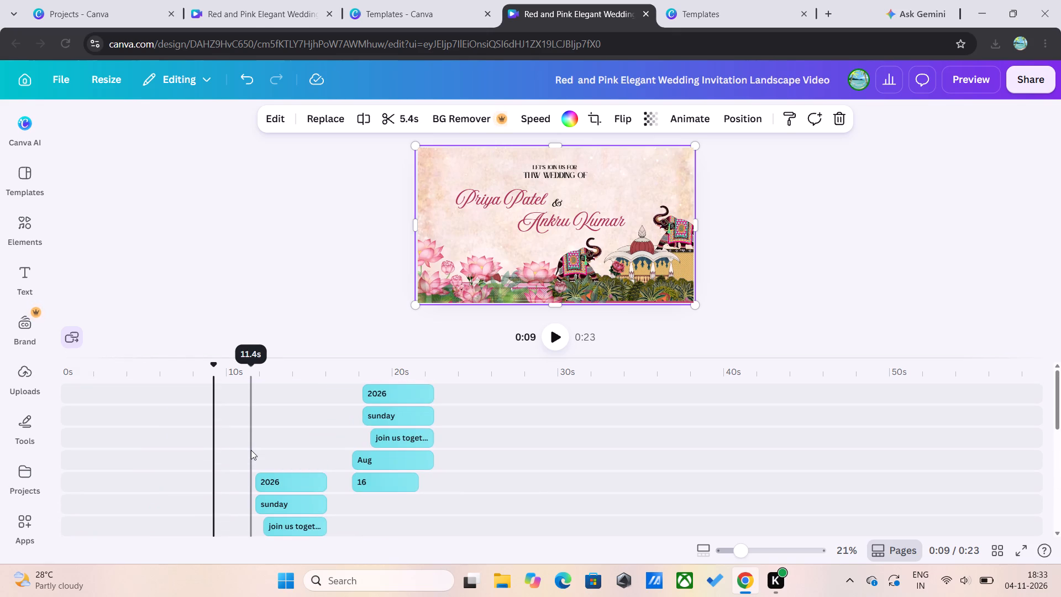
scroll(251, 450, up, 2)
scroll(251, 450, down, 3)
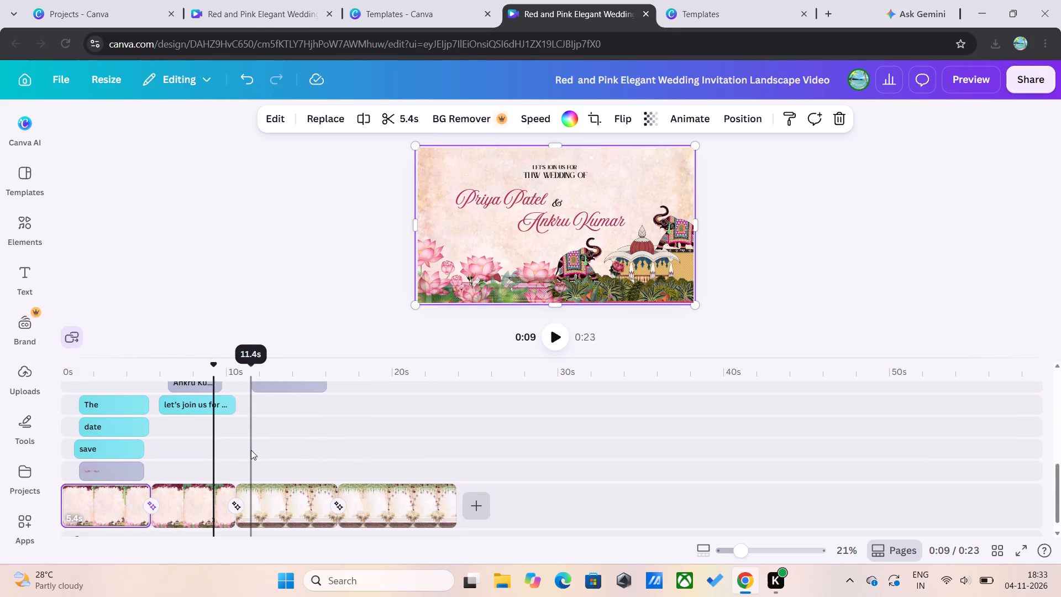
scroll(251, 450, down, 2)
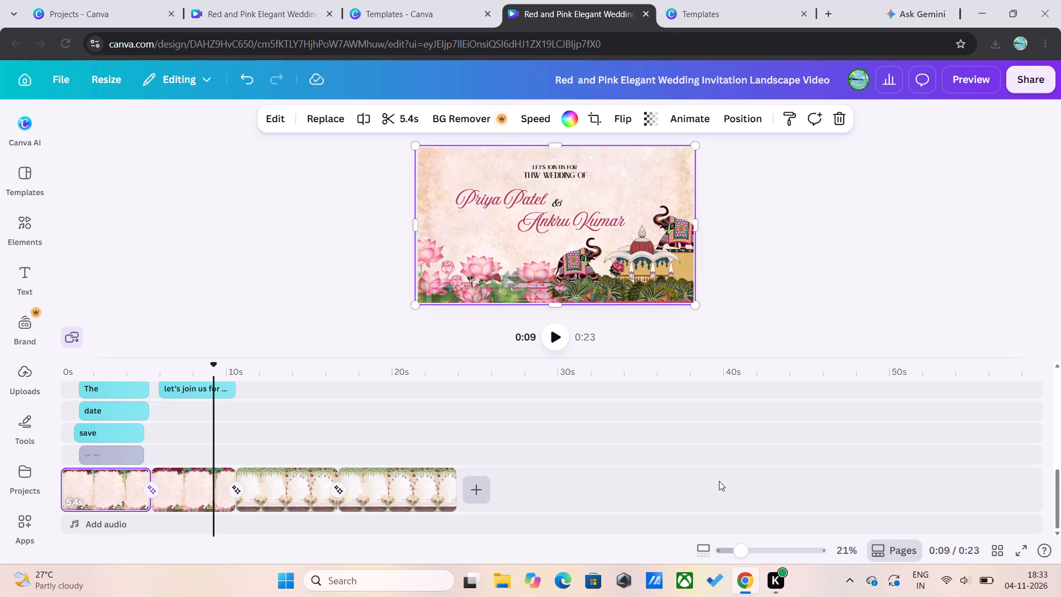
Play the second page, with the couple's names, to check its text and animation.
click(747, 552)
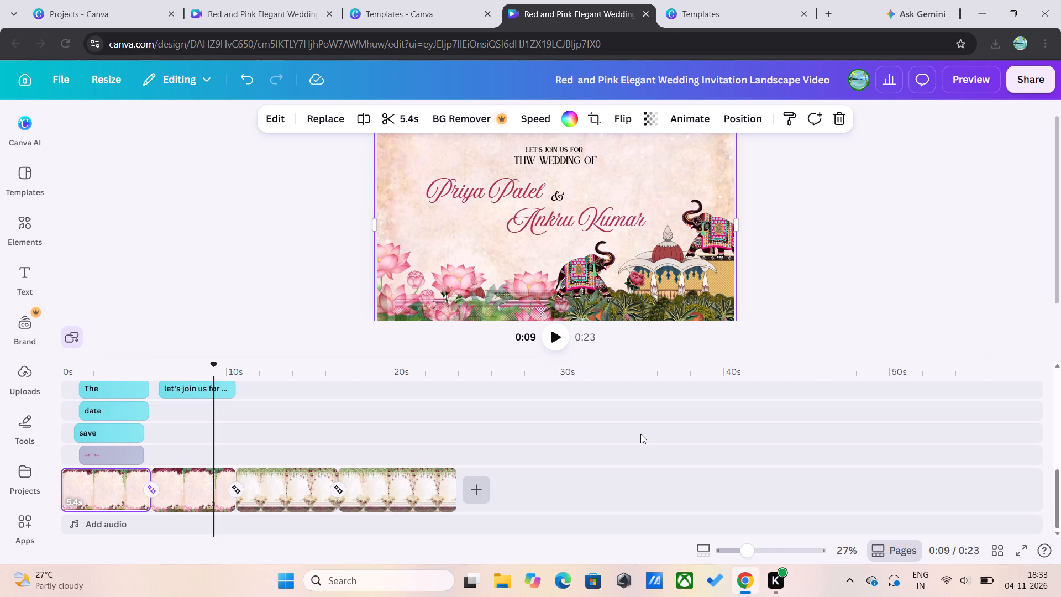
click(564, 336)
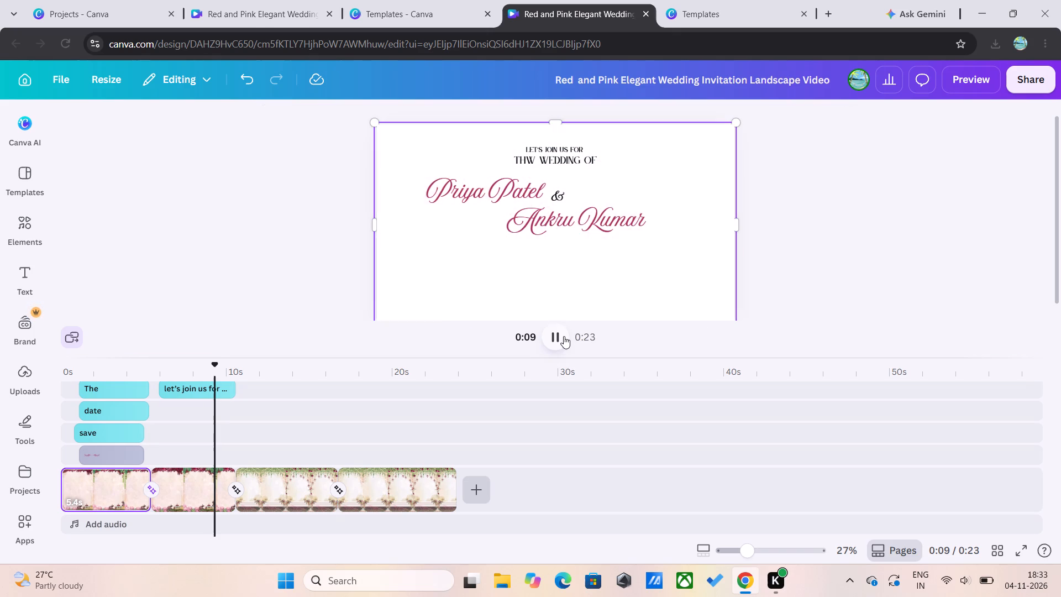
click(564, 336)
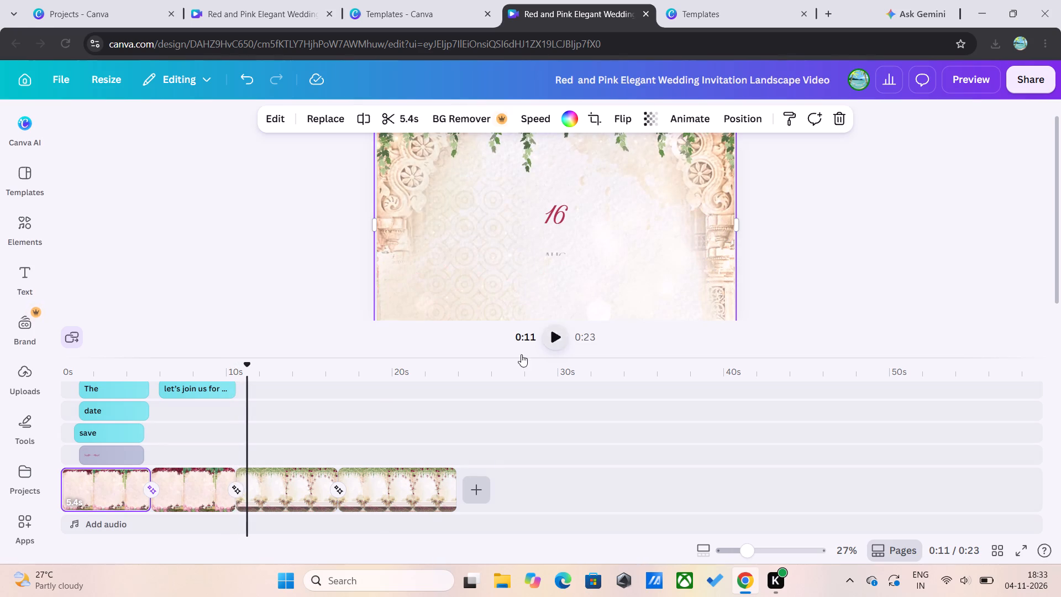
click(182, 480)
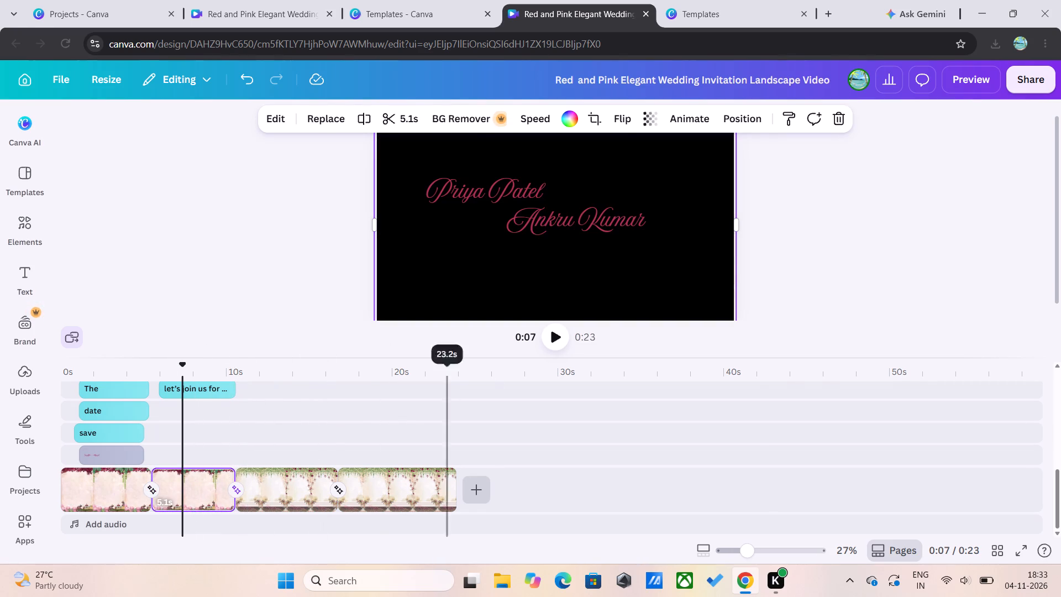
click(551, 330)
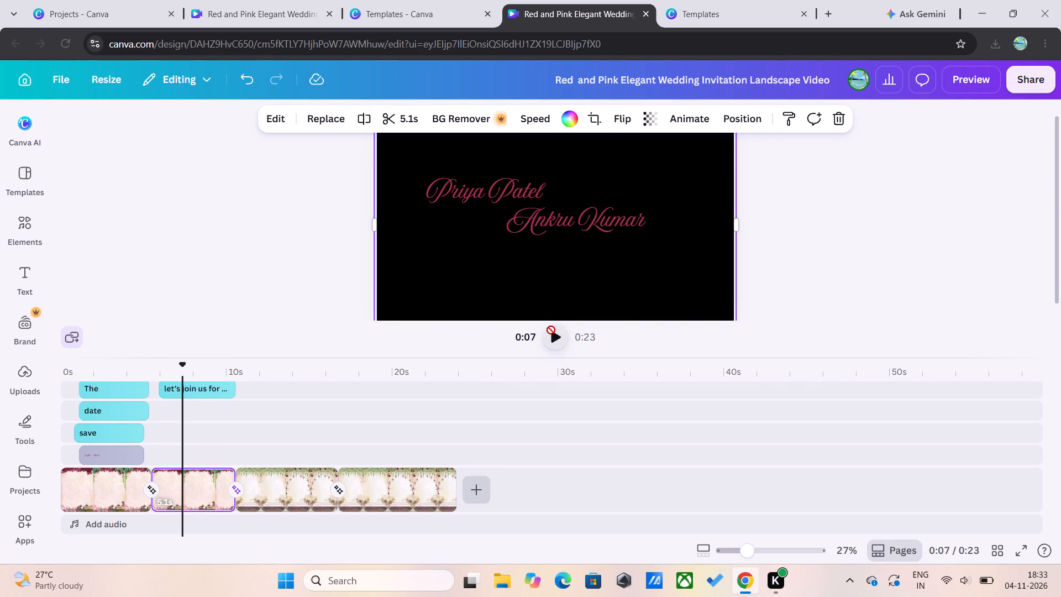
click(551, 330)
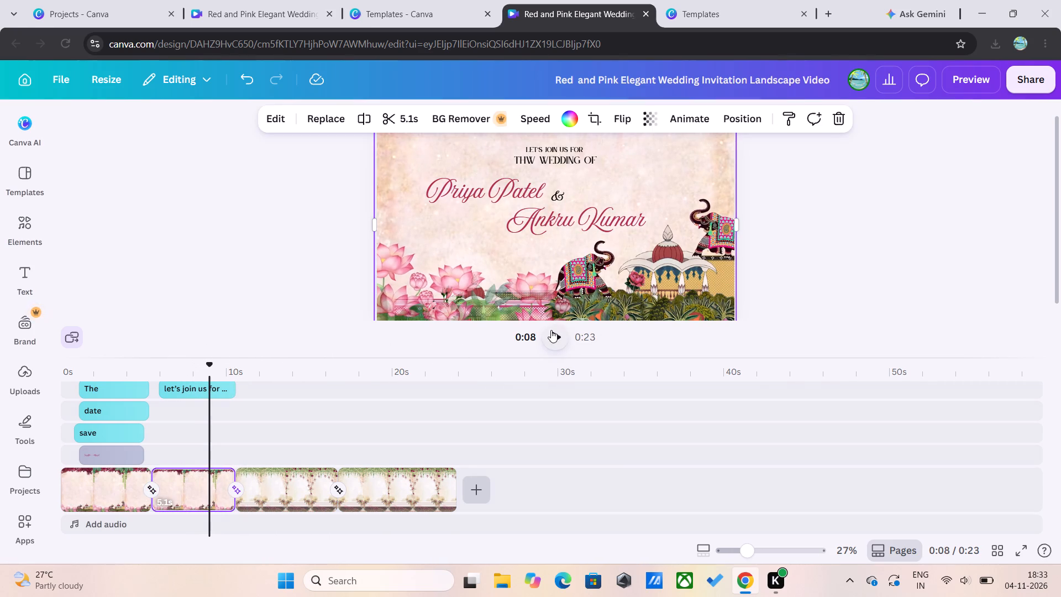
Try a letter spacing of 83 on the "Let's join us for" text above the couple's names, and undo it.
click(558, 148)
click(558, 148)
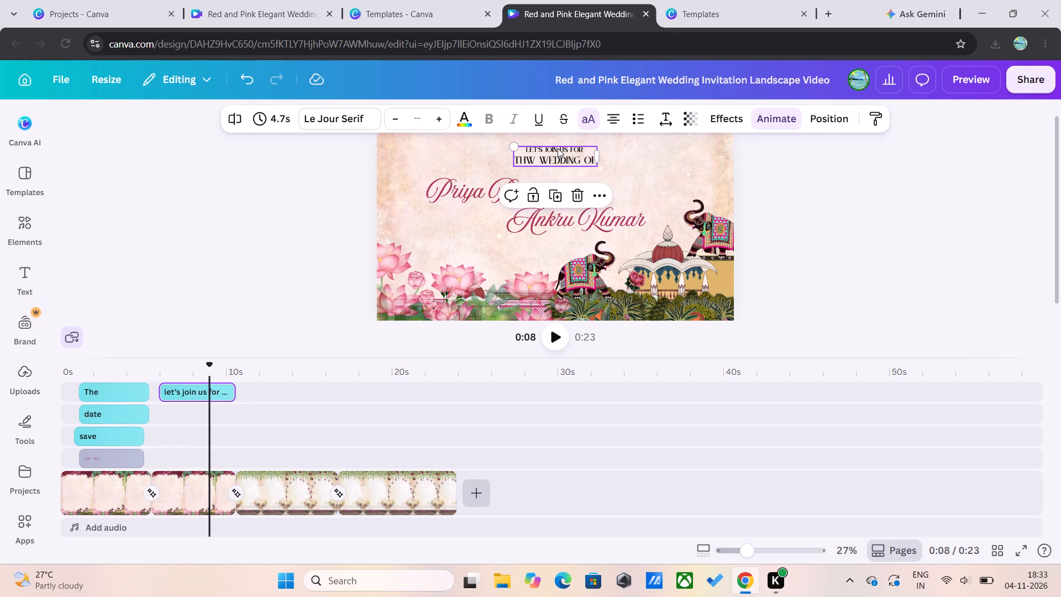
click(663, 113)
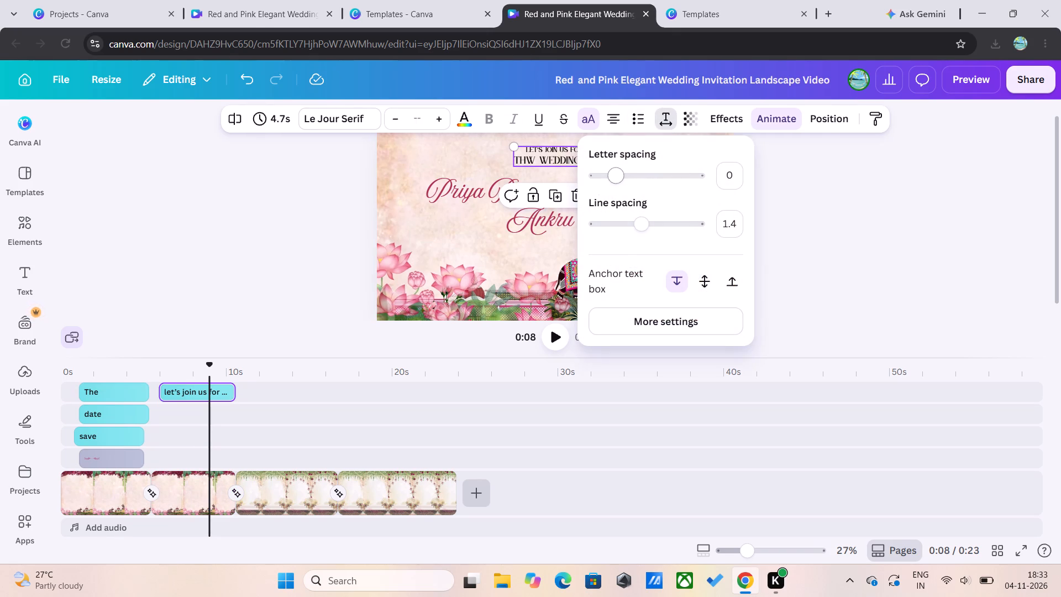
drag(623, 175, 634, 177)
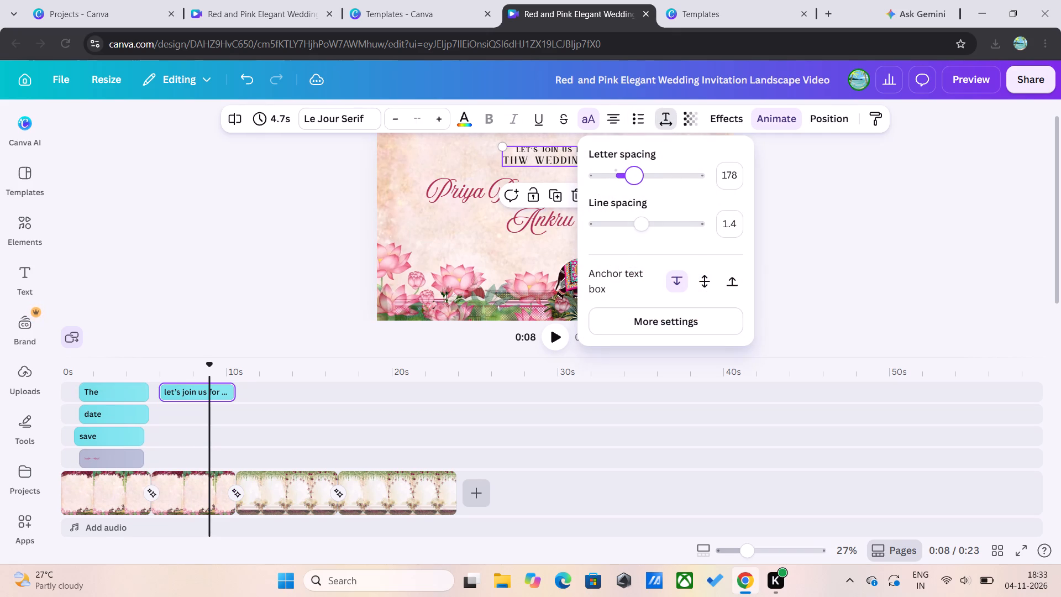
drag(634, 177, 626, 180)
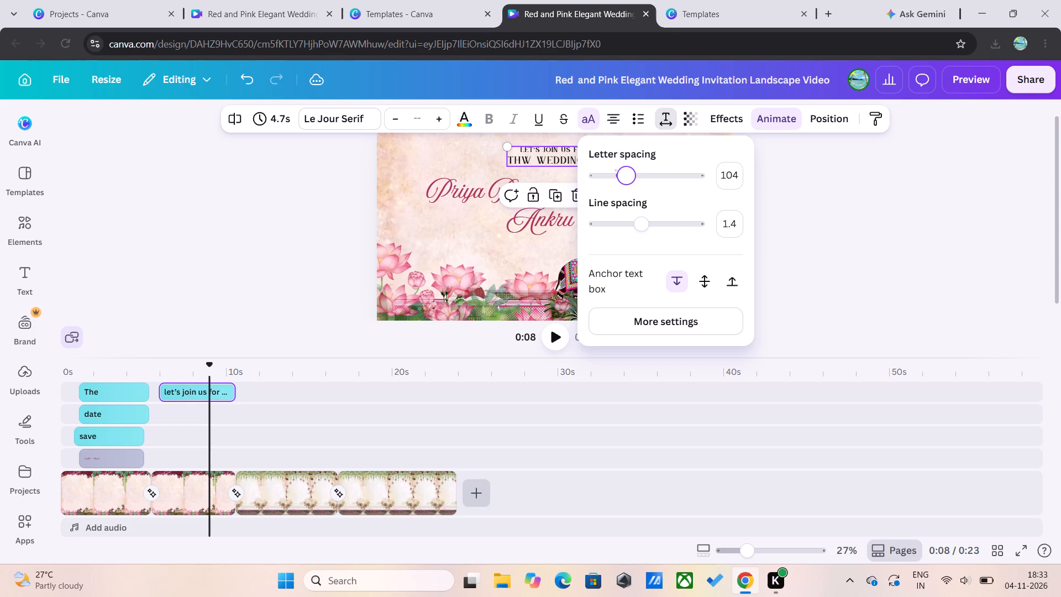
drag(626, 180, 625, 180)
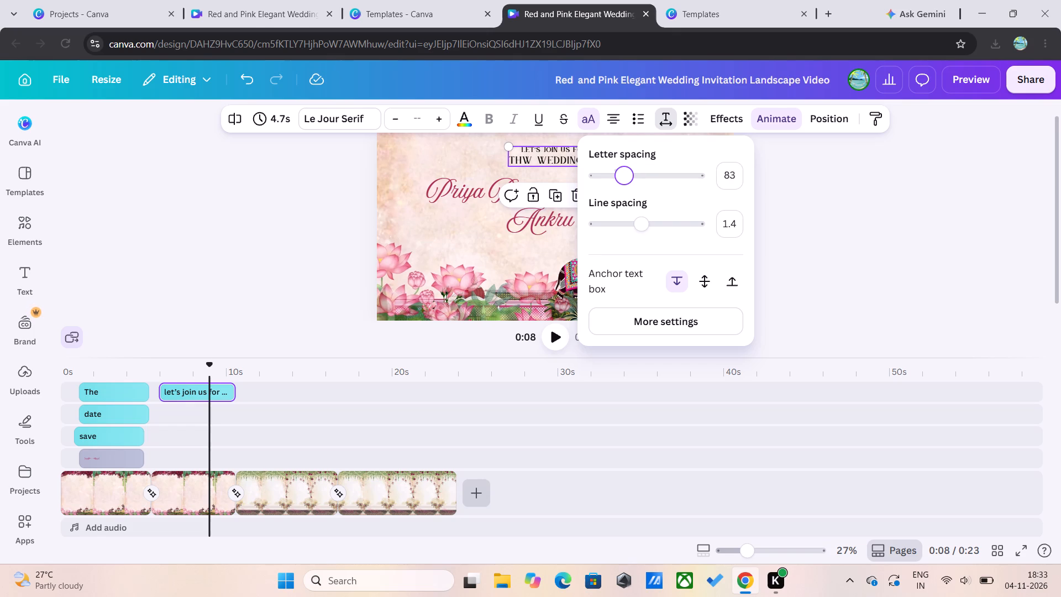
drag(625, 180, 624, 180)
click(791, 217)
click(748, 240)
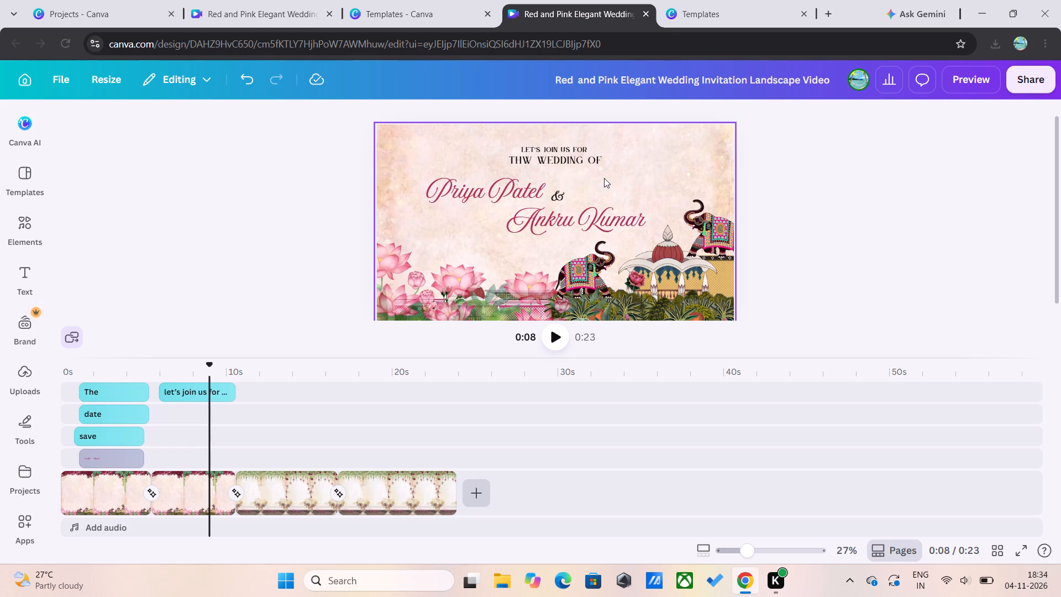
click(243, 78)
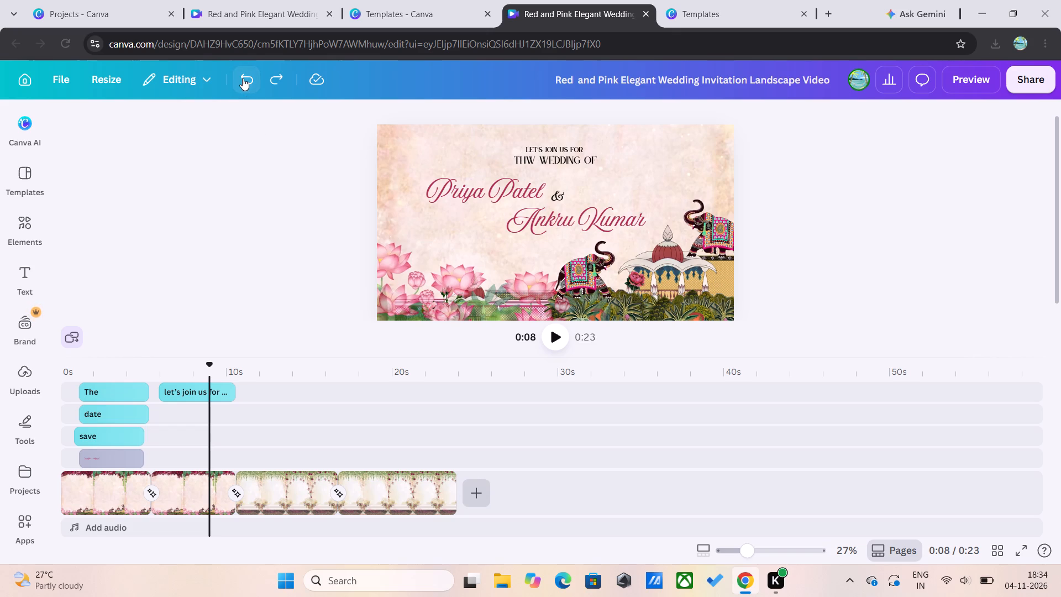
Set the letter spacing of the "Let's join us for" text block on the second page to 41.
click(550, 149)
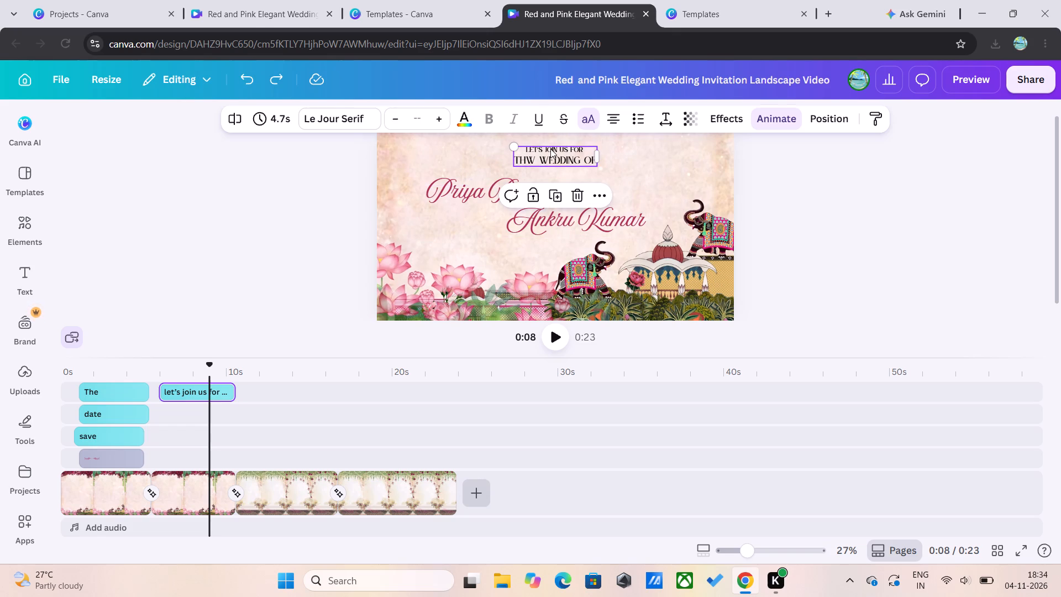
click(664, 117)
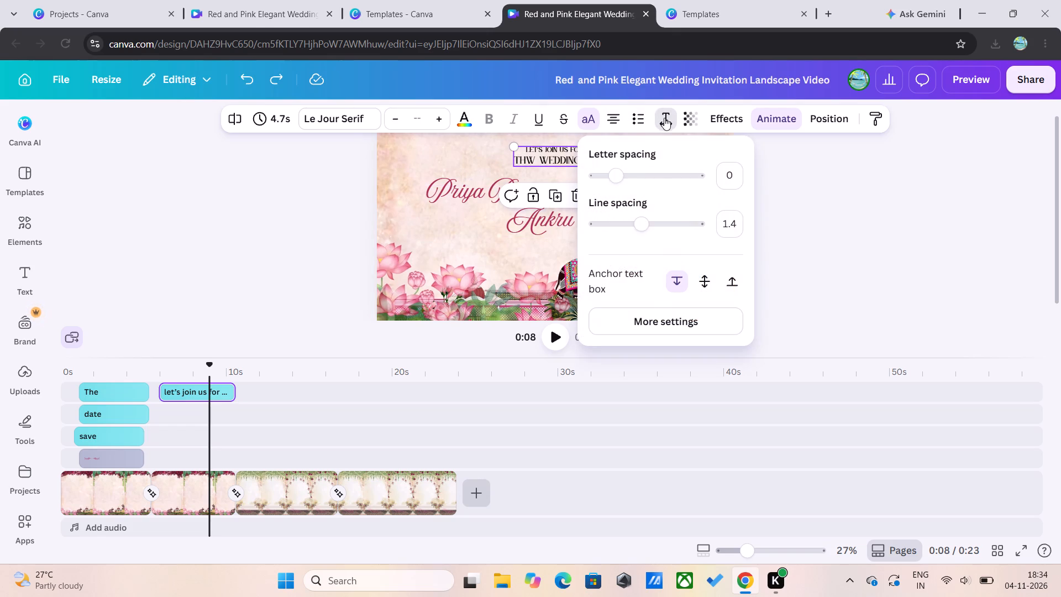
click(616, 167)
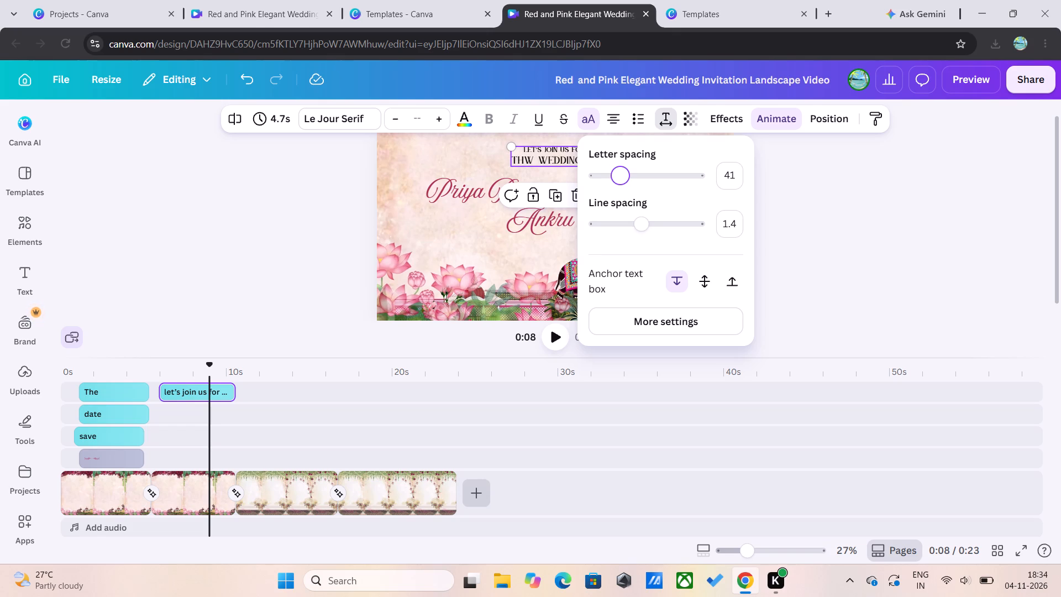
click(790, 195)
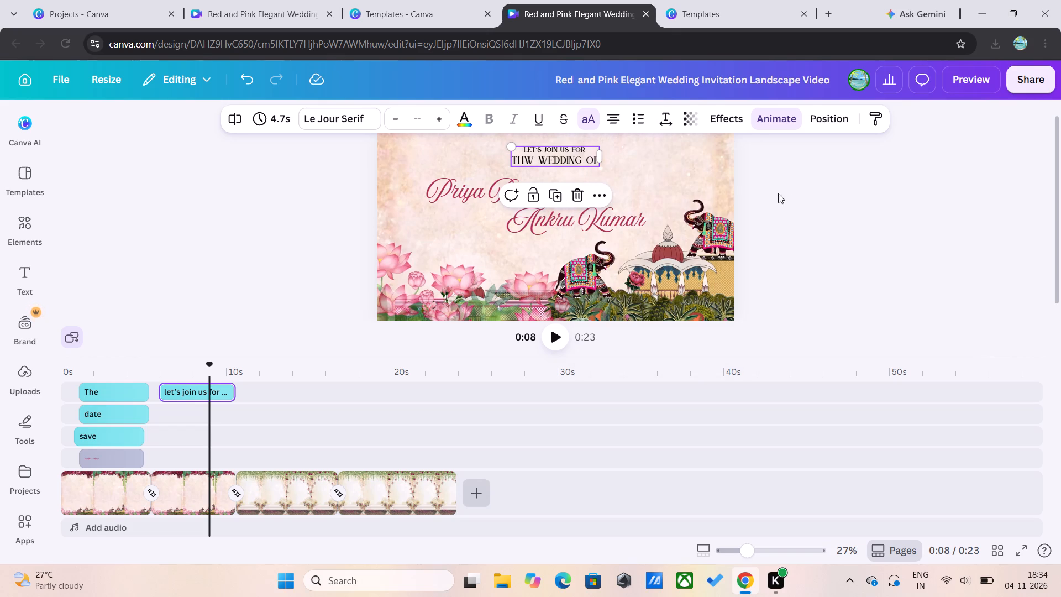
Correct the misspelled "THW" to "THE" in the wedding line above the couple's names.
click(528, 159)
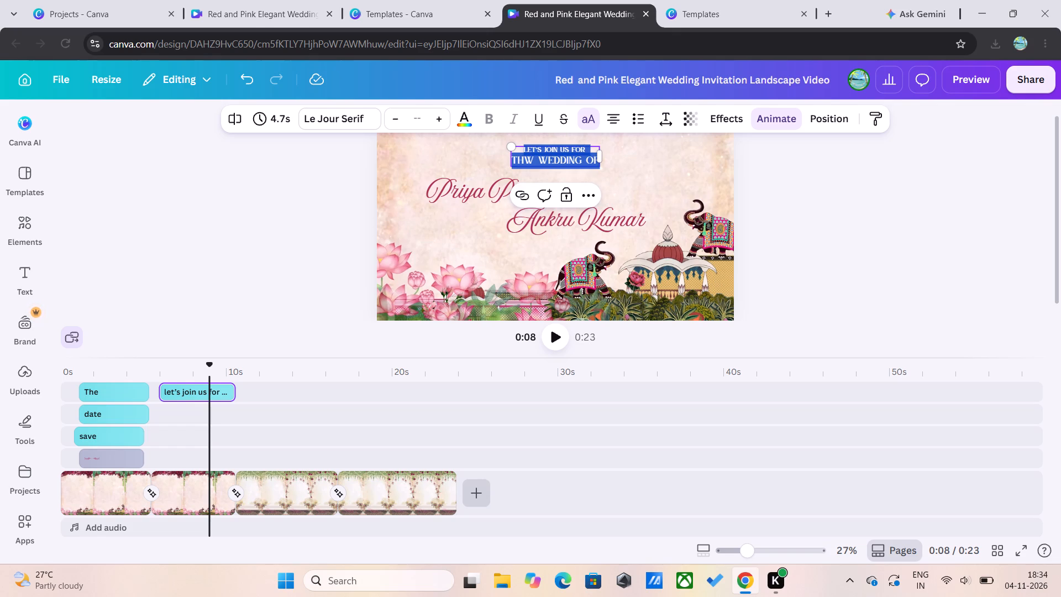
click(532, 161)
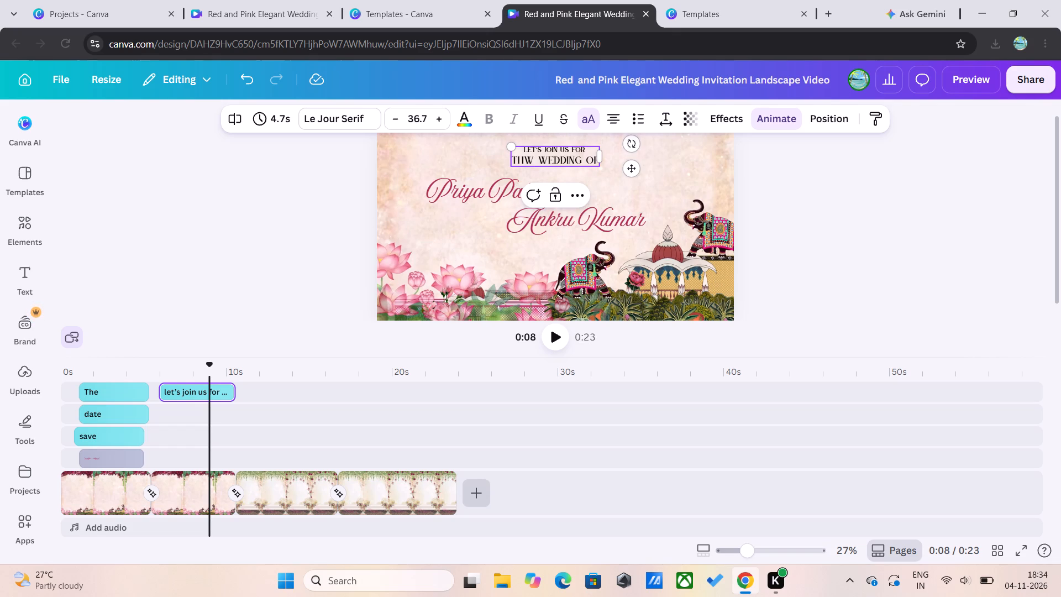
key(BackSpace)
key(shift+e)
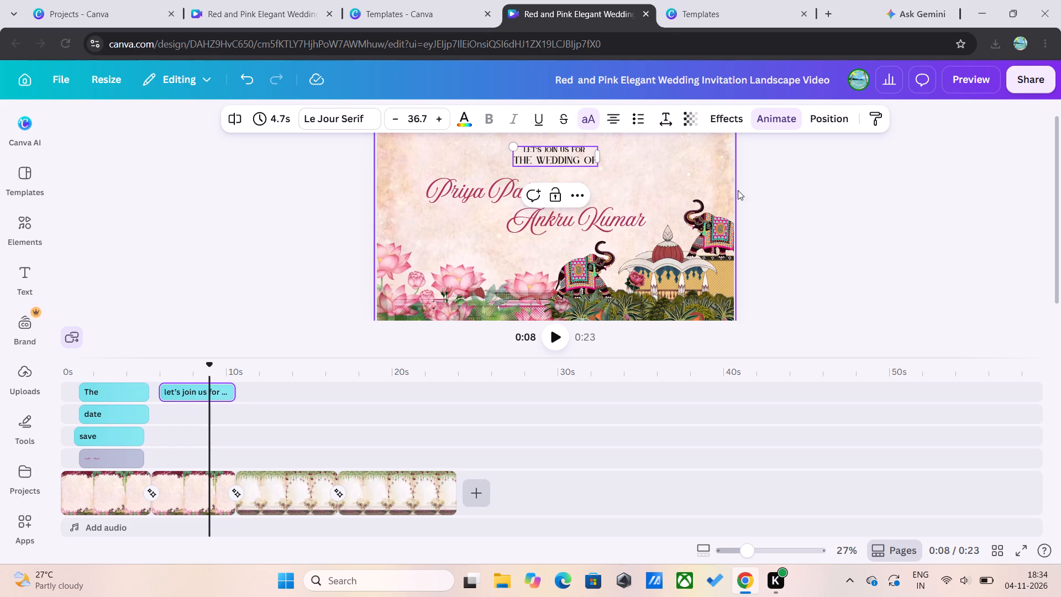
click(784, 212)
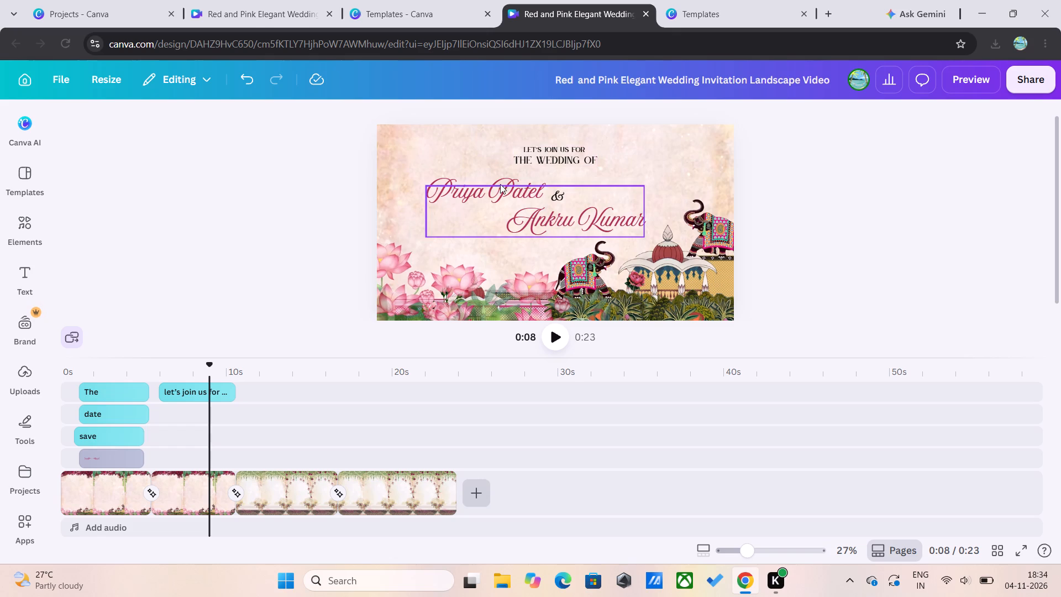
Replace the upper of the couple's two names on the second page with the groom's full name.
click(488, 188)
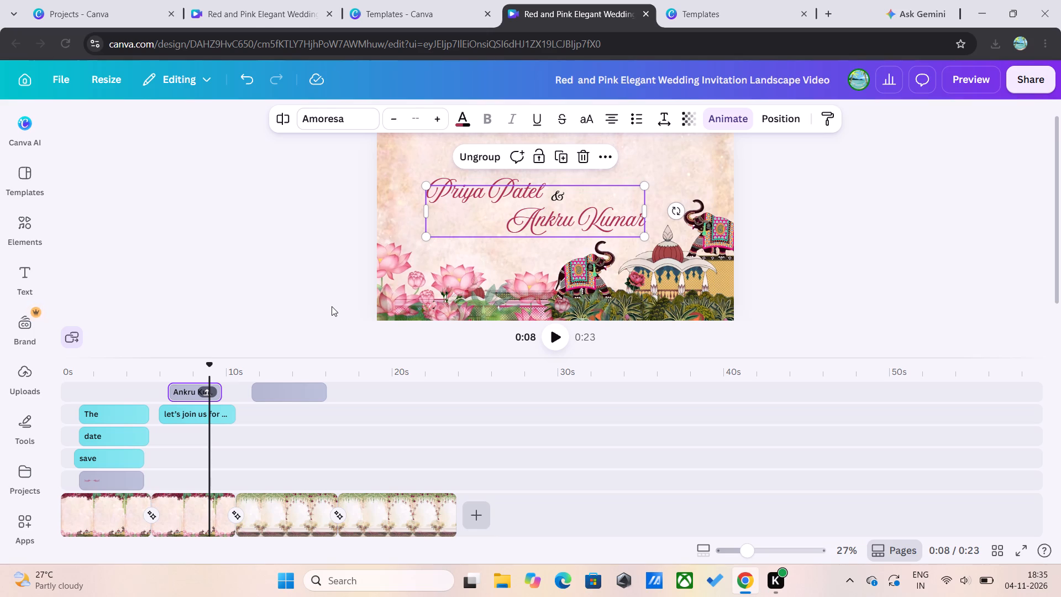
click(528, 186)
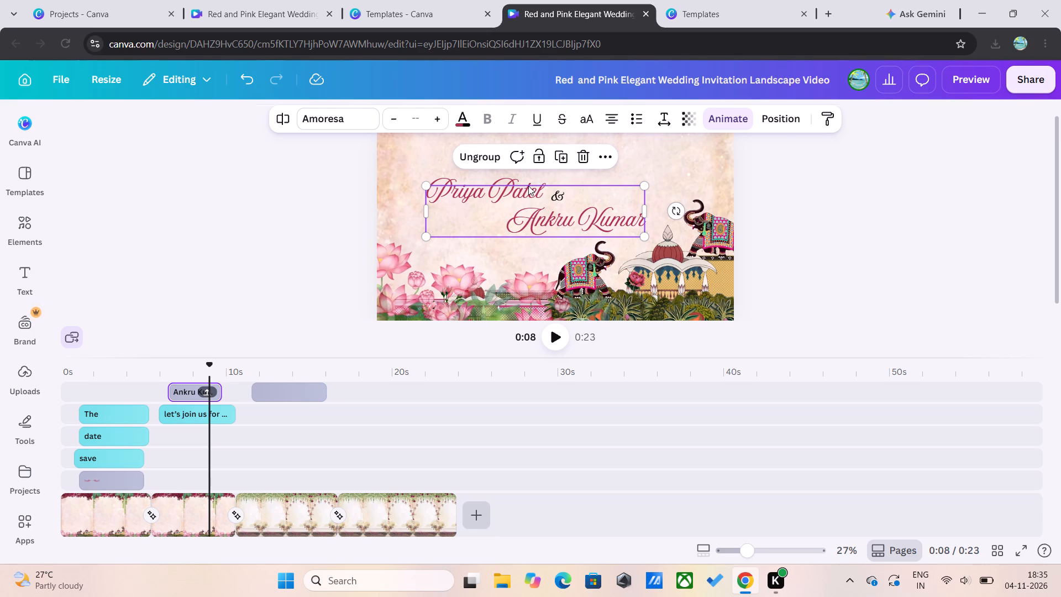
click(528, 186)
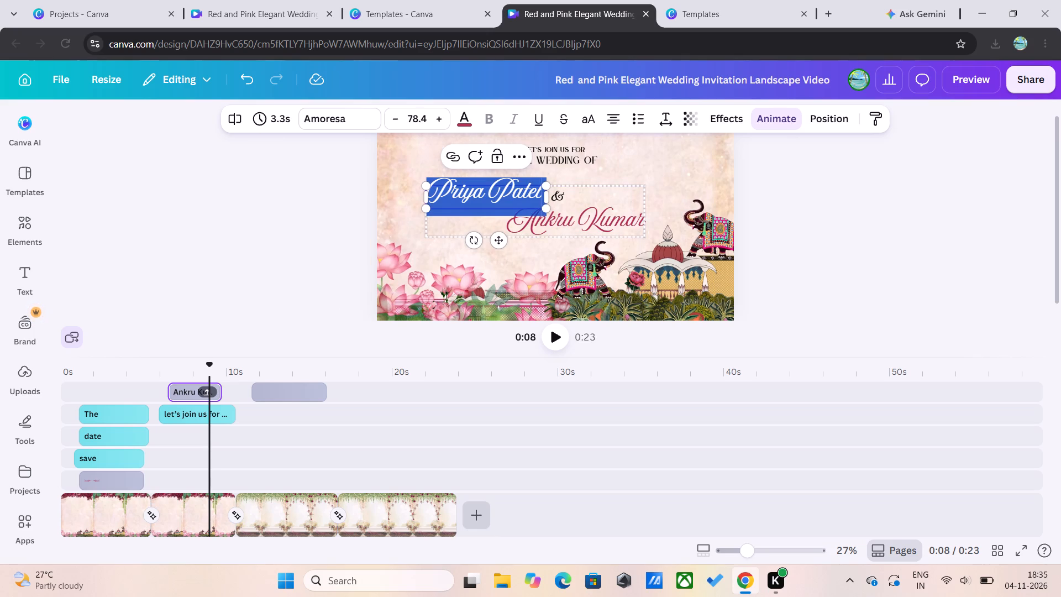
click(538, 190)
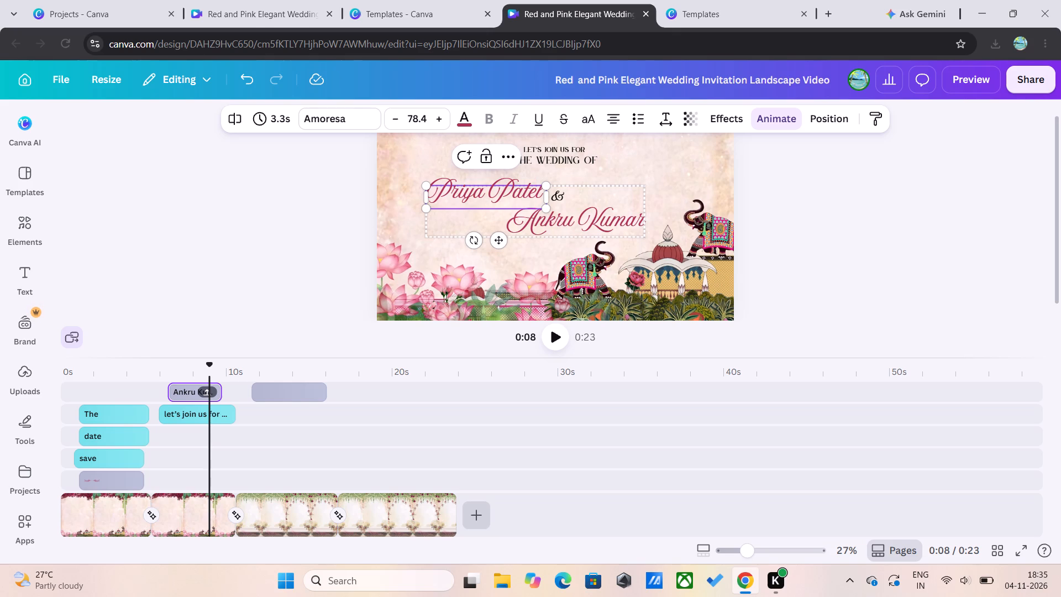
key(Right)
key(BackSpace)
key(BackSpace)
key(BackSpace)
key(BackSpace)
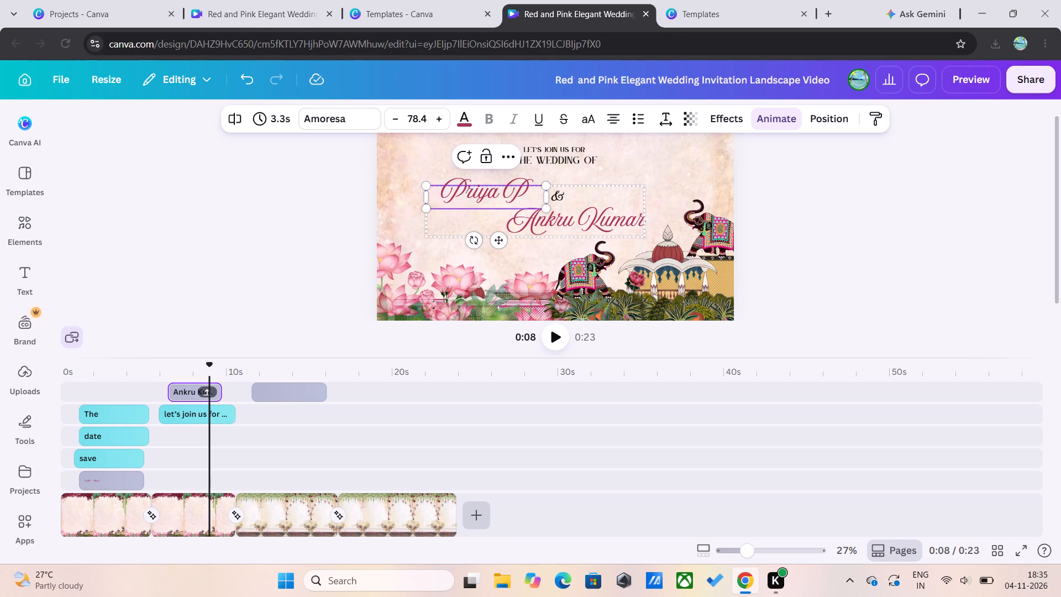
key(BackSpace)
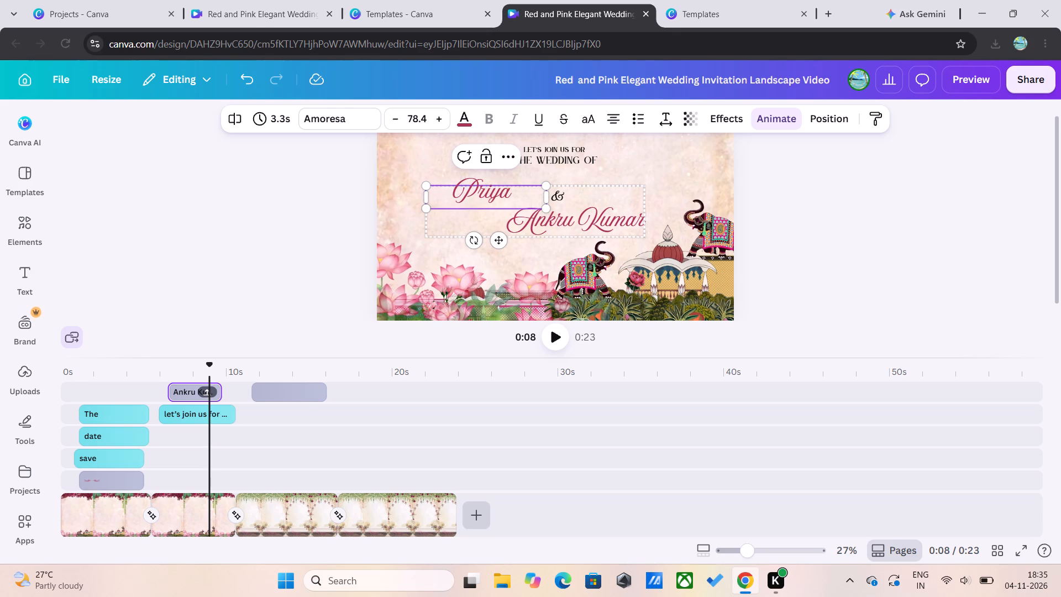
key(BackSpace)
key(BackSpace)
key(BackSpace)
key(BackSpace)
key(BackSpace)
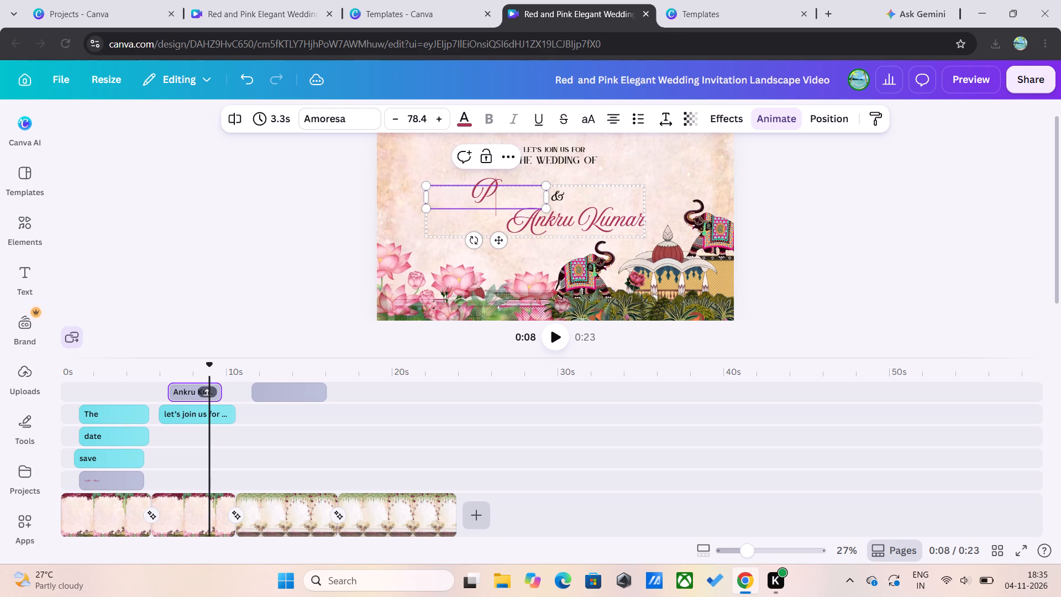
key(BackSpace)
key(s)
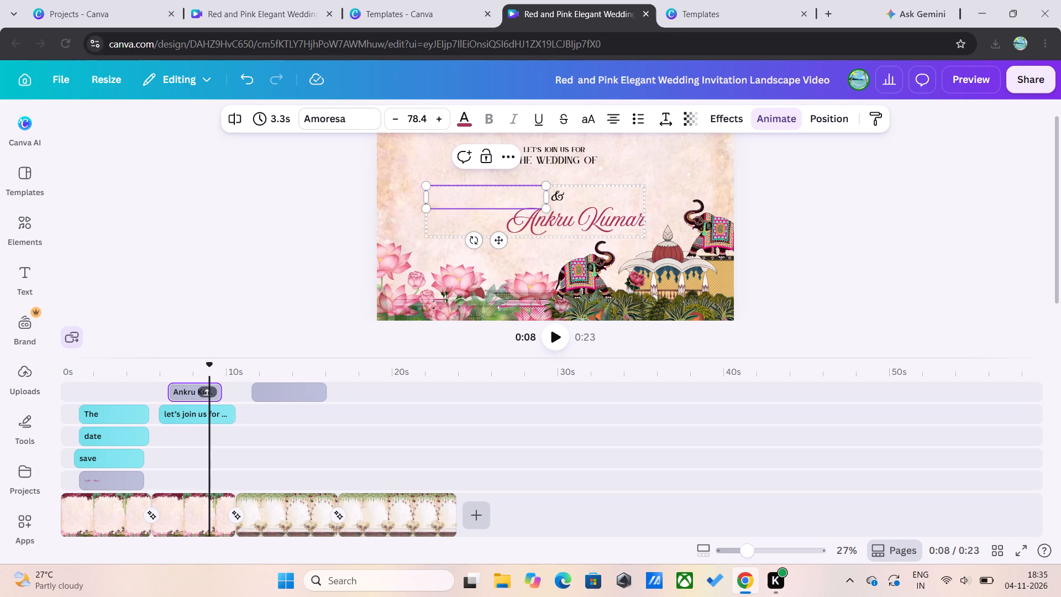
key(BackSpace)
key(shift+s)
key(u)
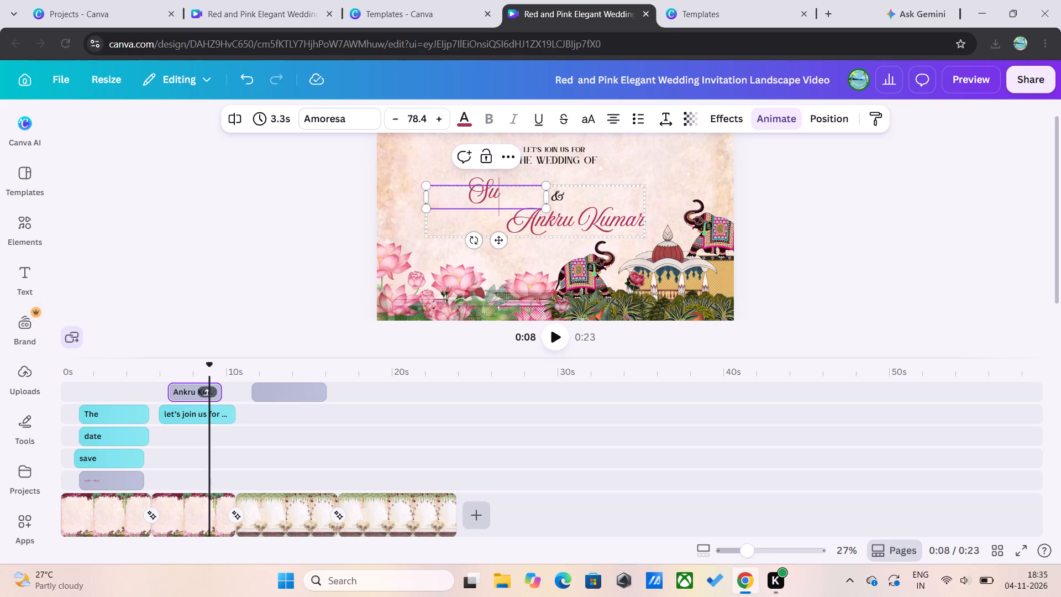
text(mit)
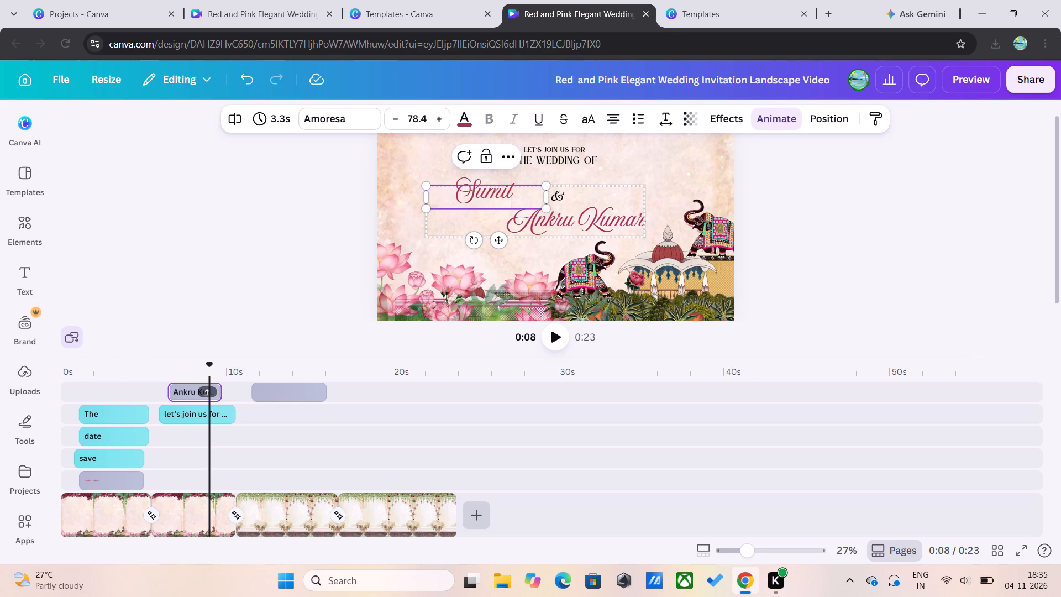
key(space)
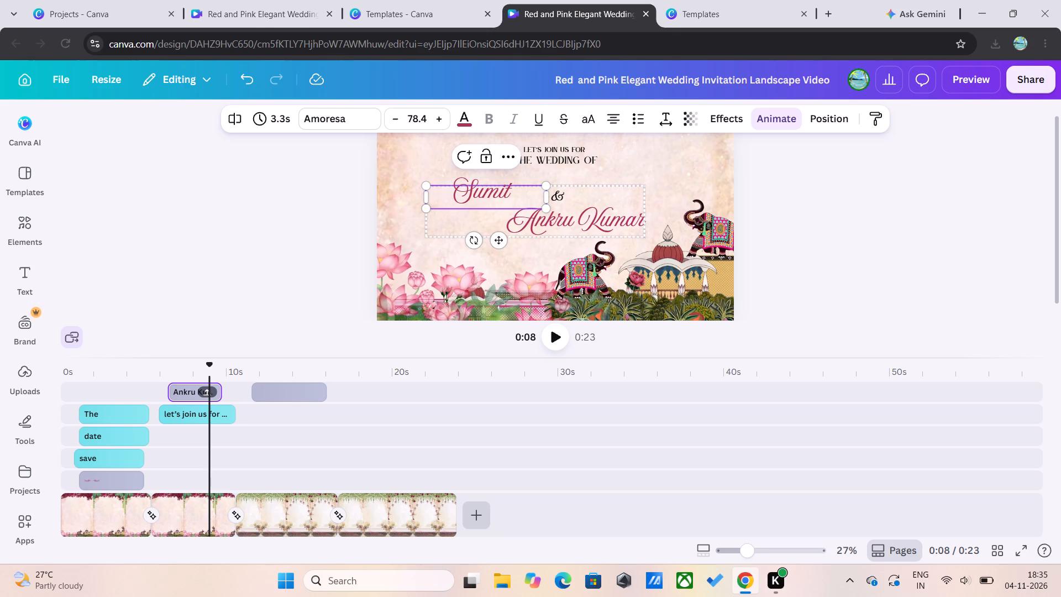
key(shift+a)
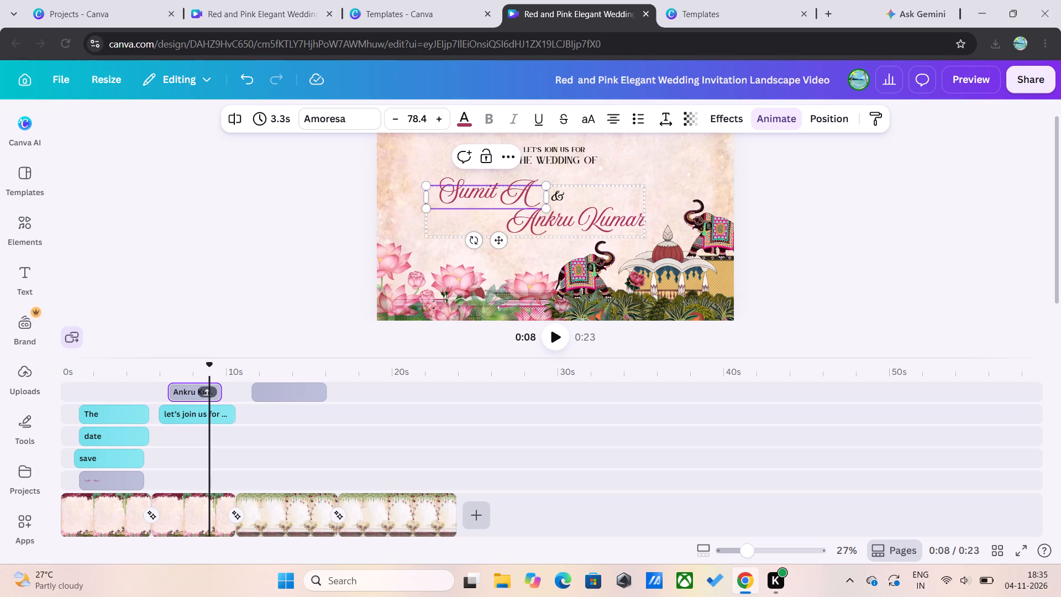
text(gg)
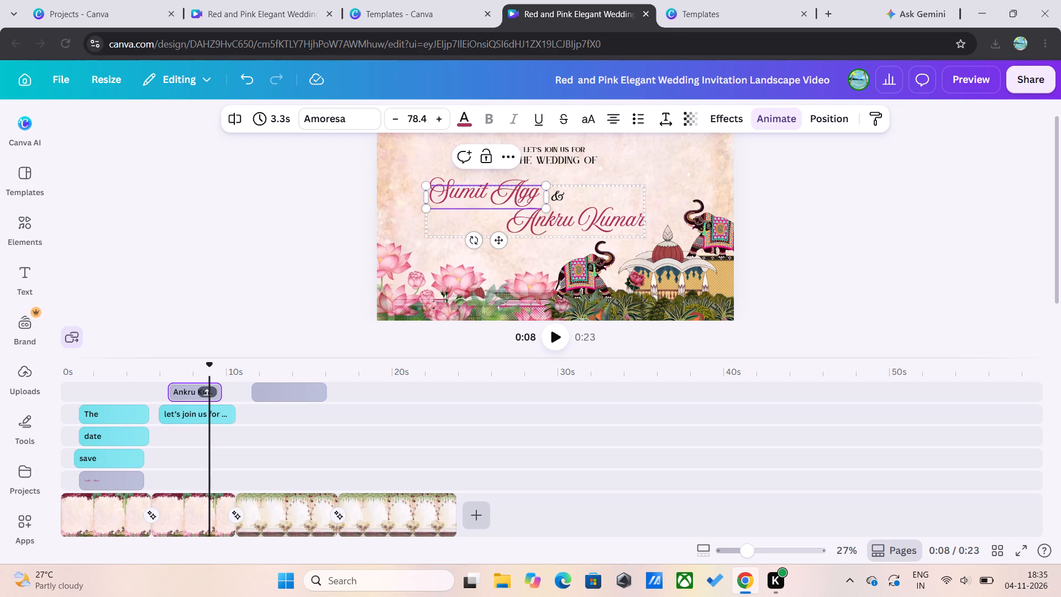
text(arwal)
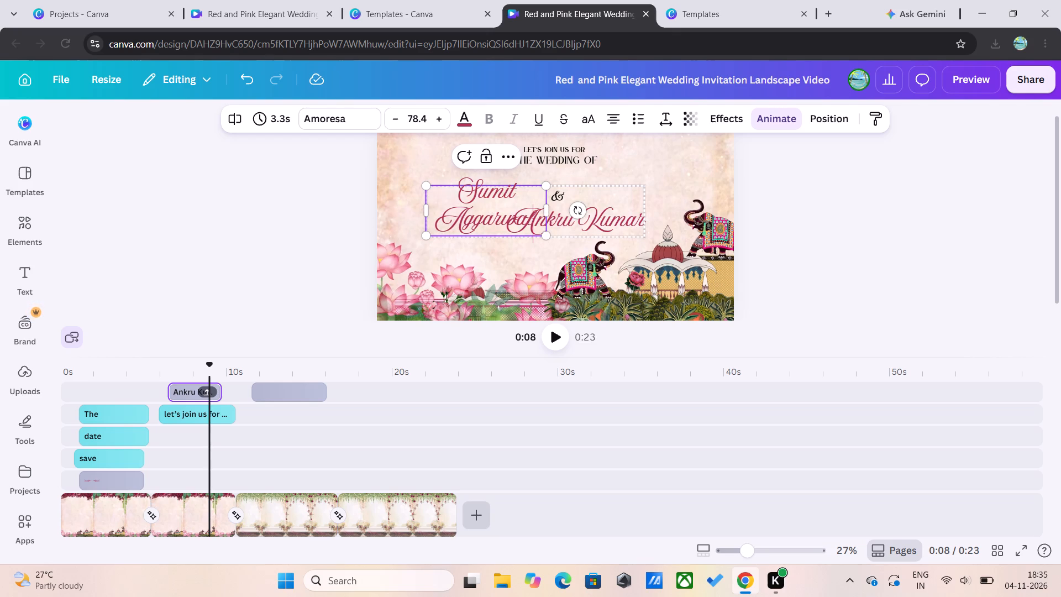
click(611, 224)
click(824, 268)
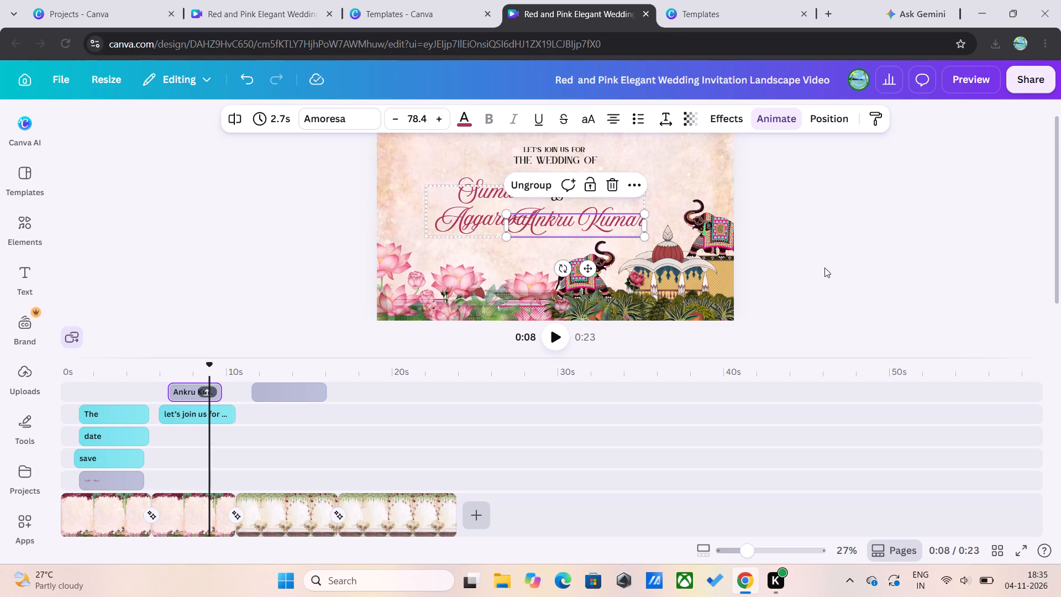
Move the groom's two-line name up and slightly left, away from the lower name it overlaps.
click(494, 190)
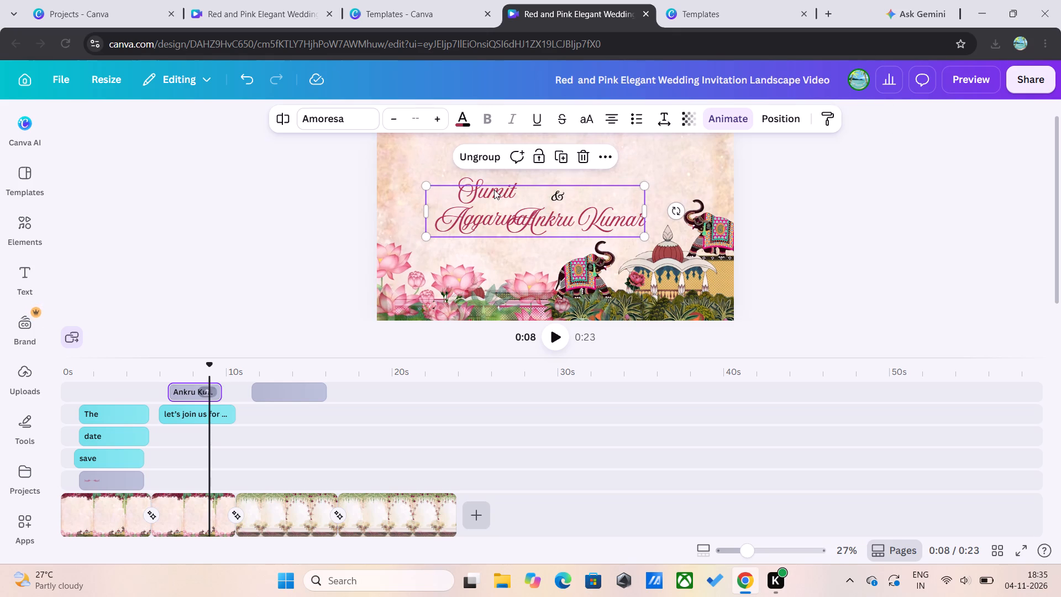
click(481, 211)
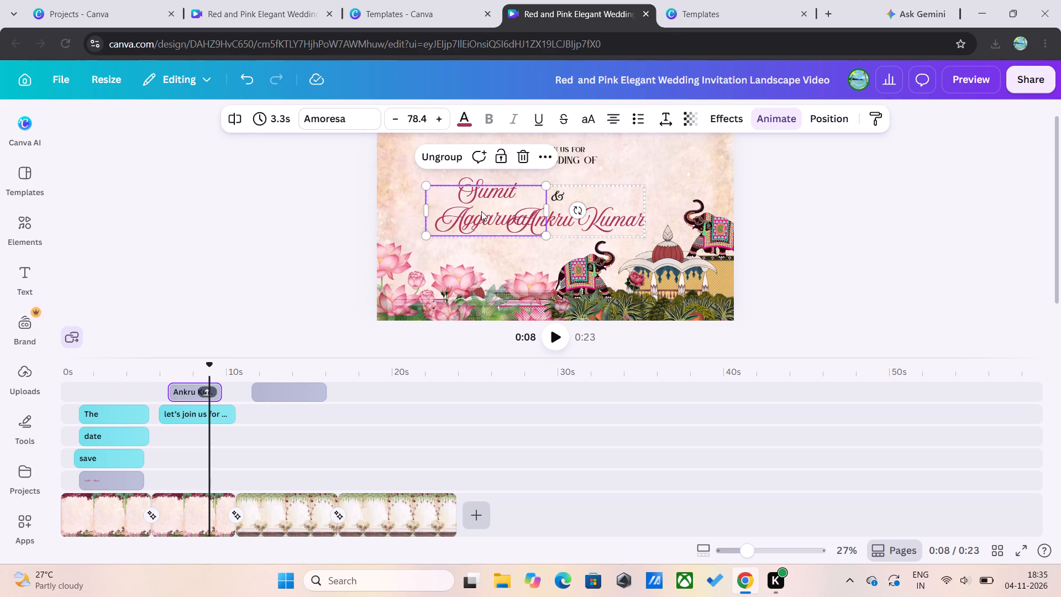
drag(481, 211, 471, 191)
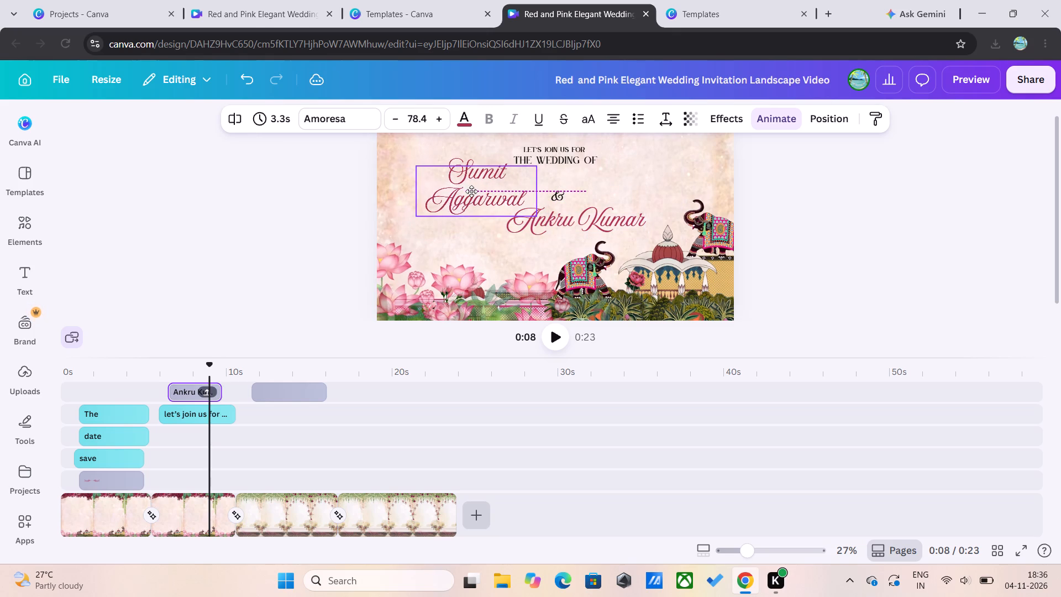
drag(471, 191, 472, 197)
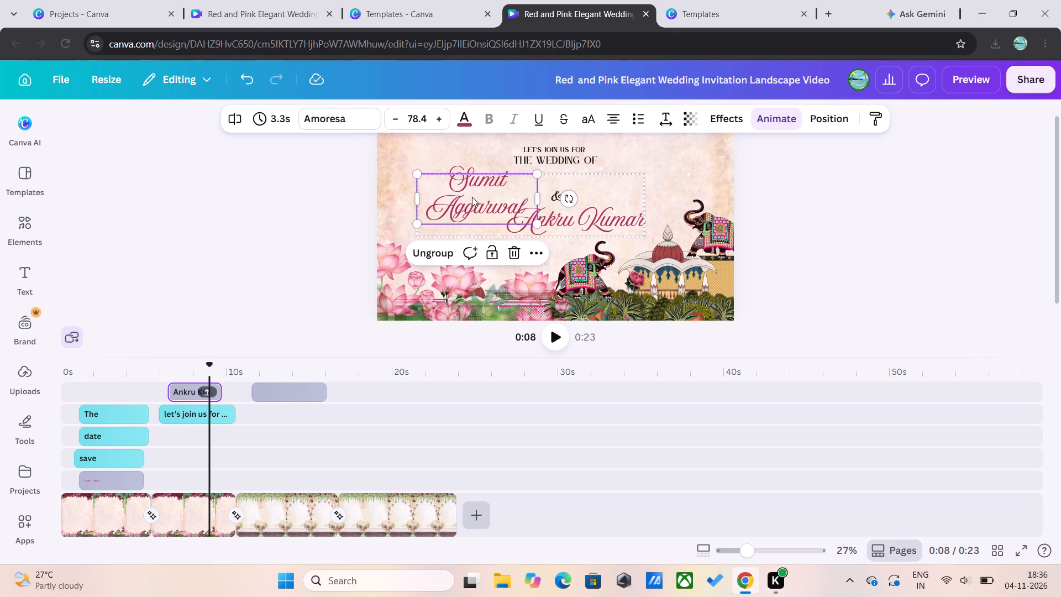
Move the lower name of the couple to the right so it clears the groom's surname.
click(607, 228)
drag(607, 228, 618, 231)
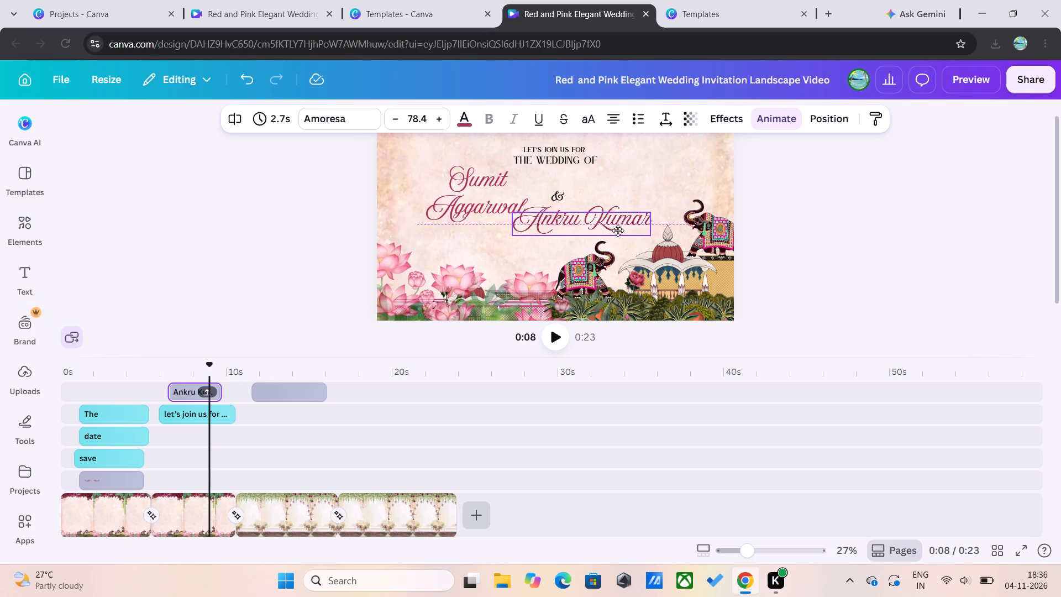
drag(618, 231, 636, 231)
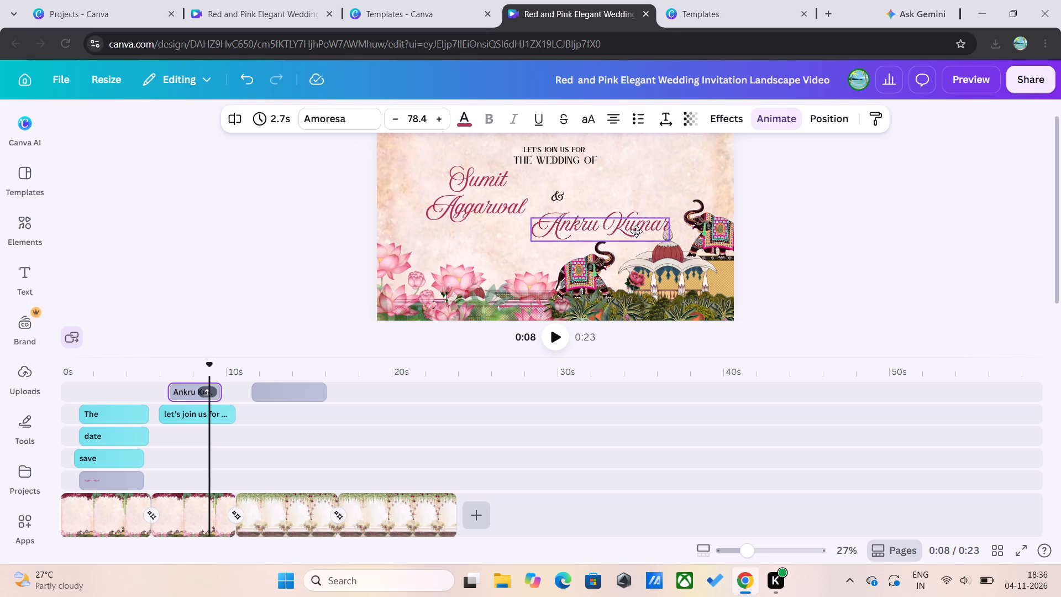
drag(636, 231, 637, 229)
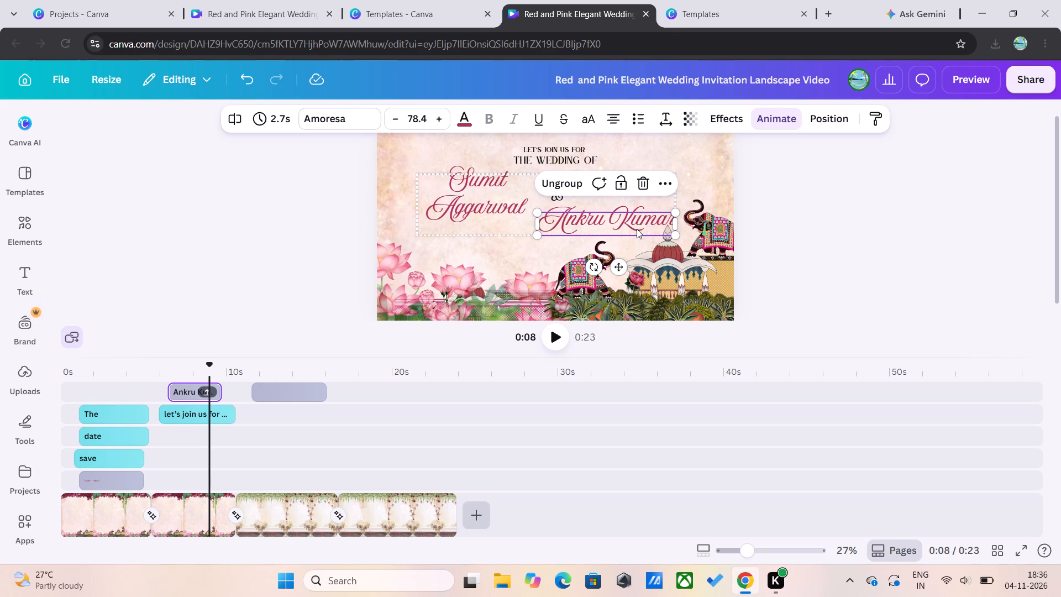
Widen the groom's name text box towards the left edge of the page, keeping the name on two lines.
click(480, 191)
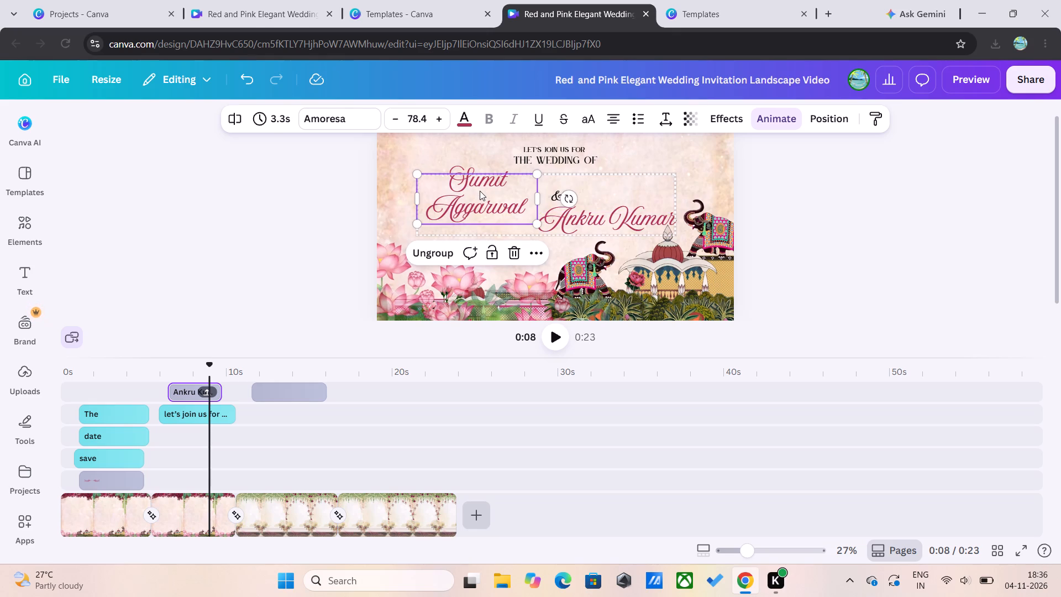
drag(411, 196, 393, 198)
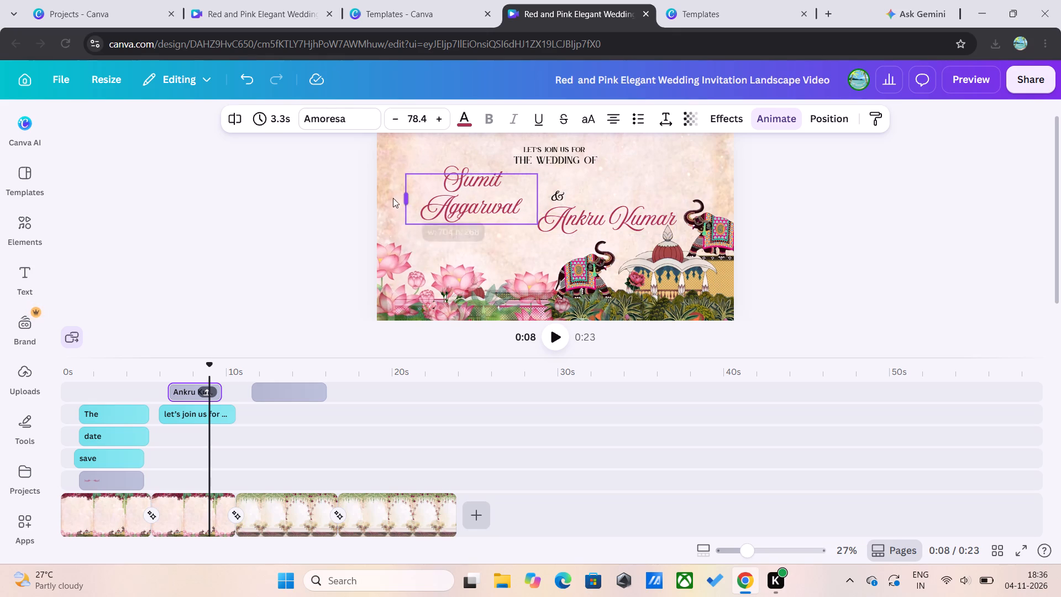
drag(393, 198, 371, 193)
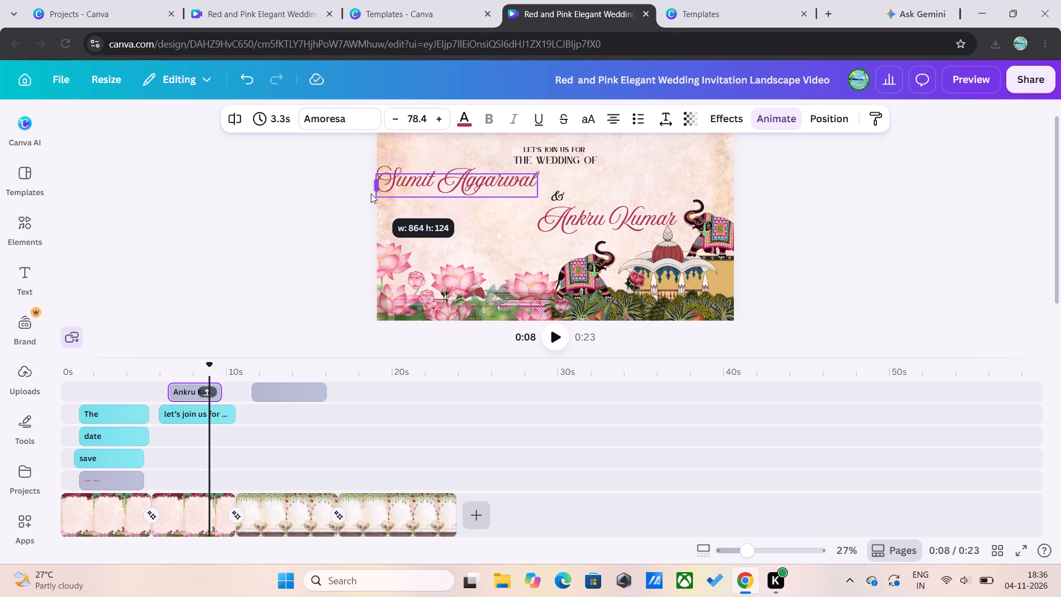
drag(371, 193, 381, 194)
Reposition the groom's name slightly right and up, aligned beside the ampersand and just below the wedding line.
drag(468, 198, 483, 194)
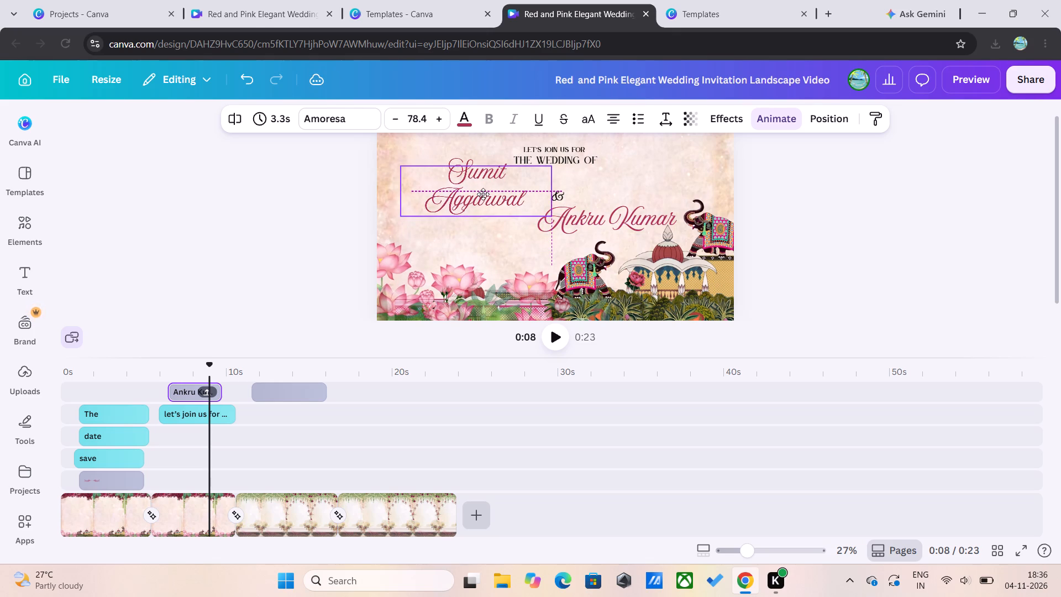
drag(483, 194, 483, 195)
drag(484, 191, 483, 180)
drag(483, 180, 483, 186)
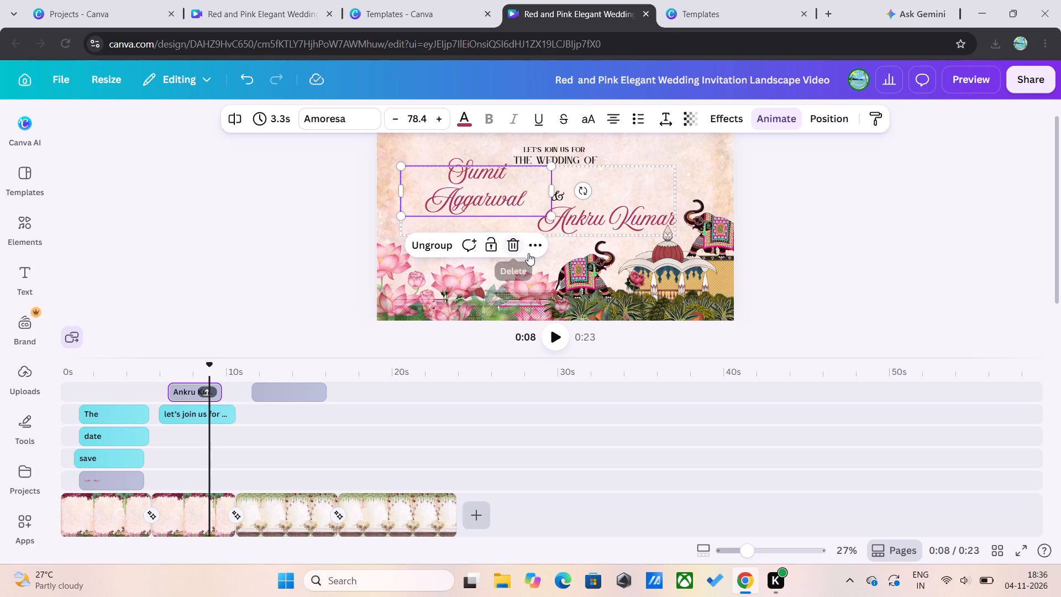
click(560, 258)
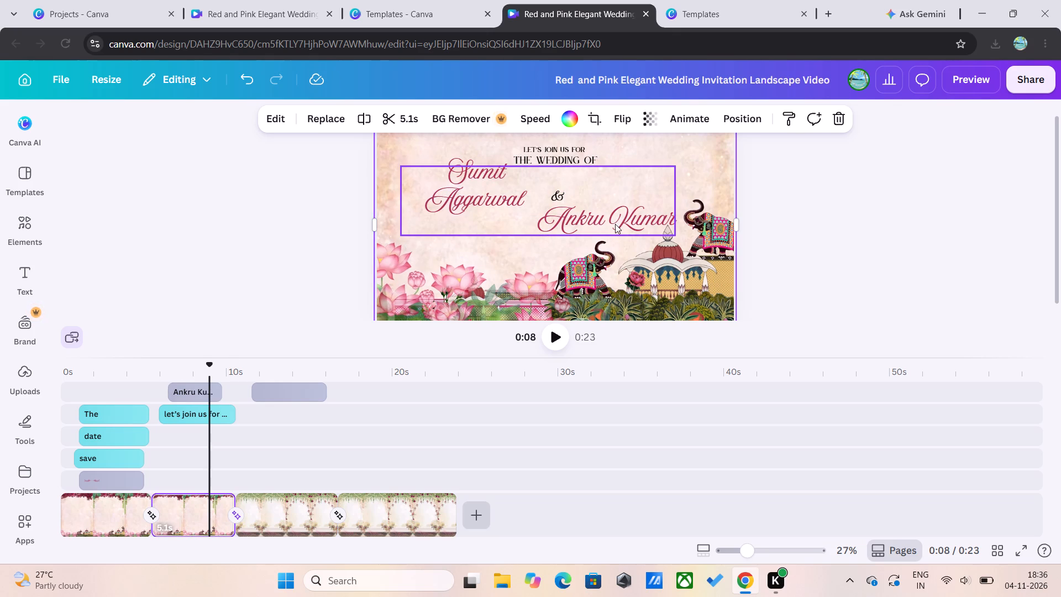
Replace the lower name of the couple on the second page with the bride's first name and surname.
click(612, 222)
click(612, 222)
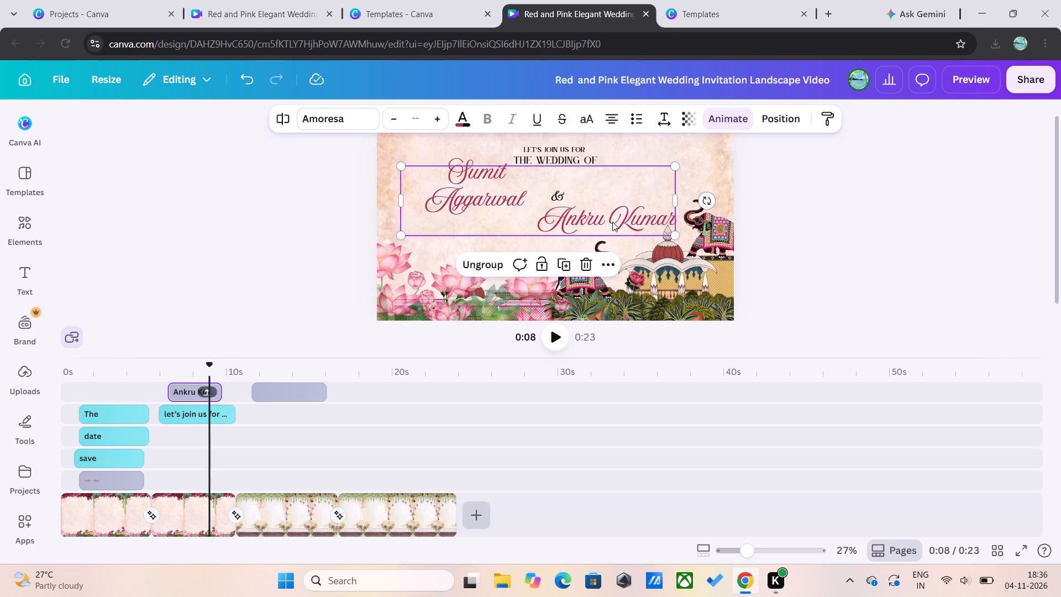
click(612, 222)
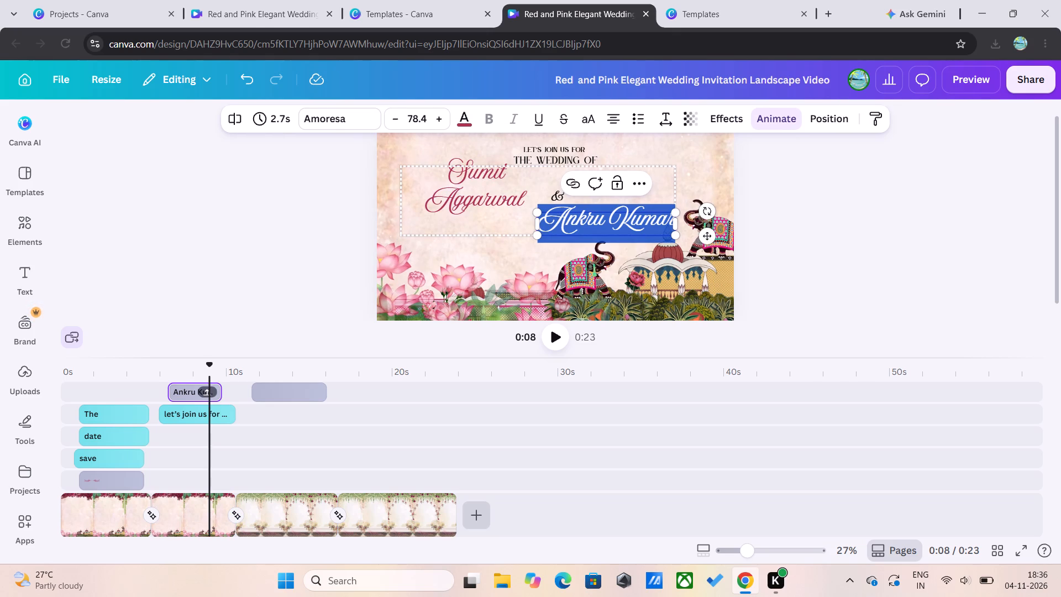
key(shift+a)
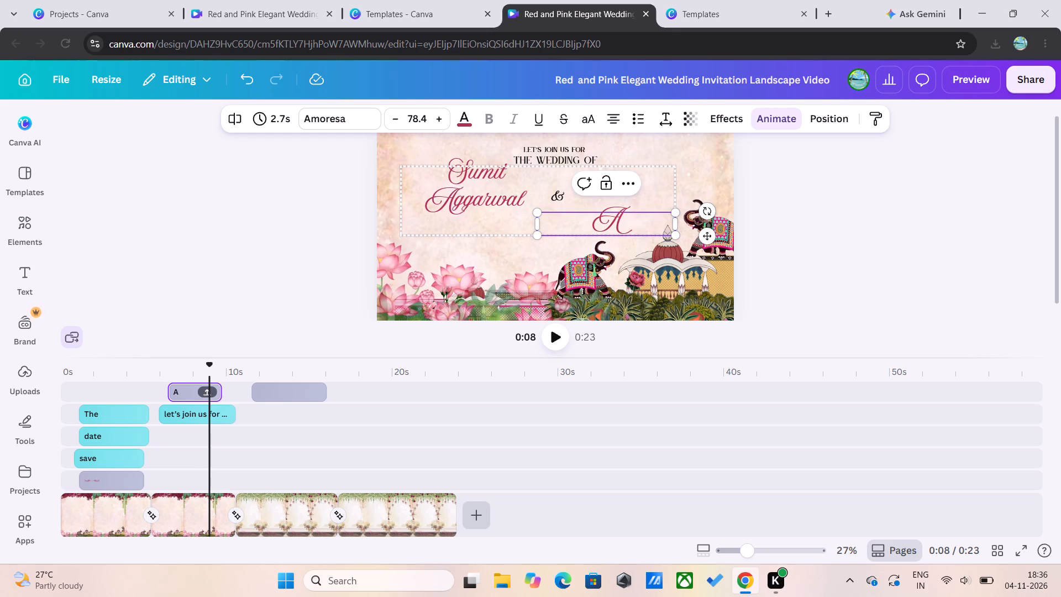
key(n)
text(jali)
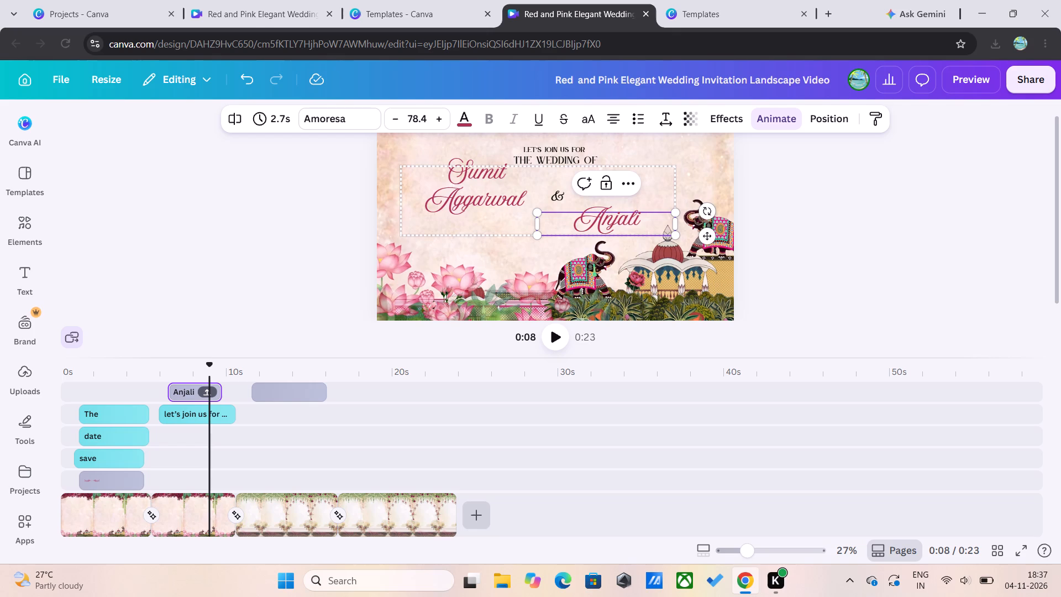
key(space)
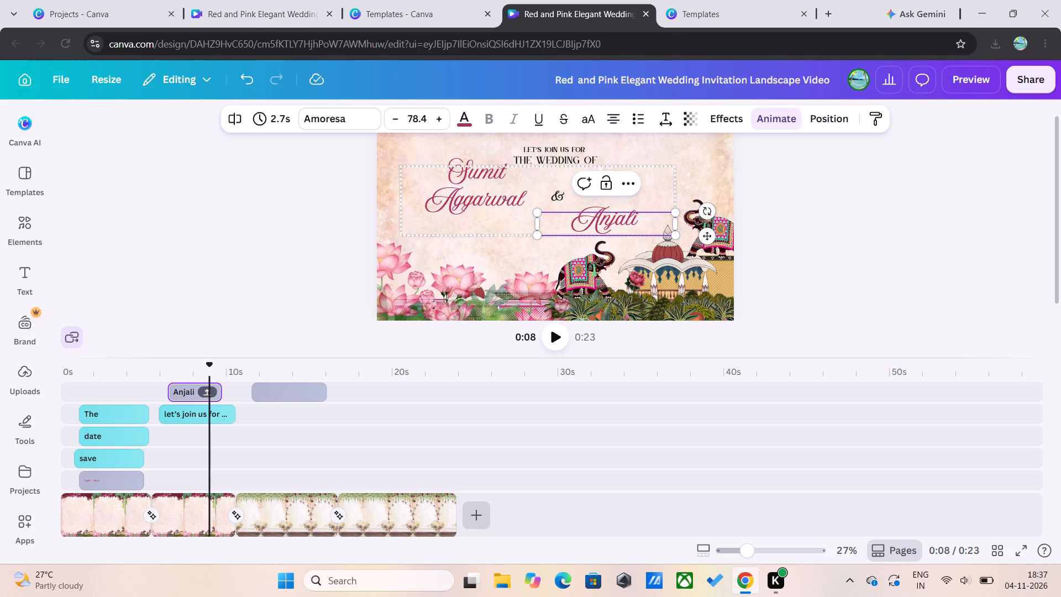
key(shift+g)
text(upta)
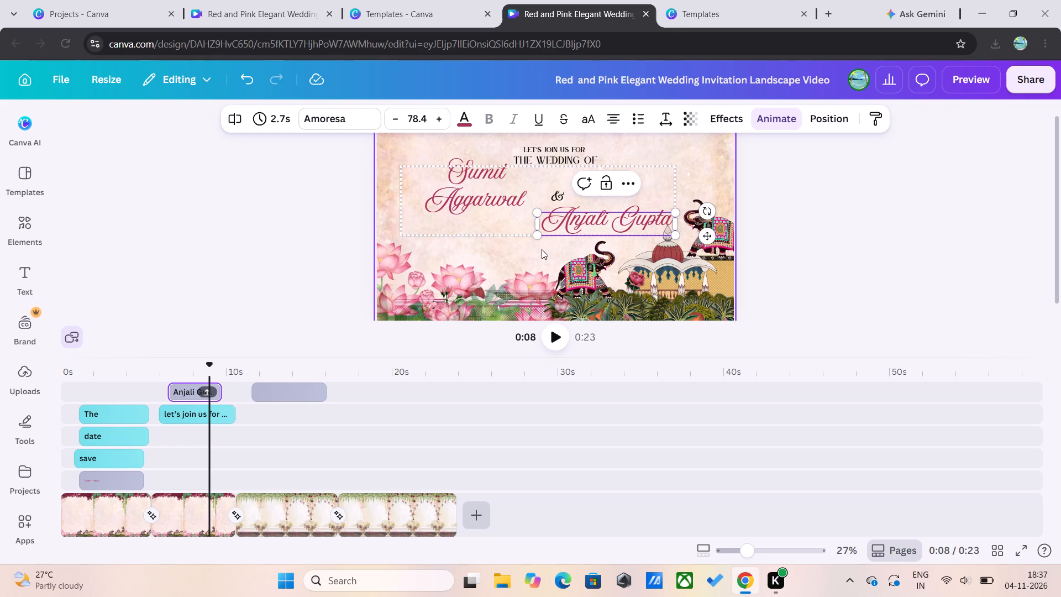
click(542, 249)
Move the grouped couple's names and ampersand slightly right and down on the second page.
click(603, 216)
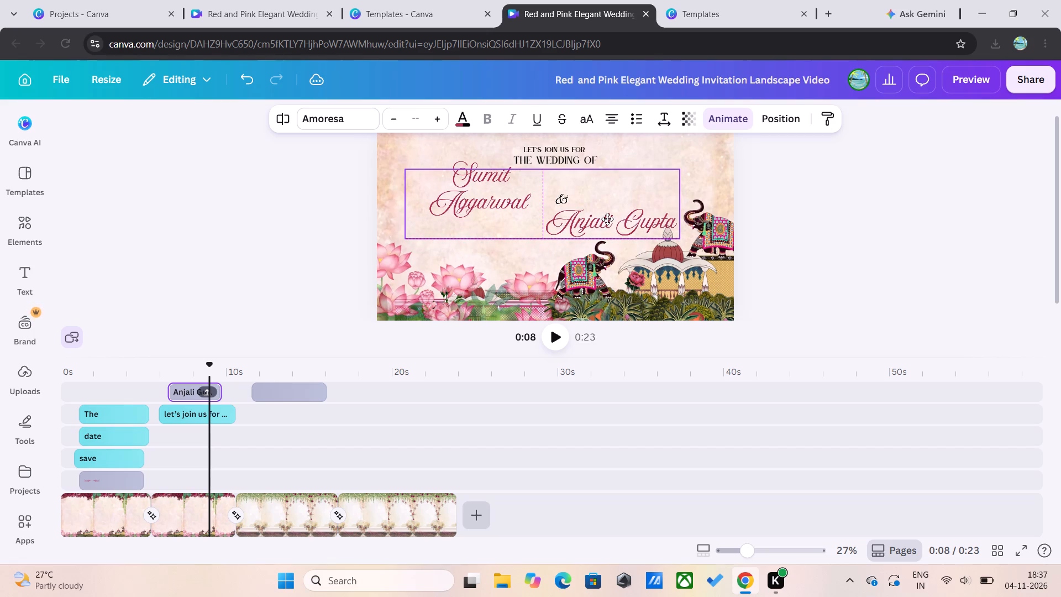
click(542, 245)
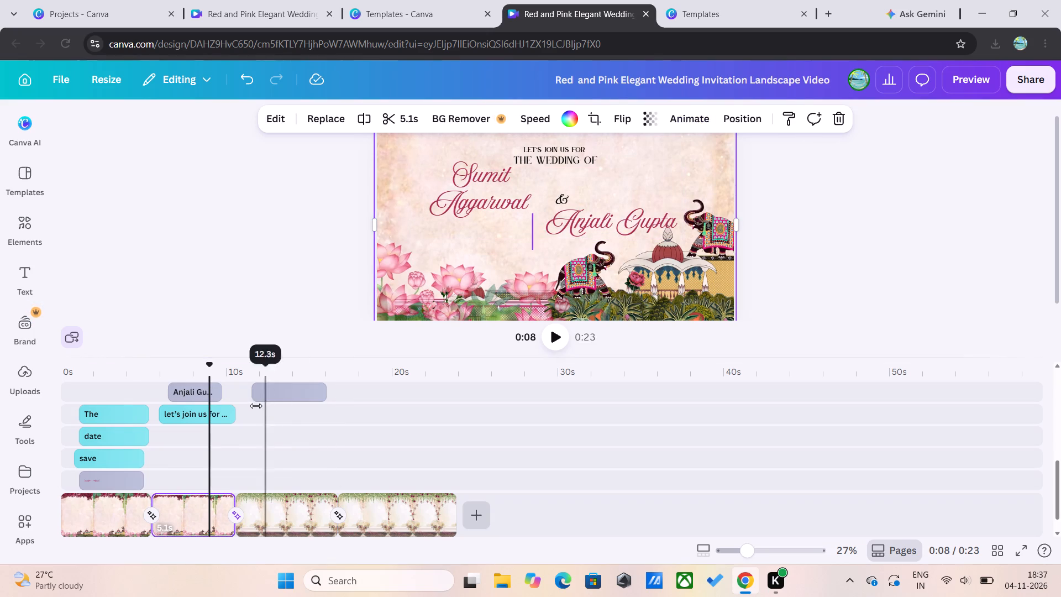
Play the video from the first page through to the date page to review the edited pages.
click(132, 510)
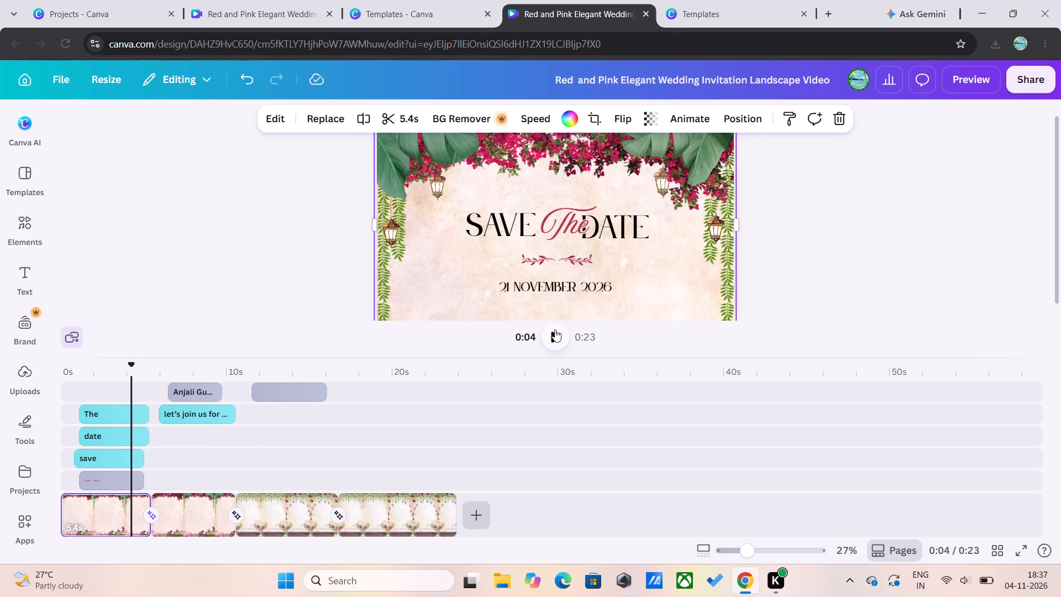
click(555, 329)
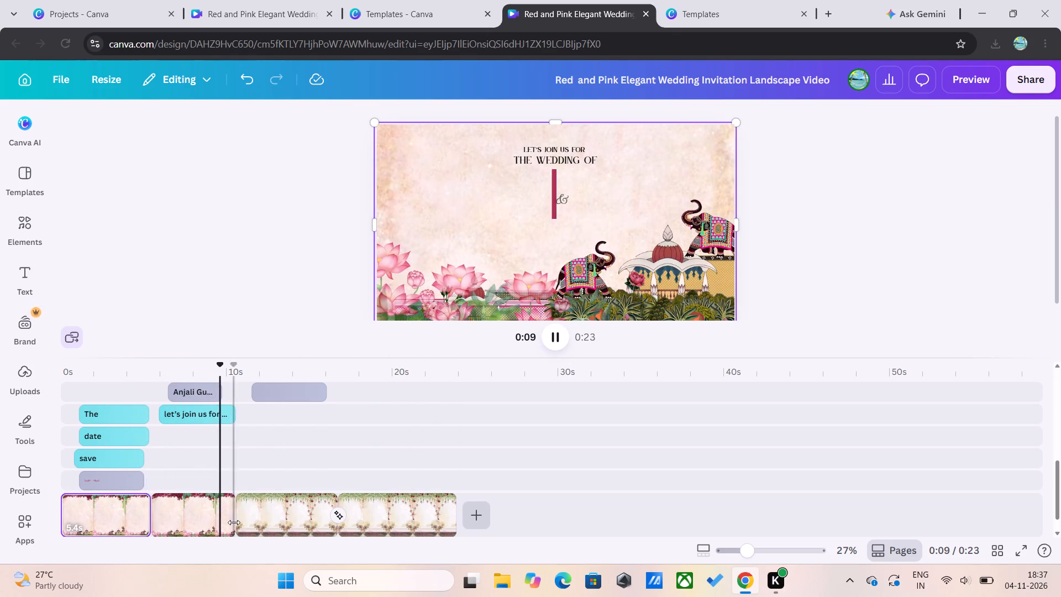
click(148, 526)
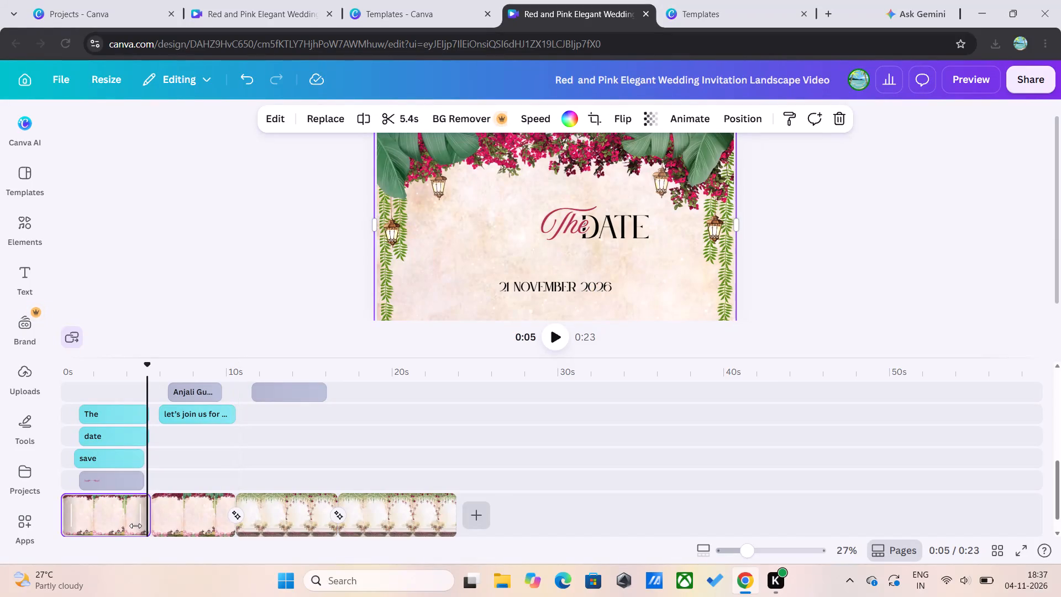
click(135, 526)
click(560, 340)
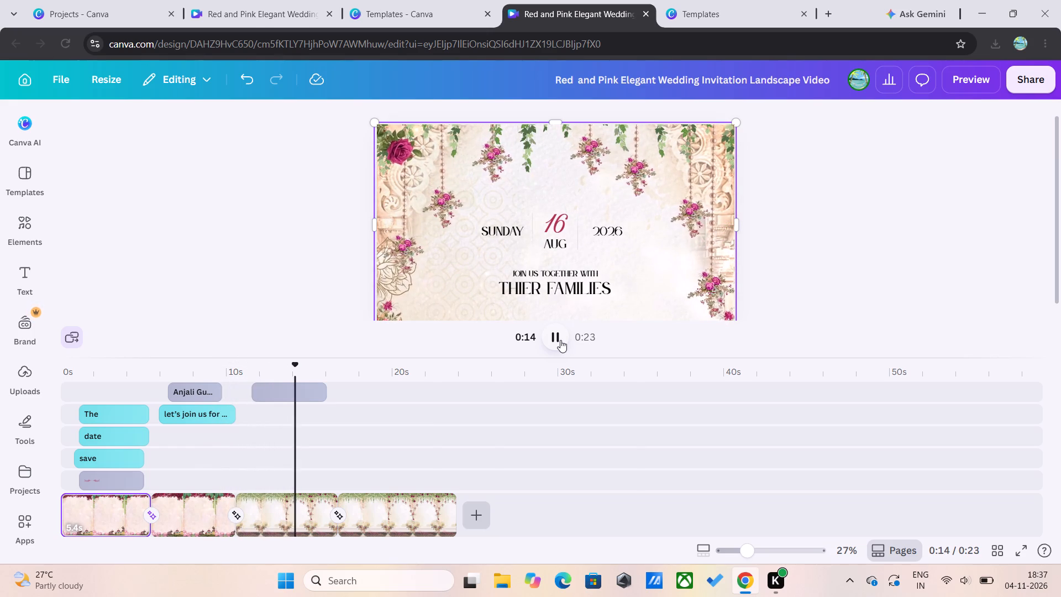
click(560, 340)
click(560, 340)
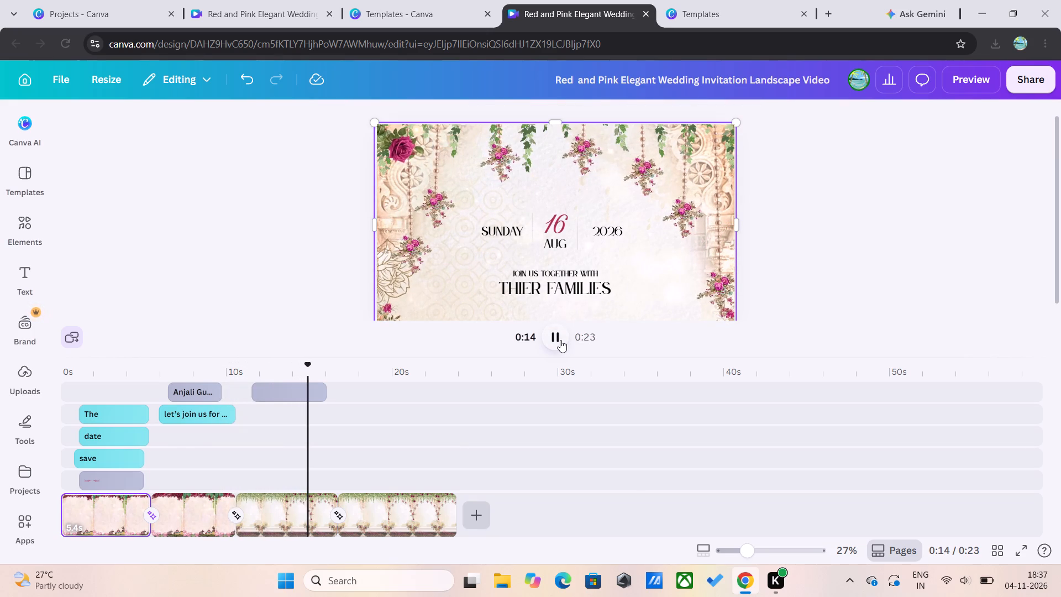
click(560, 340)
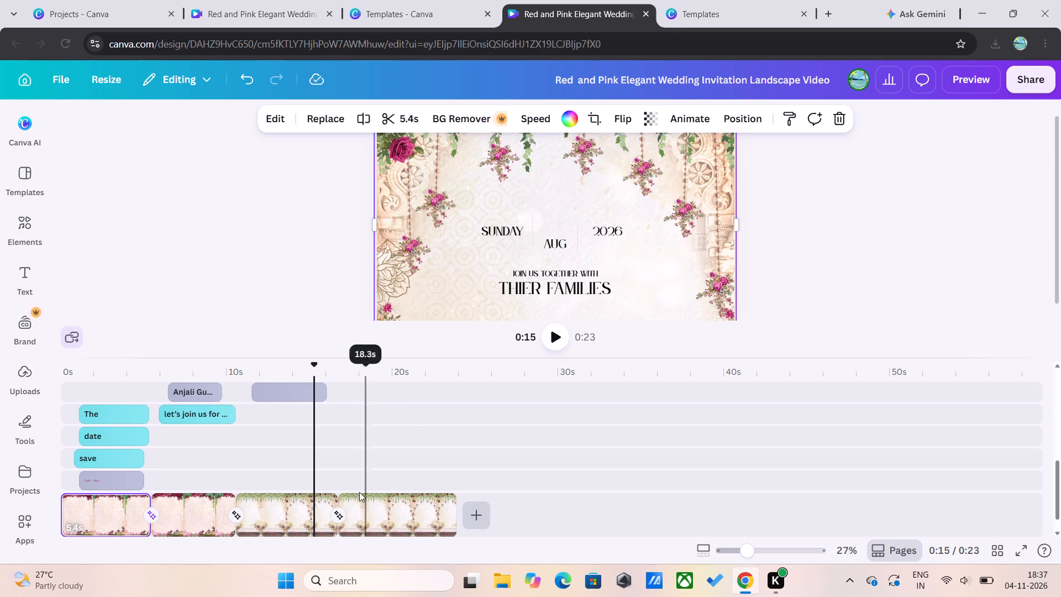
Change the day number in the date on the third page to 21.
click(284, 504)
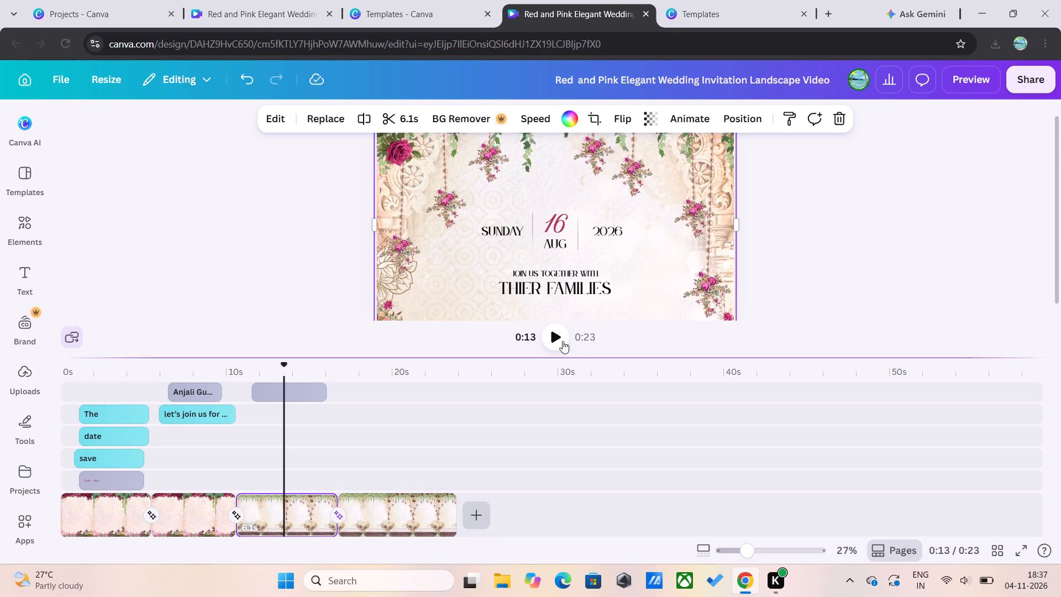
click(561, 228)
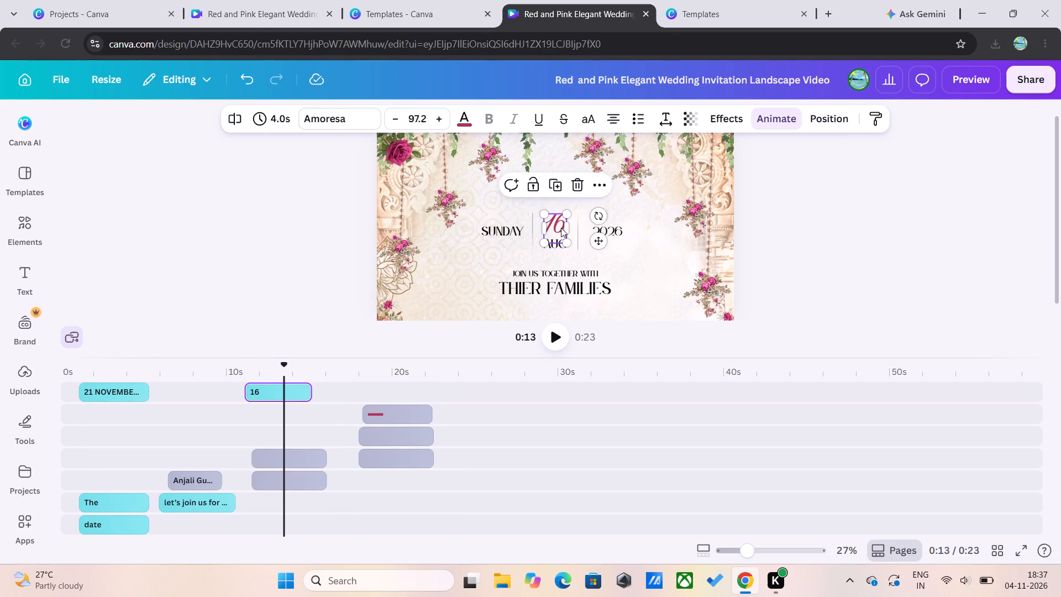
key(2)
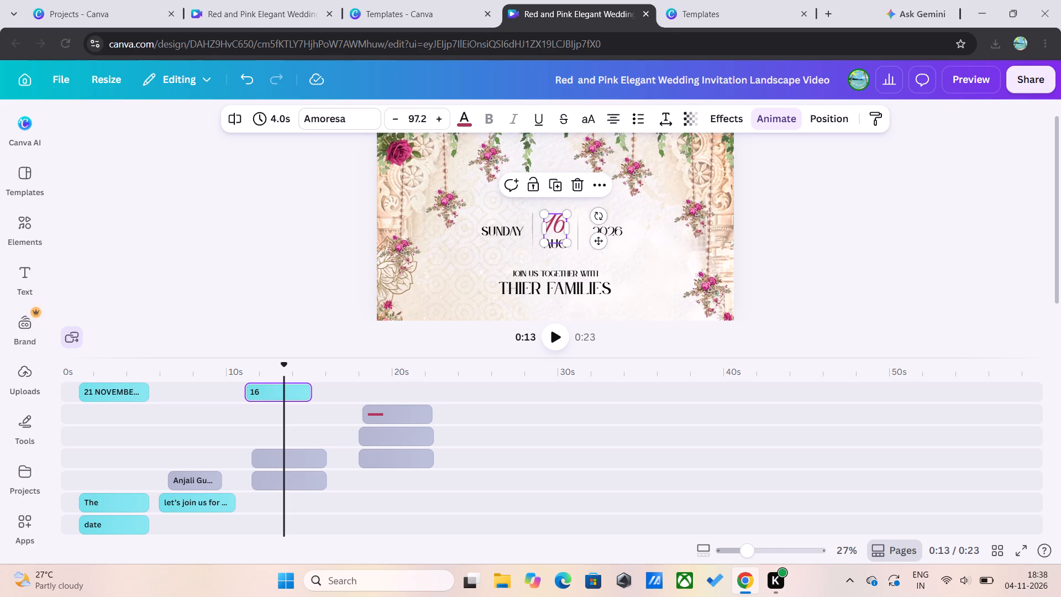
click(561, 228)
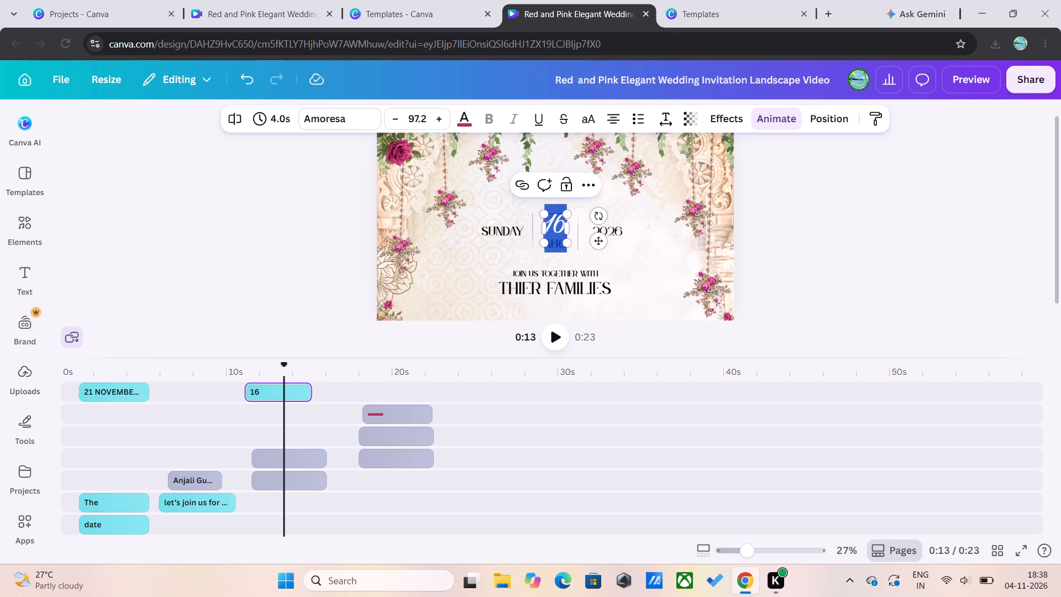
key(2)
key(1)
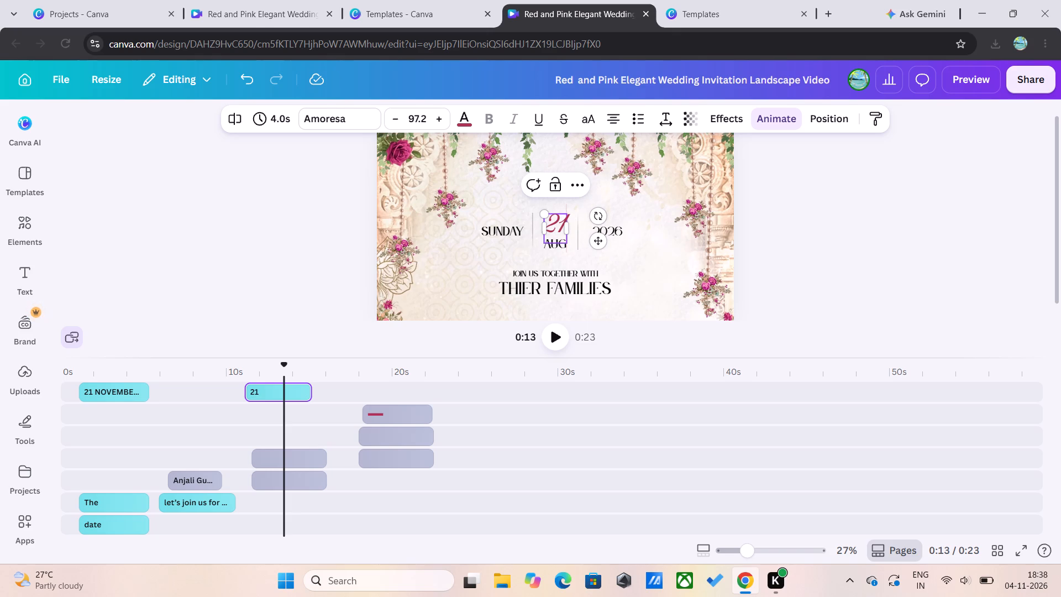
Play the video from the opening save-the-date page through to the third page to check the date.
click(555, 245)
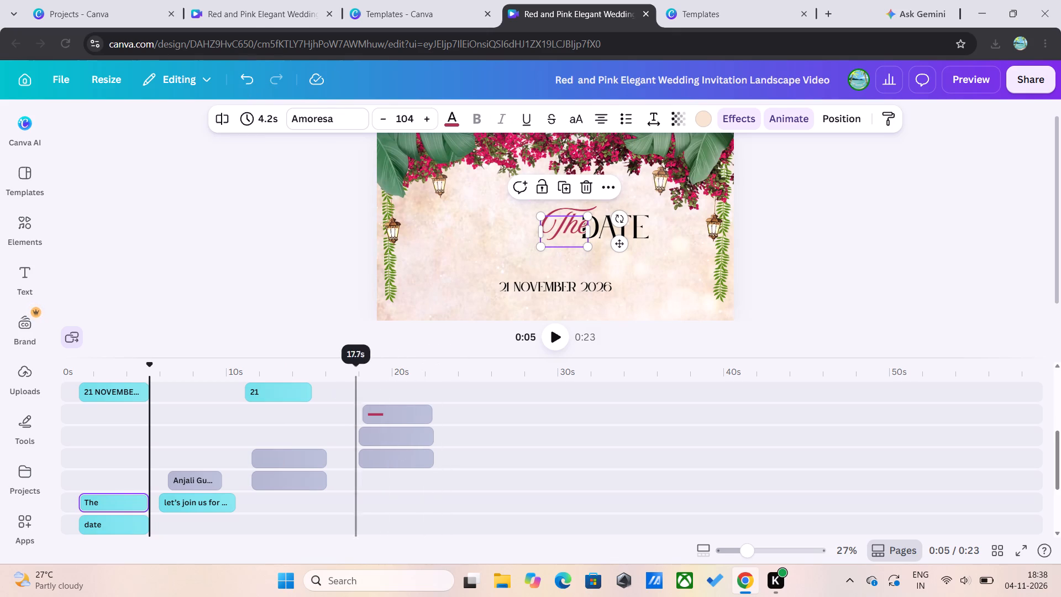
click(302, 327)
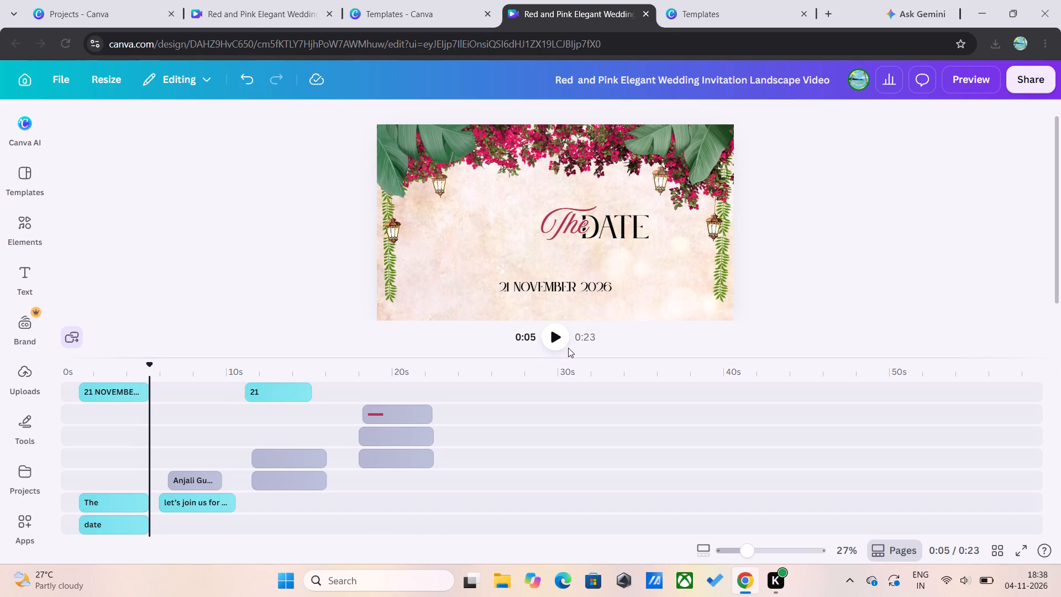
click(557, 341)
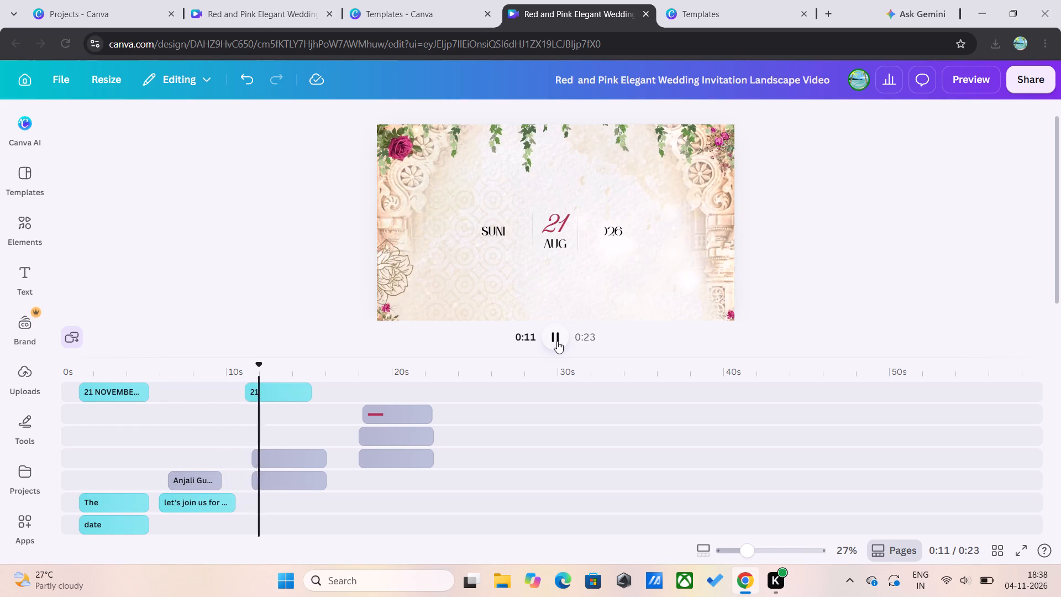
click(557, 341)
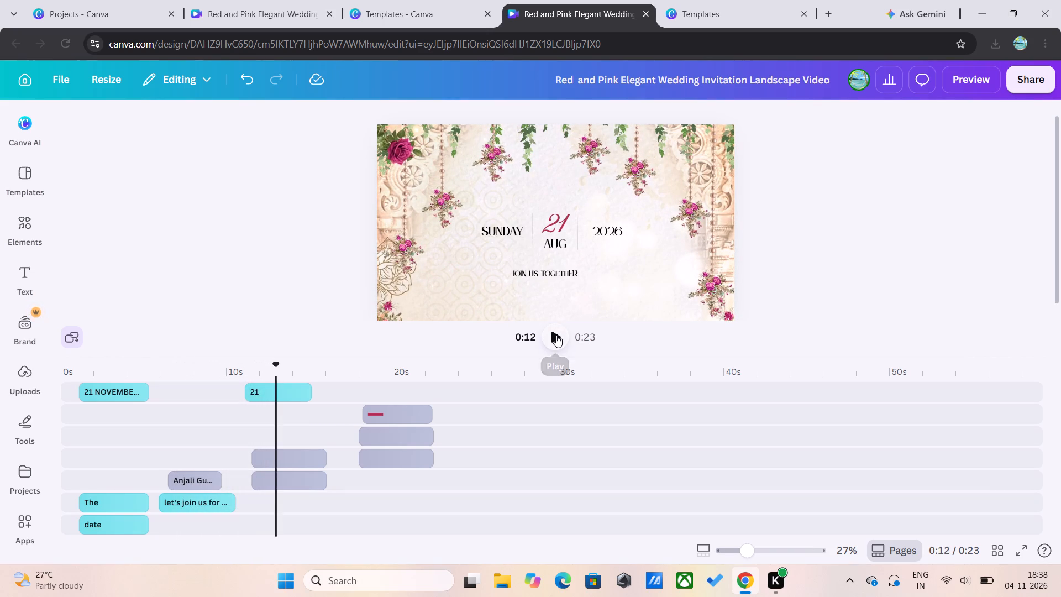
click(556, 335)
click(556, 335)
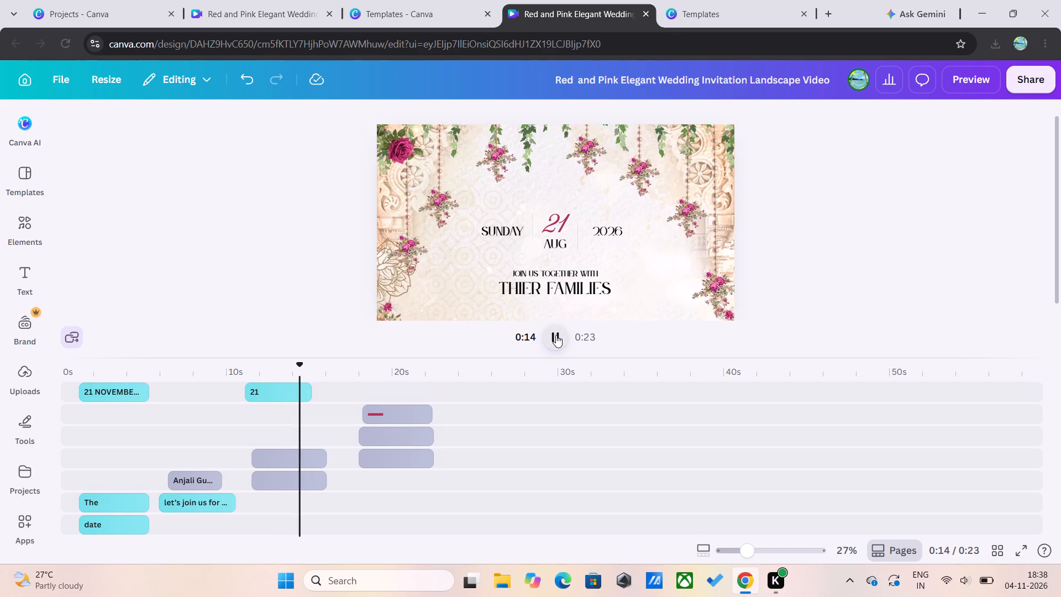
click(93, 495)
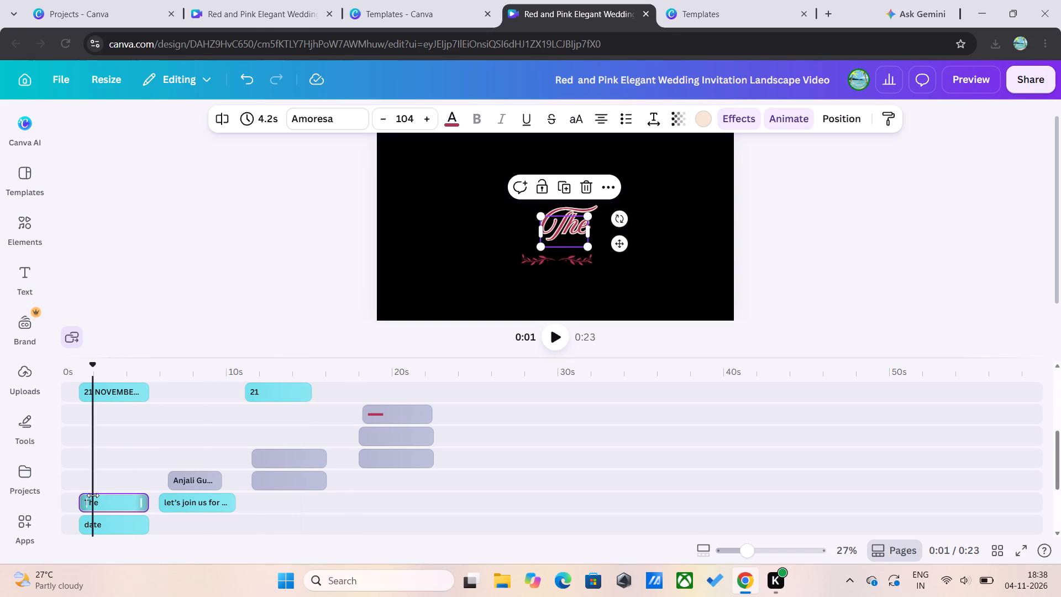
click(558, 324)
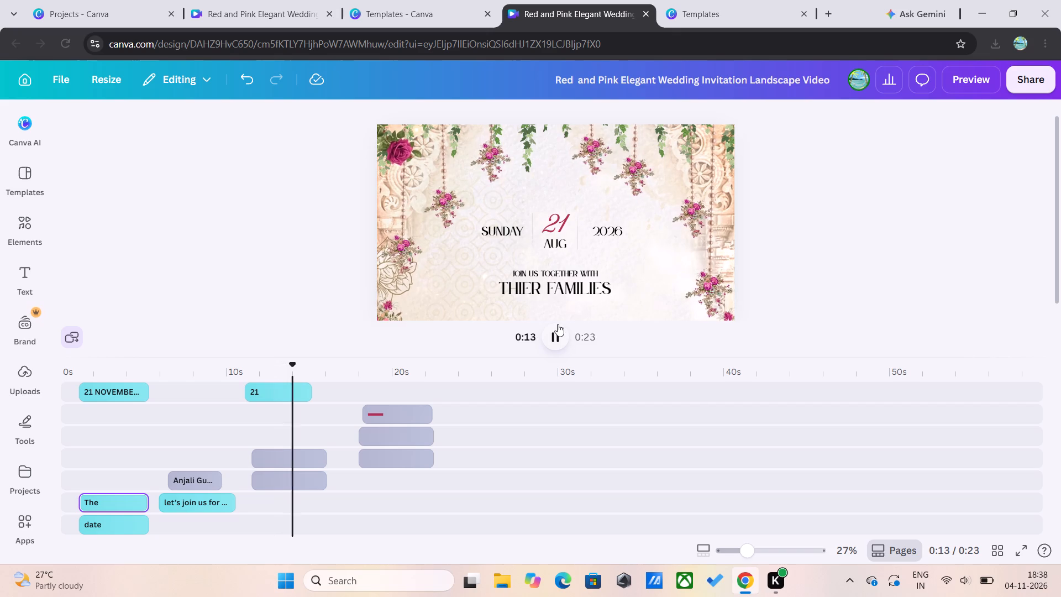
click(558, 324)
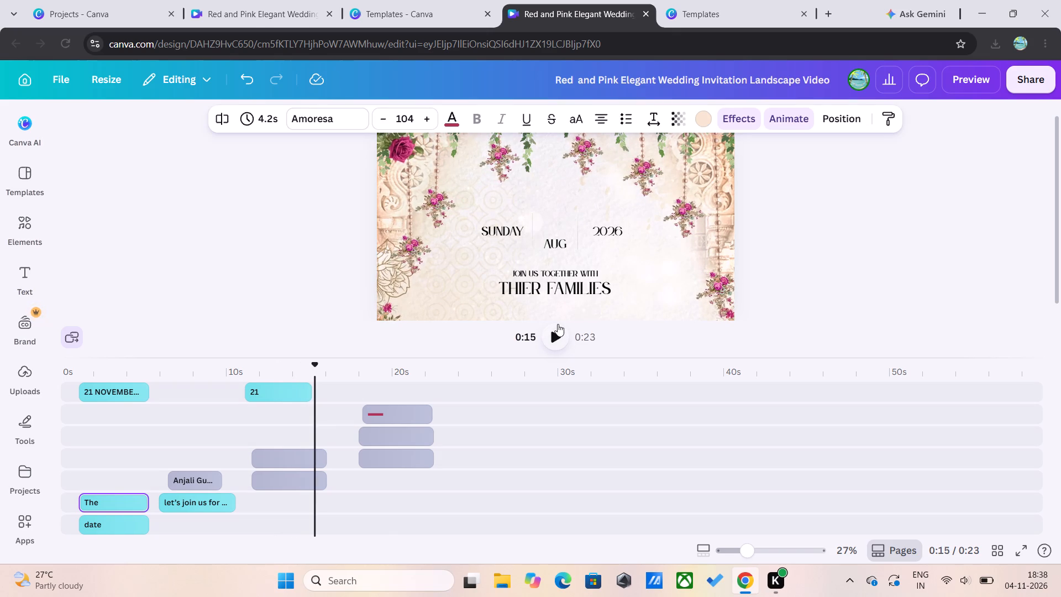
Replace the month below the 21 on the third page with "november".
click(301, 442)
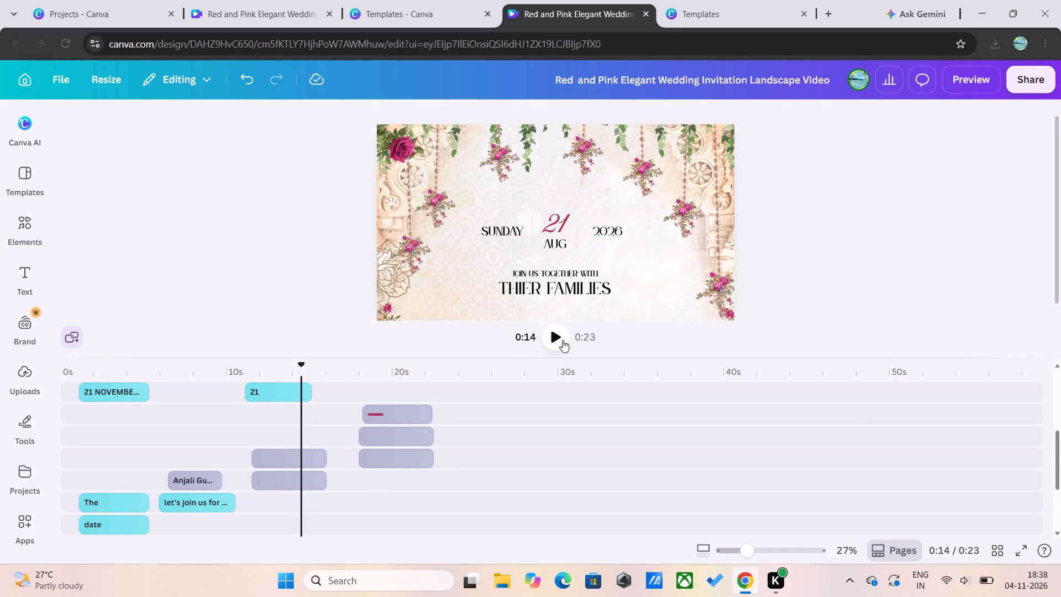
click(557, 245)
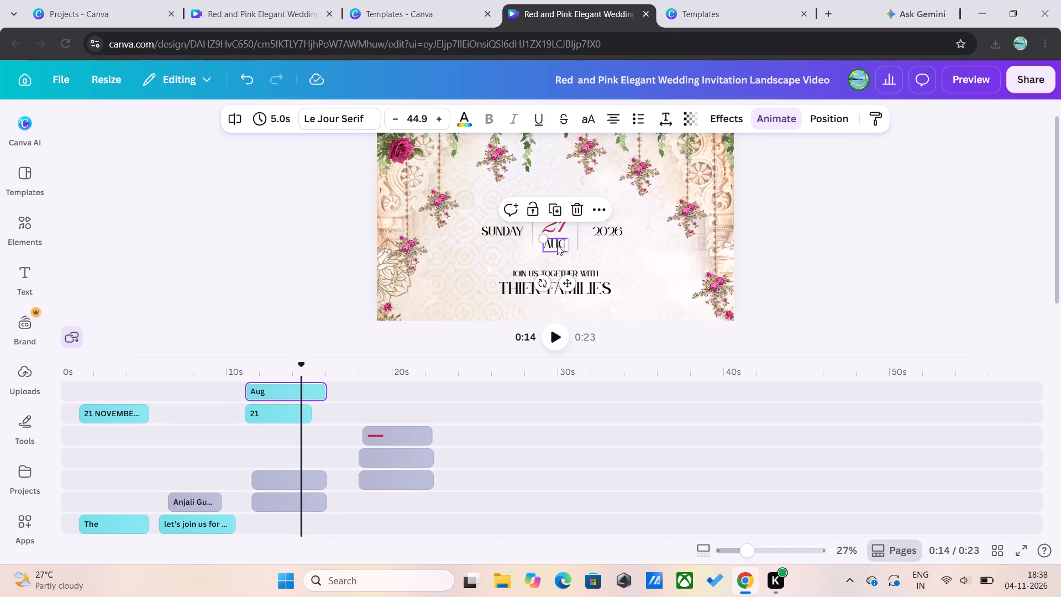
click(557, 245)
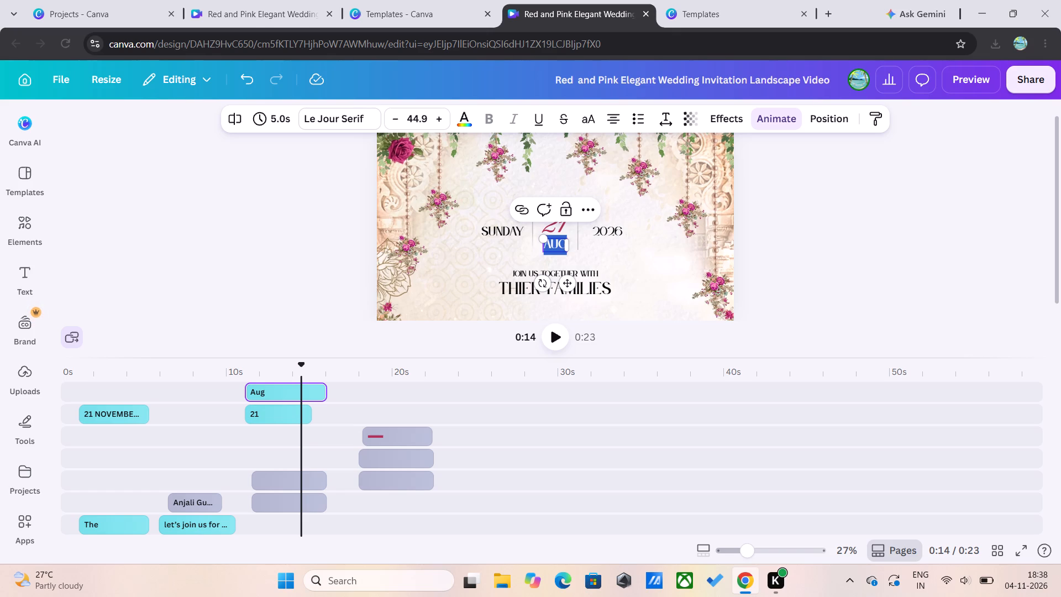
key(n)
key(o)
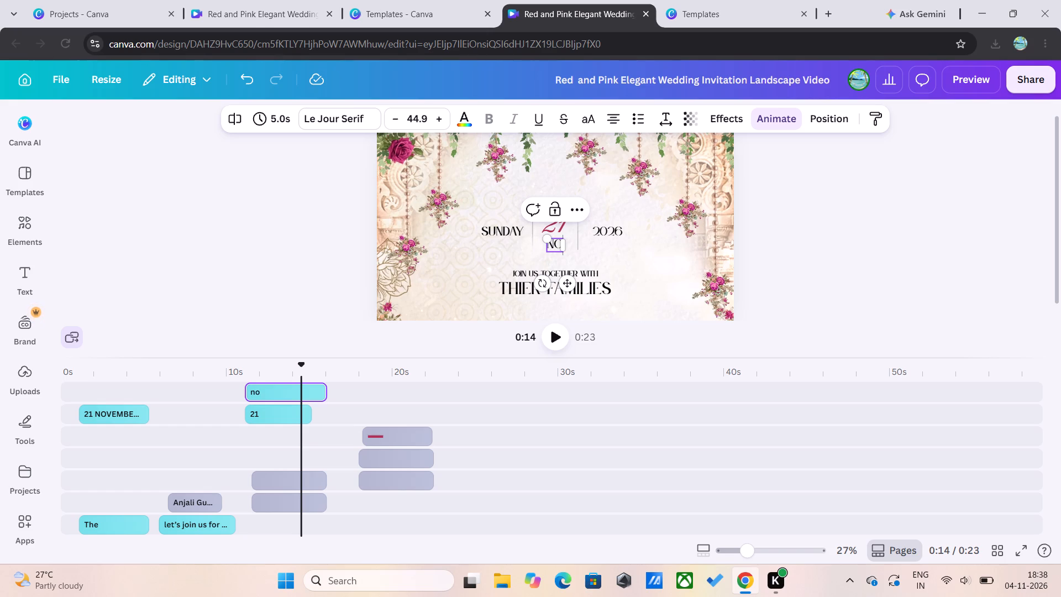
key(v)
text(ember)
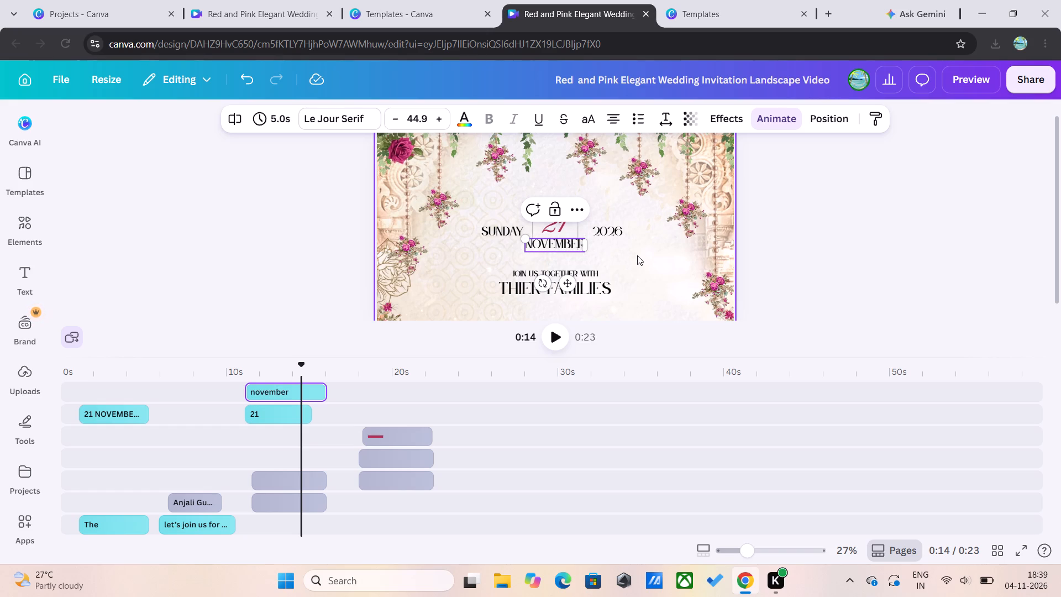
click(637, 255)
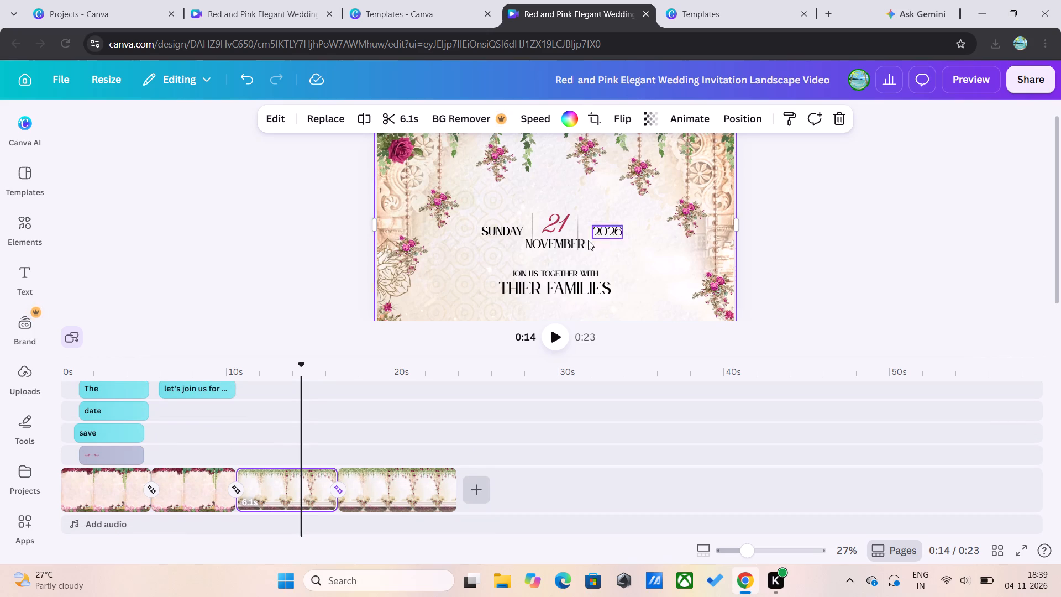
Move the November text on the third page slightly down so it sits beneath the 21.
click(574, 242)
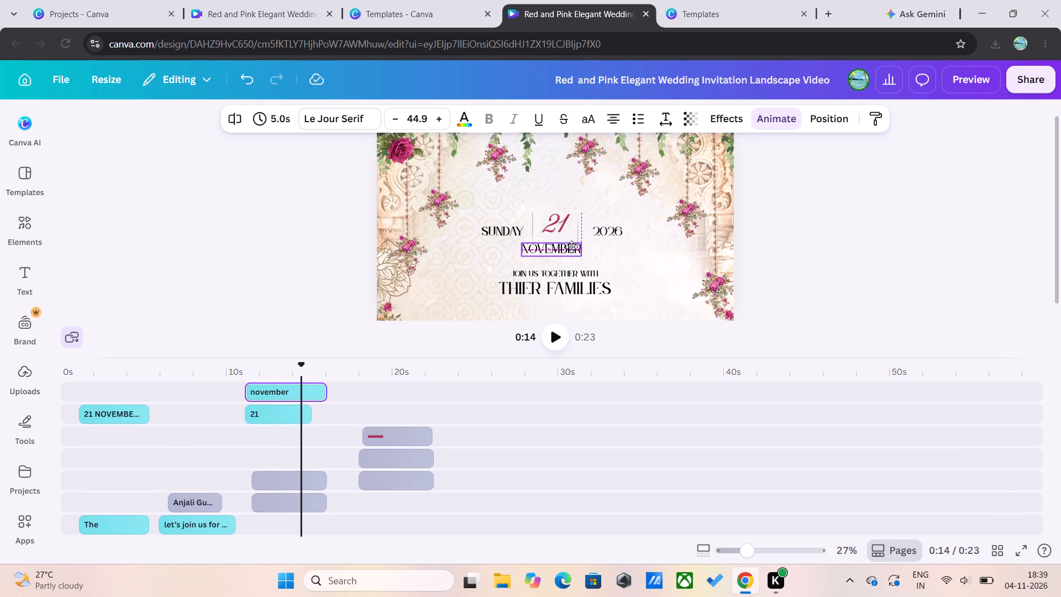
click(637, 258)
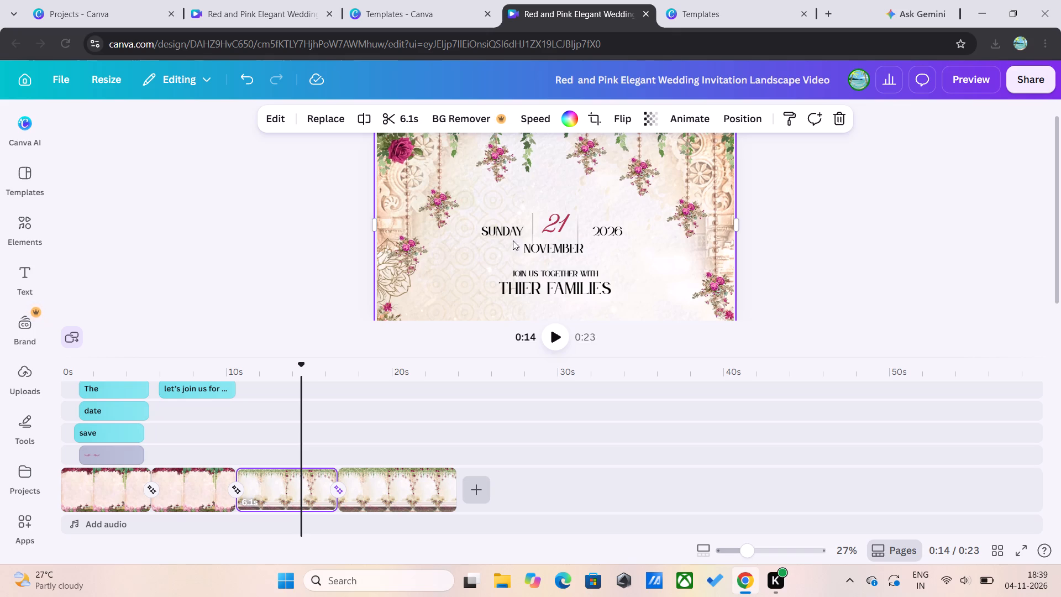
Replace the weekday beside the 21 on the third page with "saturday".
click(505, 228)
click(505, 228)
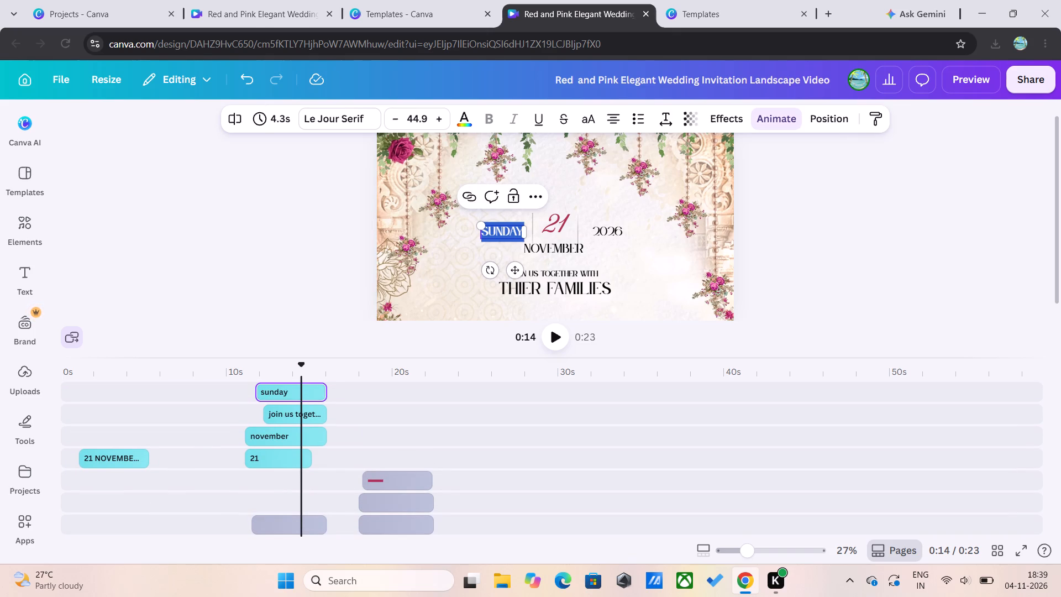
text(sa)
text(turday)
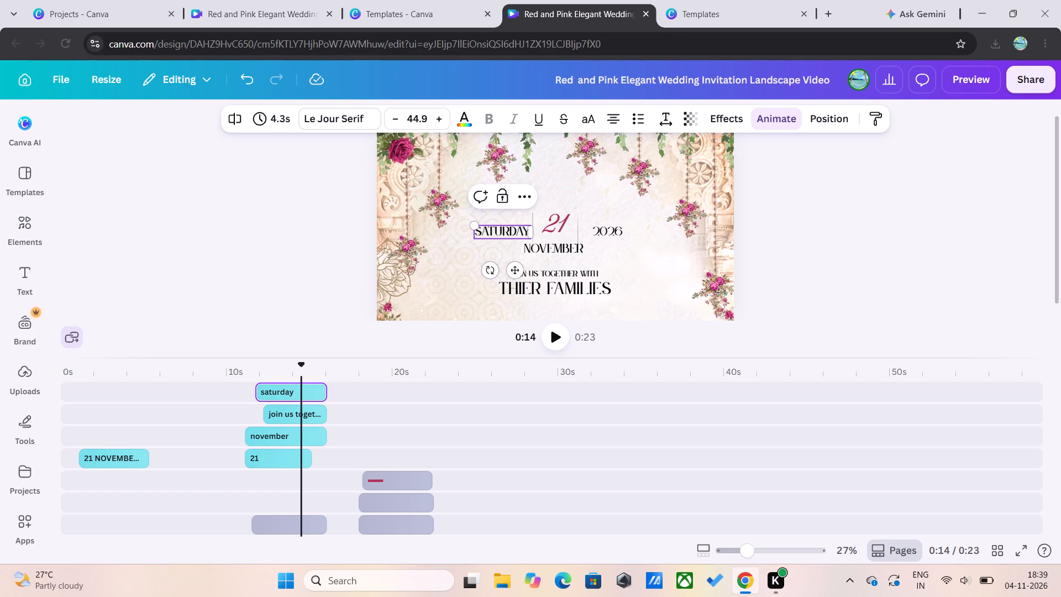
click(635, 277)
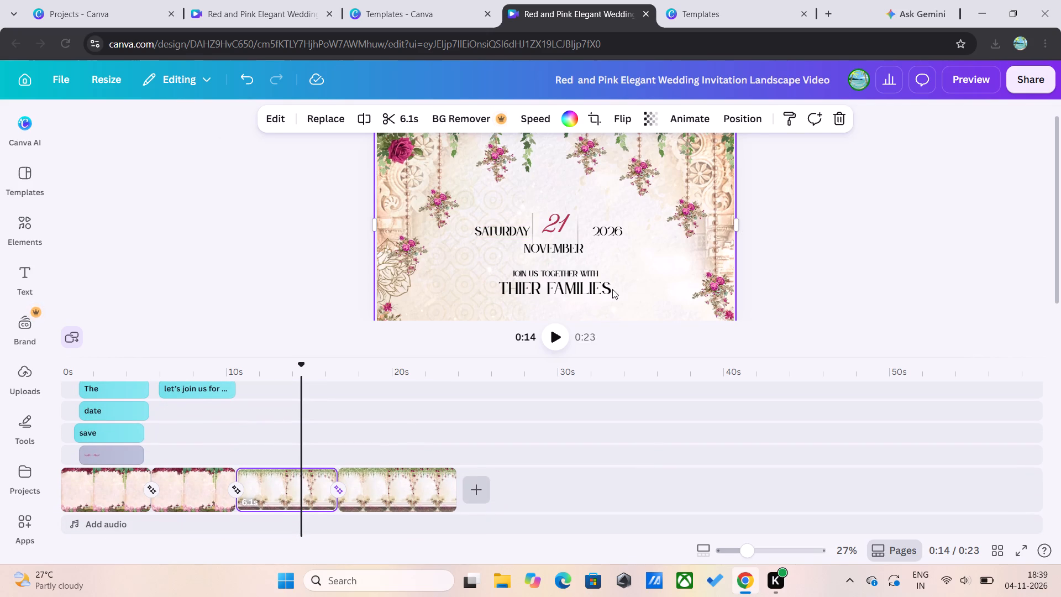
Play the video from the third page to the end and review the second, third and fourth pages, replaying the fourth.
click(559, 333)
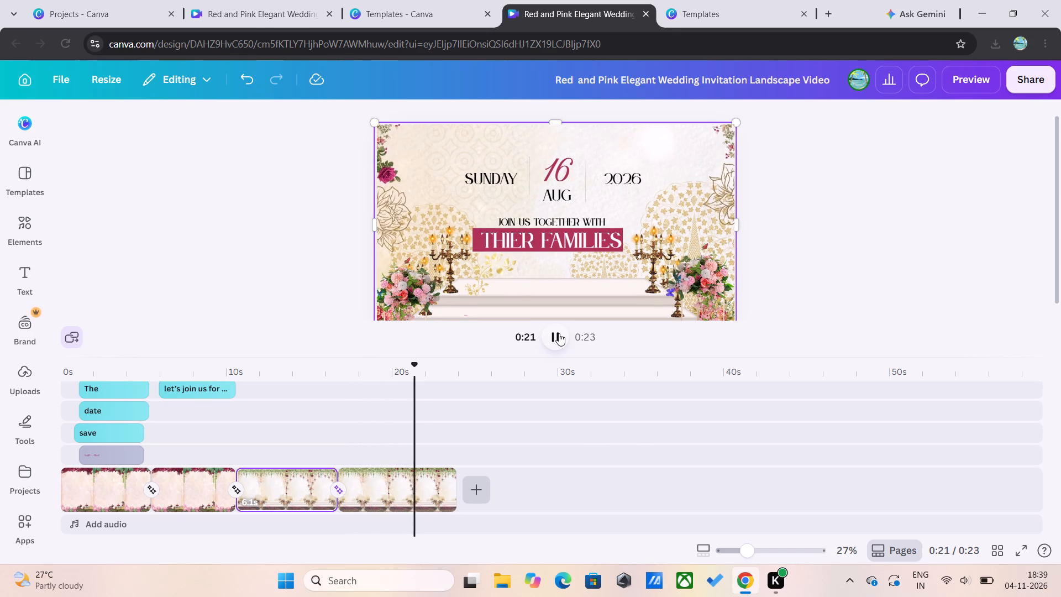
click(559, 333)
click(559, 333)
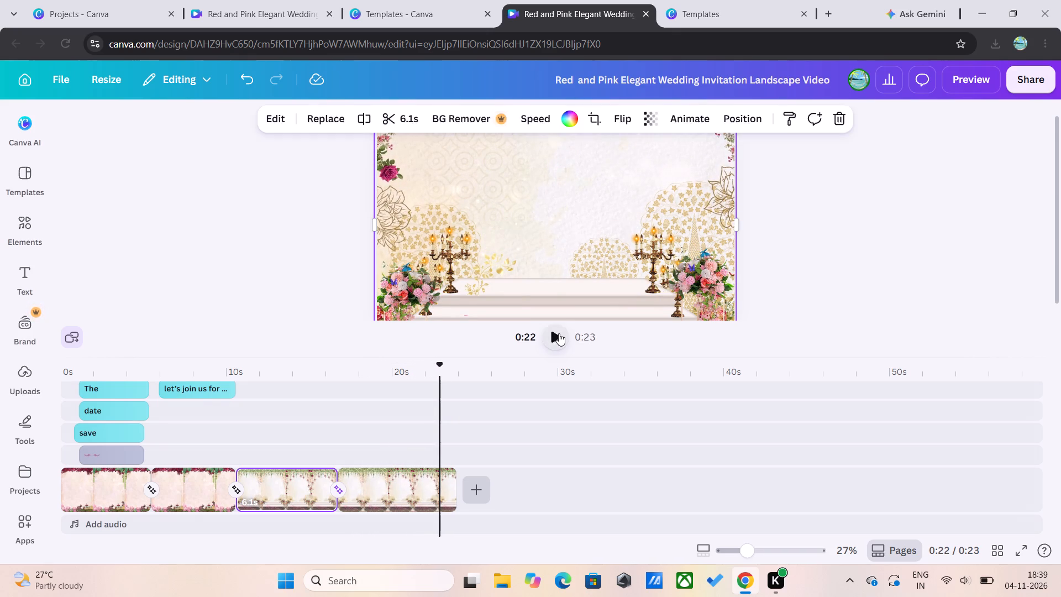
click(307, 469)
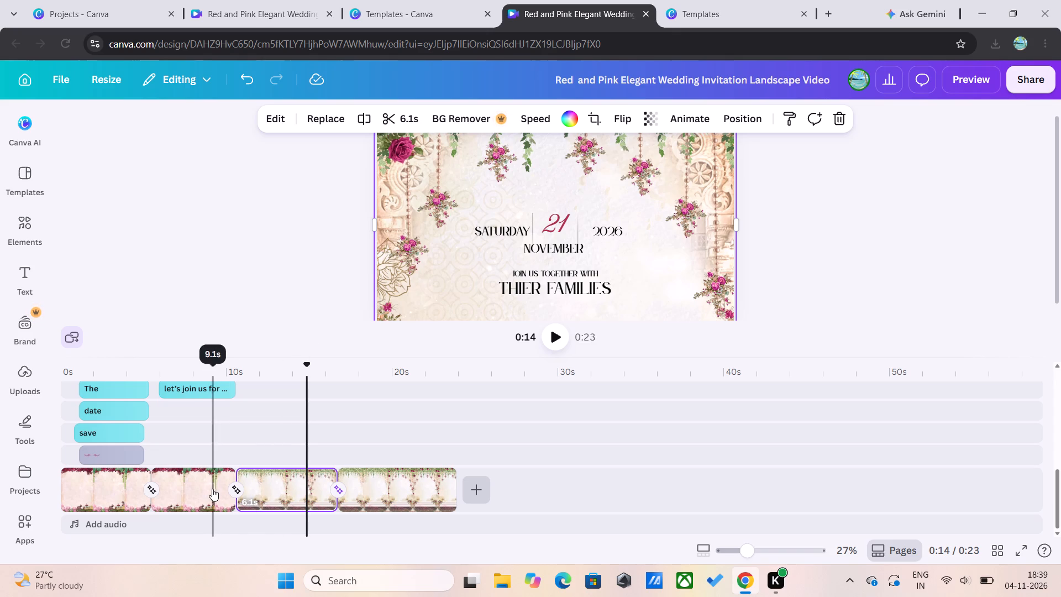
click(212, 489)
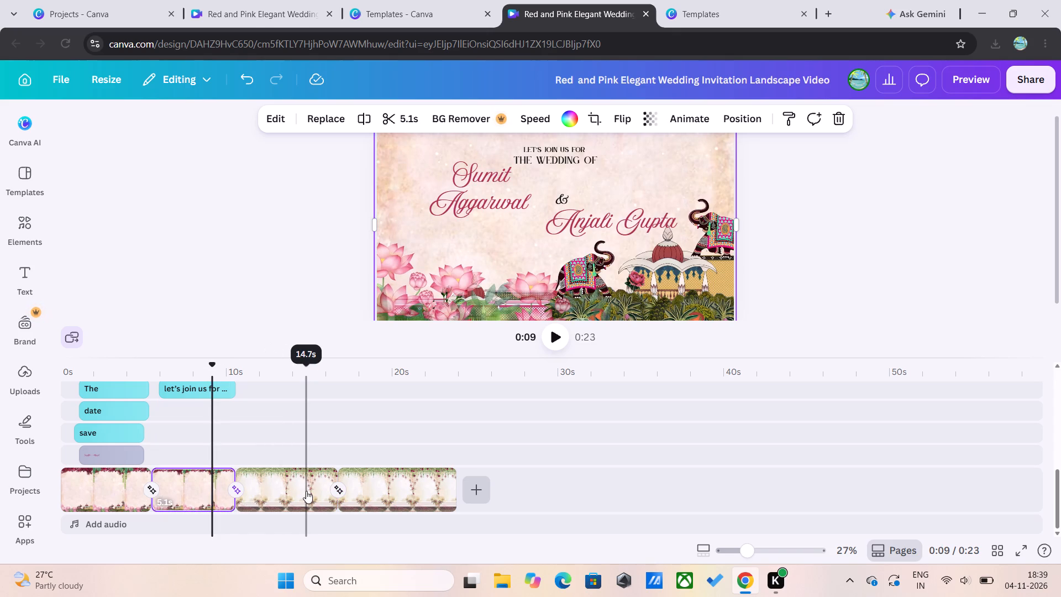
click(306, 491)
click(370, 490)
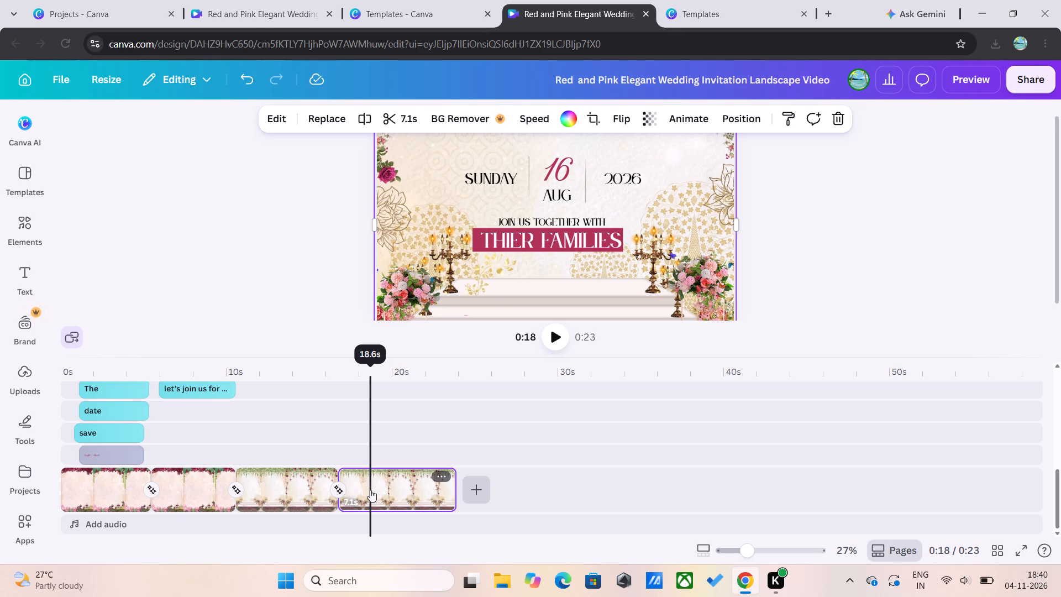
click(556, 340)
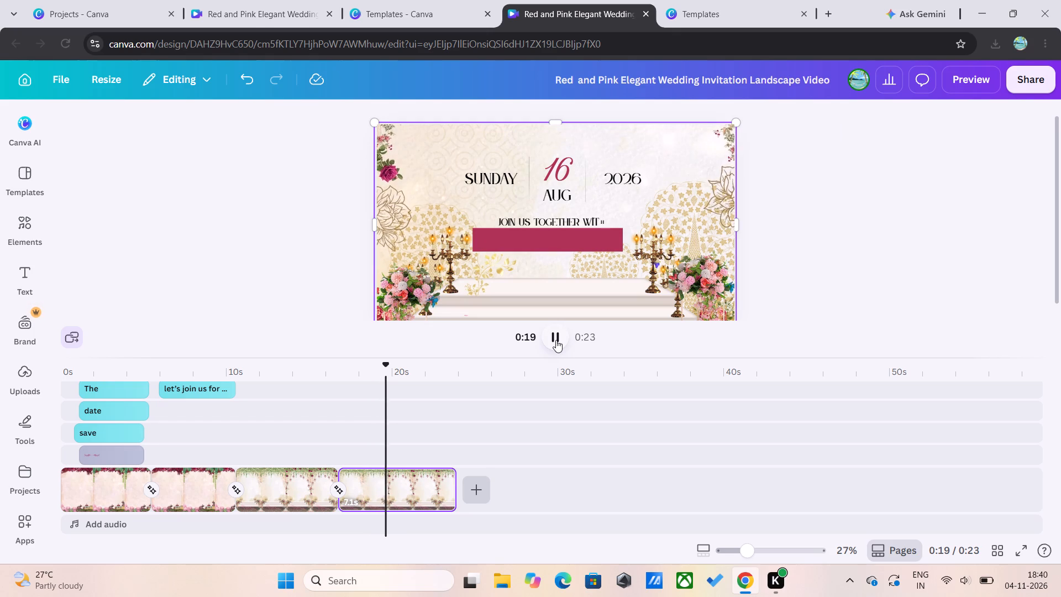
click(556, 340)
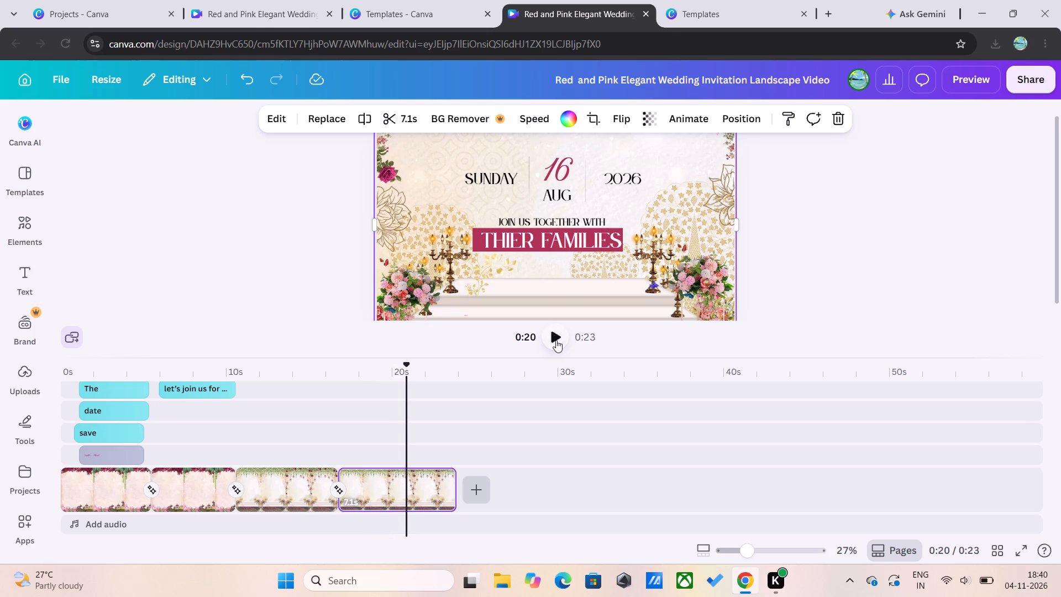
Replay the third page to check its edited date and the timing of its text.
click(261, 497)
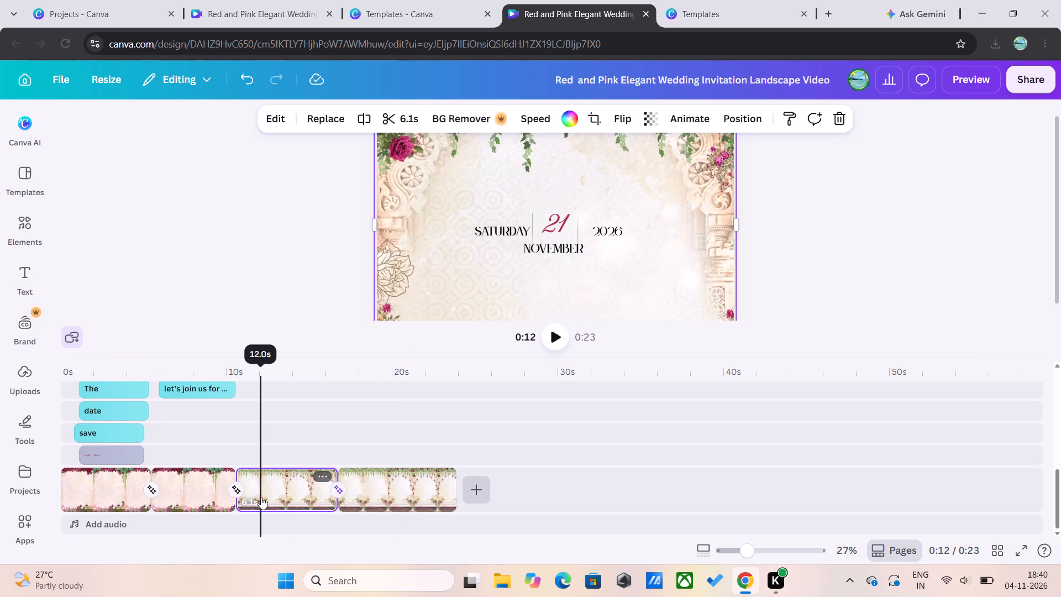
click(548, 338)
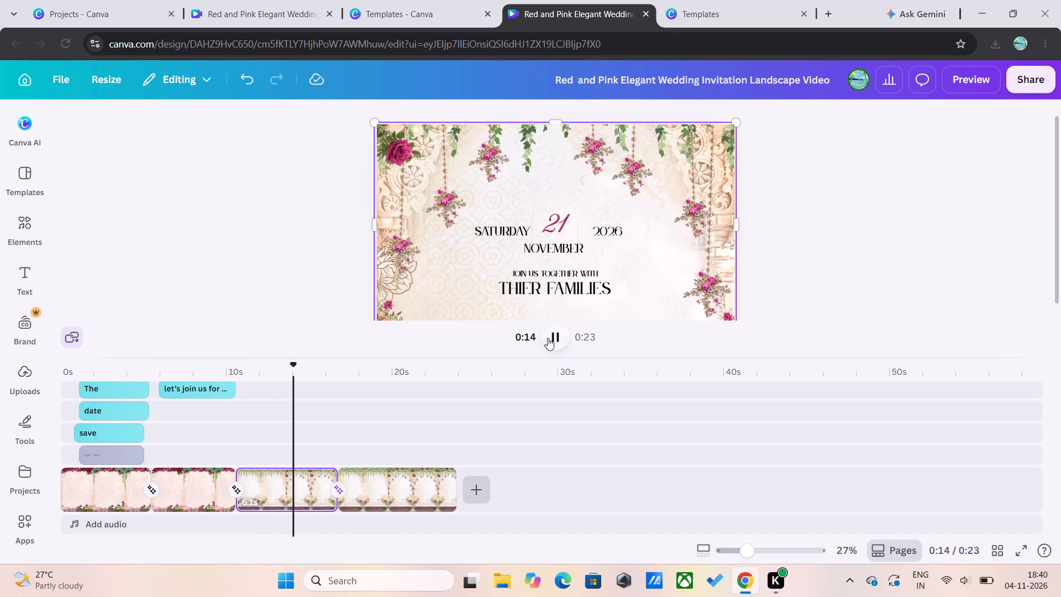
click(548, 338)
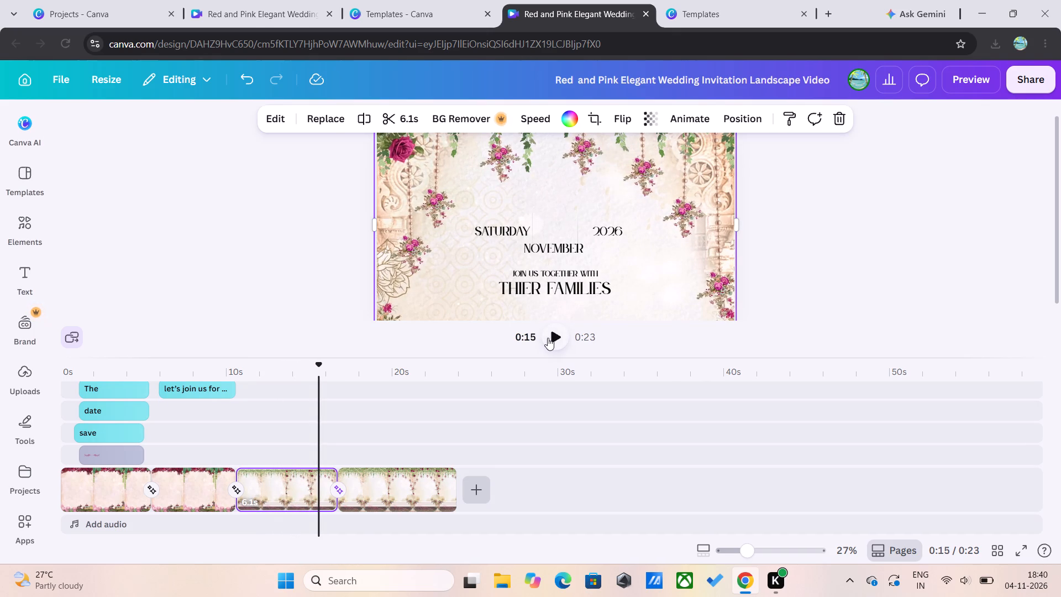
click(292, 449)
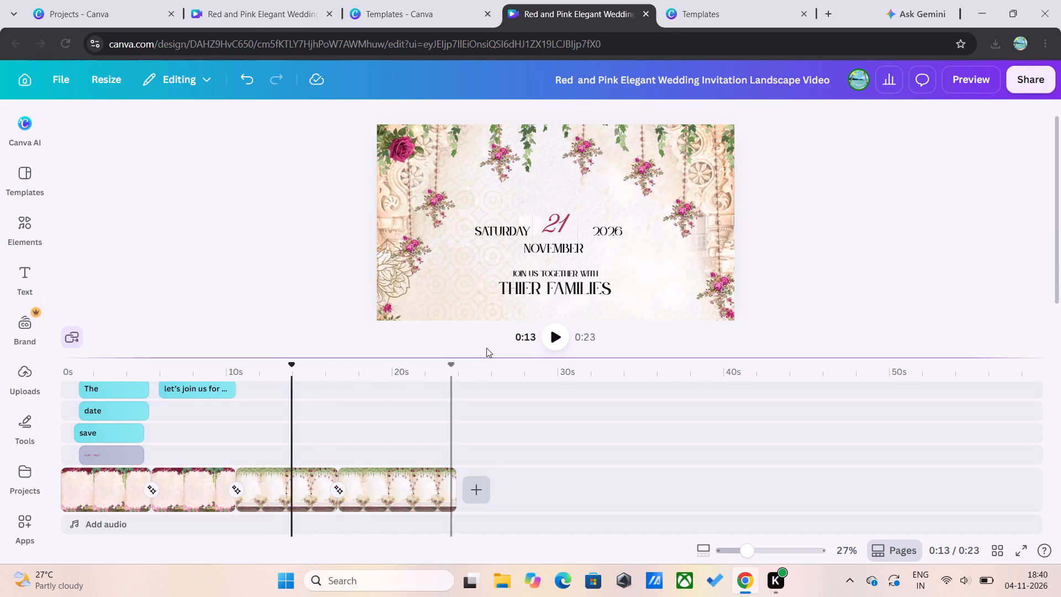
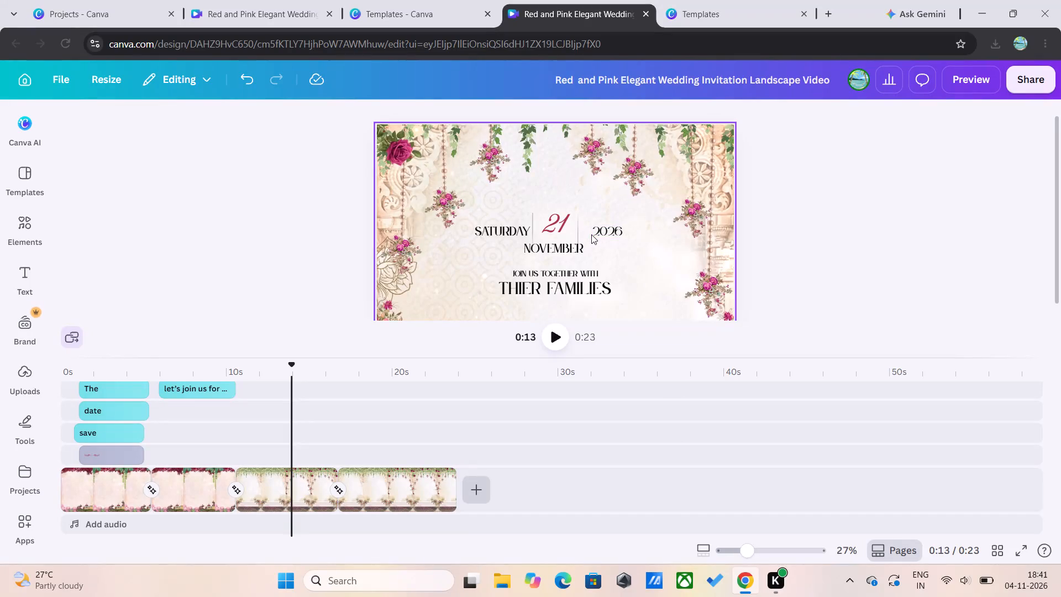
Move the third page's complete date block, including Saturday, 21, 2026, November and the divider lines, up to leave space above "join us together with".
click(542, 231)
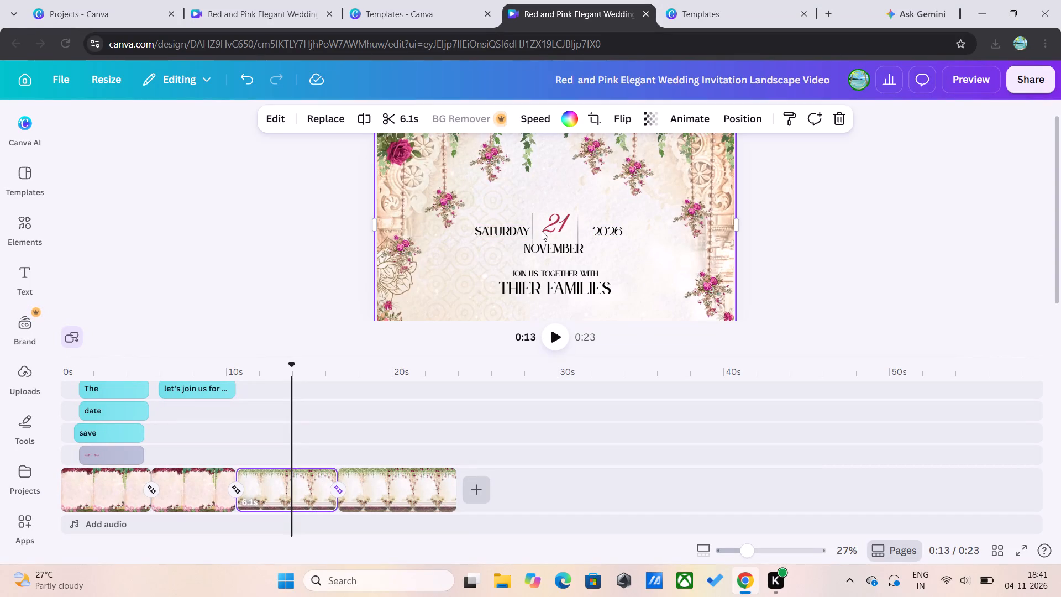
click(542, 231)
click(542, 231)
click(504, 237)
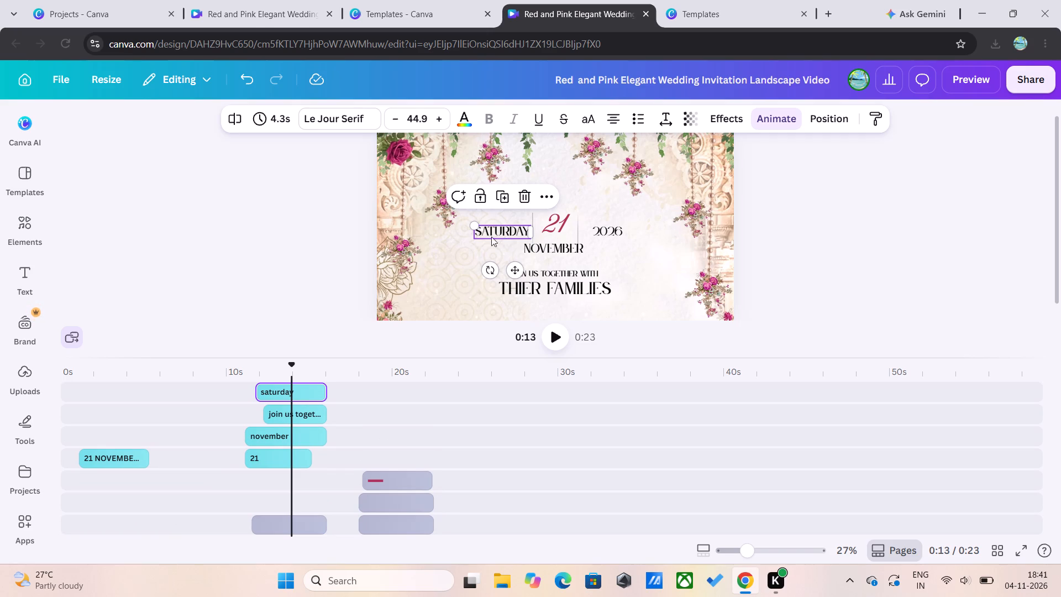
drag(462, 233, 624, 231)
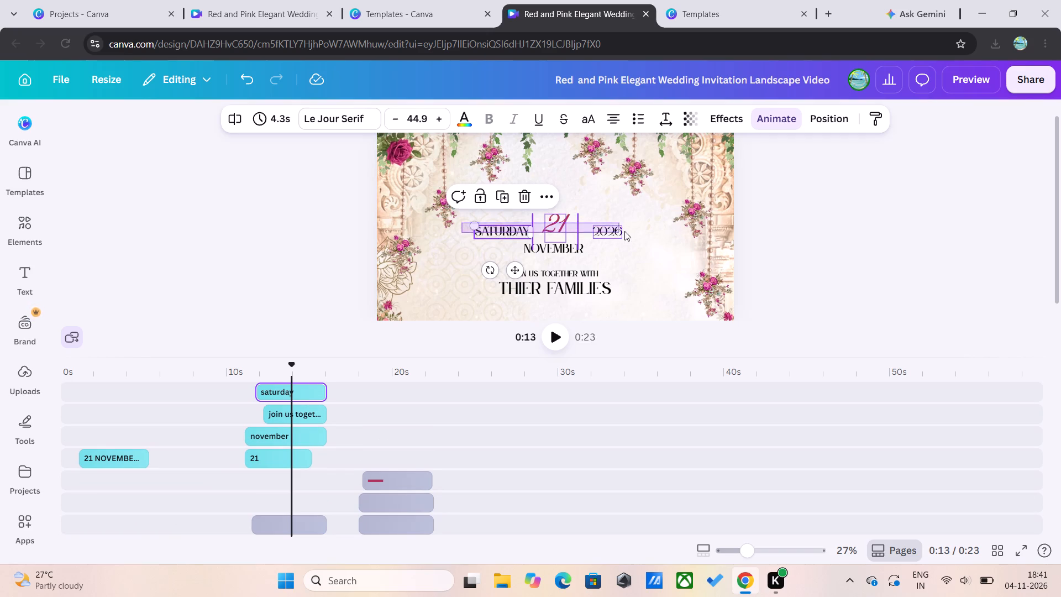
drag(624, 231, 623, 256)
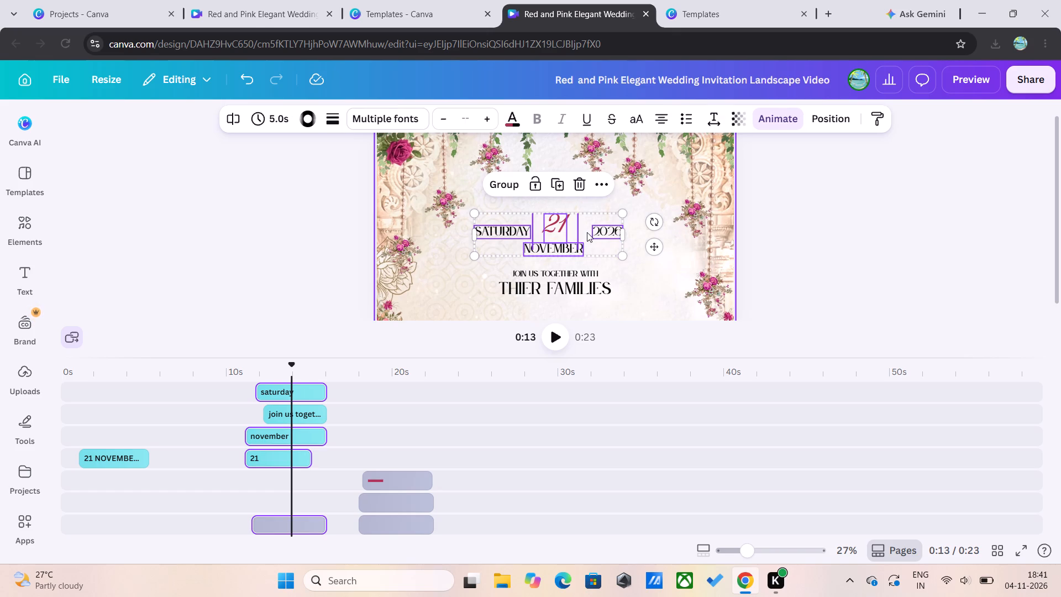
drag(593, 252, 592, 227)
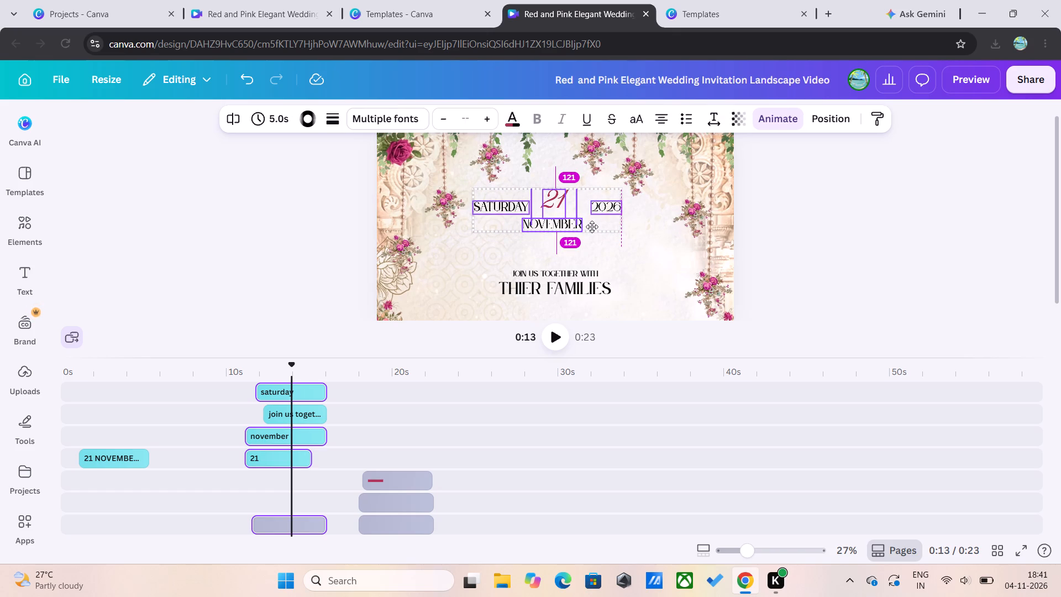
drag(592, 227, 593, 214)
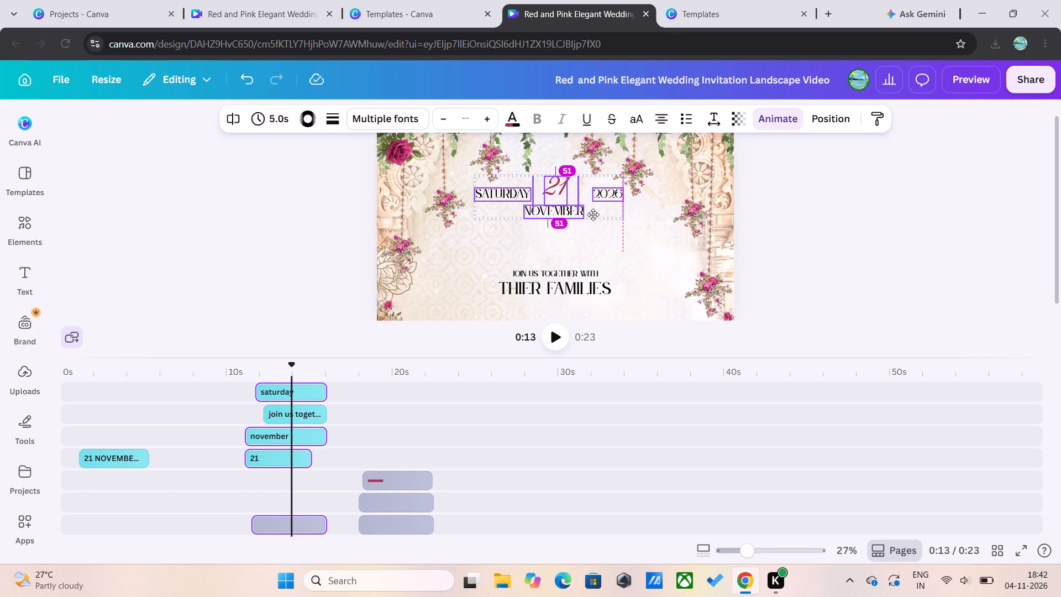
drag(593, 214, 593, 218)
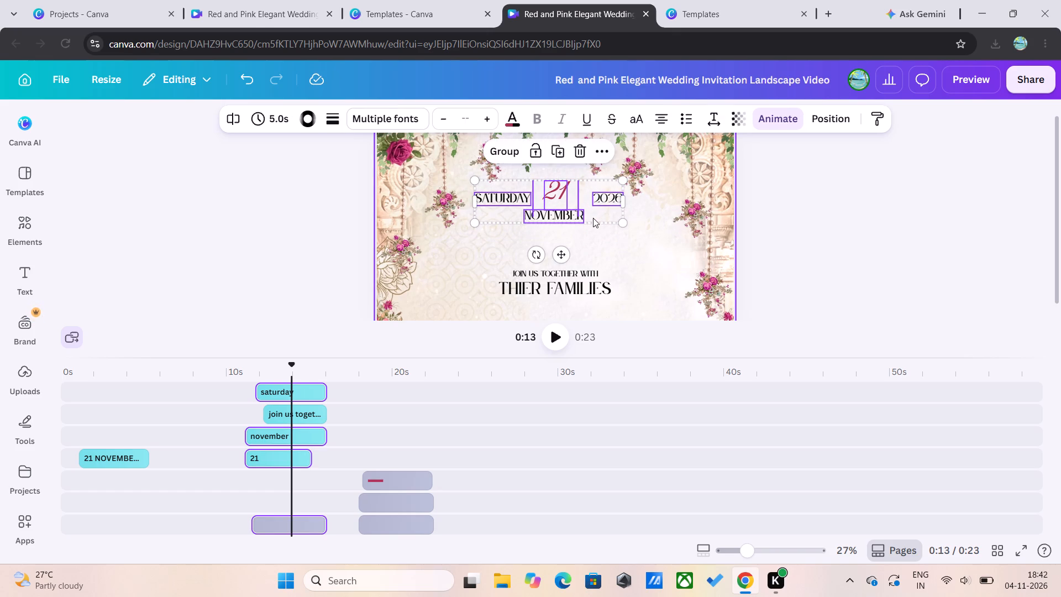
click(606, 246)
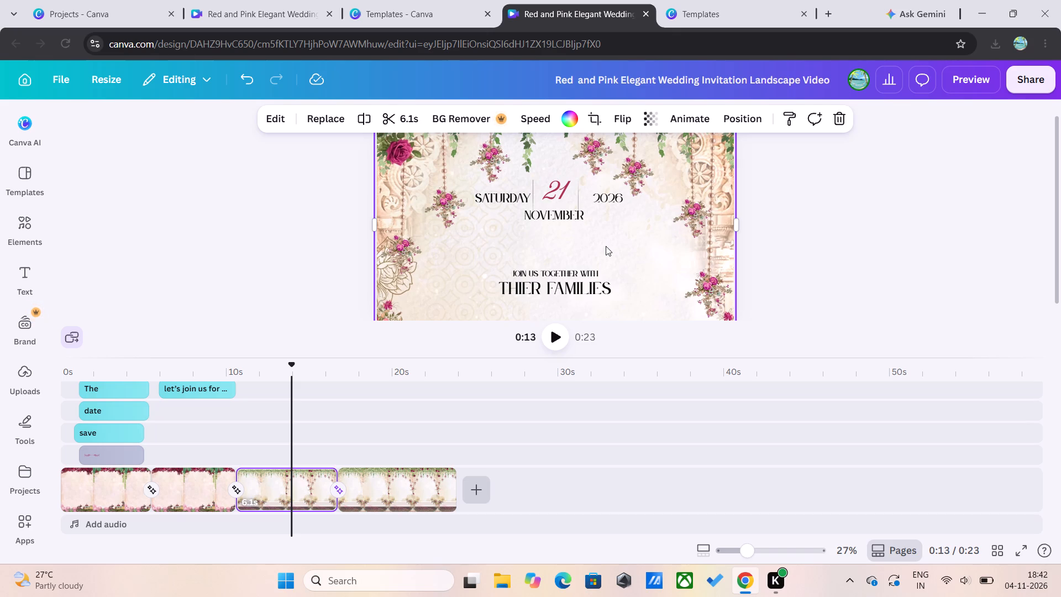
Add a text box beneath November on the third page reading "8 pm onwards", with a wide gap between "pm" and "onwards".
click(558, 235)
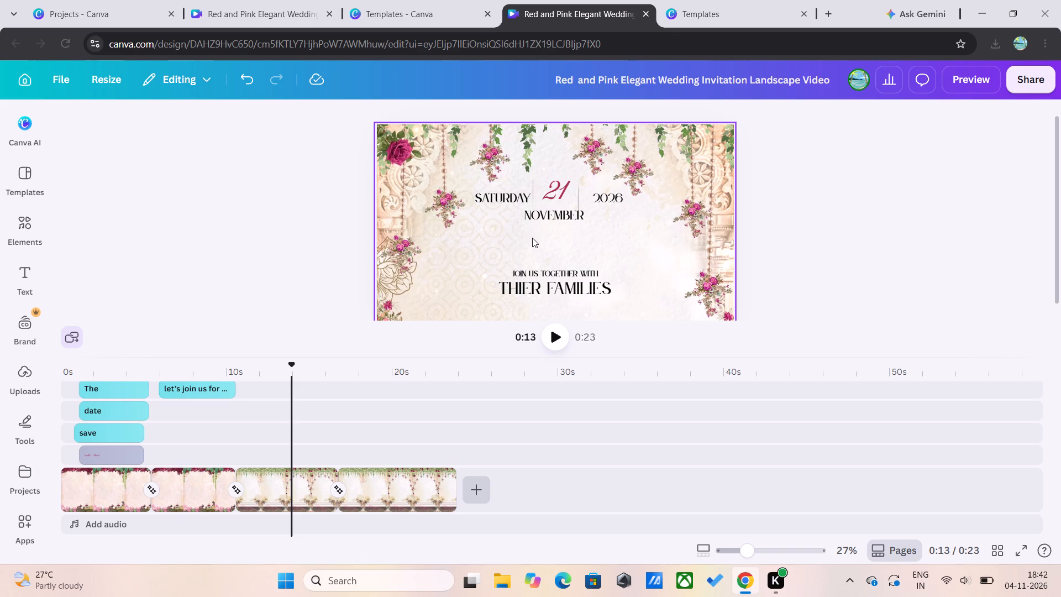
click(532, 238)
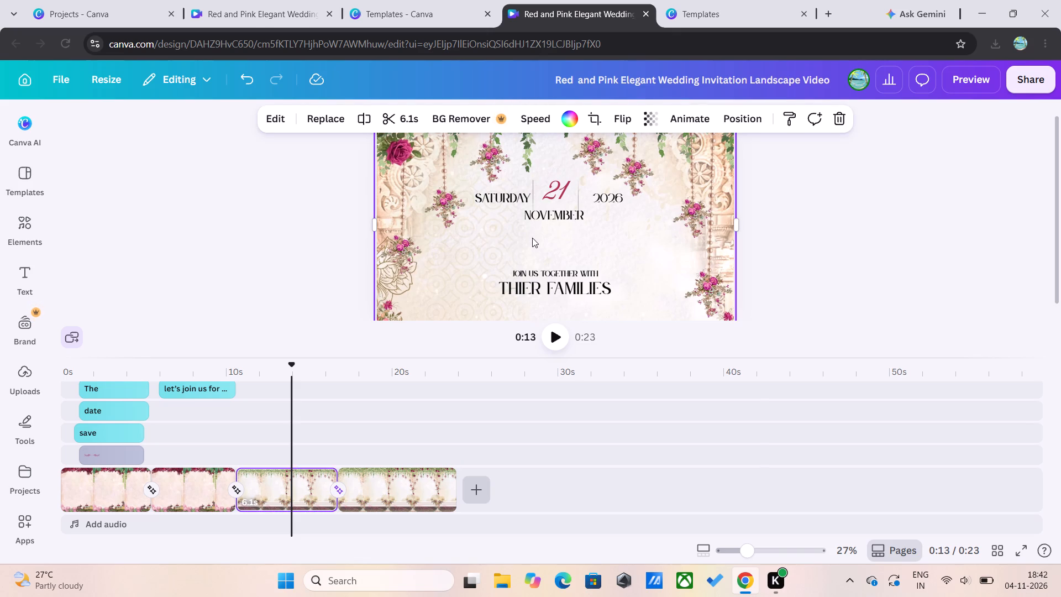
key(t)
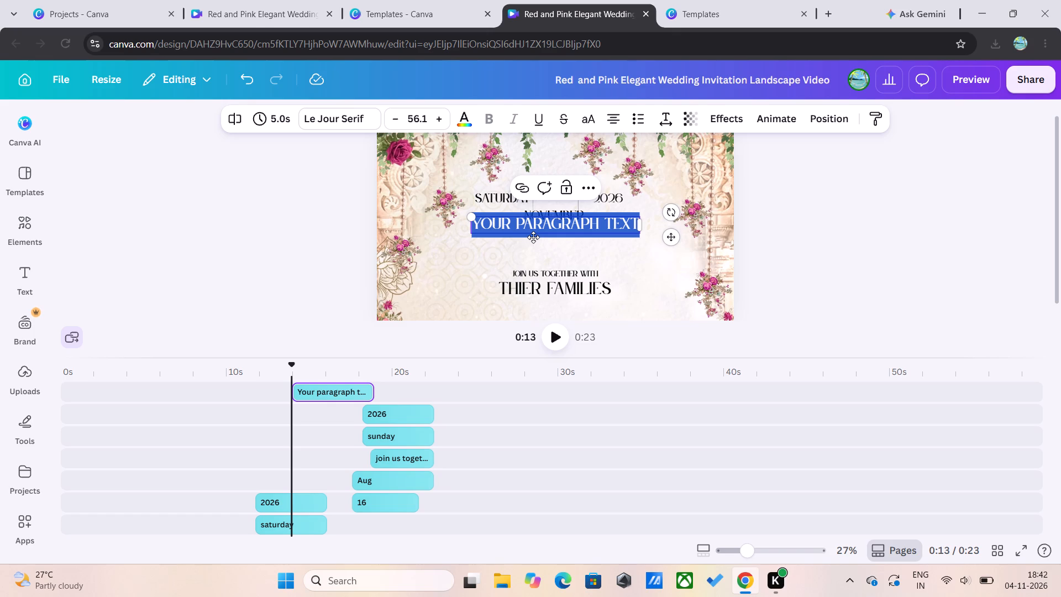
key(8)
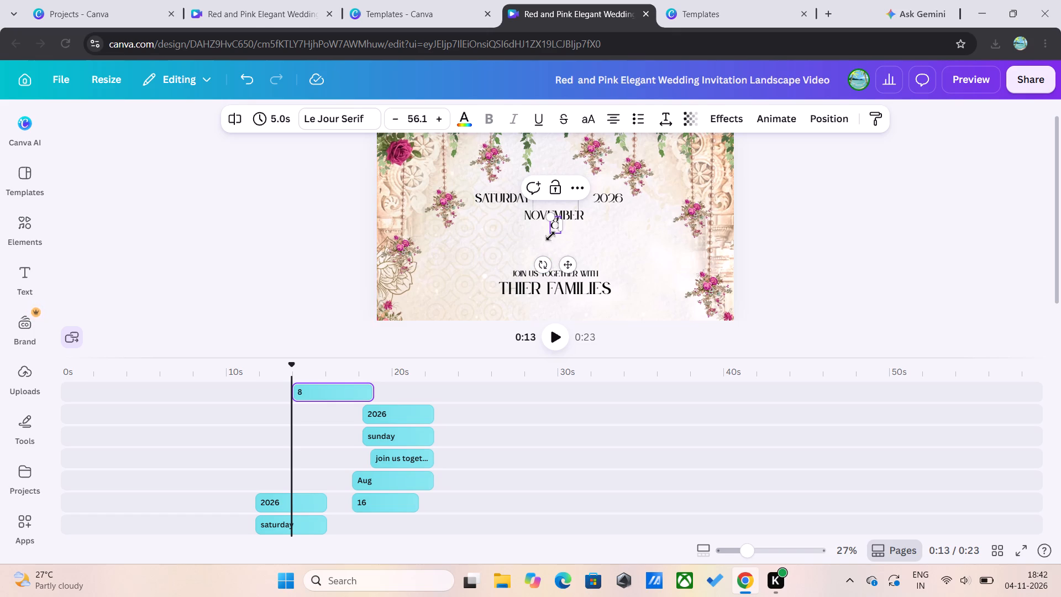
key(space)
key(p)
key(m)
key(BackSpace)
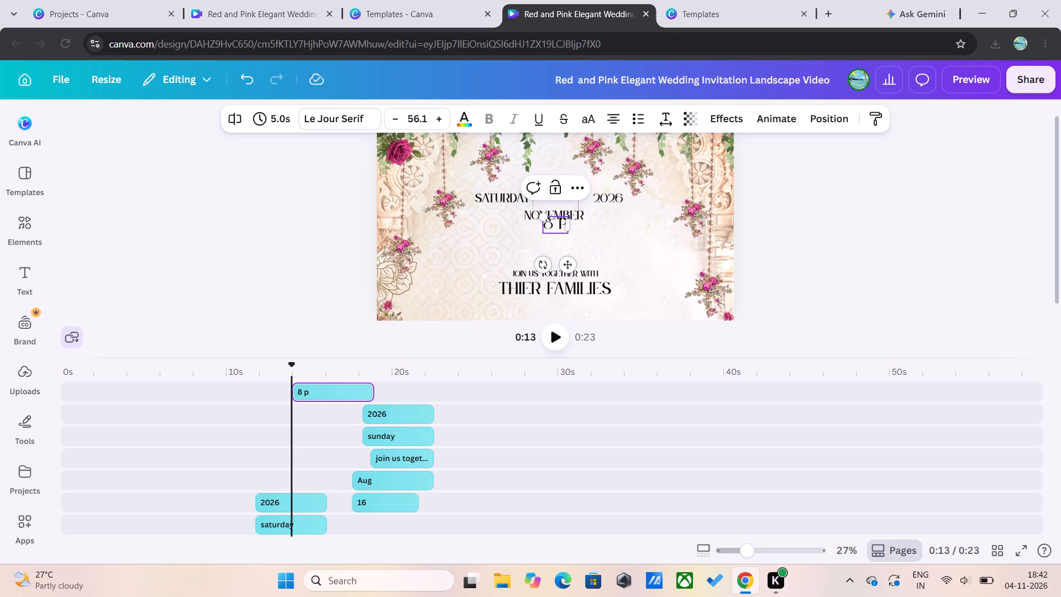
key(BackSpace)
text(pm)
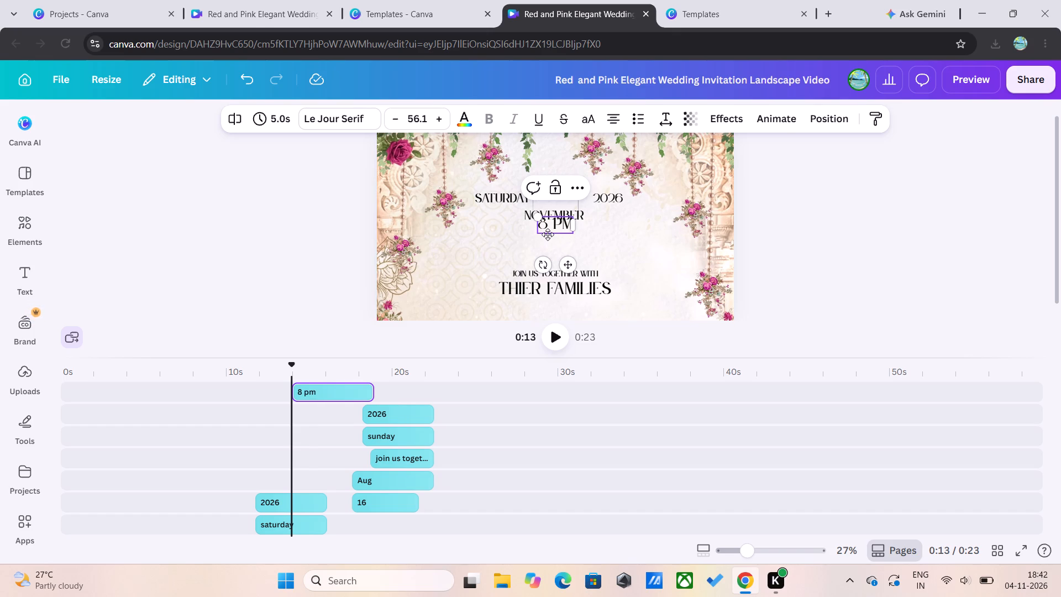
key(space)
key(space)
key(space)
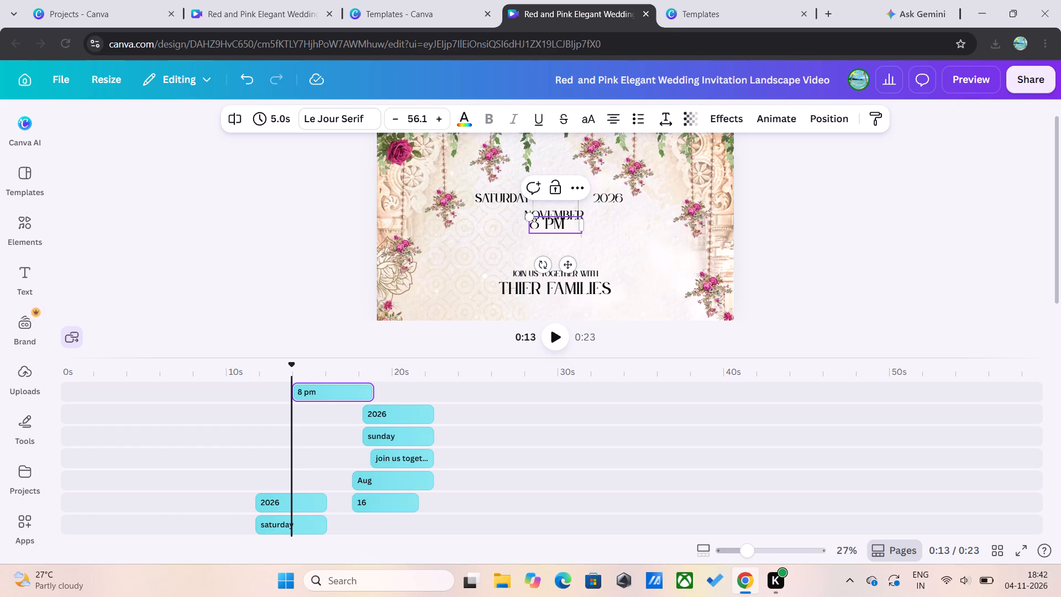
key(space)
key(space)
key(space)
key(space)
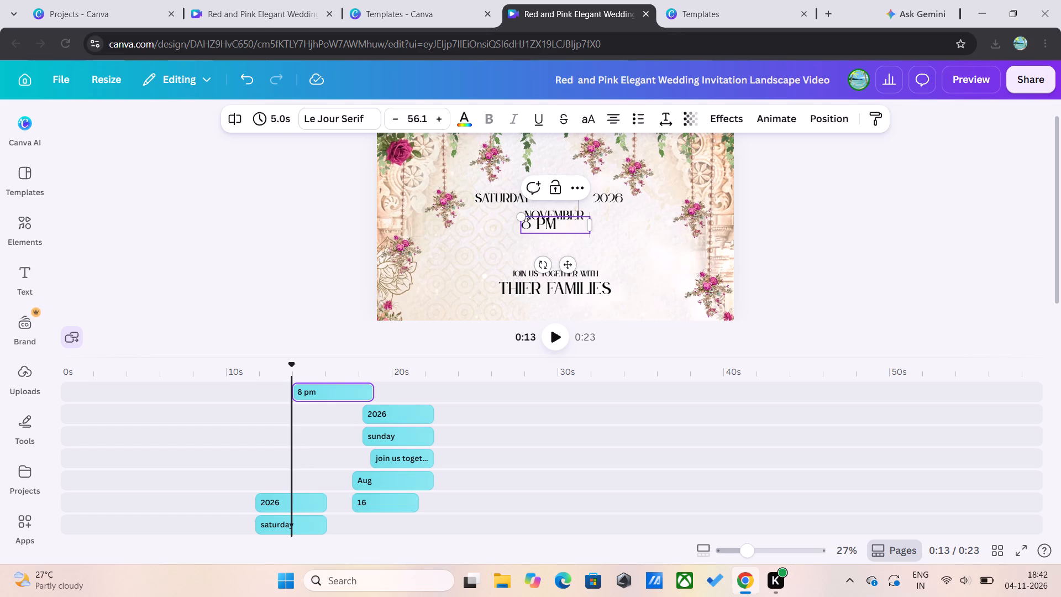
key(space)
key(space)
key(space)
key(space)
key(space)
key(space)
key(space)
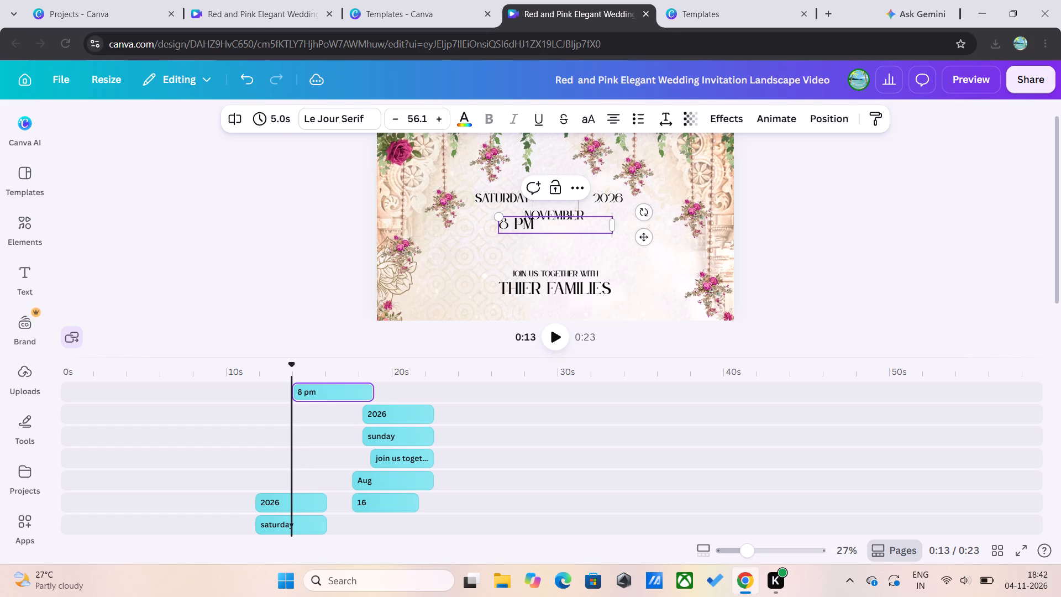
text(onw)
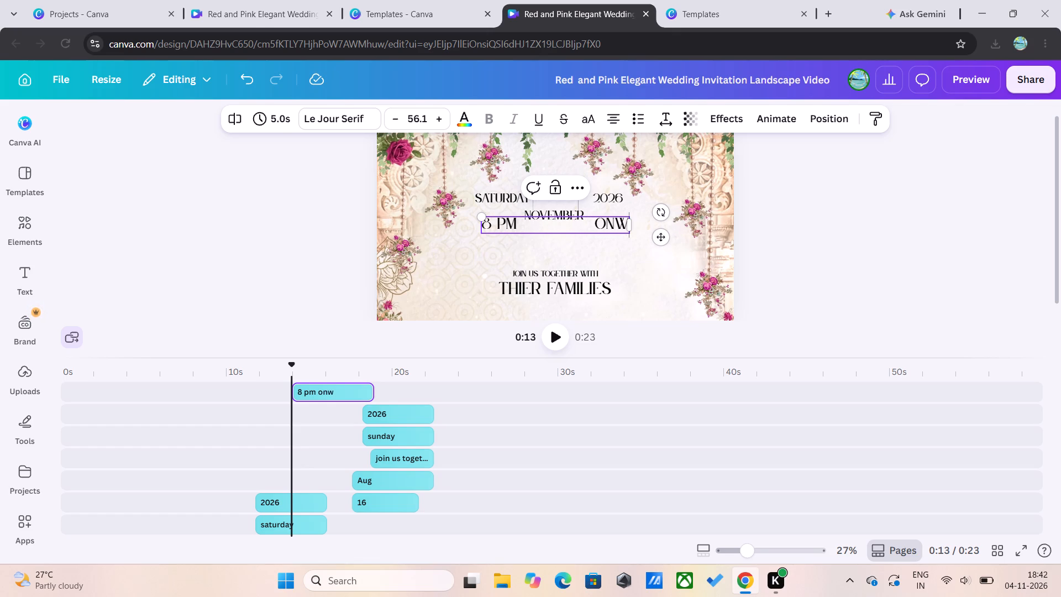
text(ards)
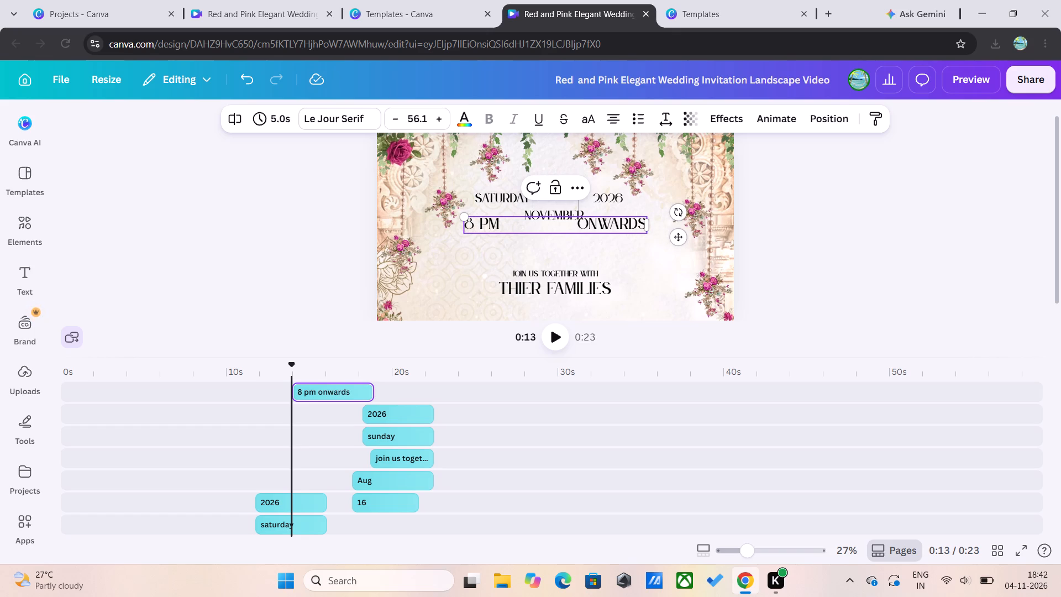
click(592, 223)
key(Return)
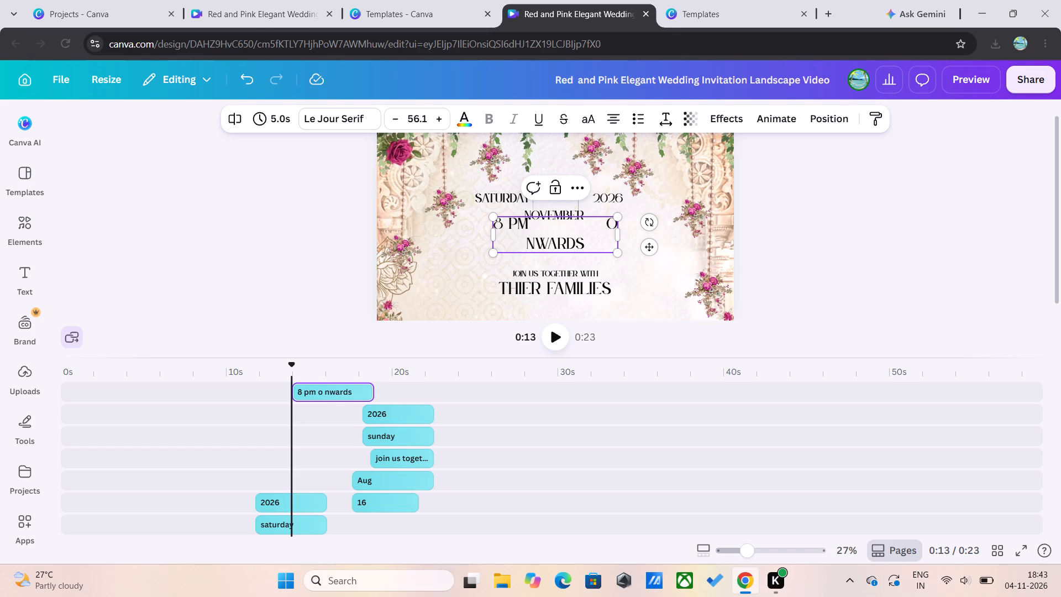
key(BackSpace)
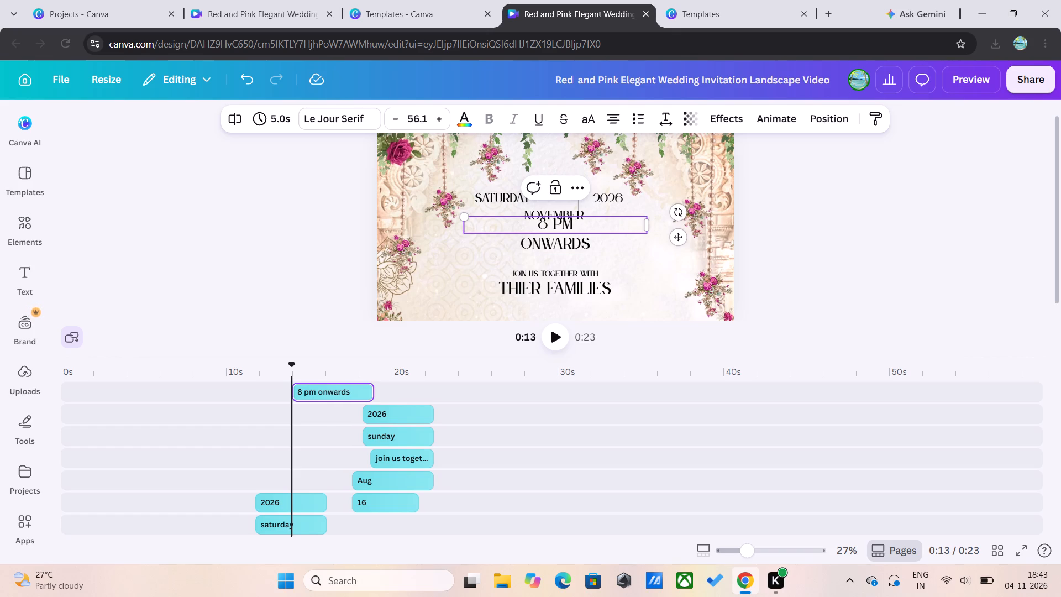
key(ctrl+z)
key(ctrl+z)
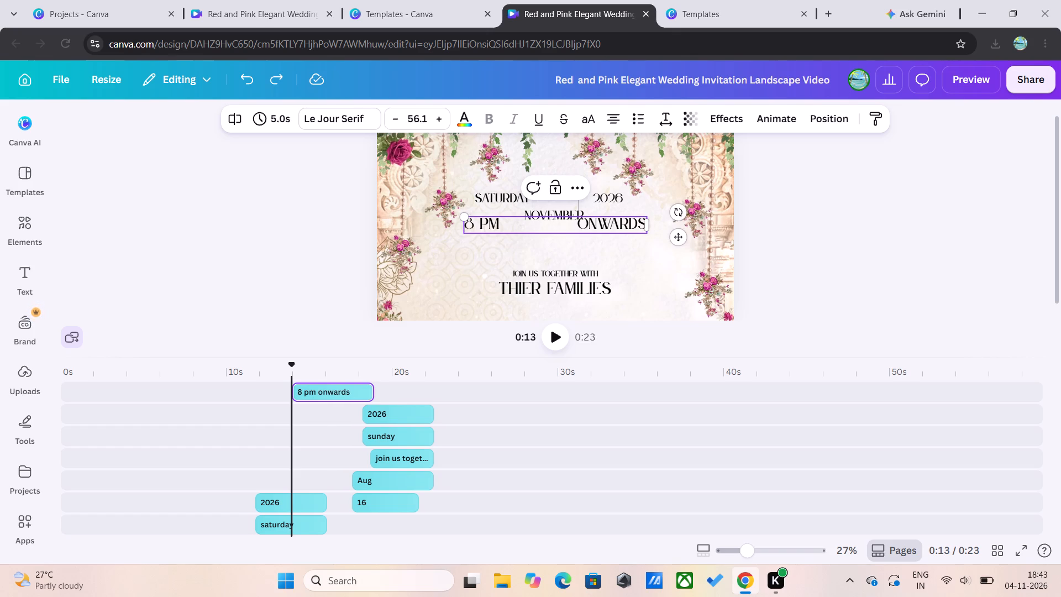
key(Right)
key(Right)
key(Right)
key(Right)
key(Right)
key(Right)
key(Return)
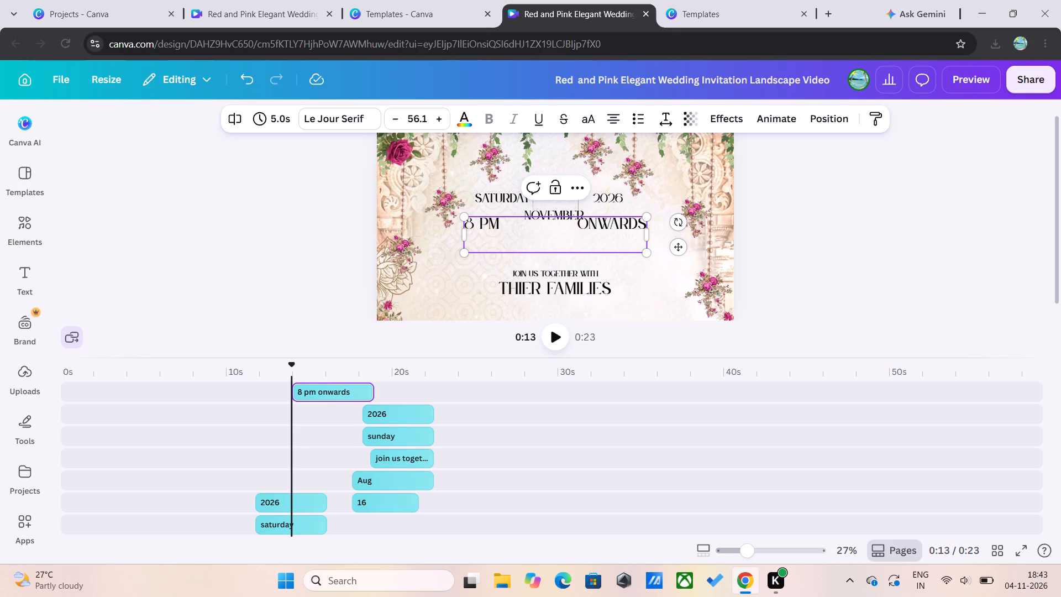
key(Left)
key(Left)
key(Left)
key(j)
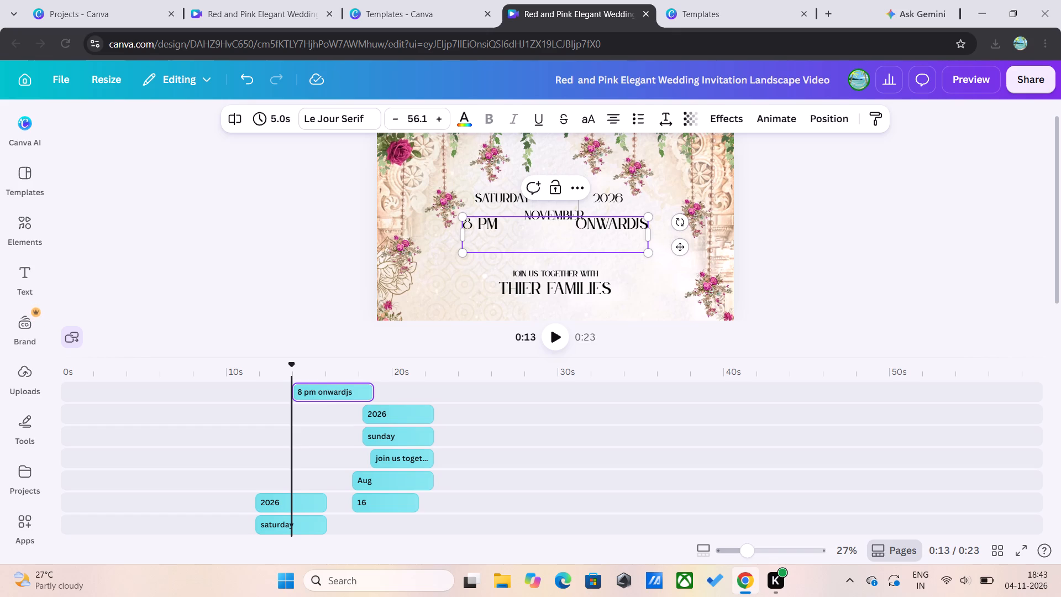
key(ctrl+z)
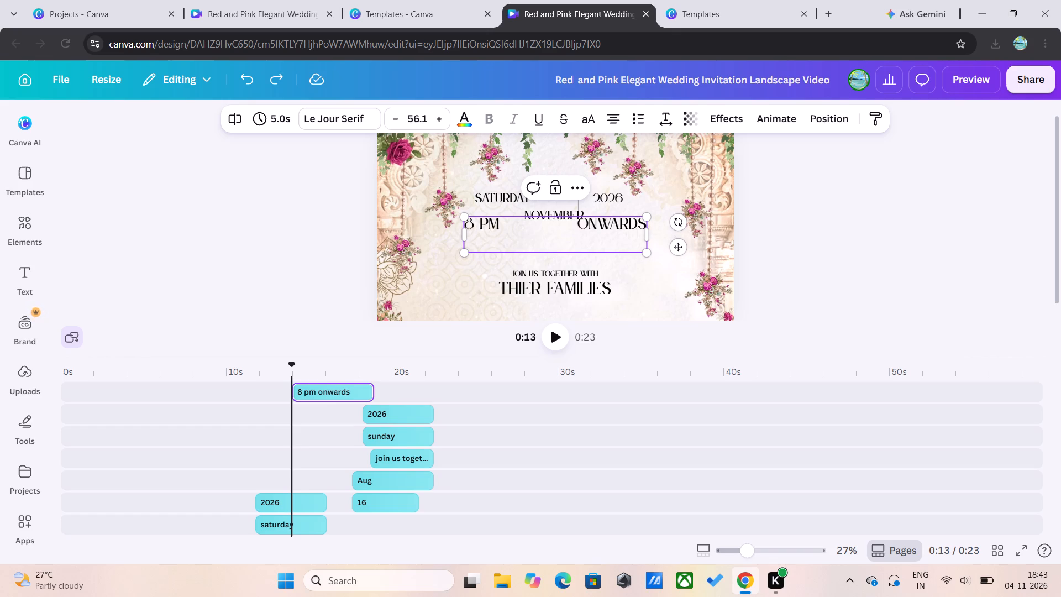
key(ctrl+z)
Add a second line reading "Venue" to the "8 pm onwards" text box on the third page.
key(Return)
key(j)
key(BackSpace)
key(v)
key(e)
text(nu)
key(e)
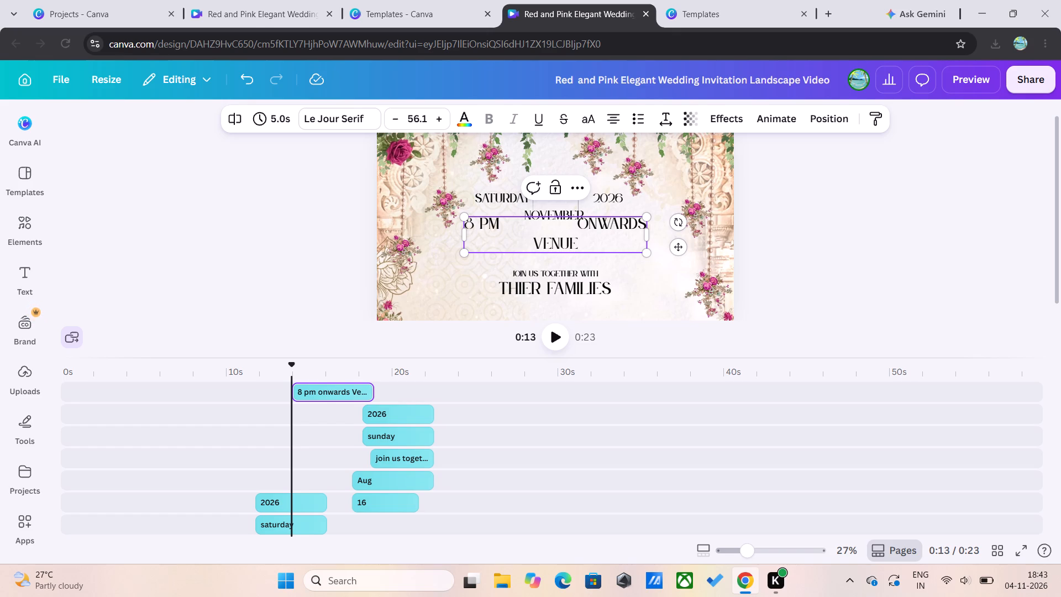
click(628, 283)
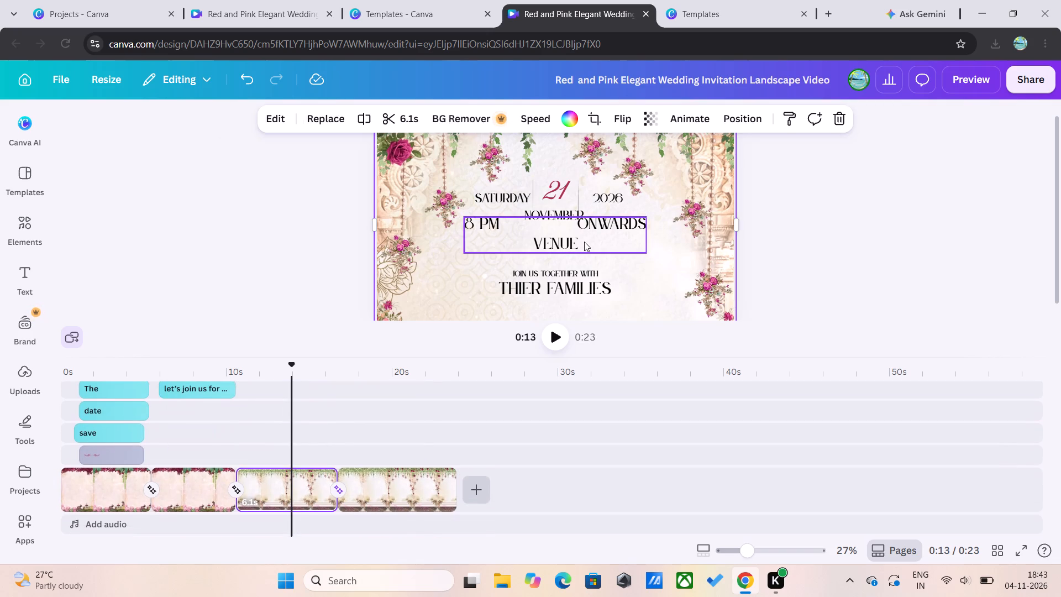
Move the "8 pm onwards Venue" text box slightly down so it clears November.
drag(584, 242, 596, 246)
click(596, 246)
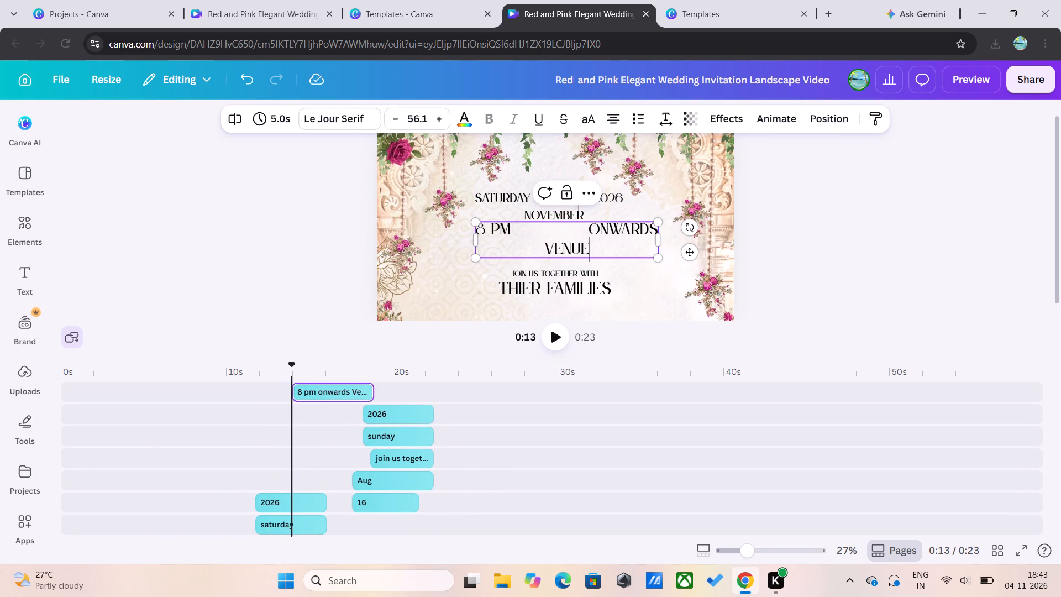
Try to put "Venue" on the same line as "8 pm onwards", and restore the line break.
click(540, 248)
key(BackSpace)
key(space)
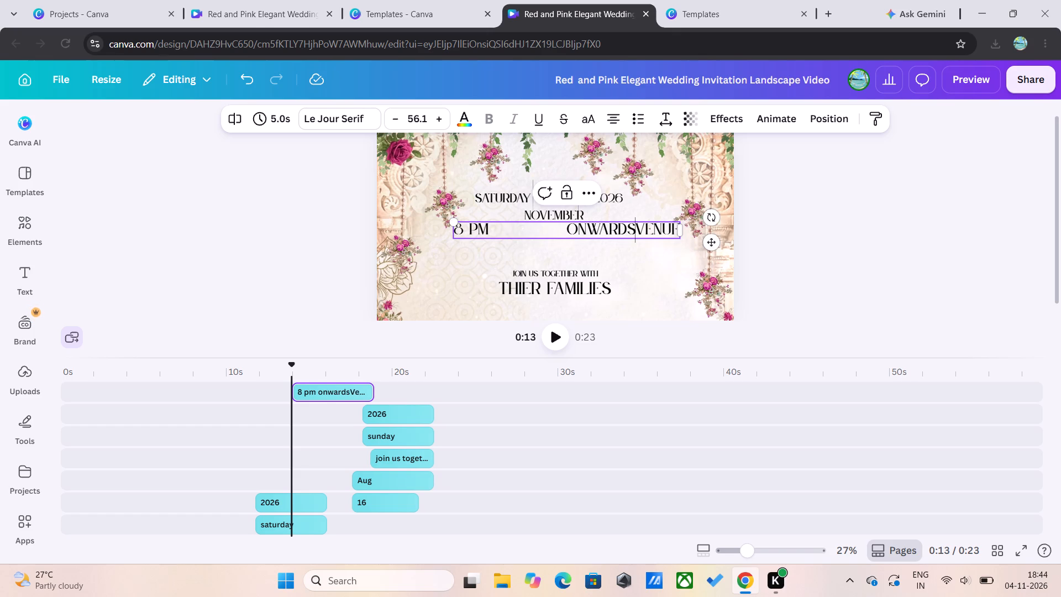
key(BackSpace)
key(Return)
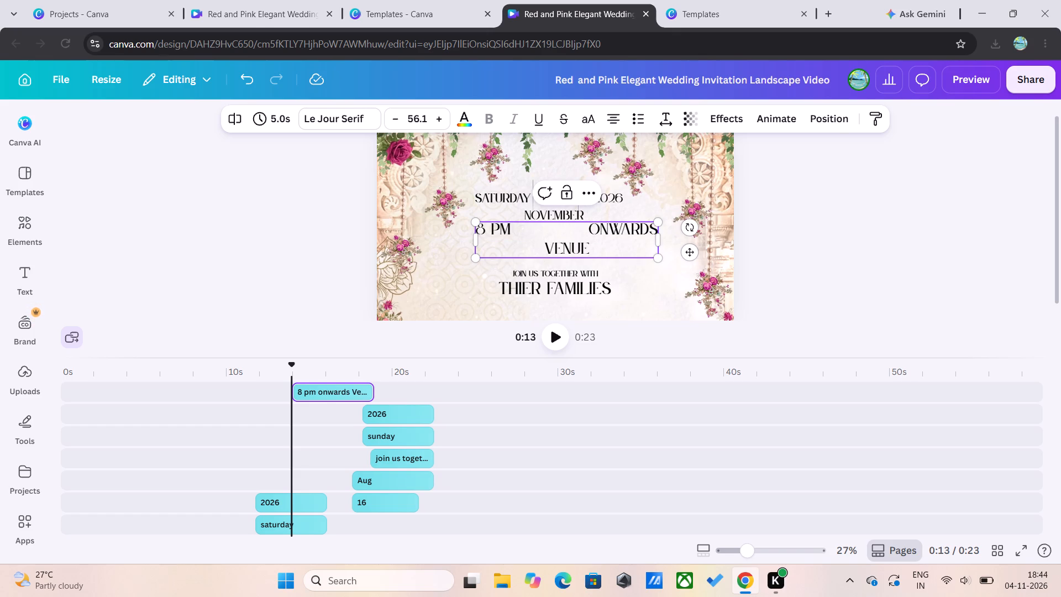
Widen the time and venue text box slightly, and scale it down proportionally to font size 51.3.
drag(472, 234, 468, 235)
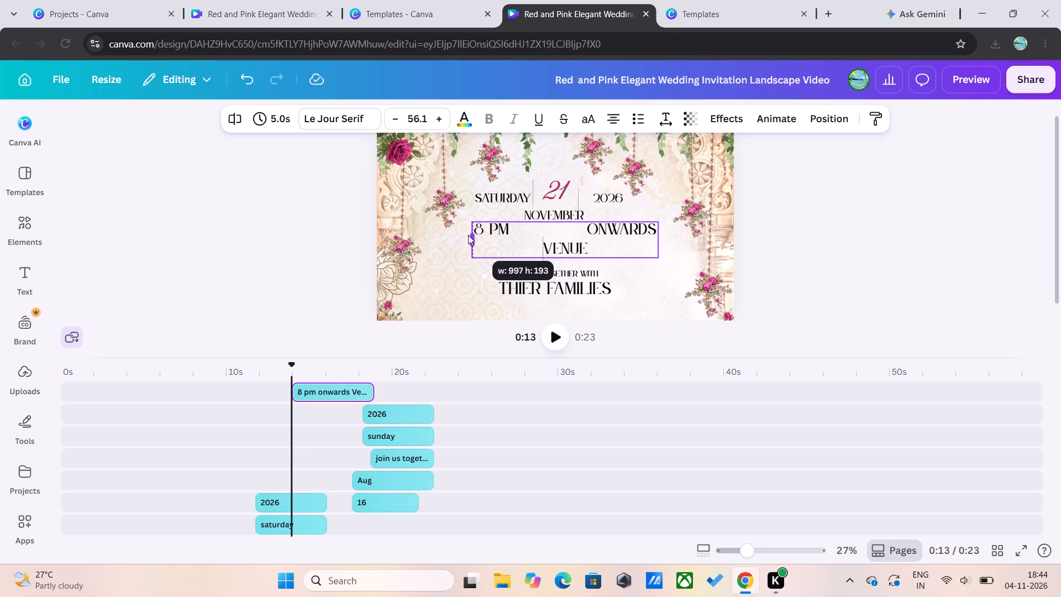
drag(468, 235, 464, 233)
drag(464, 220, 468, 224)
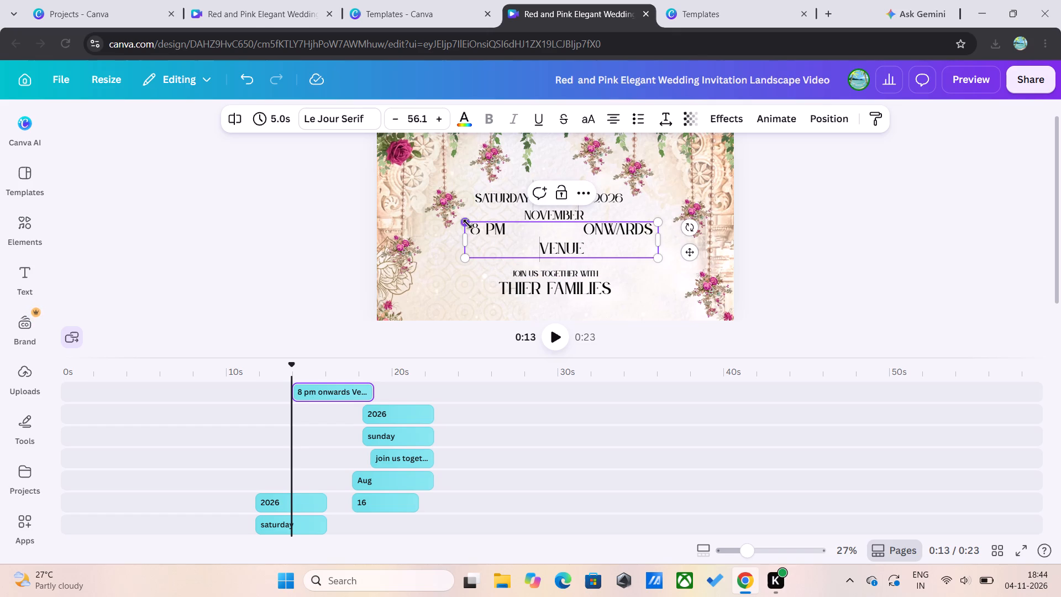
drag(468, 224, 483, 231)
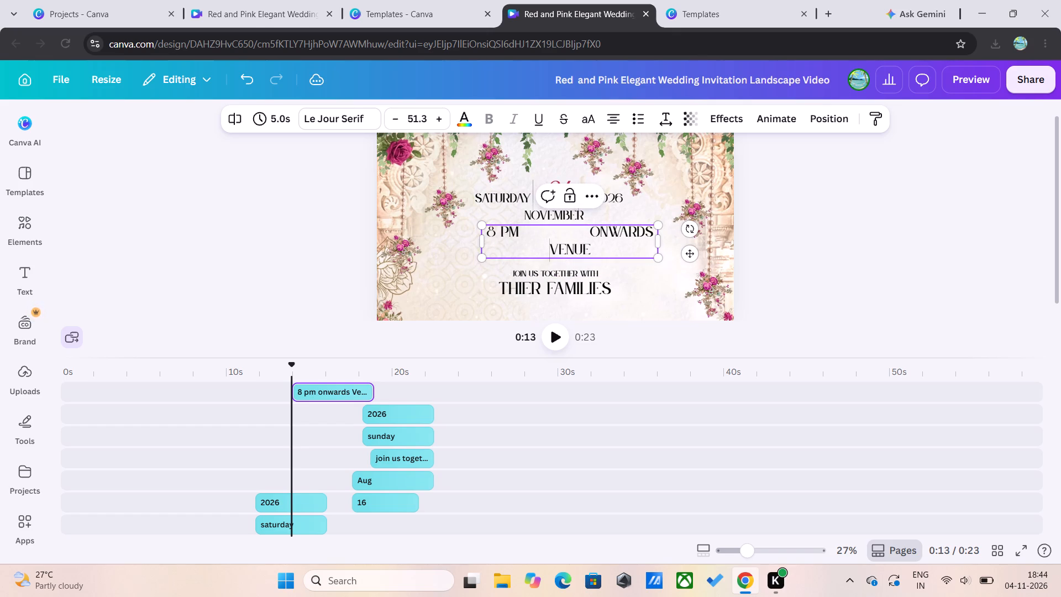
Nudge the time and venue text box slightly towards the page centre beneath November.
drag(543, 232, 524, 230)
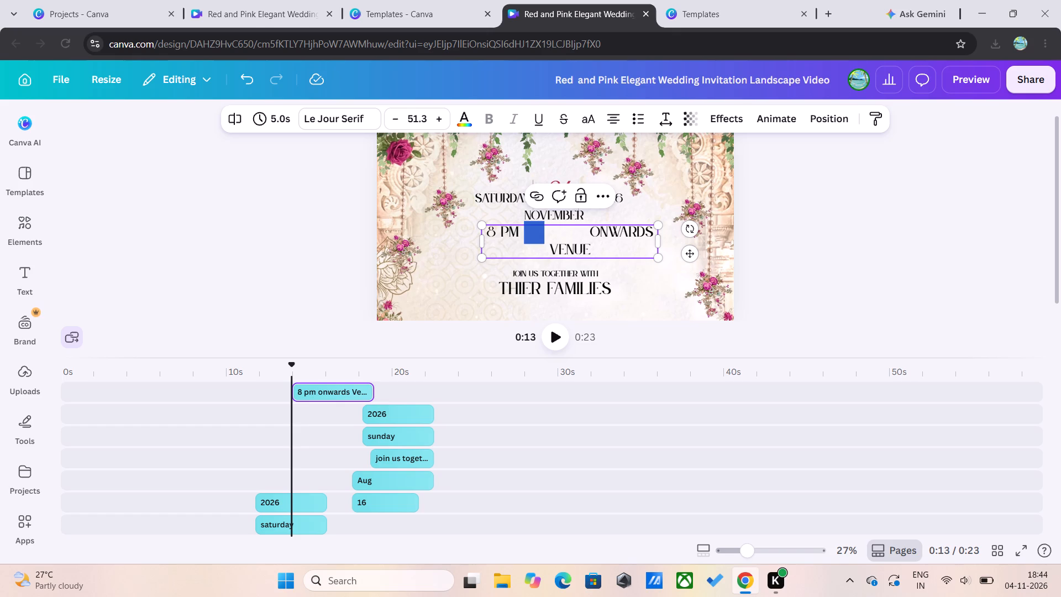
click(566, 242)
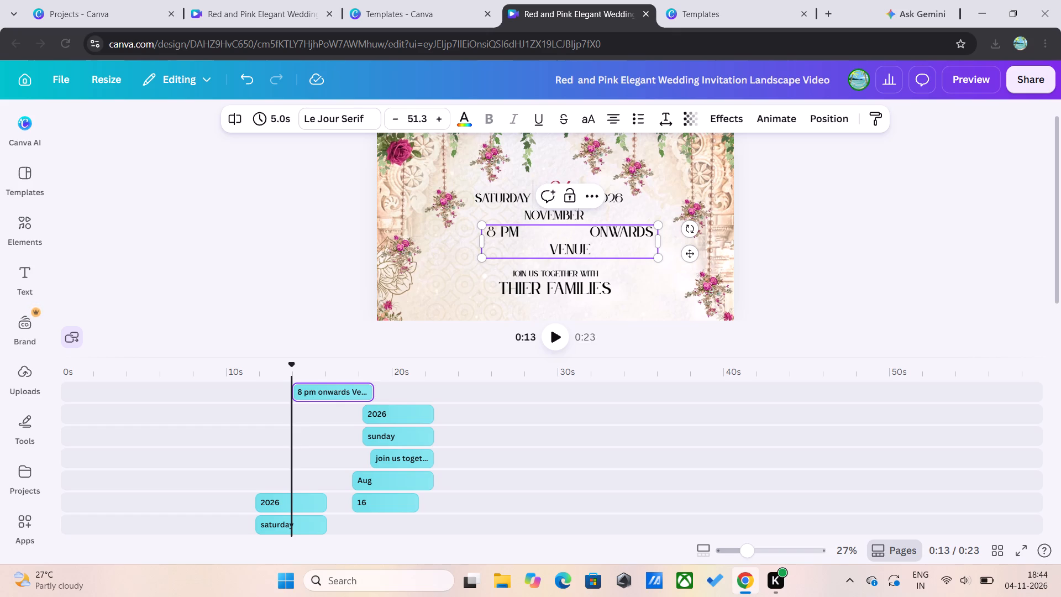
drag(550, 242, 529, 235)
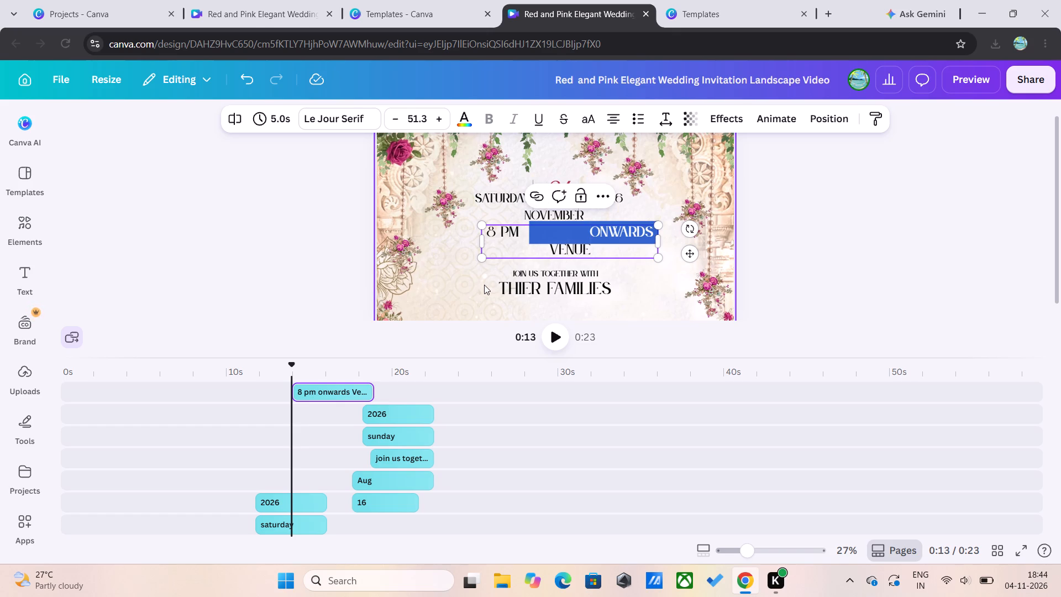
click(484, 285)
click(518, 247)
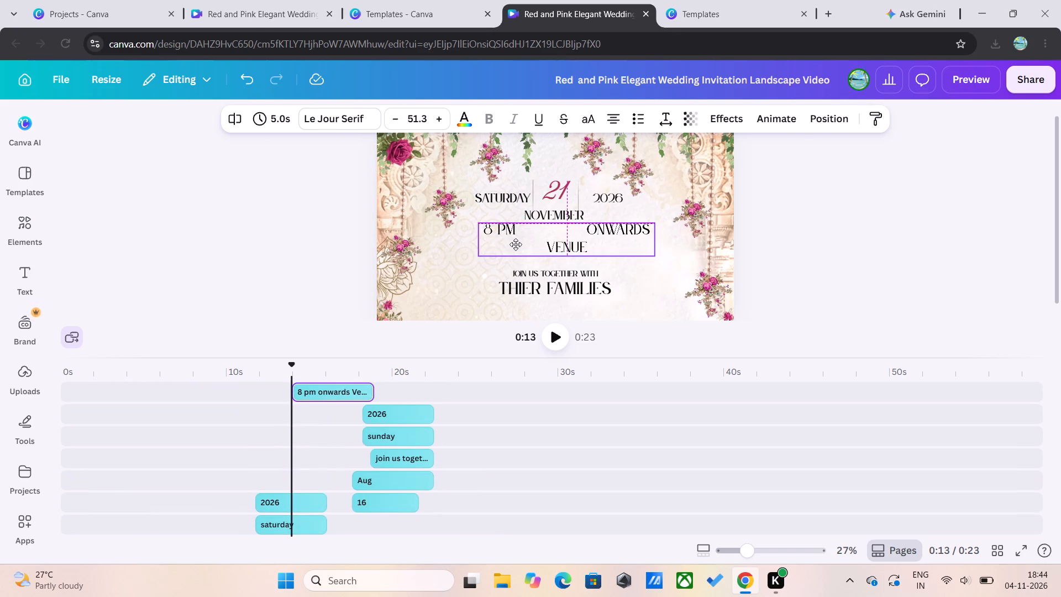
click(614, 246)
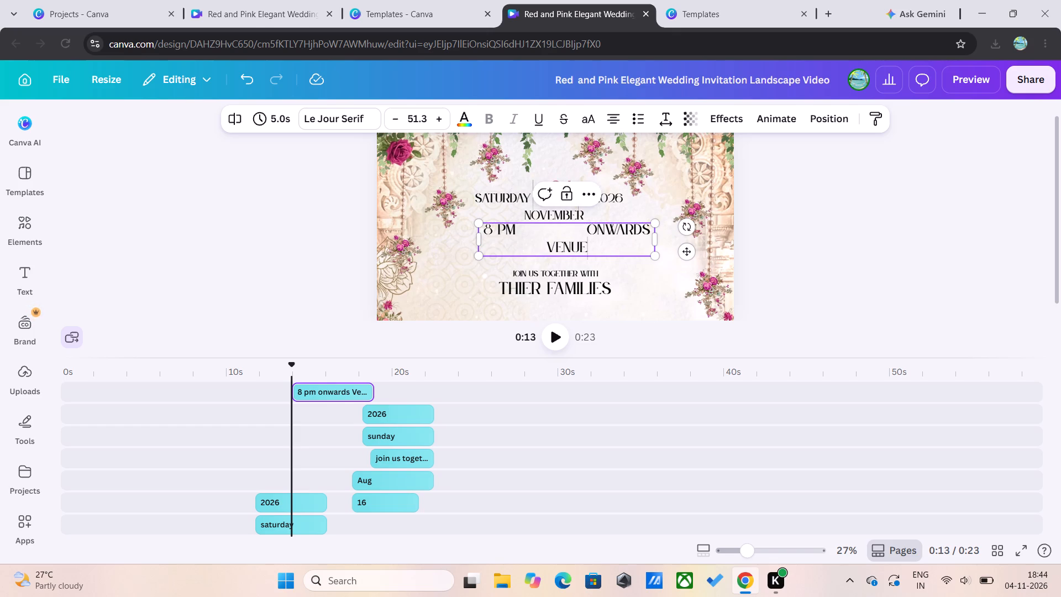
click(652, 290)
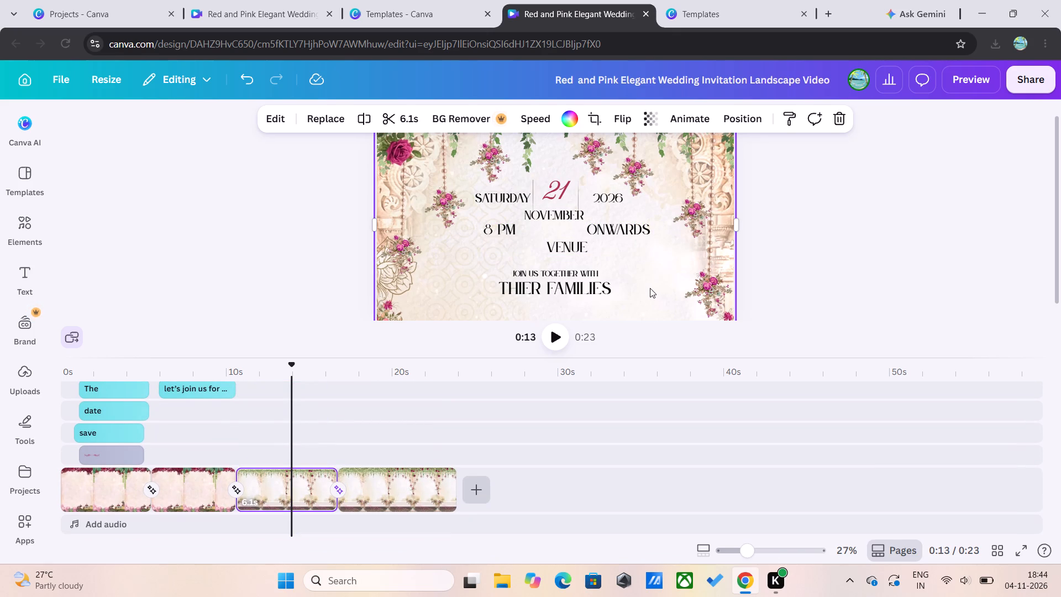
Reduce the font size of the "8 pm onwards Venue" text to 44.3.
click(614, 245)
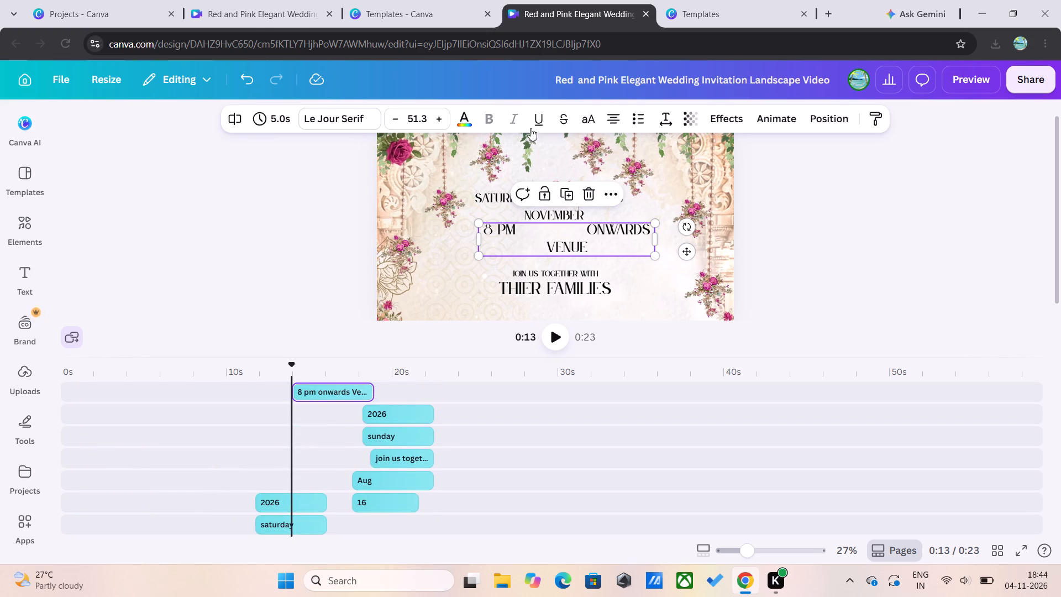
double_click(397, 115)
click(397, 115)
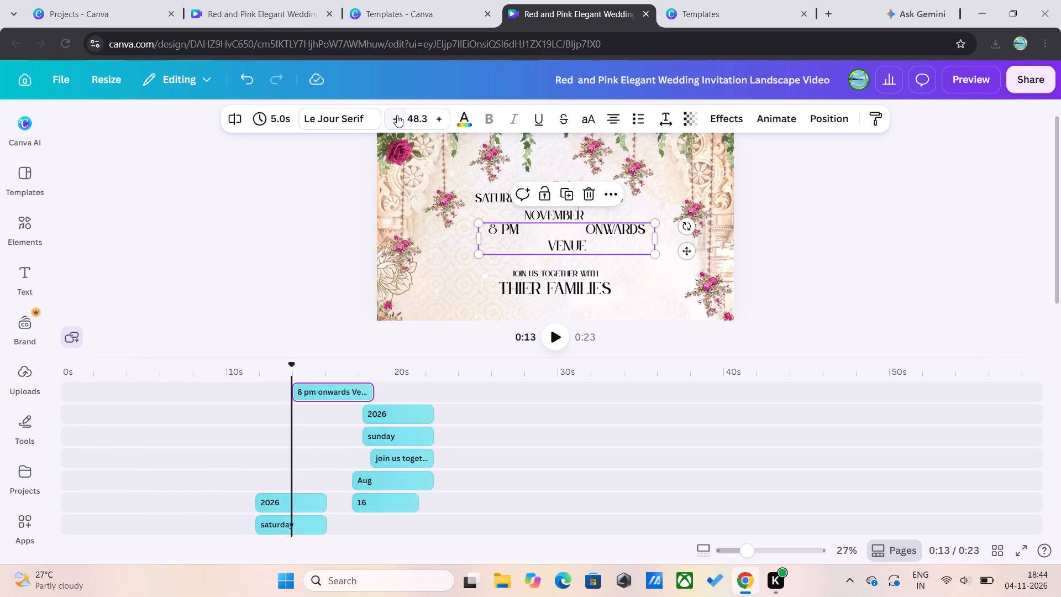
double_click(397, 115)
double_click(397, 115)
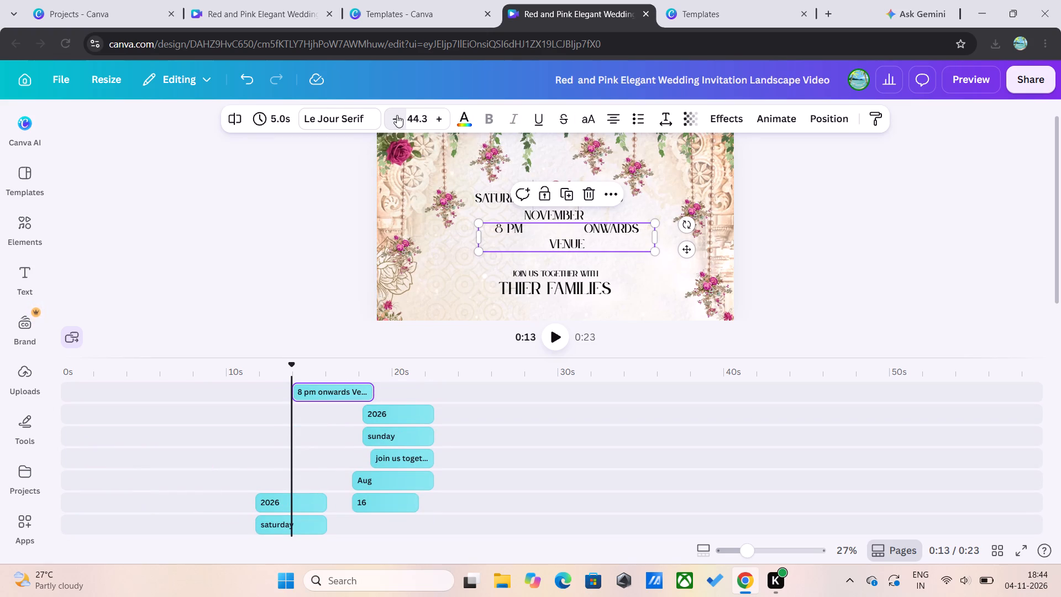
Try crimson, coral red and mid-grey on the time and venue text, and settle on dark grey as its colour.
click(466, 124)
click(139, 258)
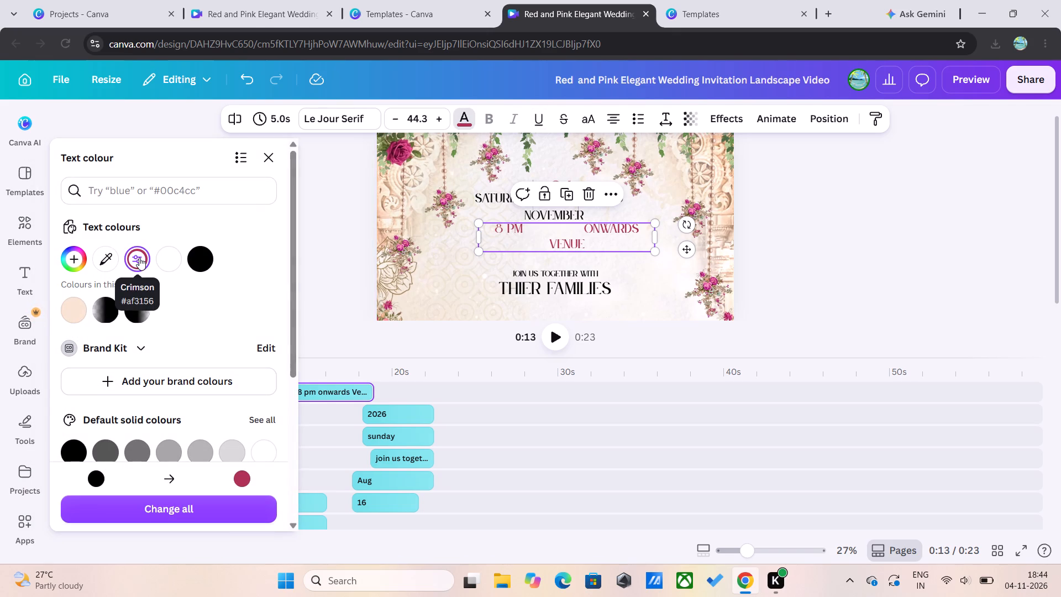
scroll(175, 312, down, 3)
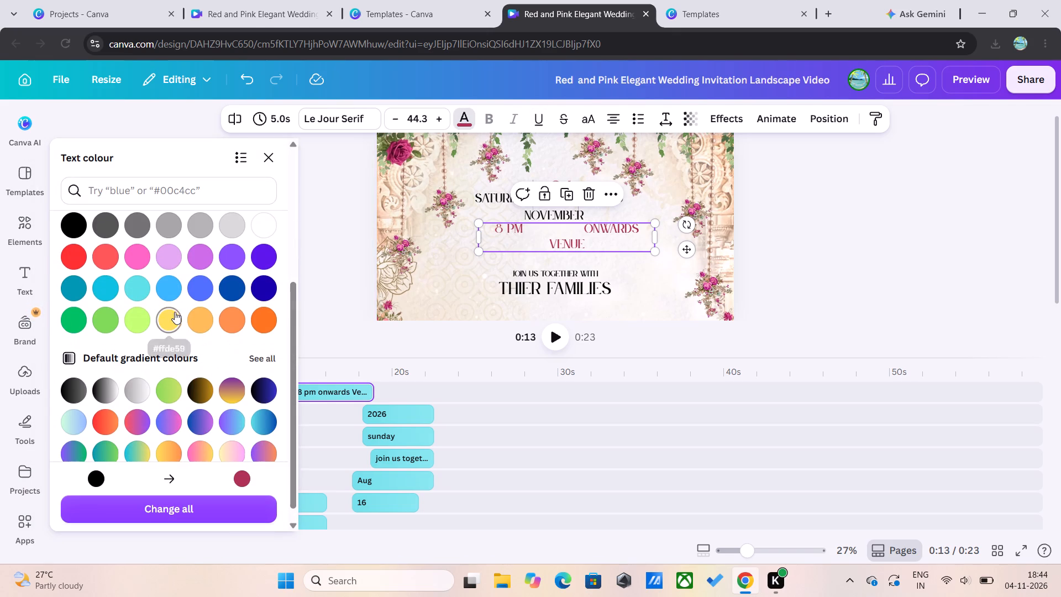
click(103, 263)
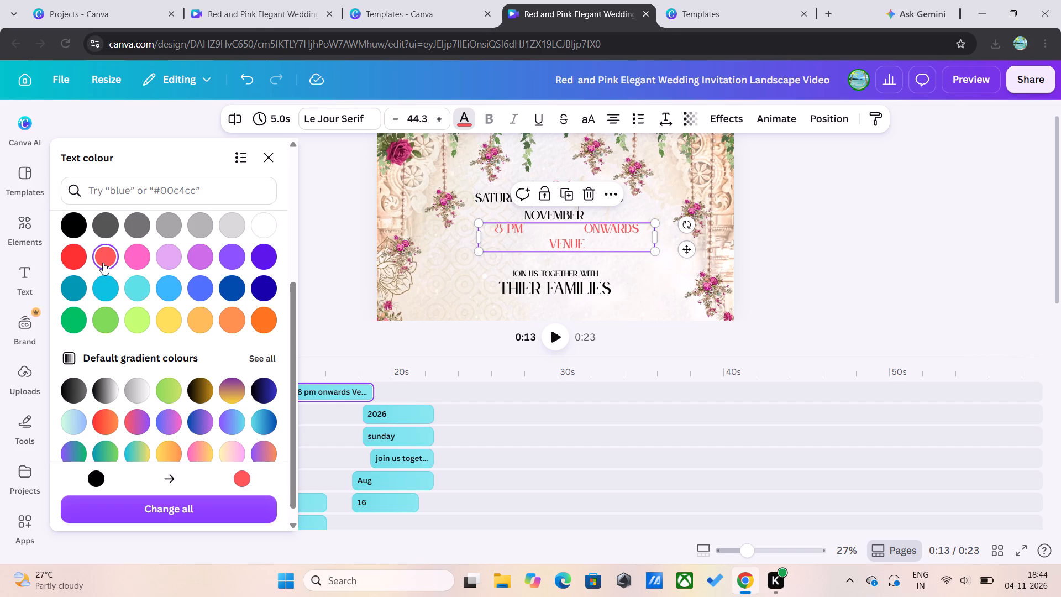
click(174, 229)
drag(151, 226, 111, 226)
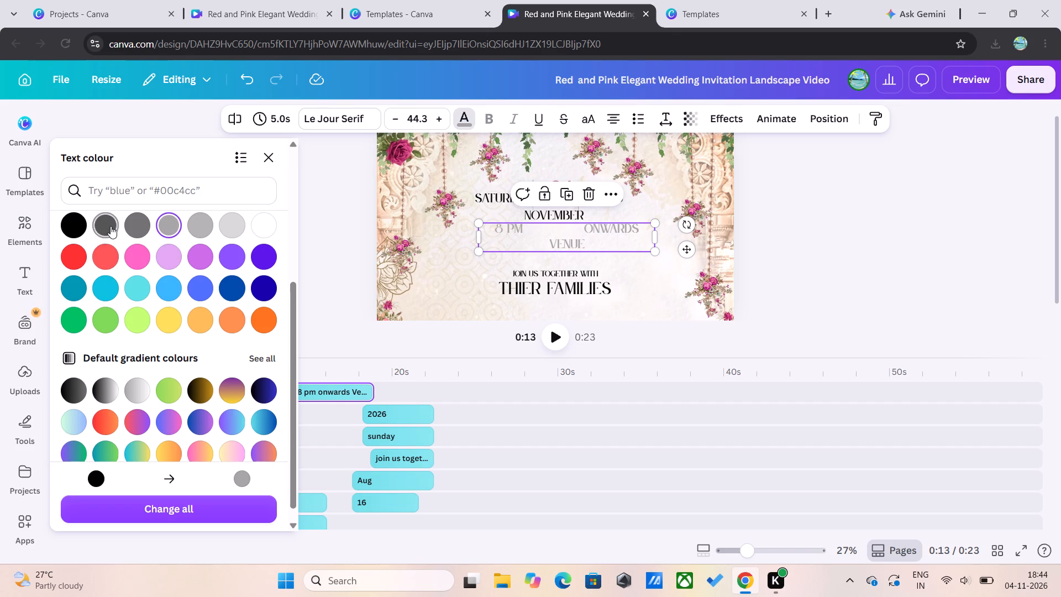
drag(111, 226, 109, 226)
click(109, 226)
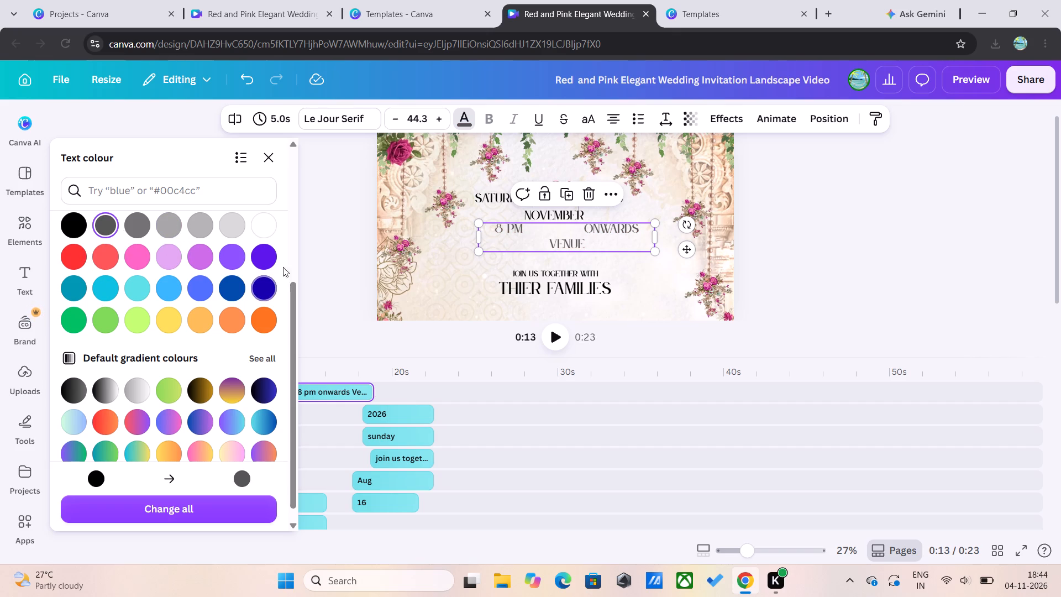
click(340, 221)
click(438, 227)
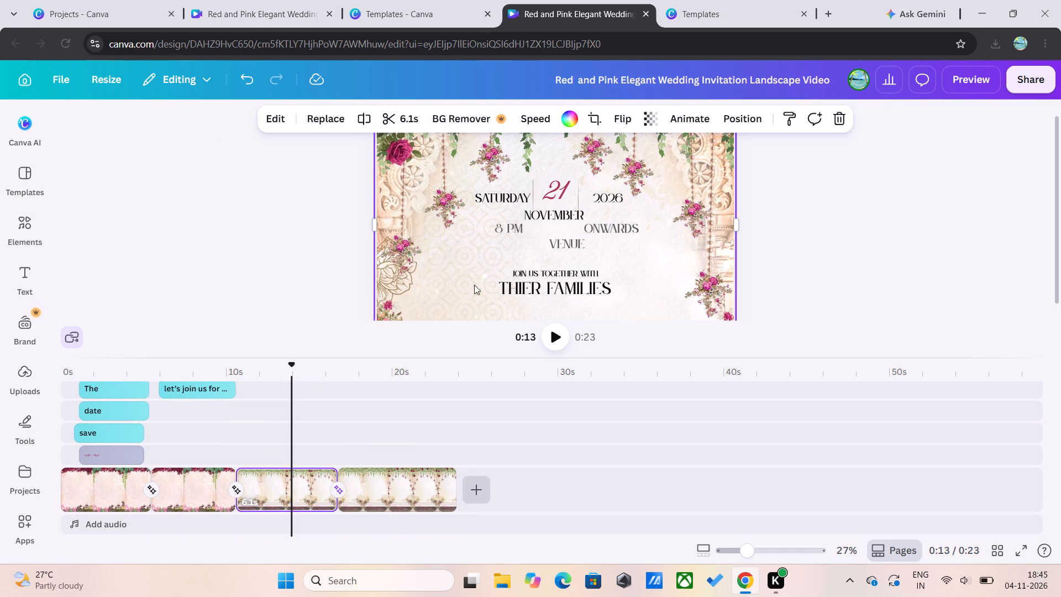
Play the video from the third page into the fourth to check the timing of the new time and venue text.
click(197, 433)
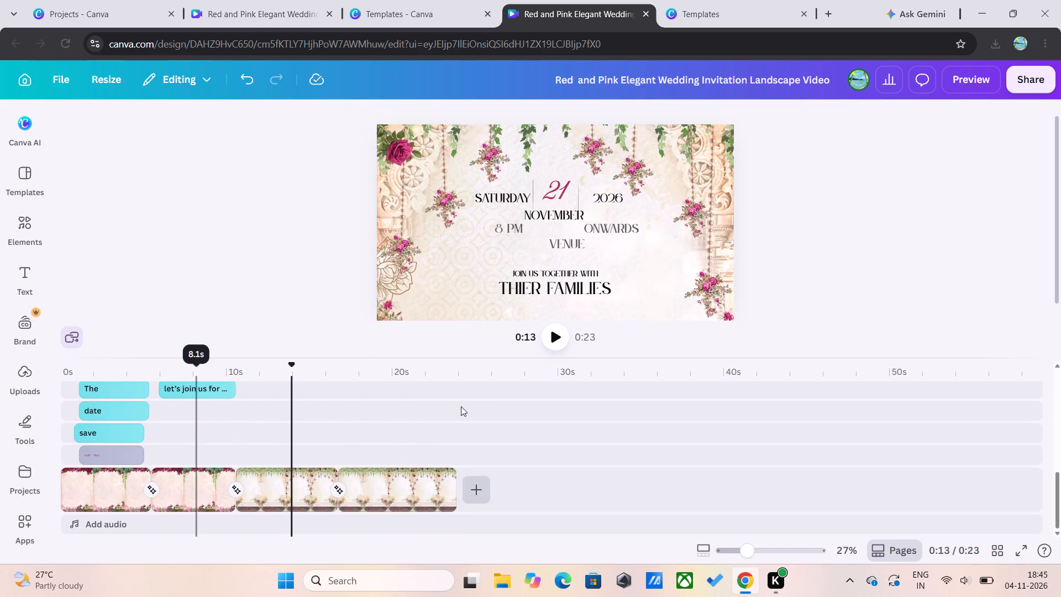
click(549, 337)
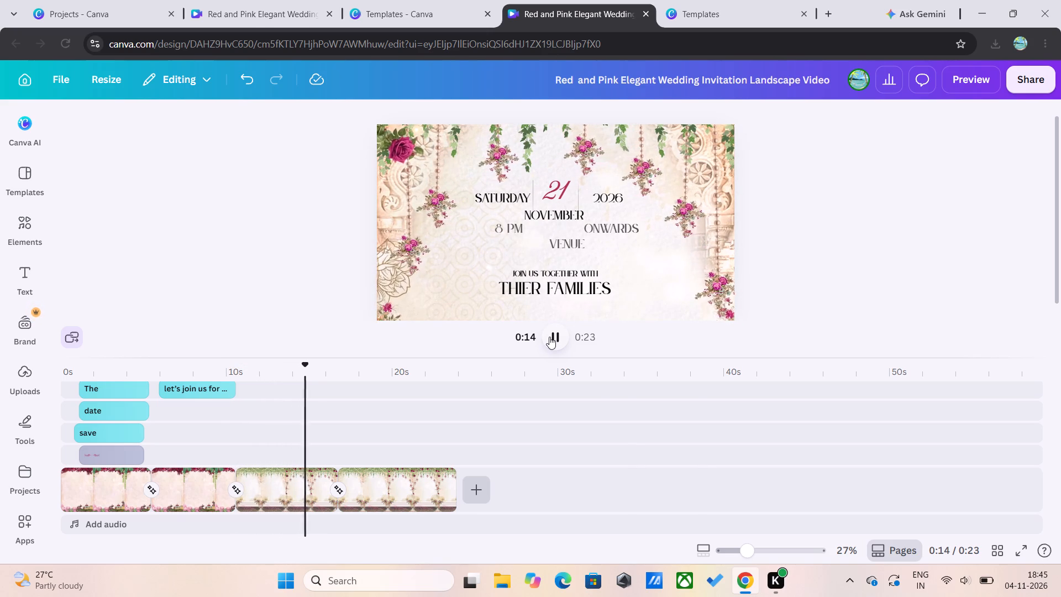
click(549, 337)
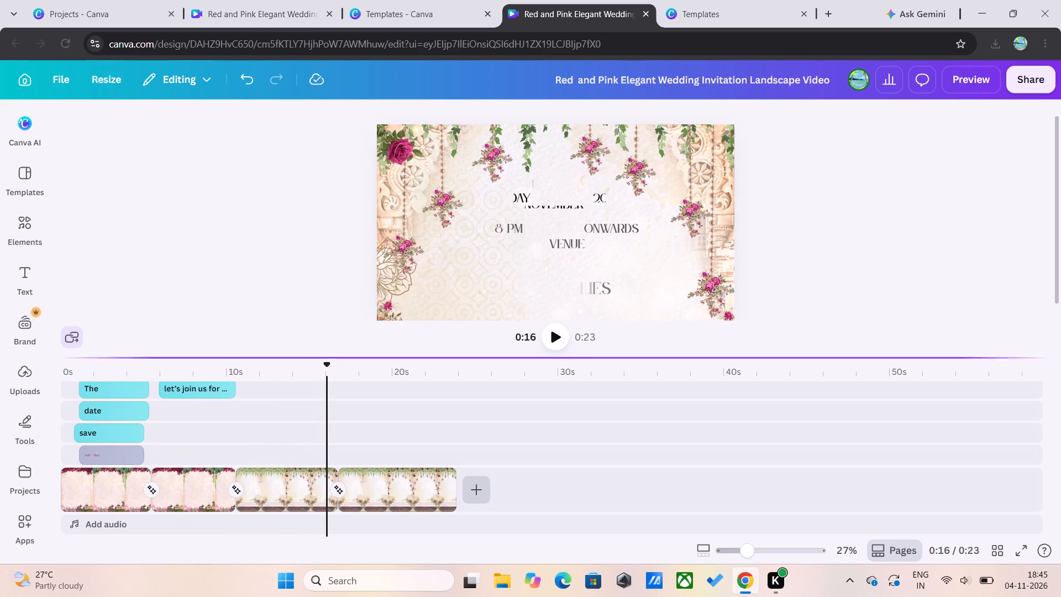
click(556, 336)
click(556, 336)
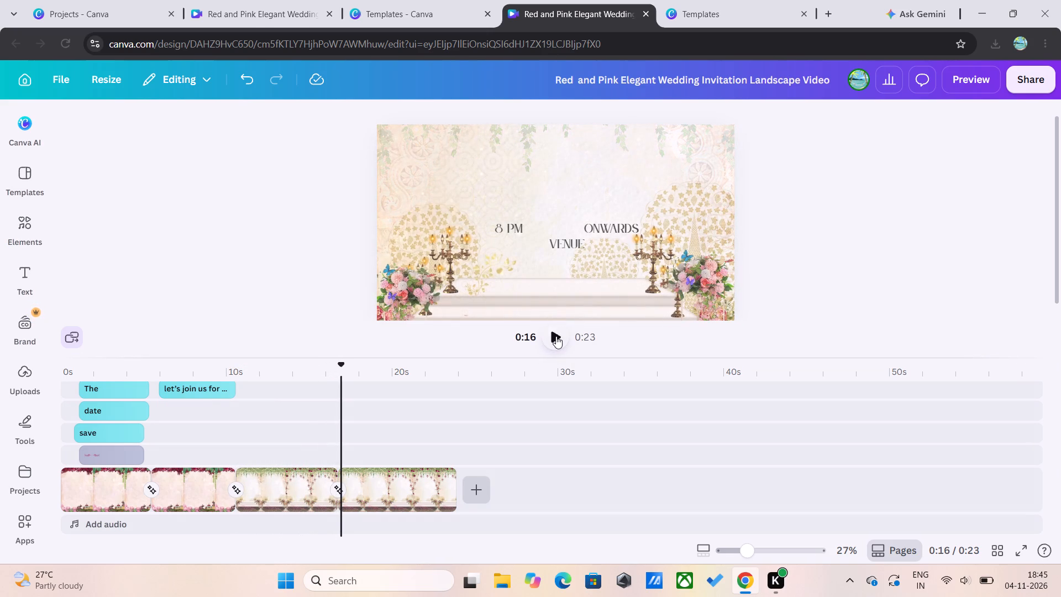
click(556, 336)
click(556, 336)
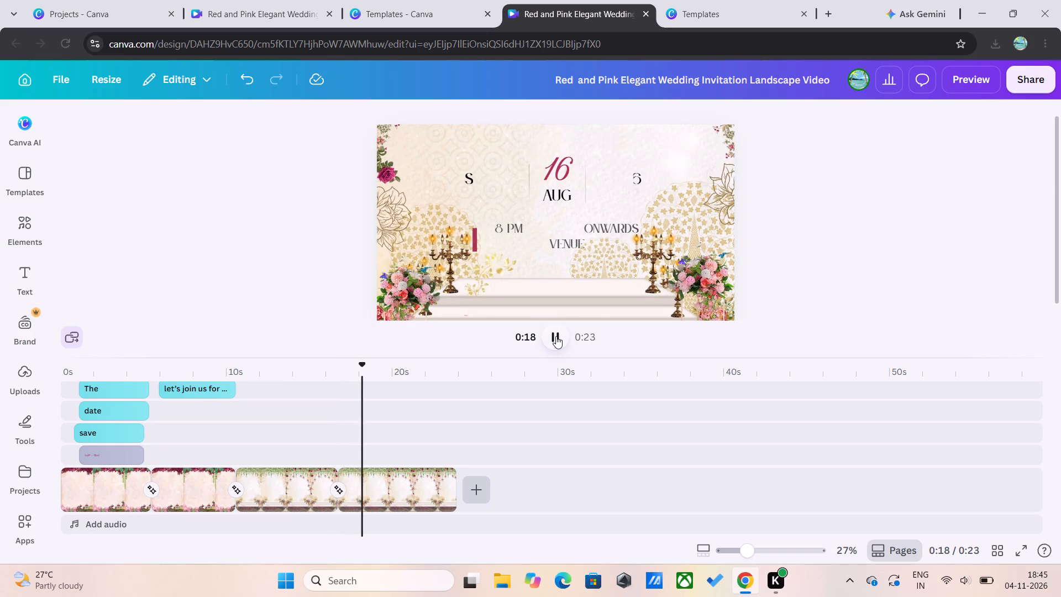
Move the "8 pm onwards Venue" clip earlier on the timeline so it starts together with the third page's 2026 and Saturday clips.
scroll(478, 458, up, 3)
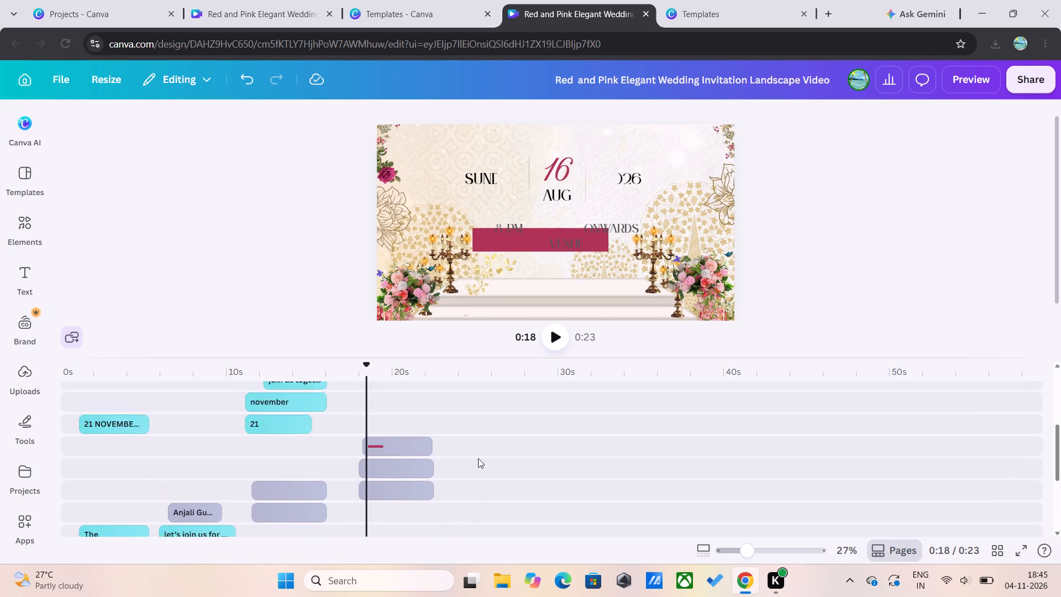
scroll(478, 458, up, 3)
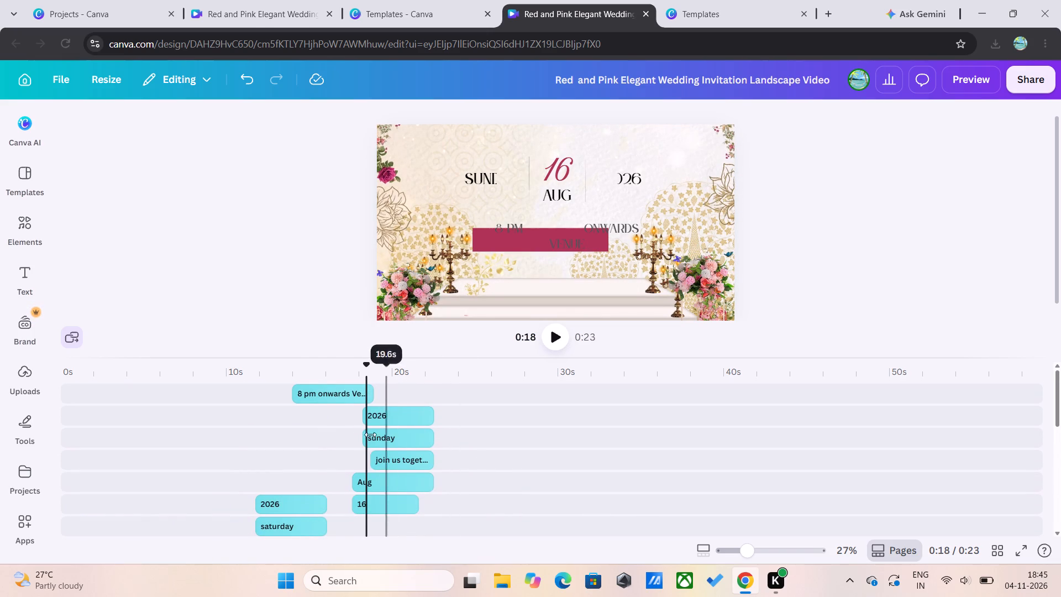
drag(331, 388, 300, 390)
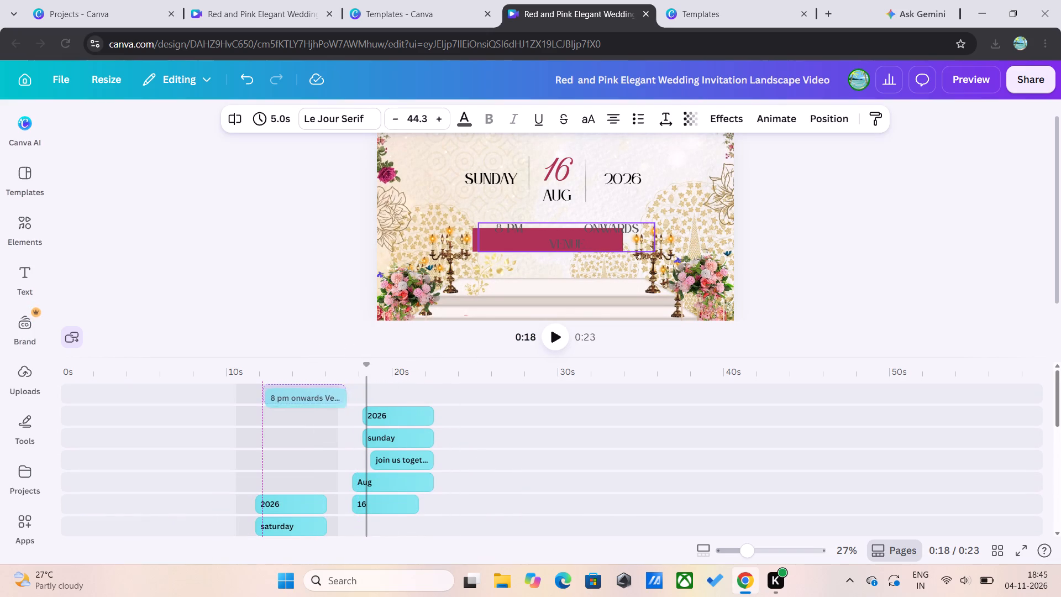
drag(300, 390, 292, 389)
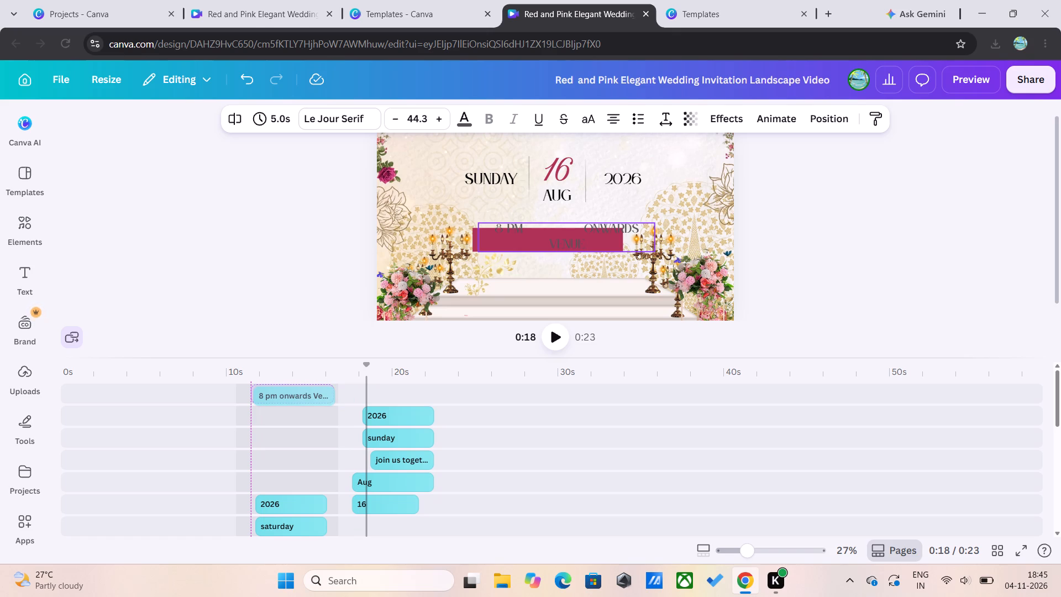
drag(292, 389, 293, 389)
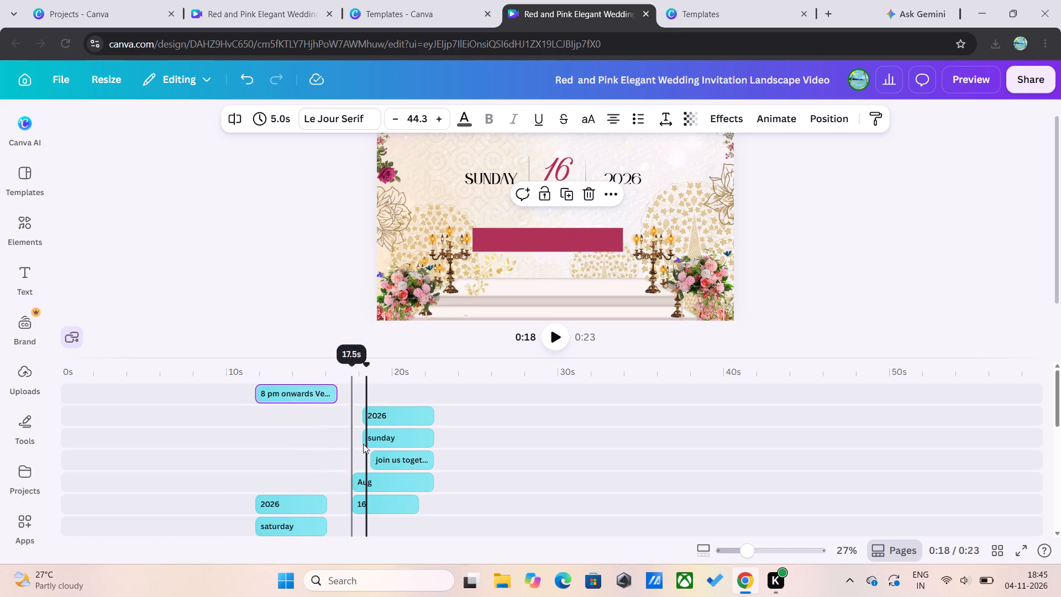
Trim the end of the "8 pm onwards Venue" clip to 4.3 s, level with the end of the Saturday clip.
drag(333, 394, 322, 397)
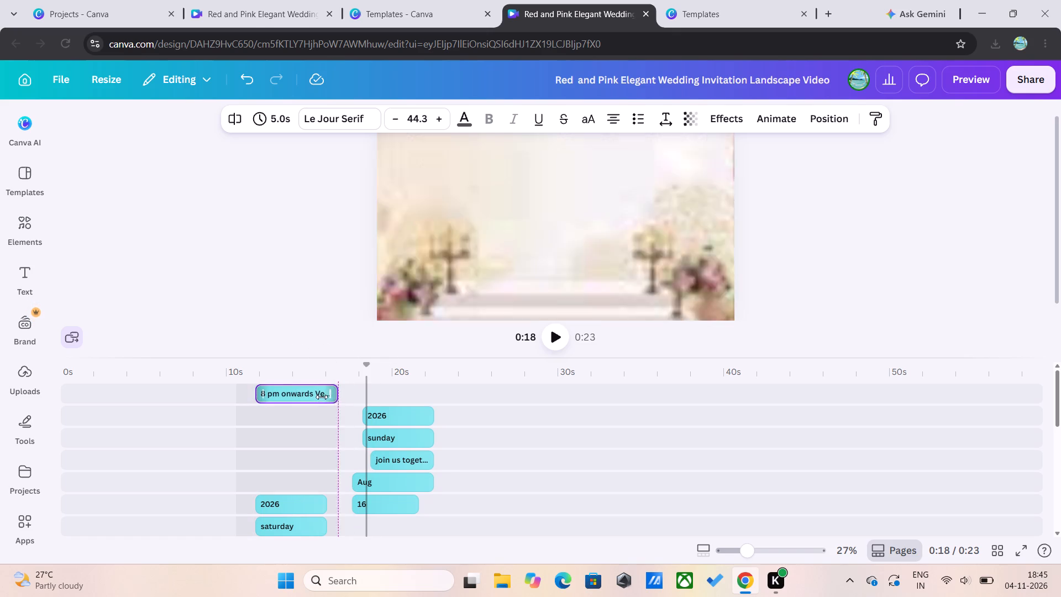
drag(322, 397, 323, 398)
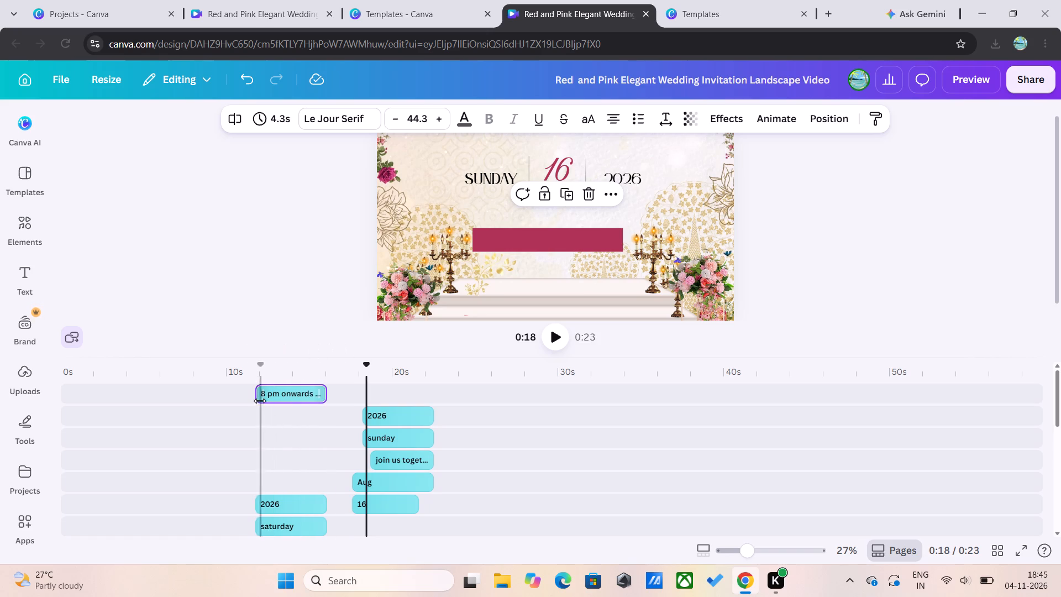
click(259, 399)
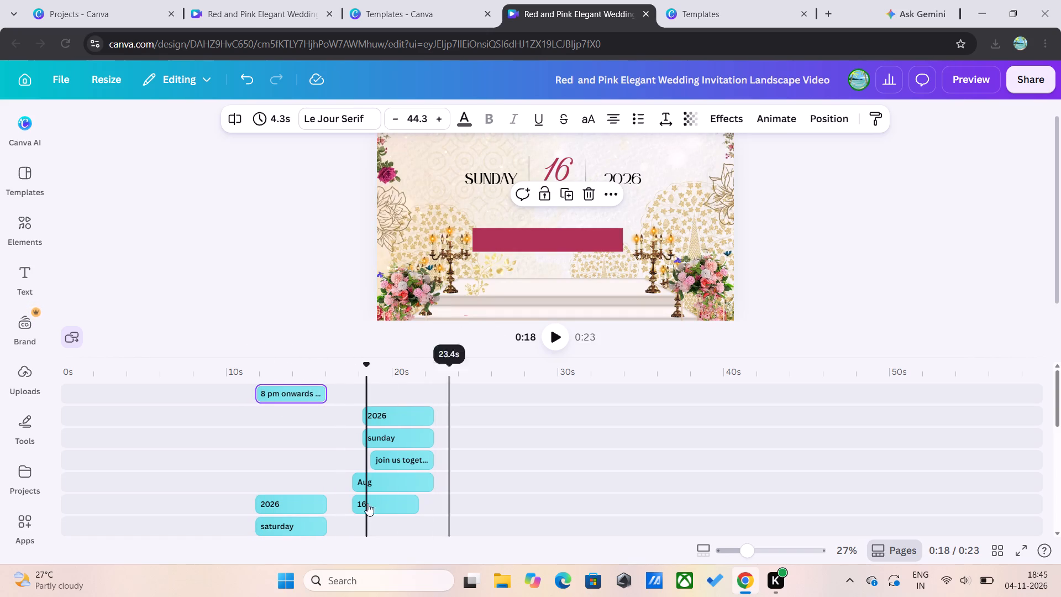
Play the video from the second page into the third to check when the time and venue text appears.
click(190, 448)
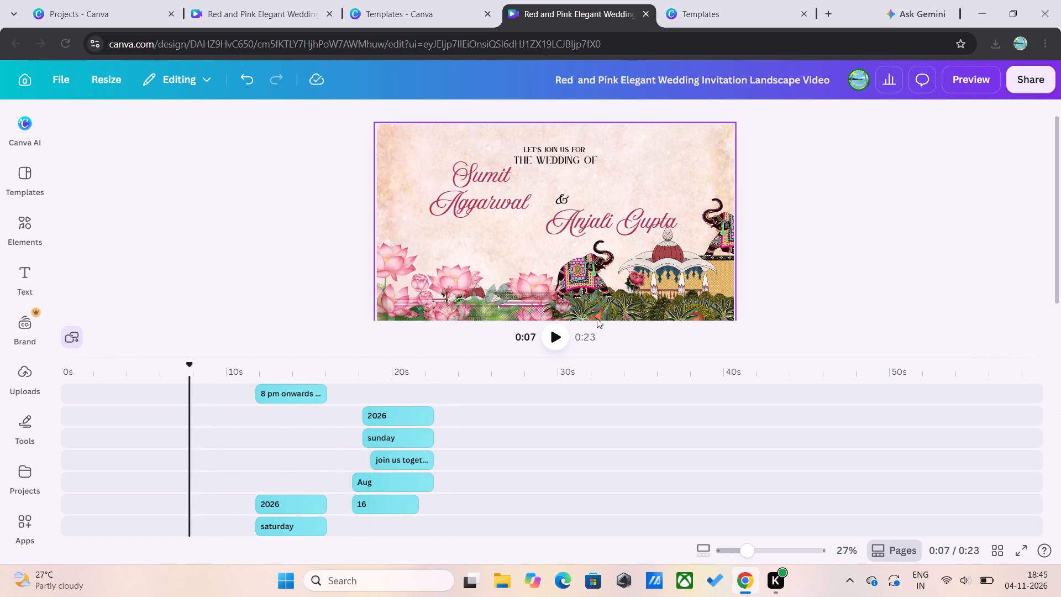
click(565, 326)
click(558, 333)
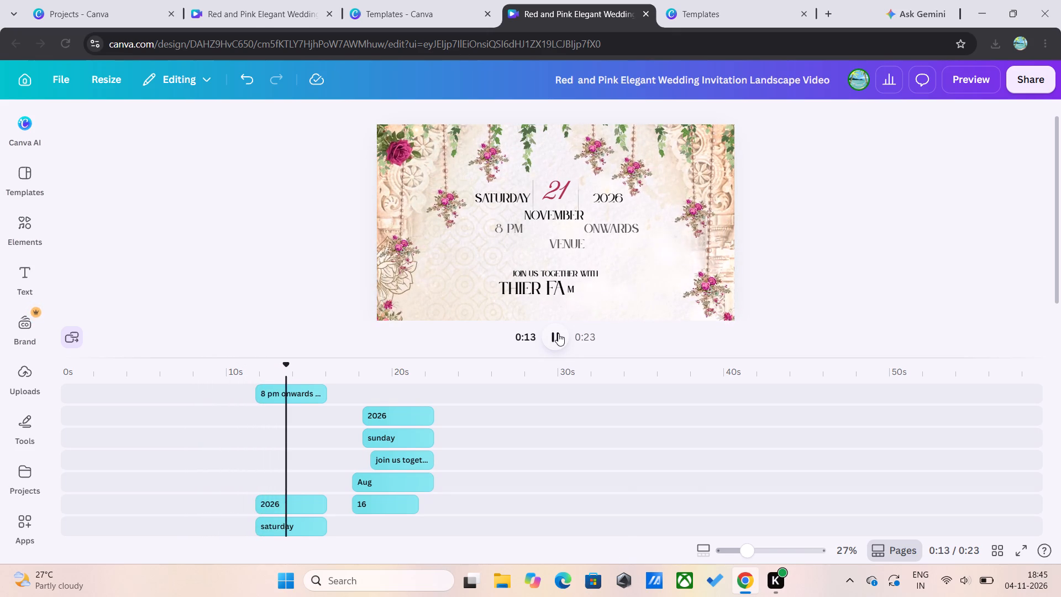
click(558, 333)
click(216, 452)
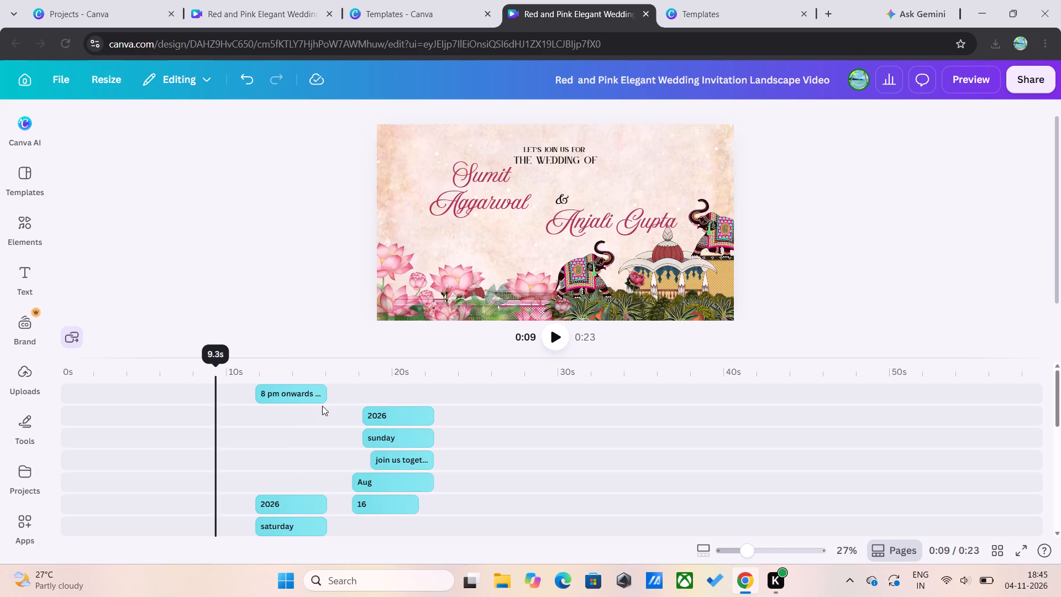
click(559, 323)
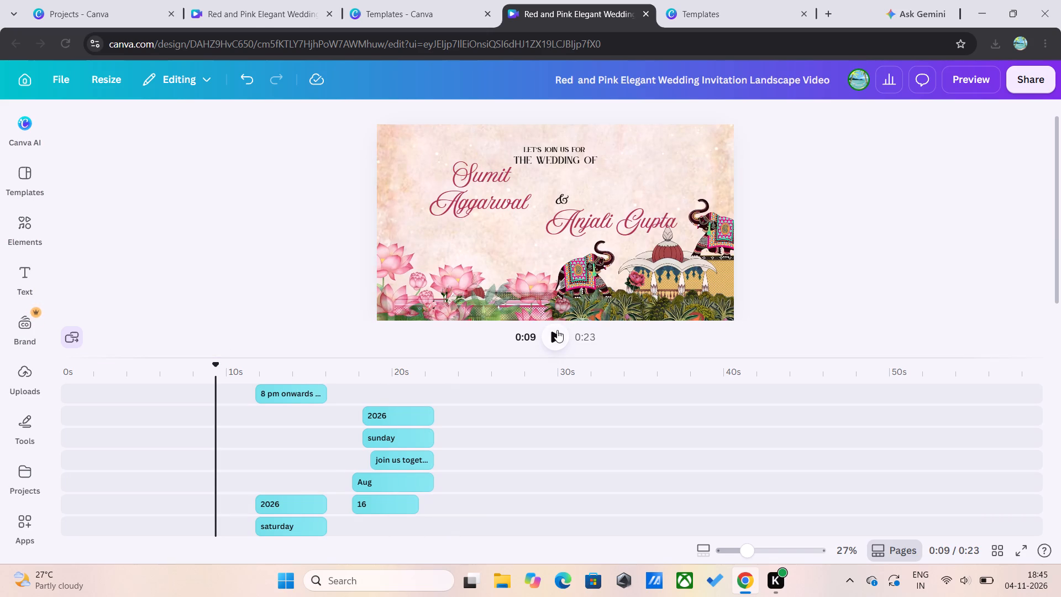
click(557, 331)
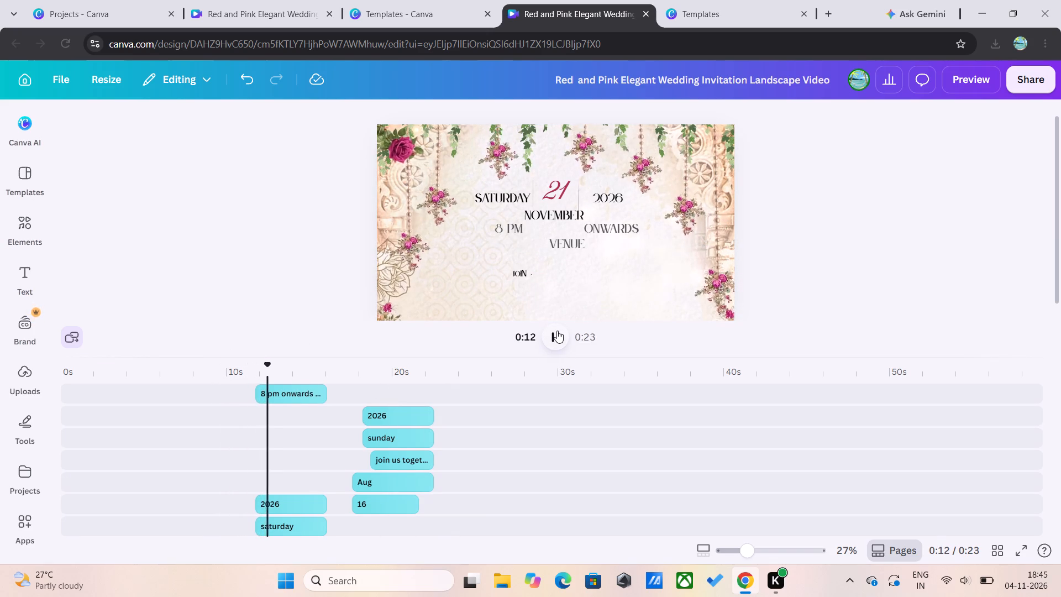
click(557, 331)
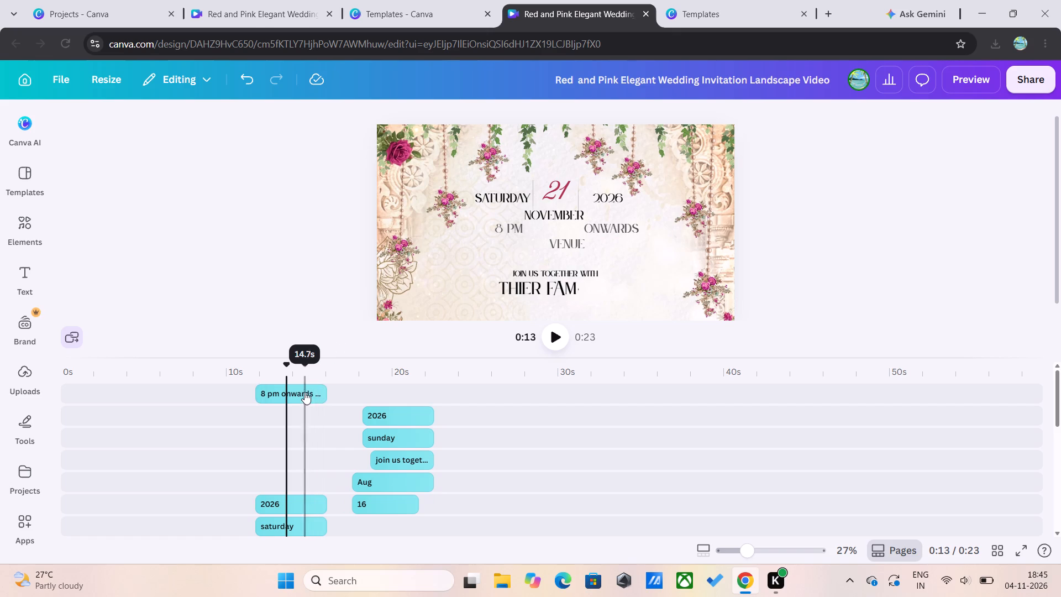
Apply the Ascend animation to the "8 pm onwards Venue" text.
click(304, 390)
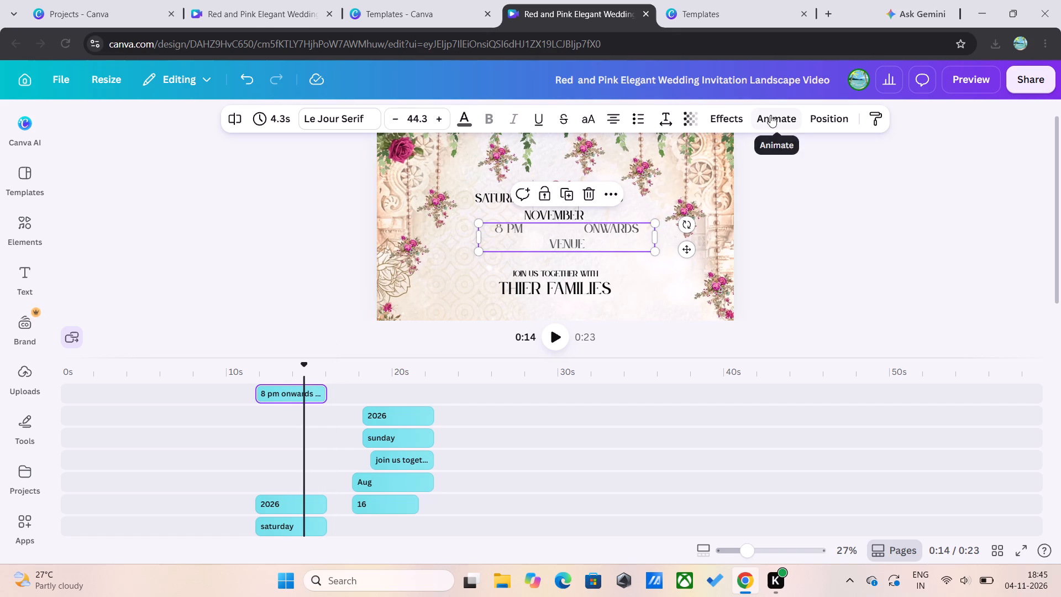
click(770, 115)
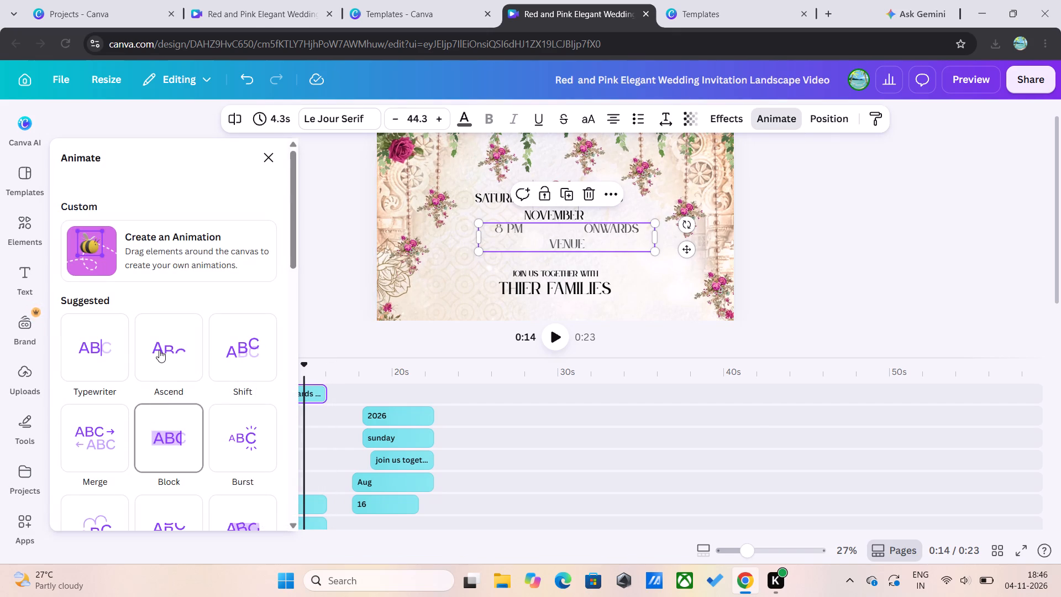
click(160, 350)
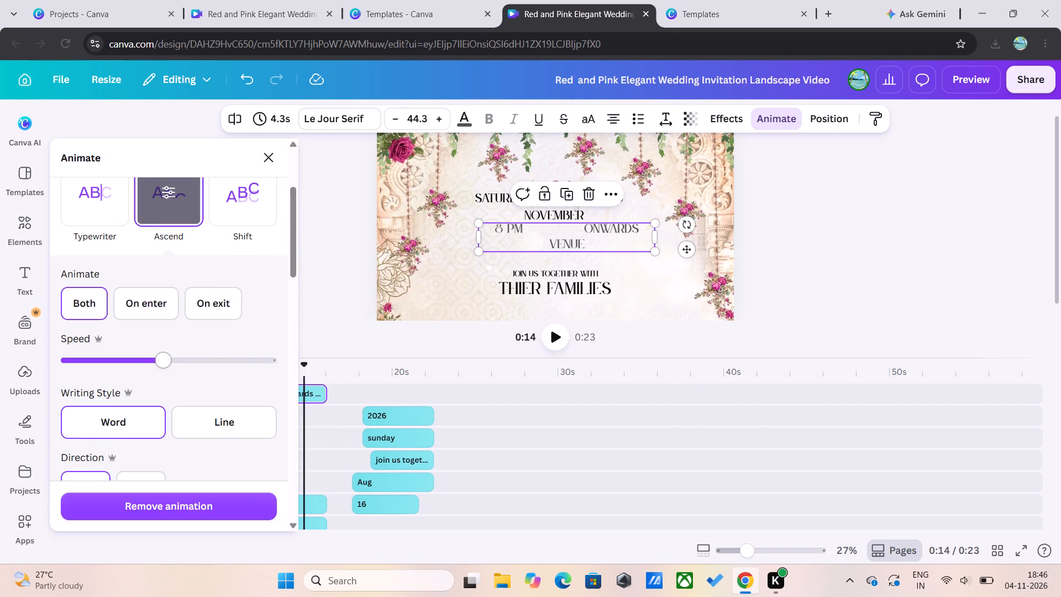
Replay the lead-in and the third page to check how the time and venue text animates in and out.
click(550, 338)
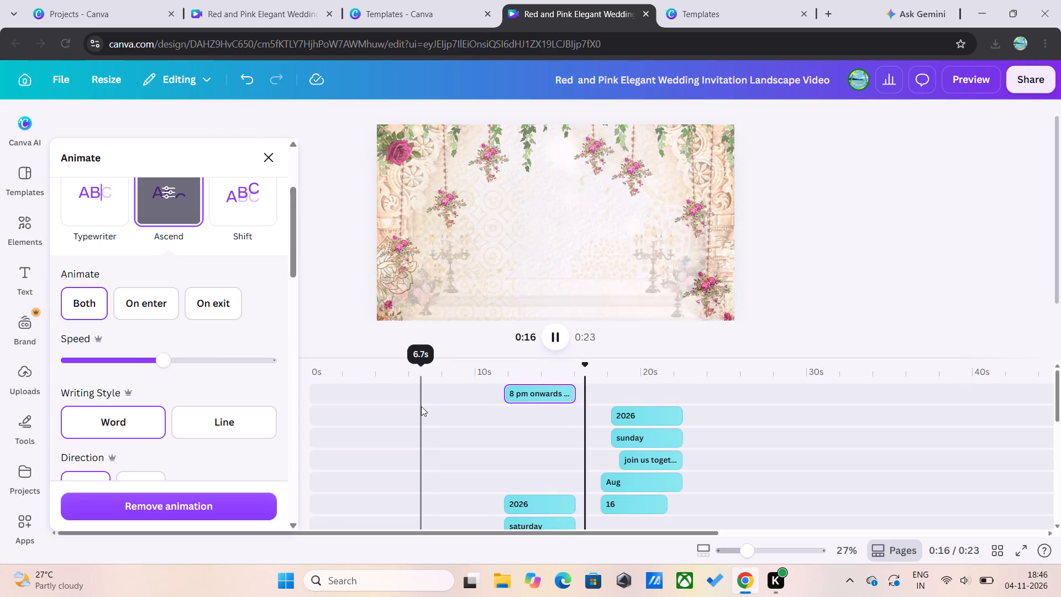
click(421, 406)
click(173, 394)
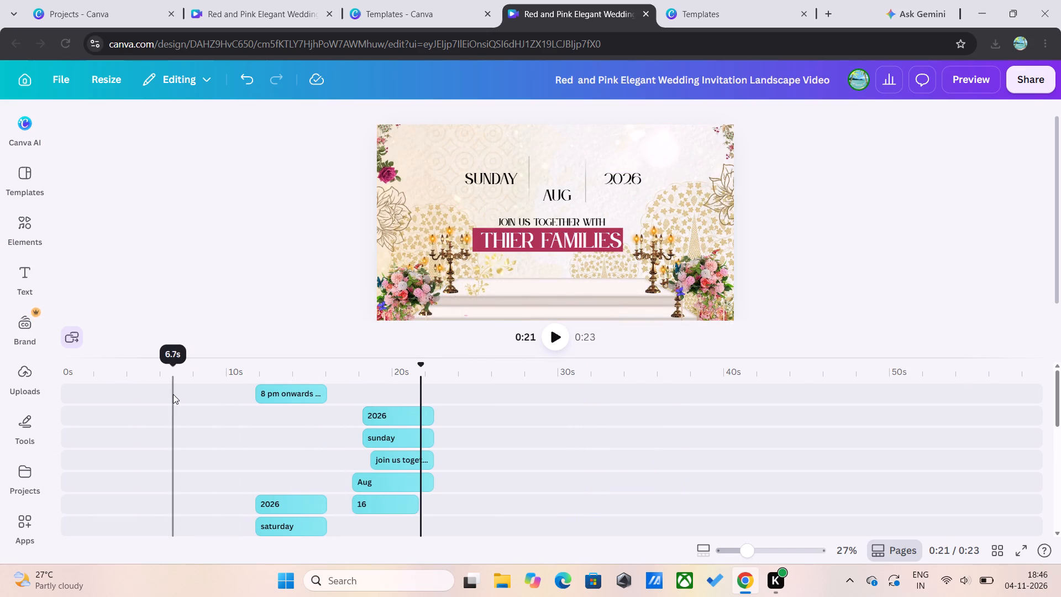
click(558, 332)
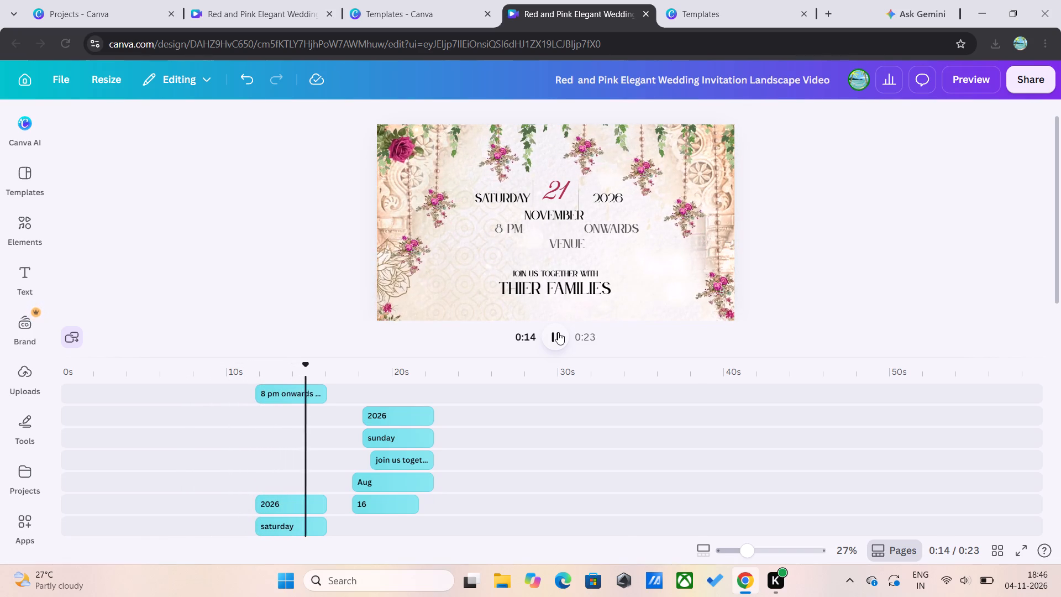
click(558, 332)
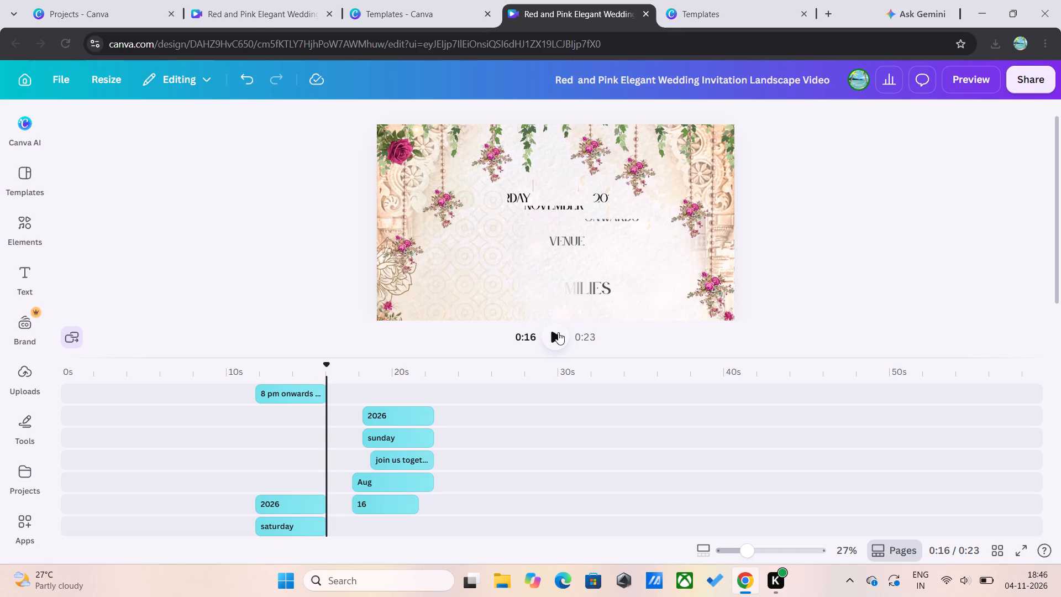
click(302, 392)
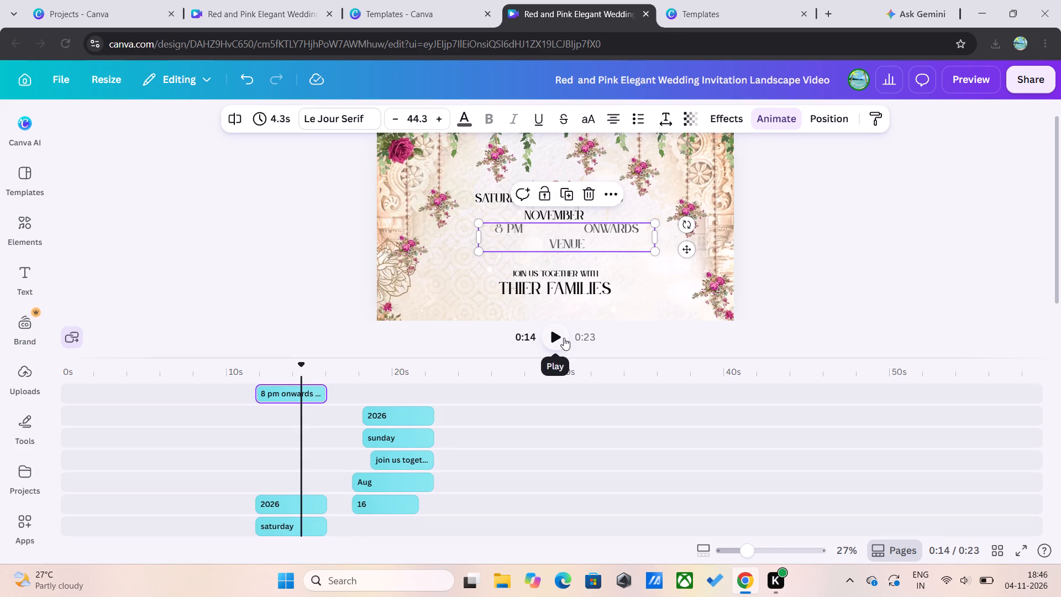
click(564, 338)
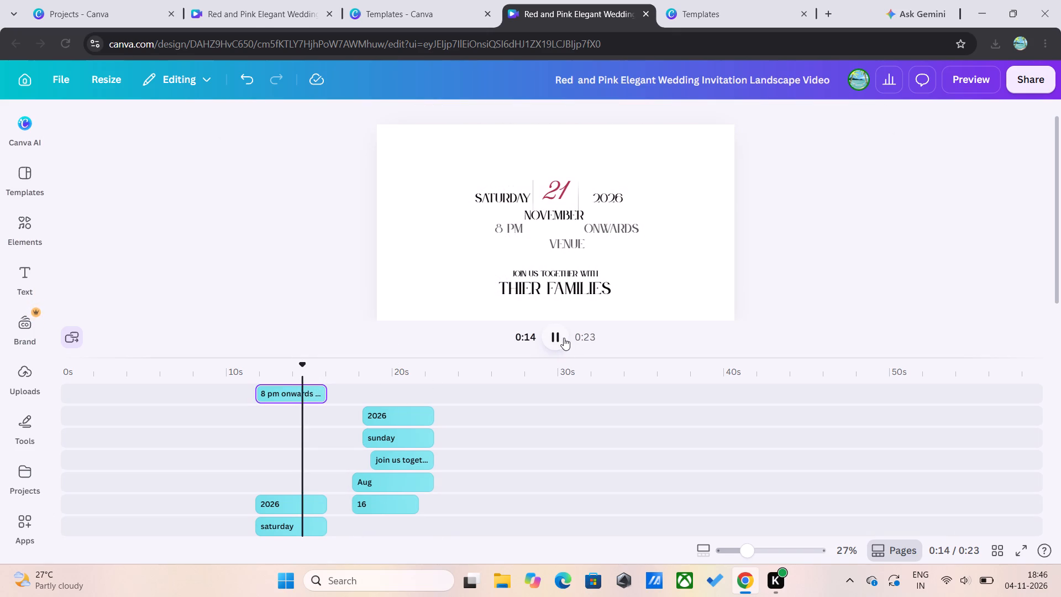
click(285, 379)
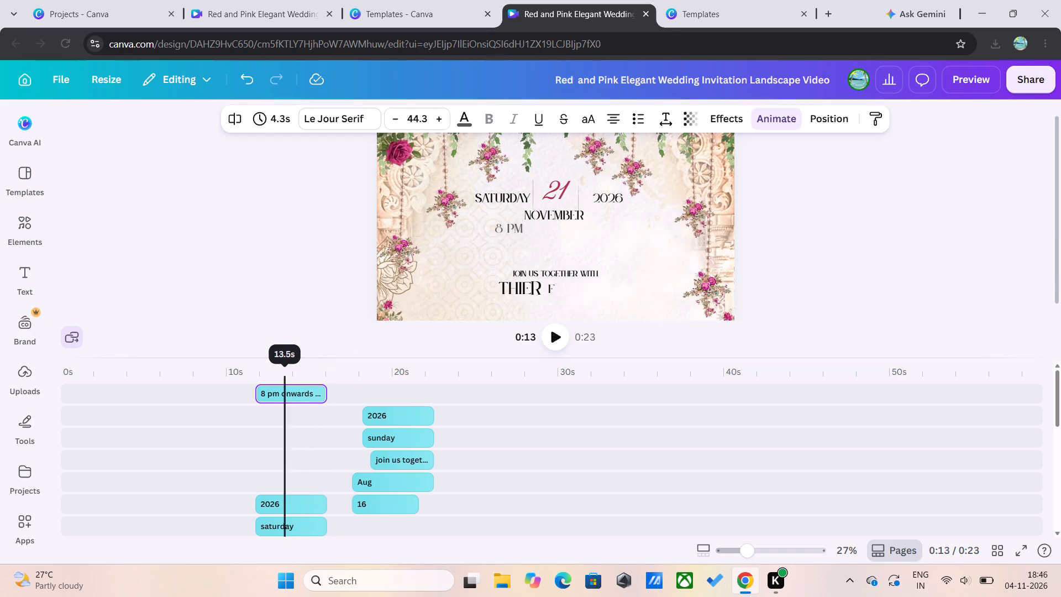
click(227, 376)
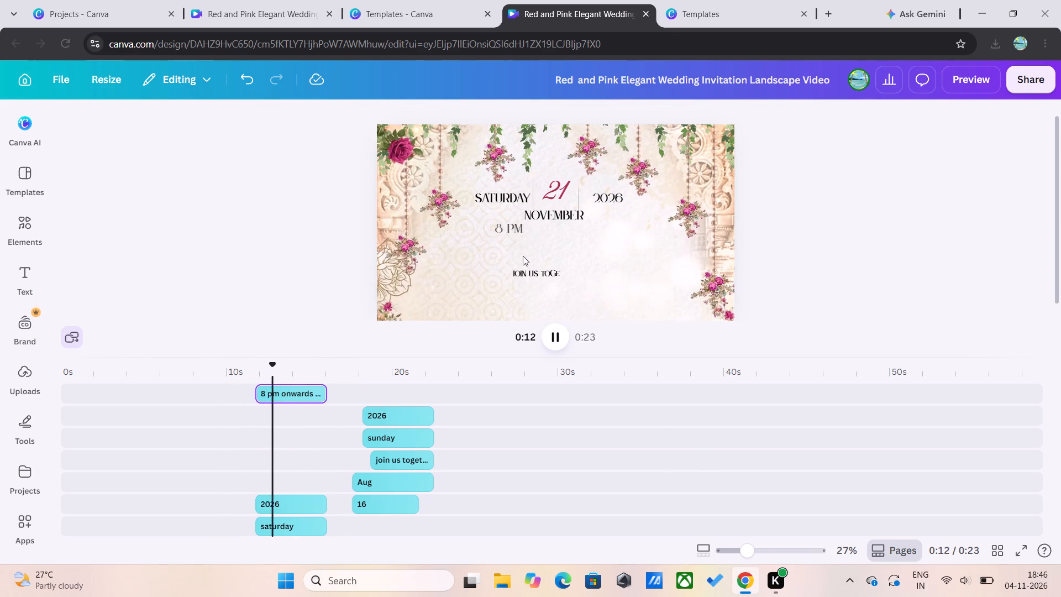
click(550, 331)
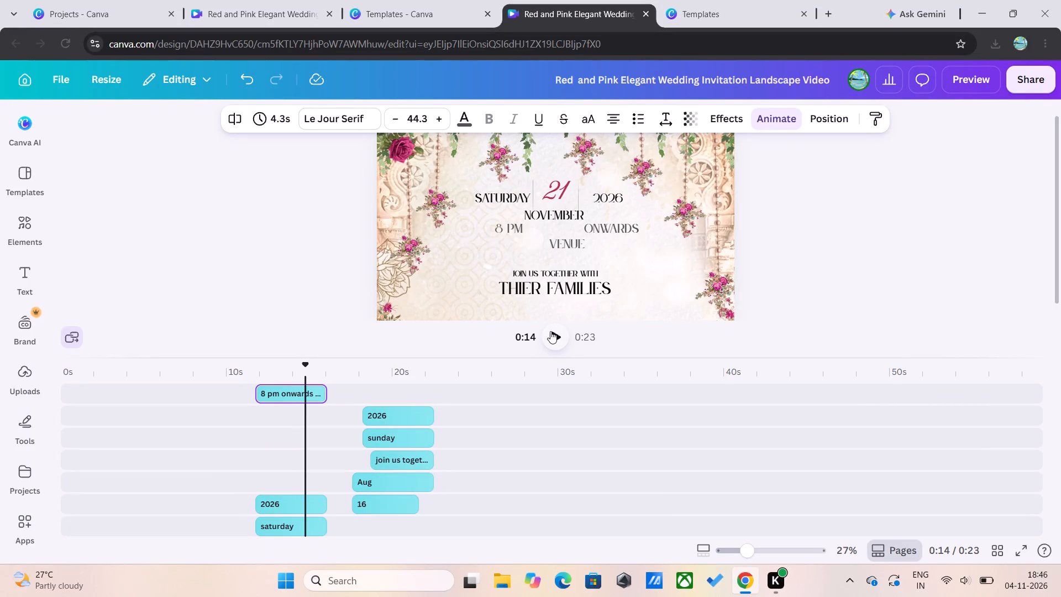
Increase the font size of the "8 pm onwards Venue" text to 45.3.
click(511, 227)
click(443, 118)
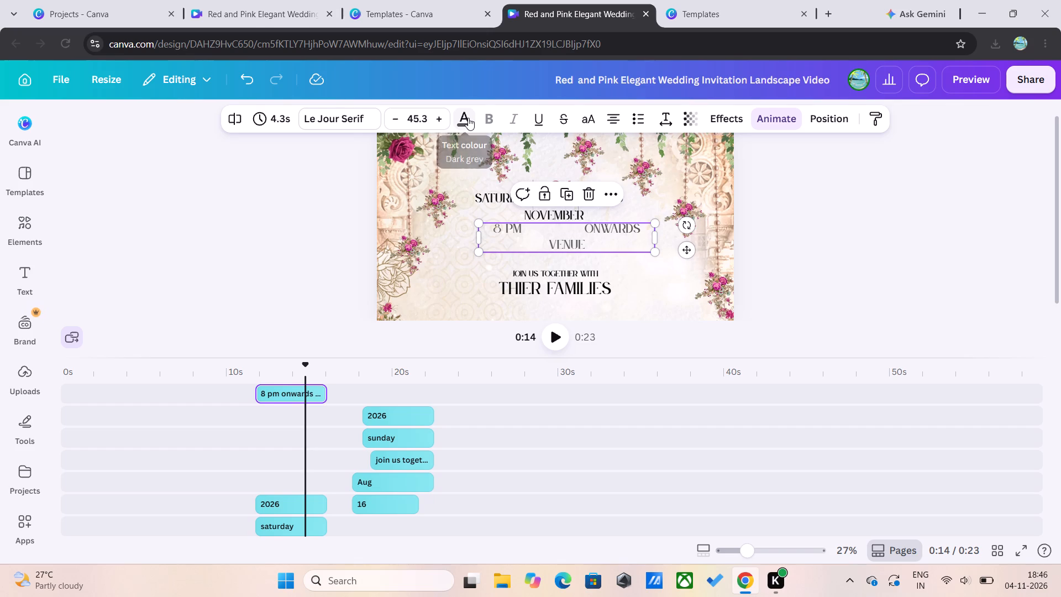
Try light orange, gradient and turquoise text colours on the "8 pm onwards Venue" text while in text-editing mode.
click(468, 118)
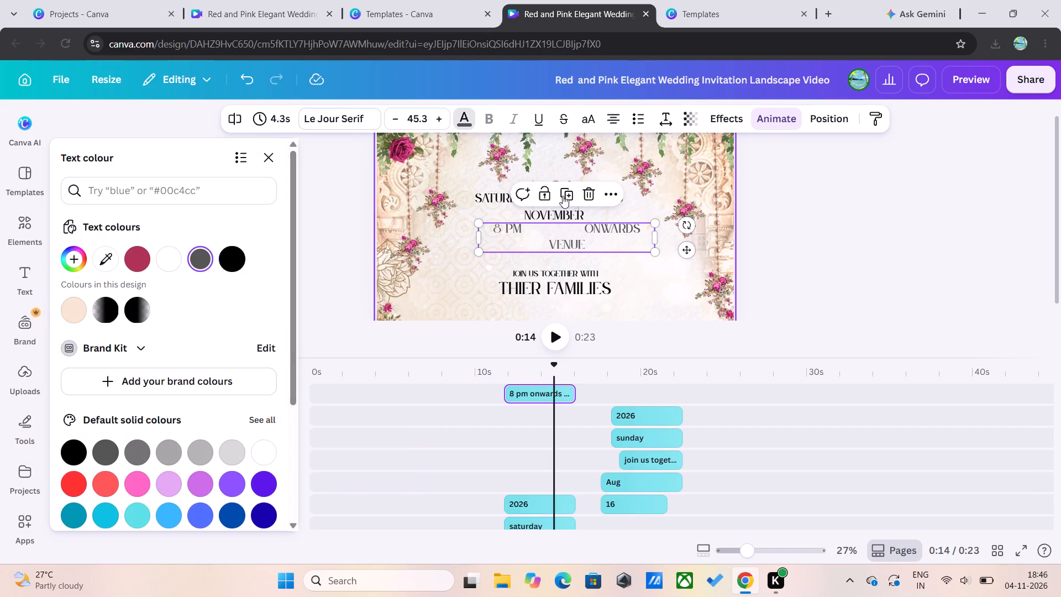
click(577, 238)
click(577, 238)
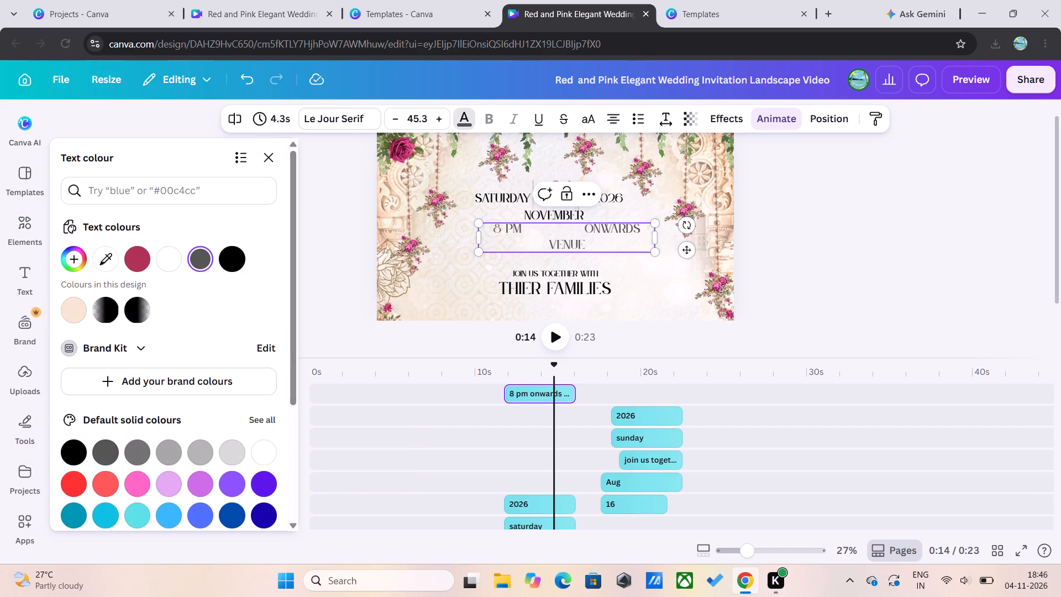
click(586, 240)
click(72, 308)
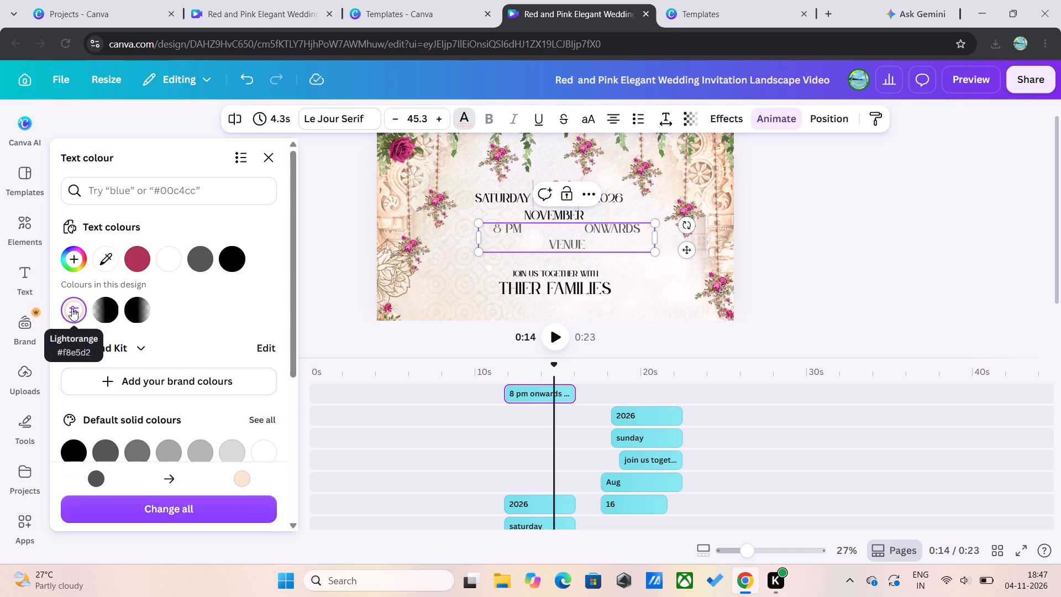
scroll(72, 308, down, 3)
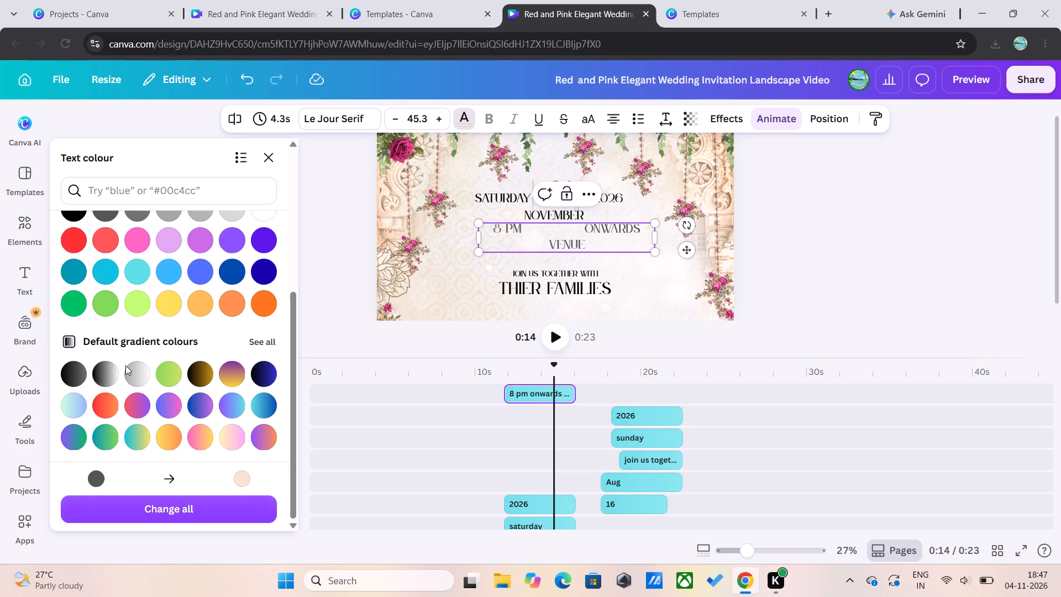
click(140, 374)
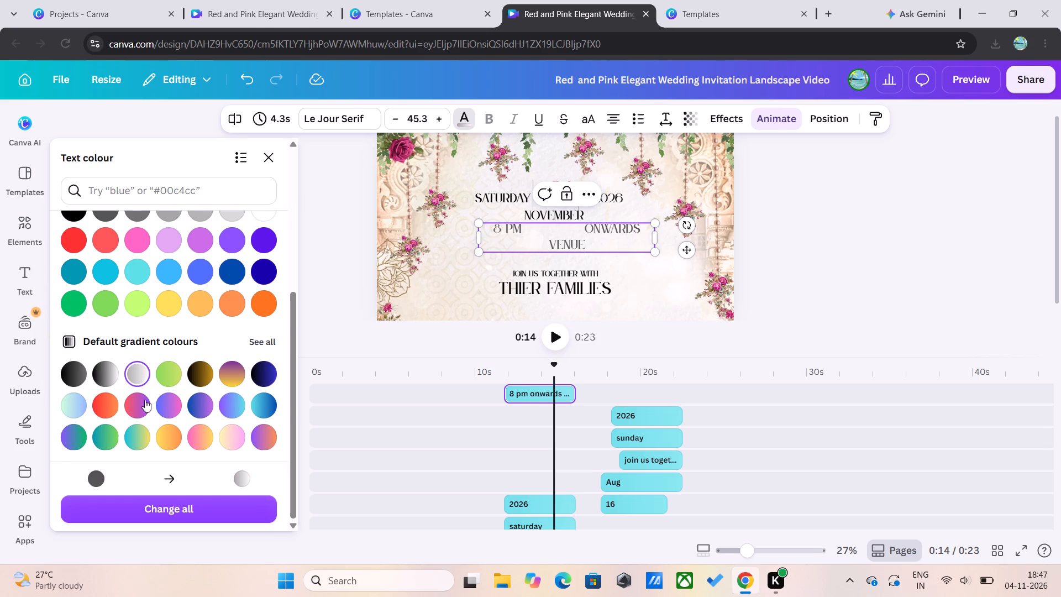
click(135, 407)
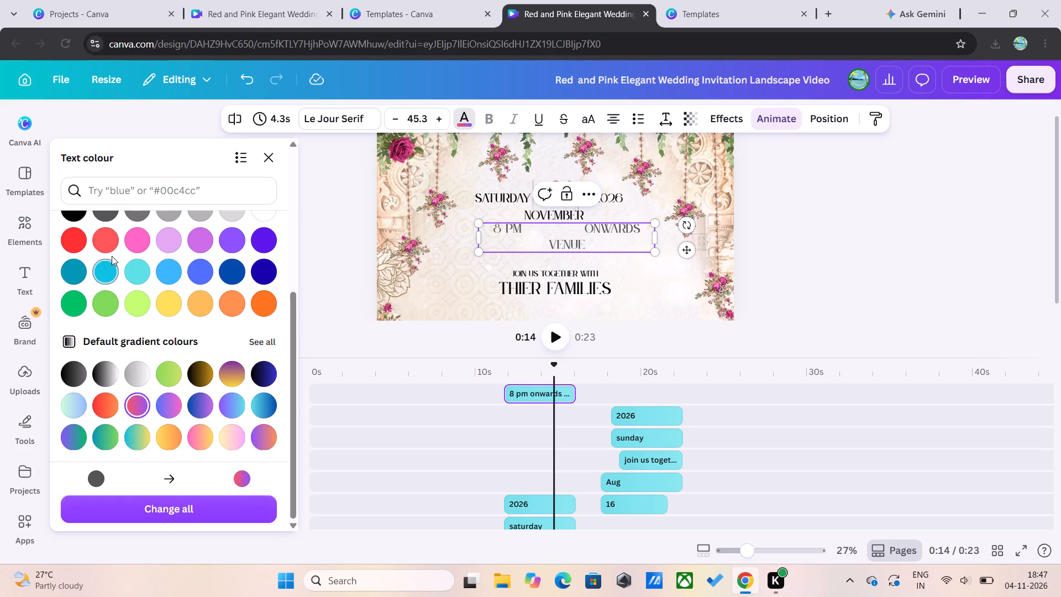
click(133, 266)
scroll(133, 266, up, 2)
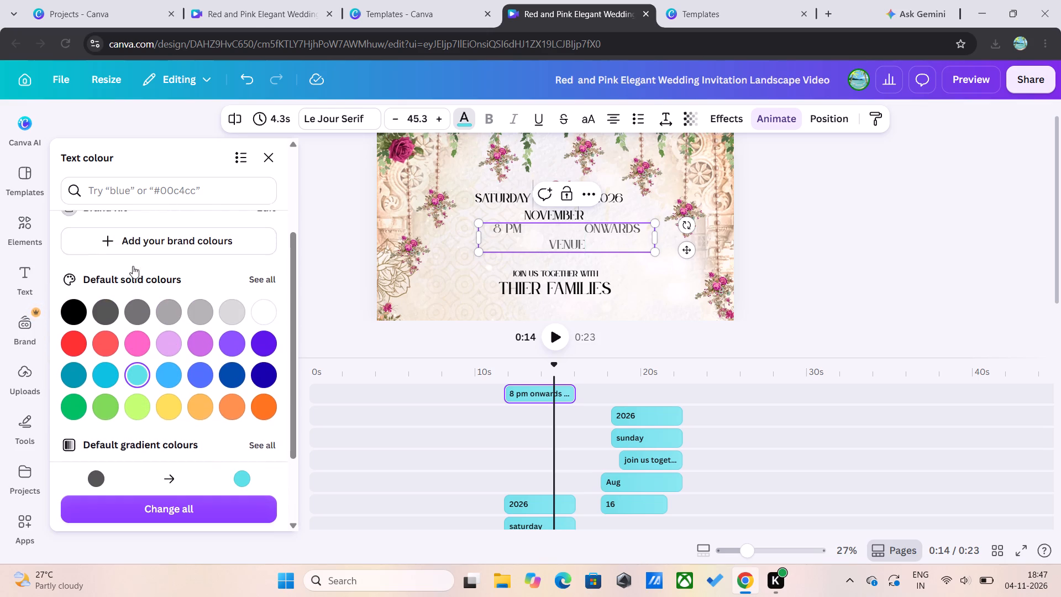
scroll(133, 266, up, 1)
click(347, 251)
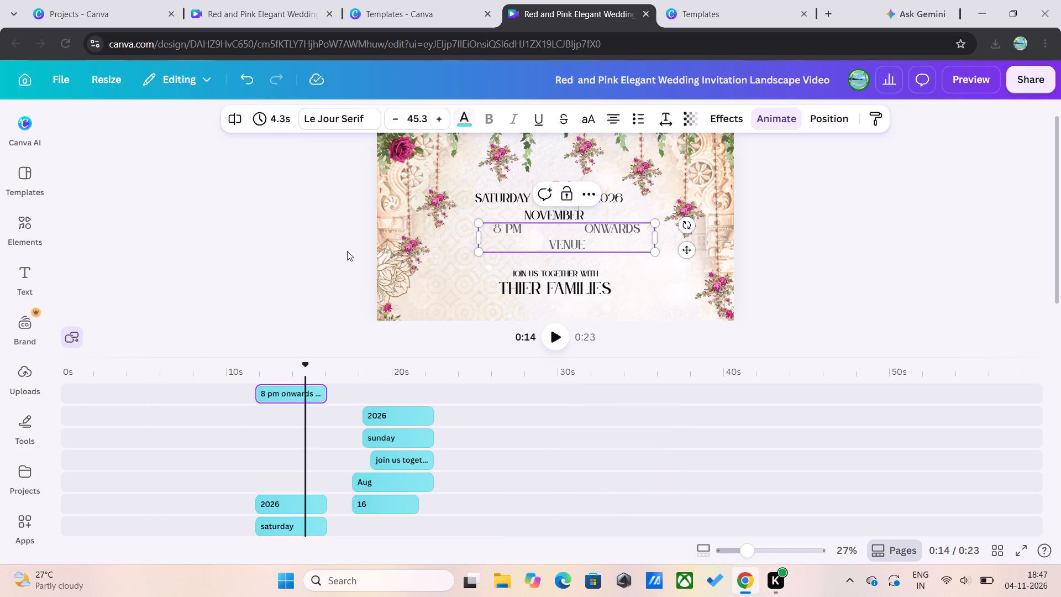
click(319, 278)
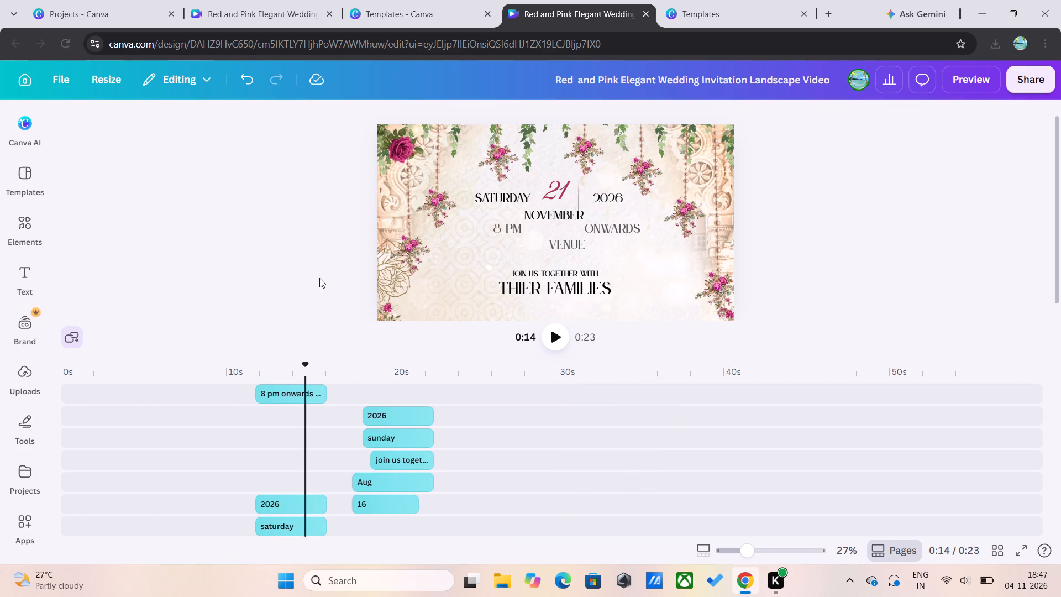
Recolour the whole "8 pm onwards Venue" text box from the text colour options, trying crimson first and settling on light purple.
click(501, 224)
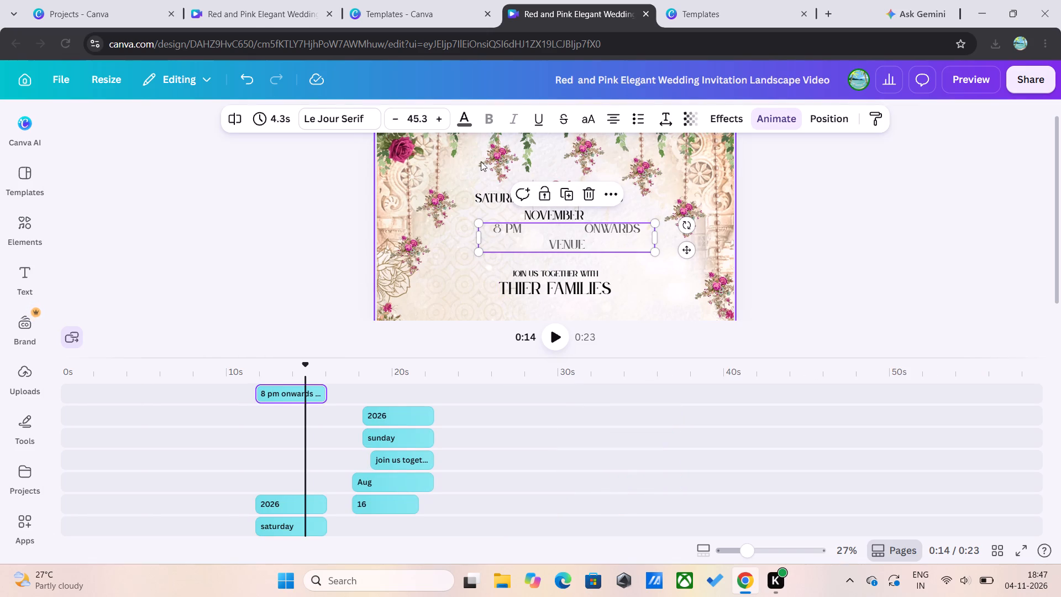
click(467, 124)
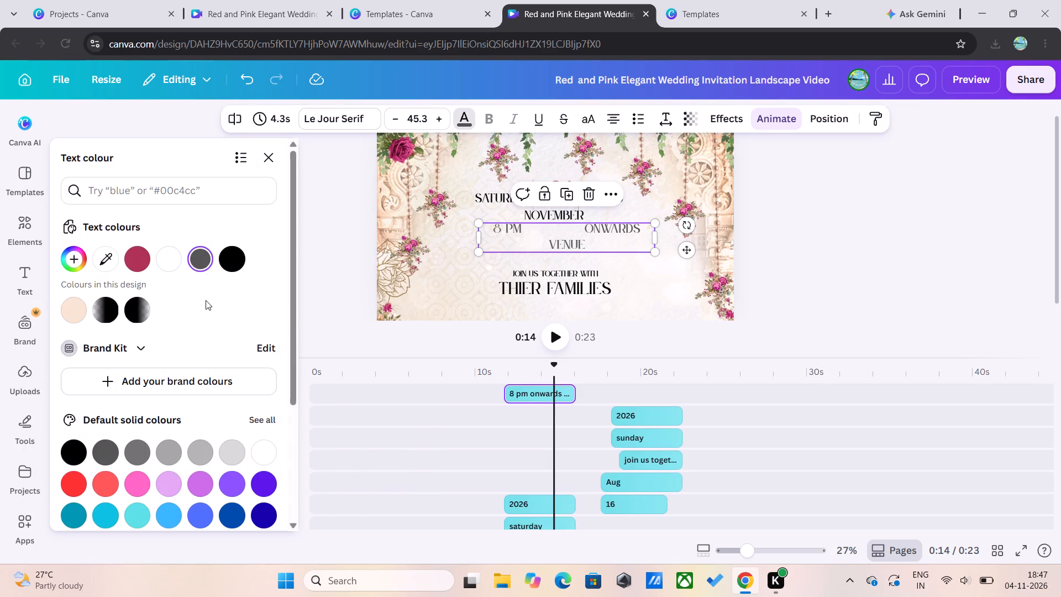
click(139, 268)
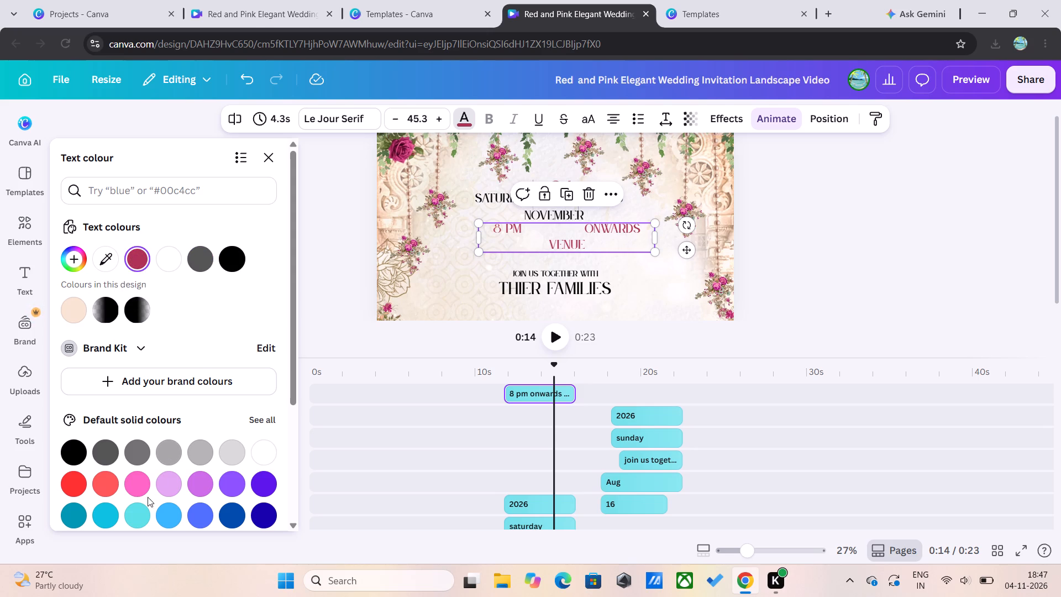
click(201, 483)
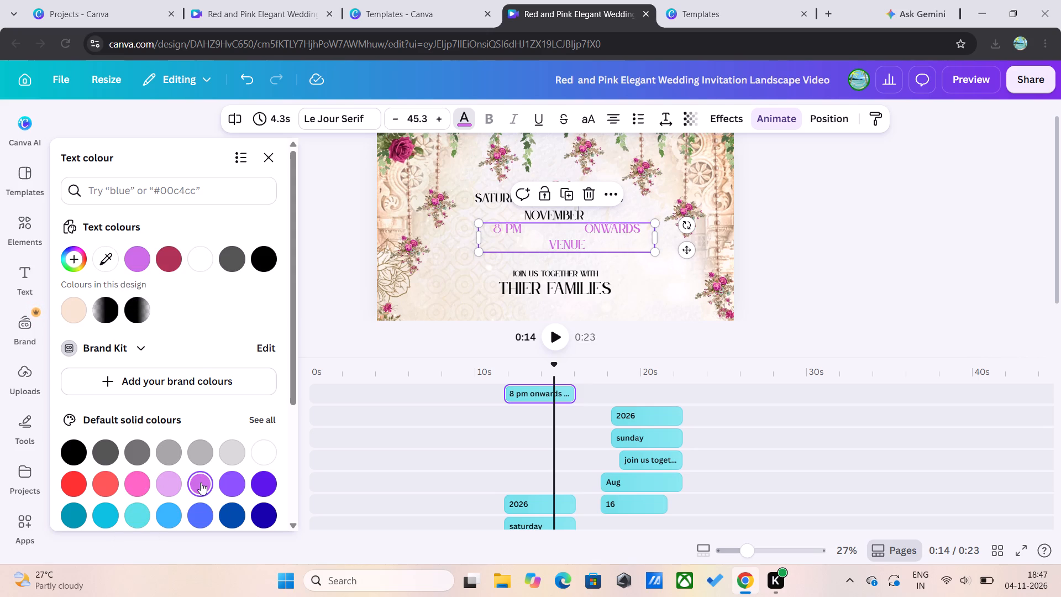
click(348, 307)
click(243, 306)
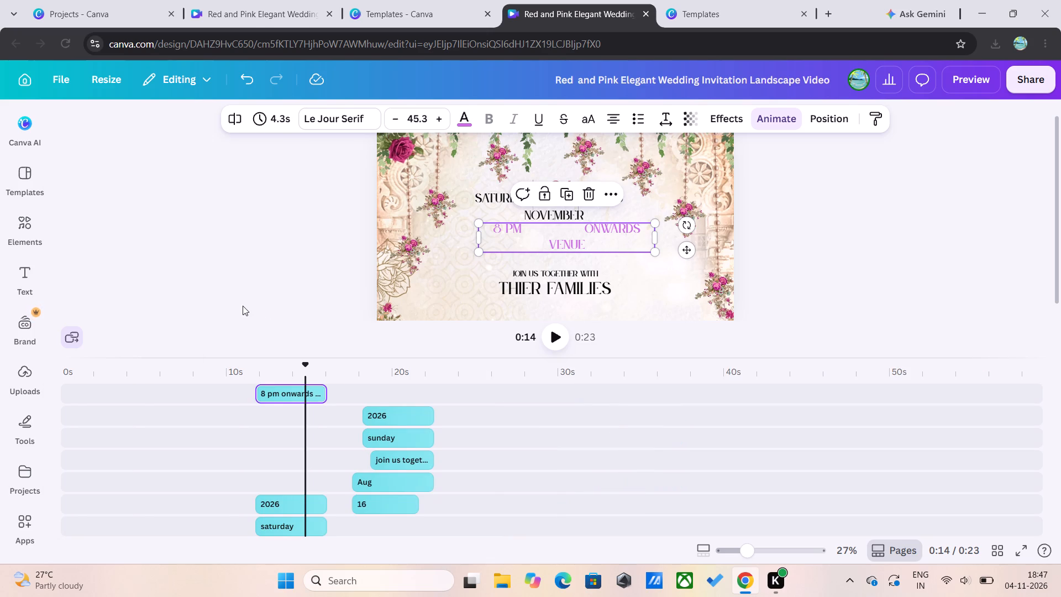
Play the third page from its start to check the recoloured time and venue text.
click(253, 398)
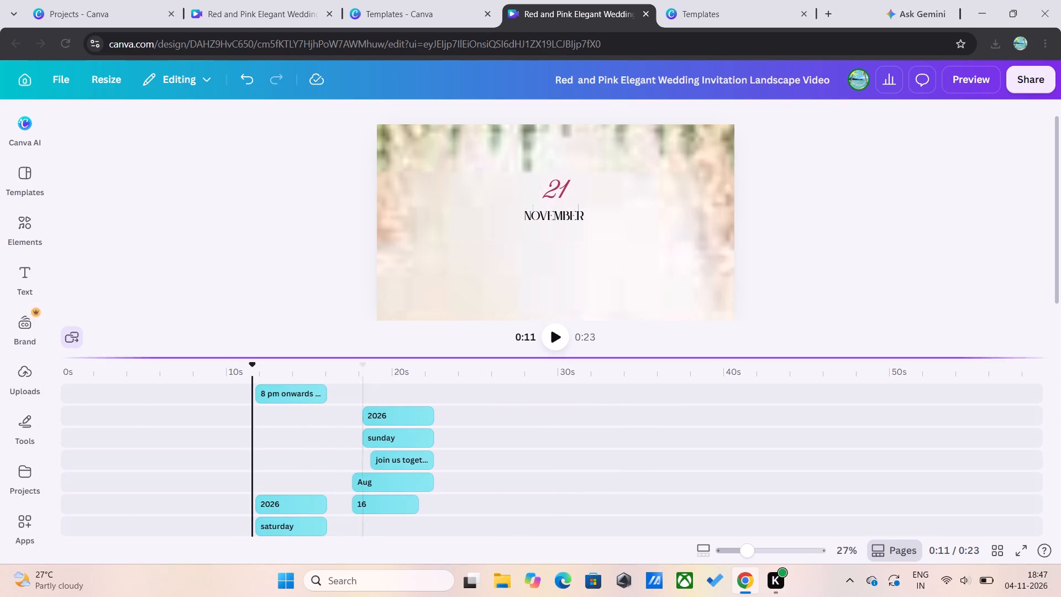
click(547, 348)
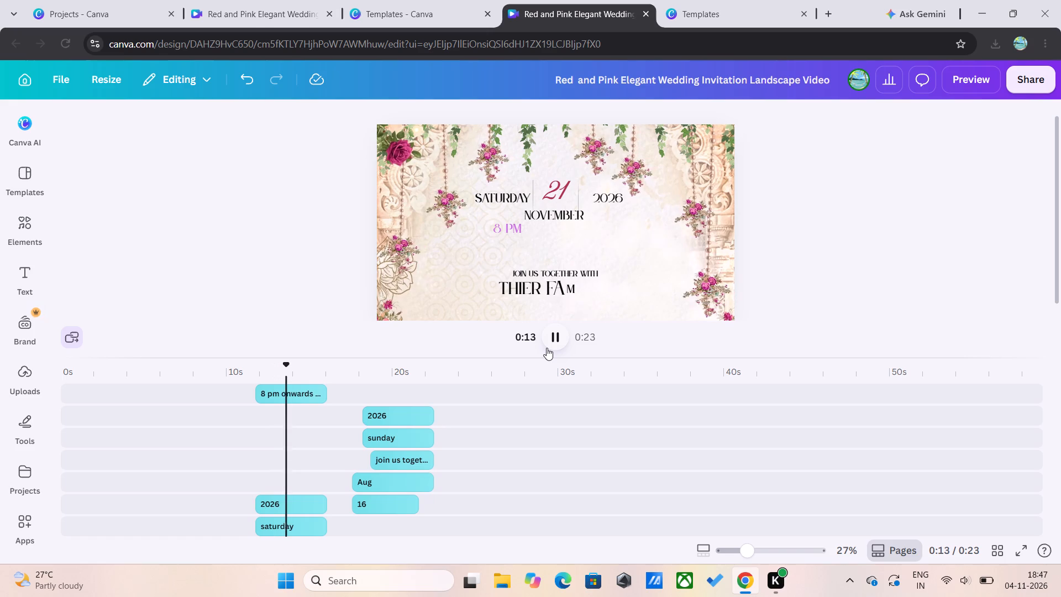
click(547, 348)
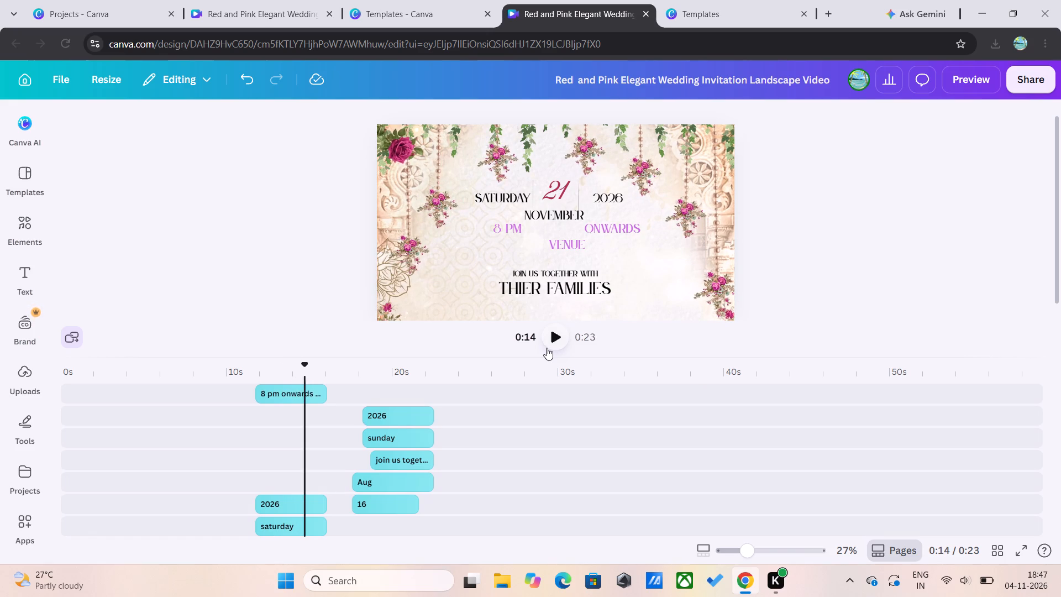
Delete the word "Venue" from the time and venue text, leaving only "8 pm onwards".
click(575, 246)
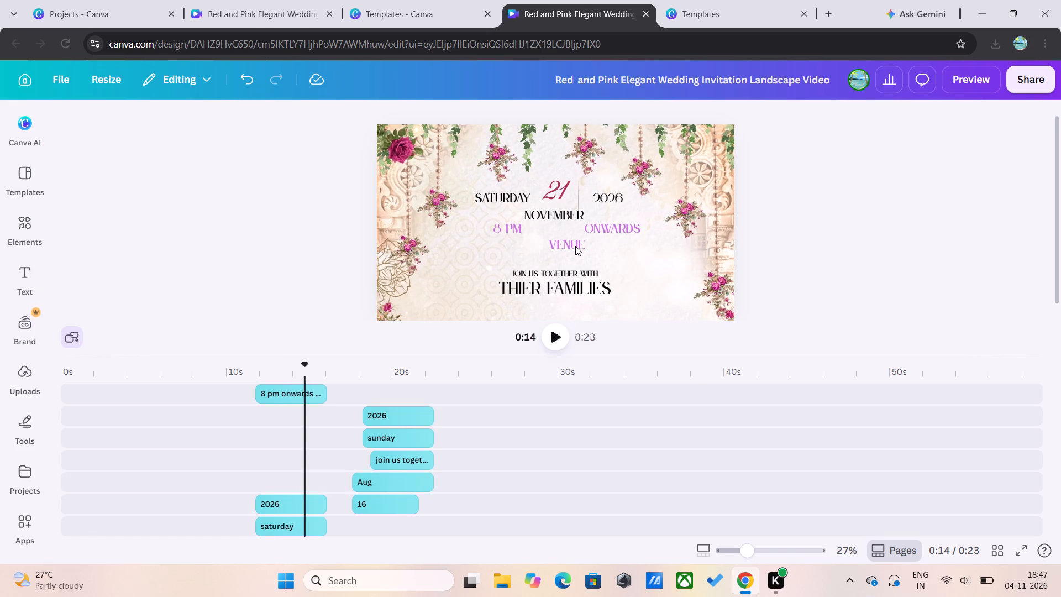
click(575, 246)
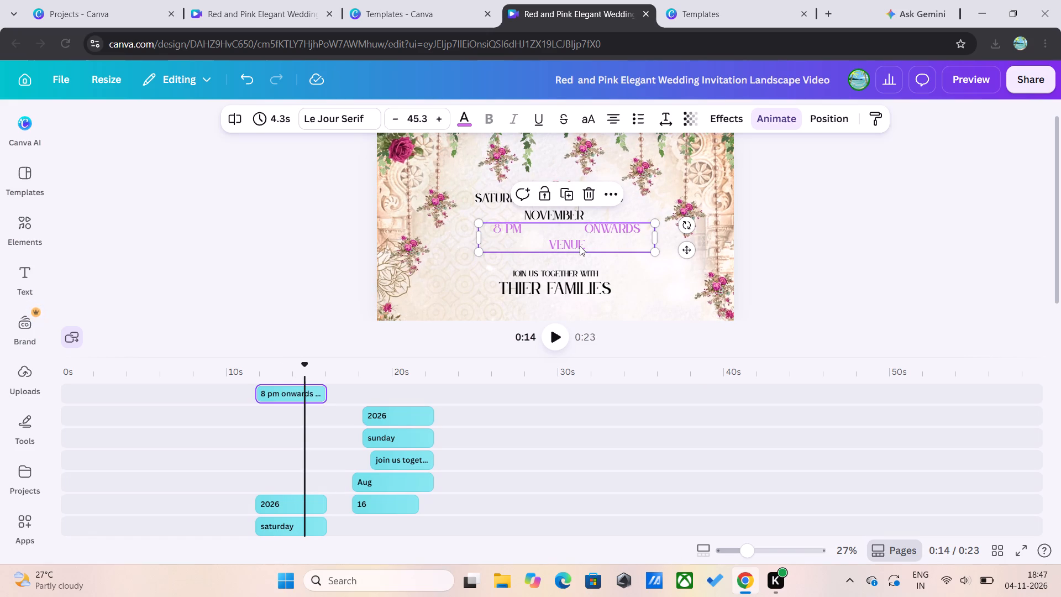
click(581, 239)
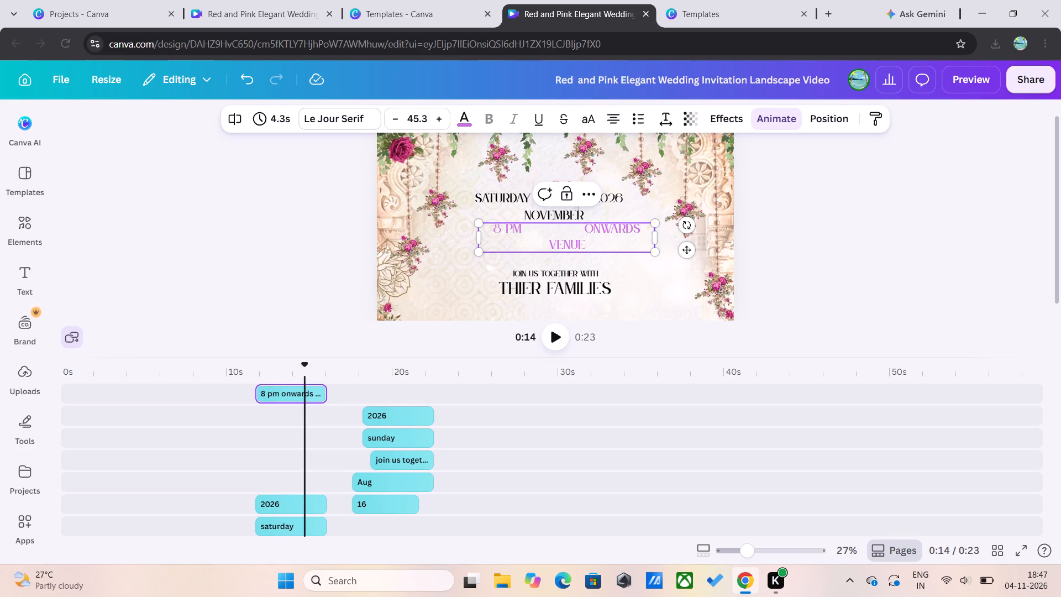
click(589, 240)
key(BackSpace)
key(BackSpace)
key(BackSpace)
key(BackSpace)
key(BackSpace)
Scale the "8 pm onwards" text down to font size 44.8 and reposition it just below "November".
drag(477, 254, 478, 240)
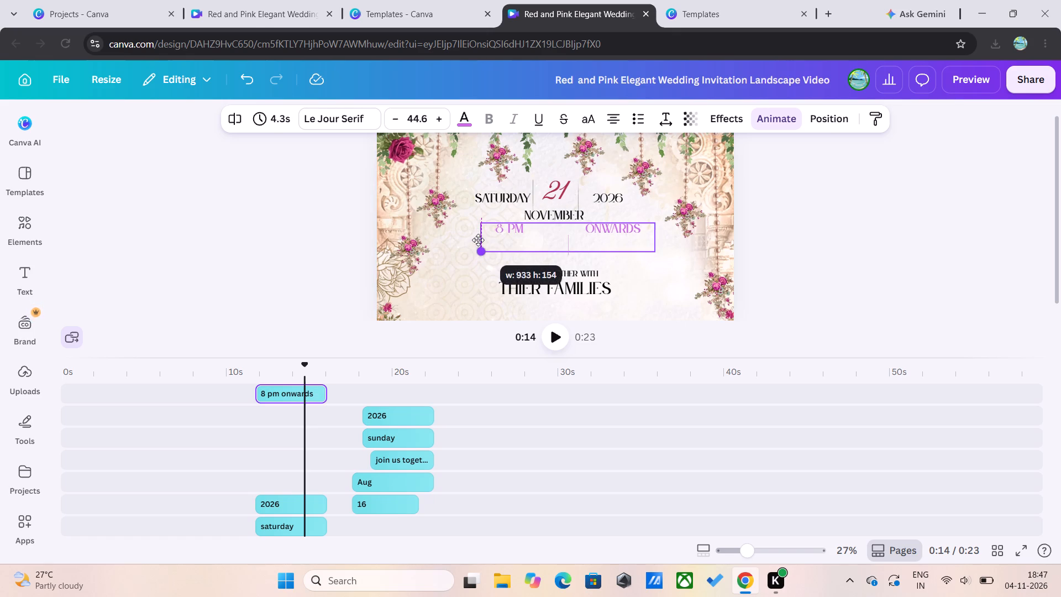
drag(478, 240, 475, 246)
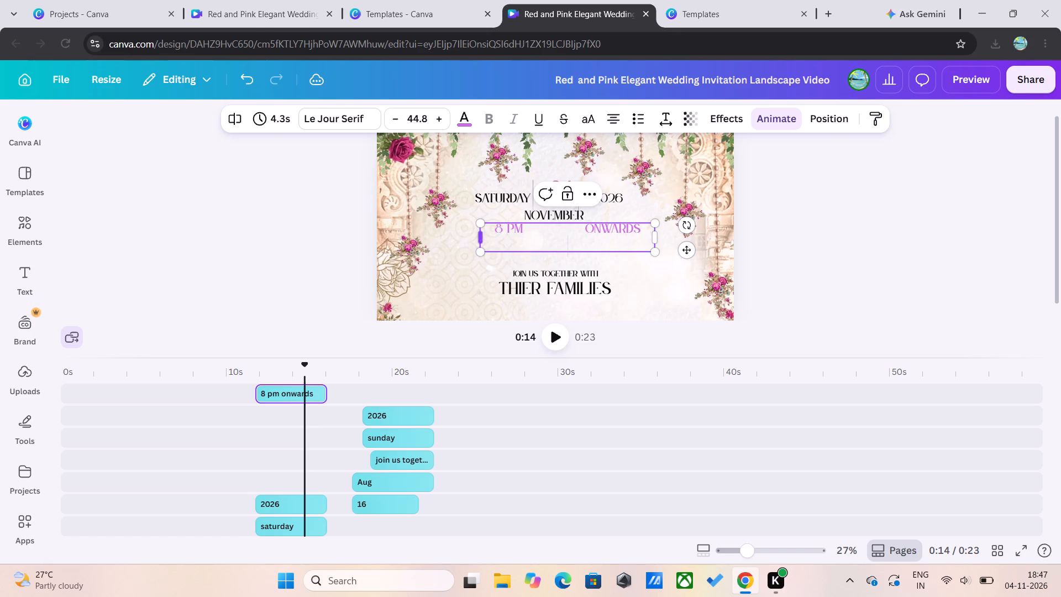
drag(485, 253, 485, 235)
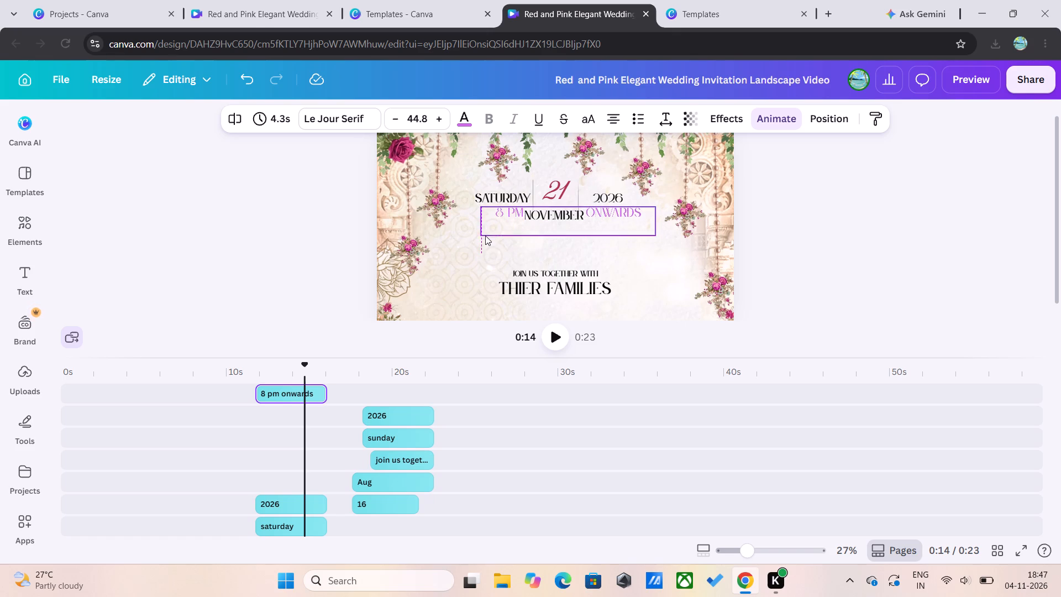
drag(485, 235, 480, 251)
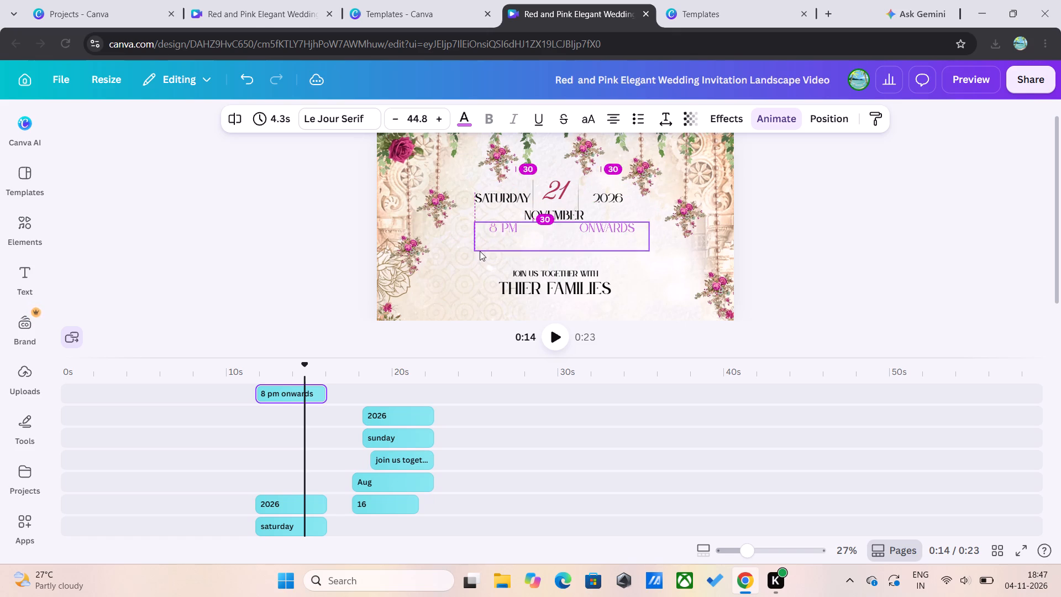
drag(480, 251, 480, 251)
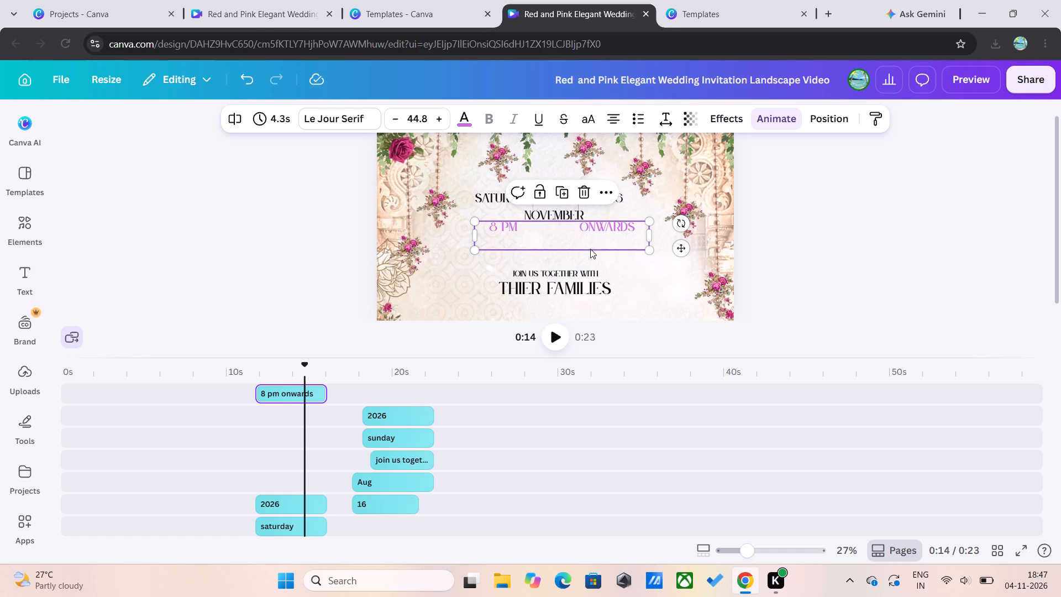
drag(590, 249, 592, 247)
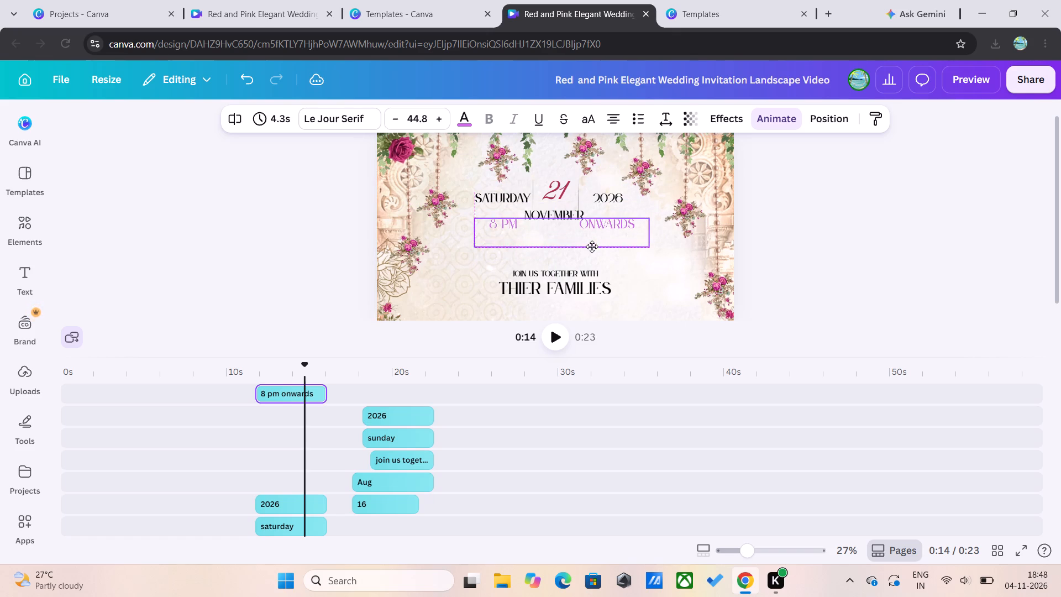
drag(592, 247, 596, 251)
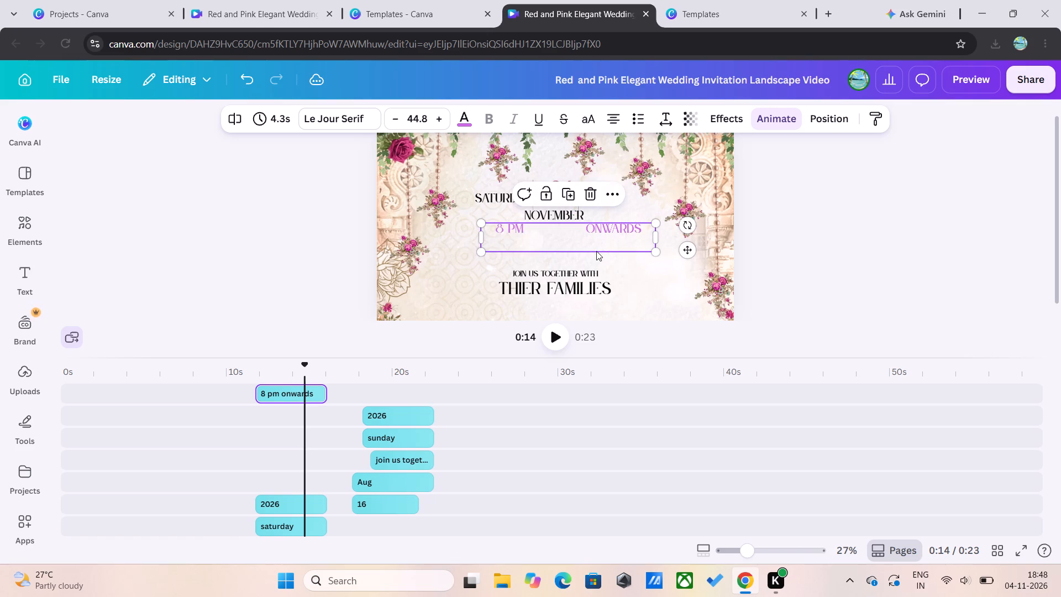
click(596, 251)
click(618, 264)
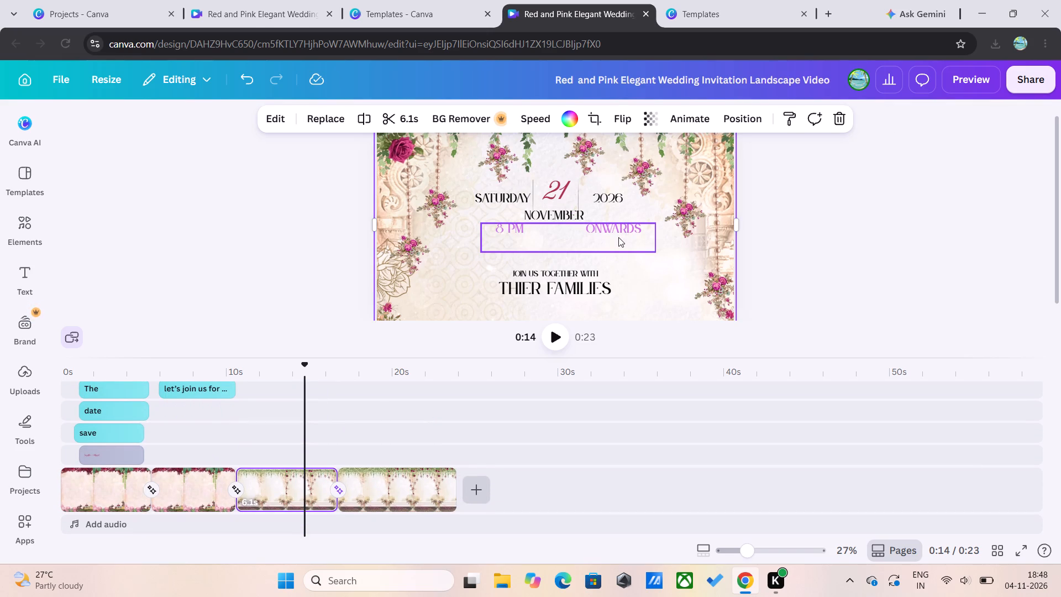
Resize the "8 pm onwards" text to font size 42 and nudge it sideways to sit more centrally under "November".
click(618, 237)
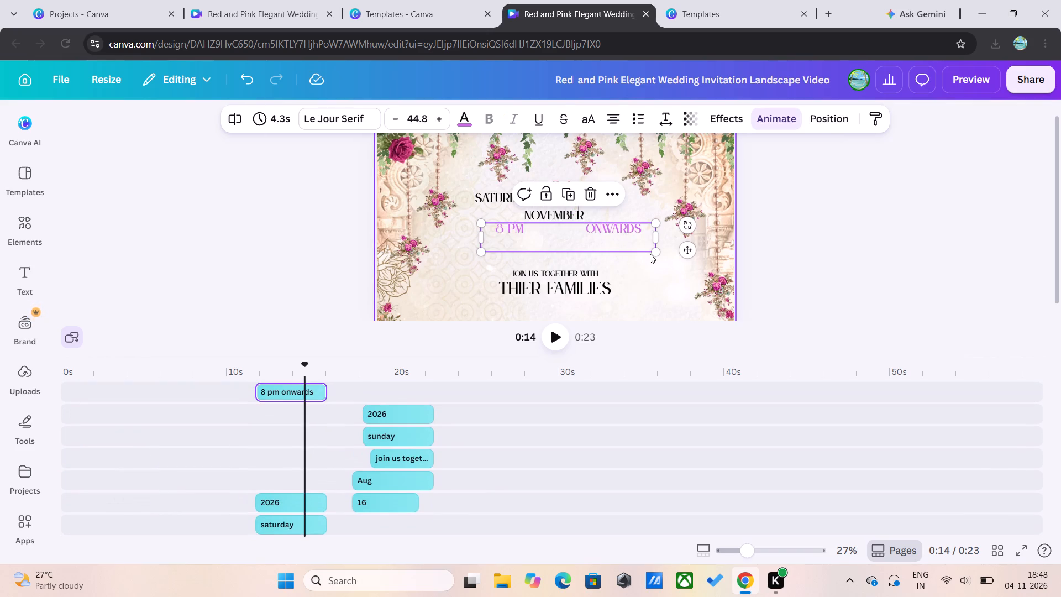
drag(653, 254, 642, 245)
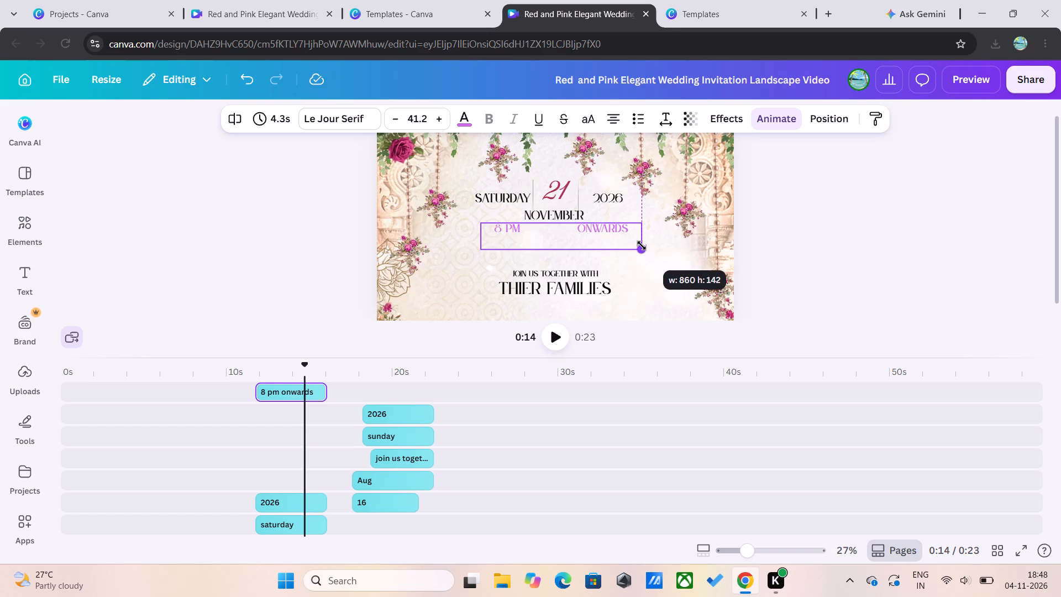
drag(642, 245, 640, 245)
drag(608, 233, 612, 233)
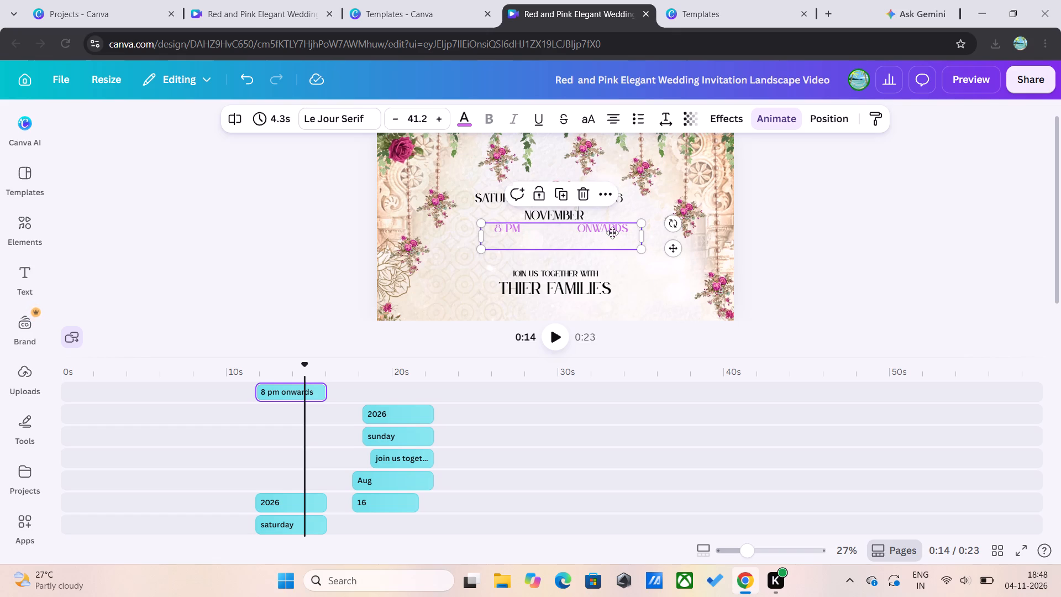
drag(612, 233, 613, 233)
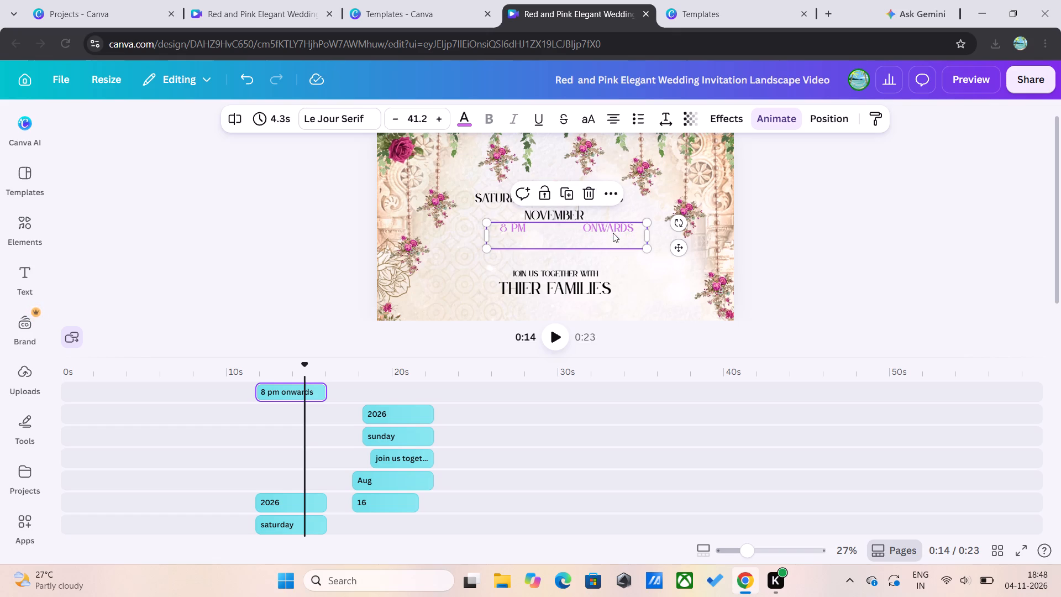
click(489, 248)
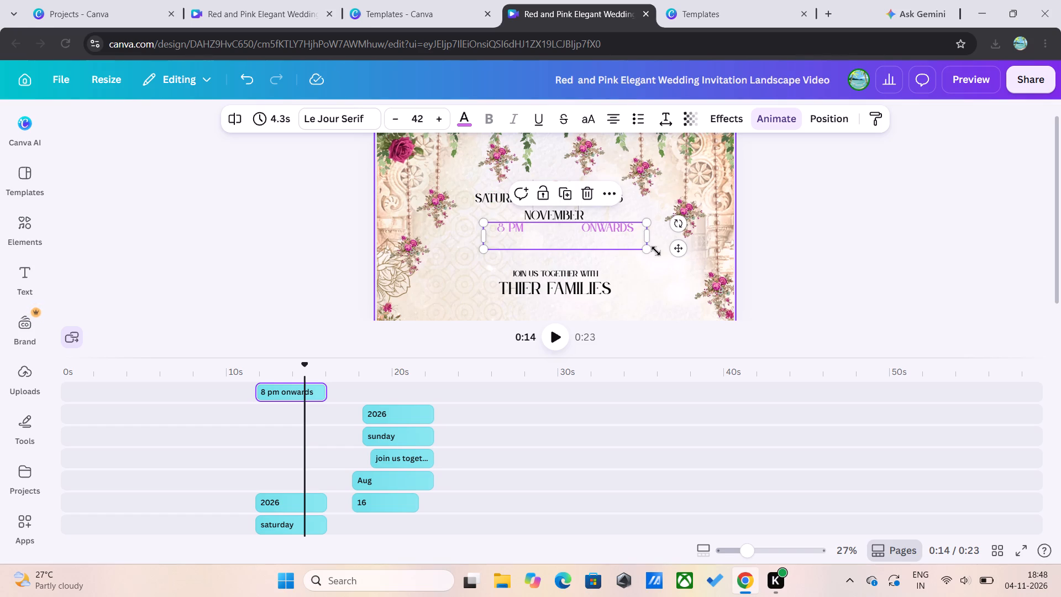
Scale the "8 pm onwards" text down to font size 39.2 and centre it under "November".
click(680, 242)
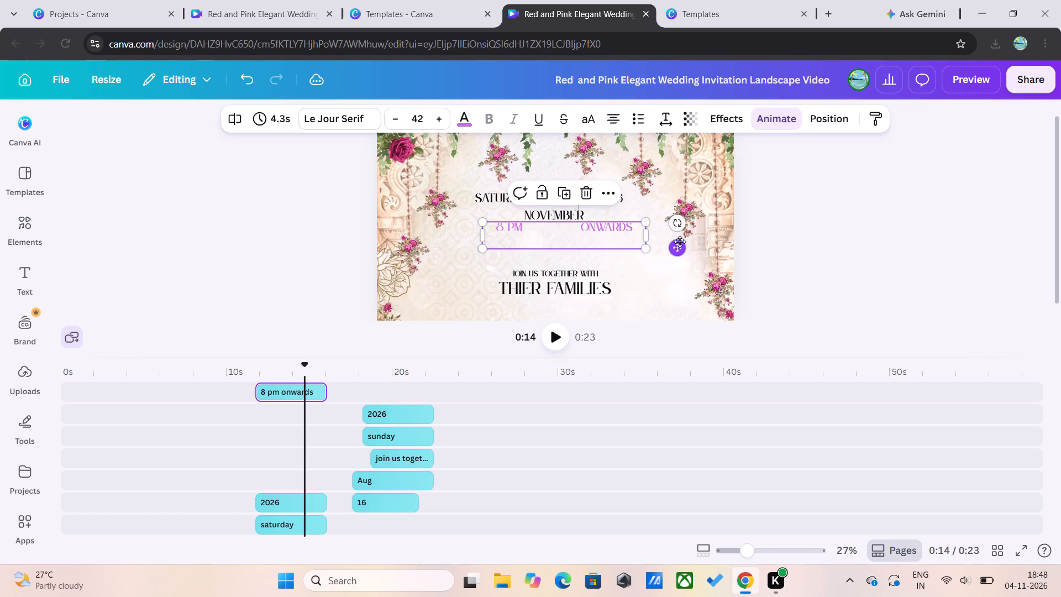
click(680, 226)
drag(643, 250, 629, 246)
drag(611, 240, 617, 240)
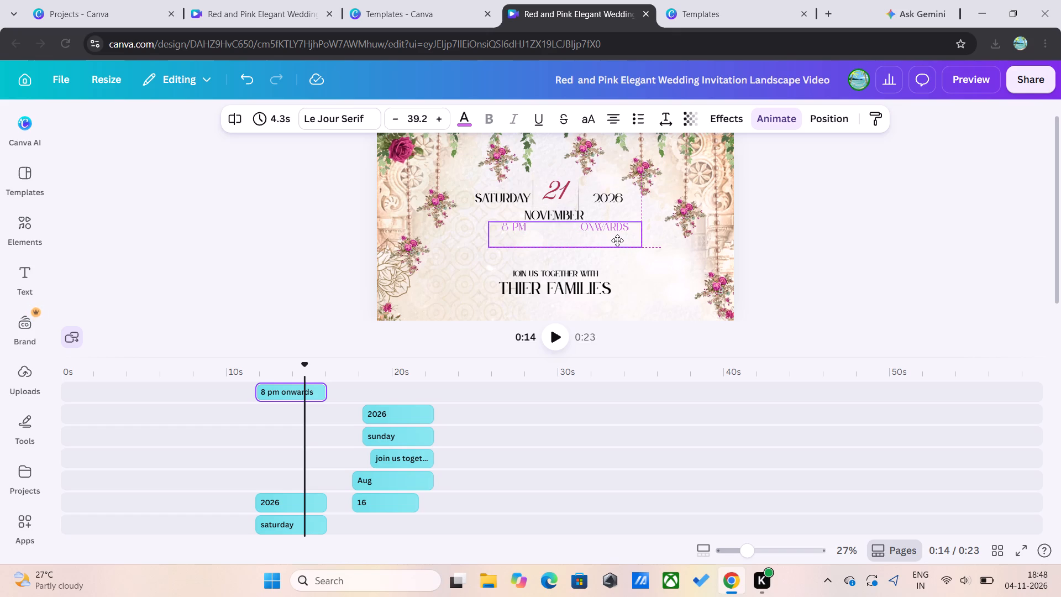
drag(617, 240, 617, 240)
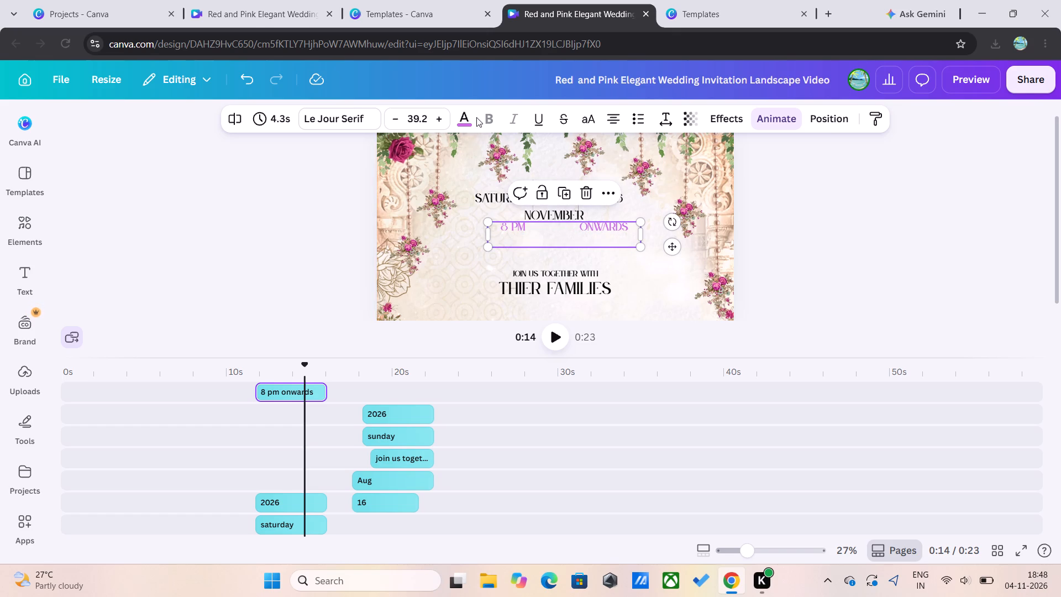
Change the "8 pm onwards" text colour to black (#000000).
click(470, 120)
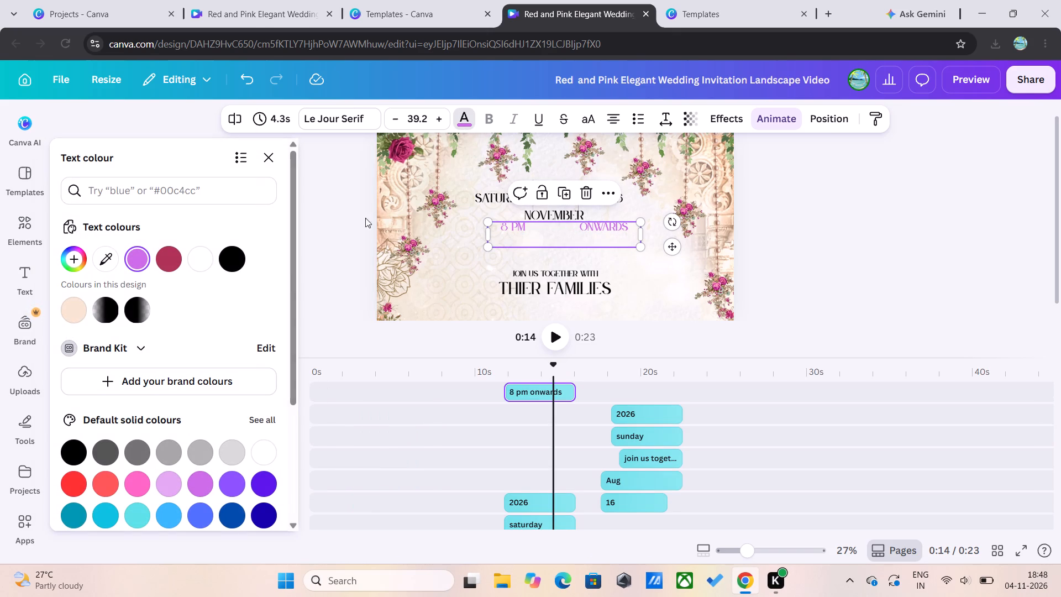
click(245, 262)
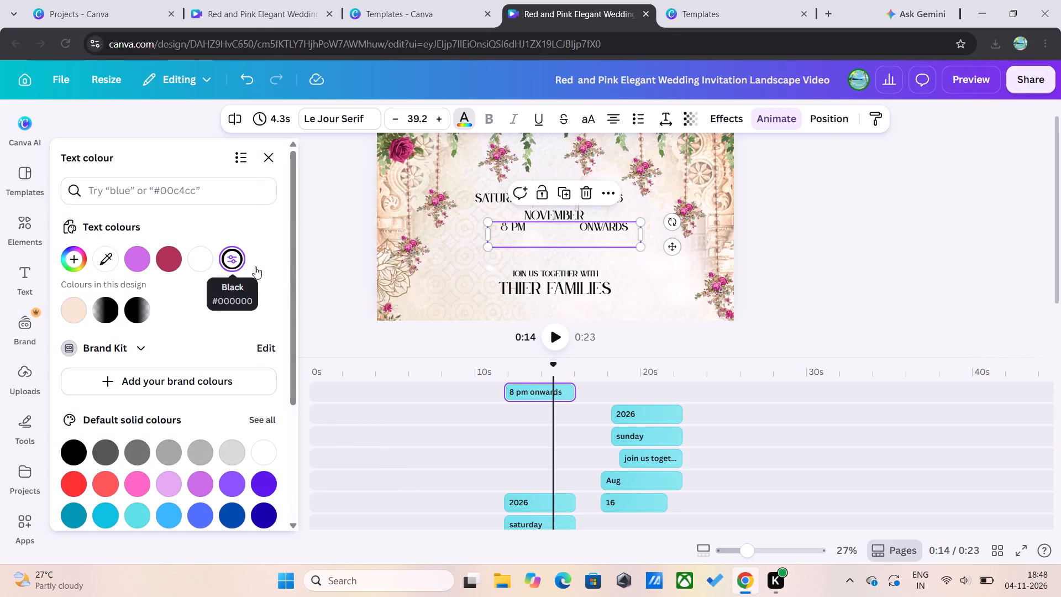
click(401, 290)
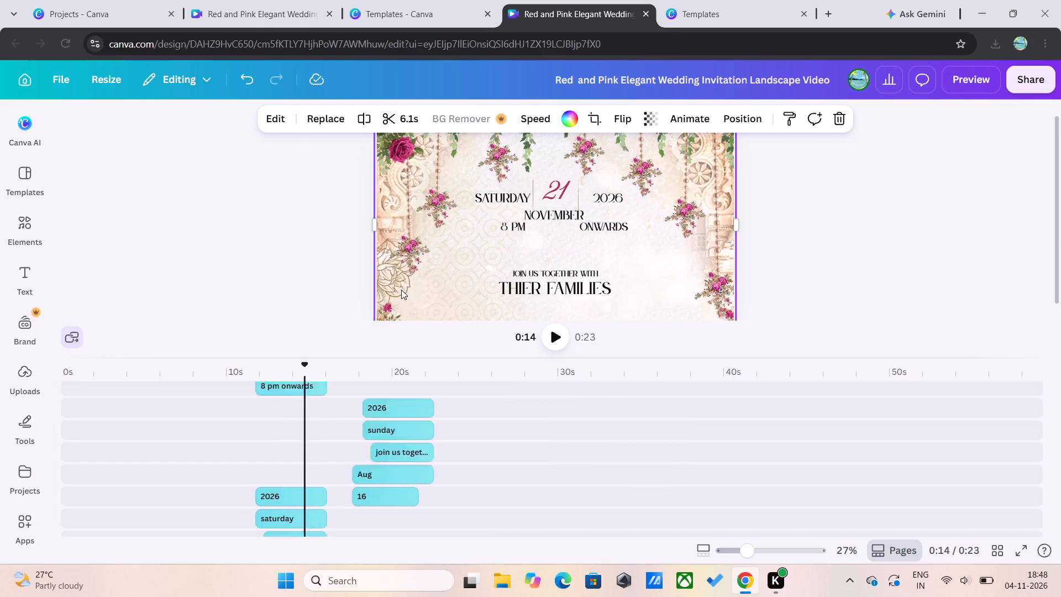
Add a separate text box reading "venue" to the third page.
click(559, 250)
key(t)
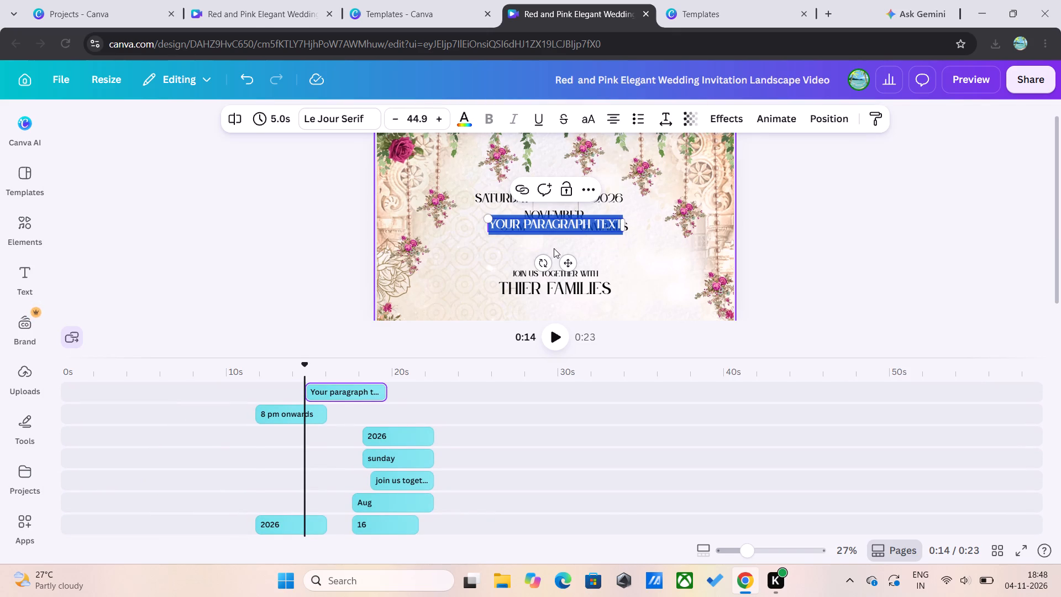
text(ne)
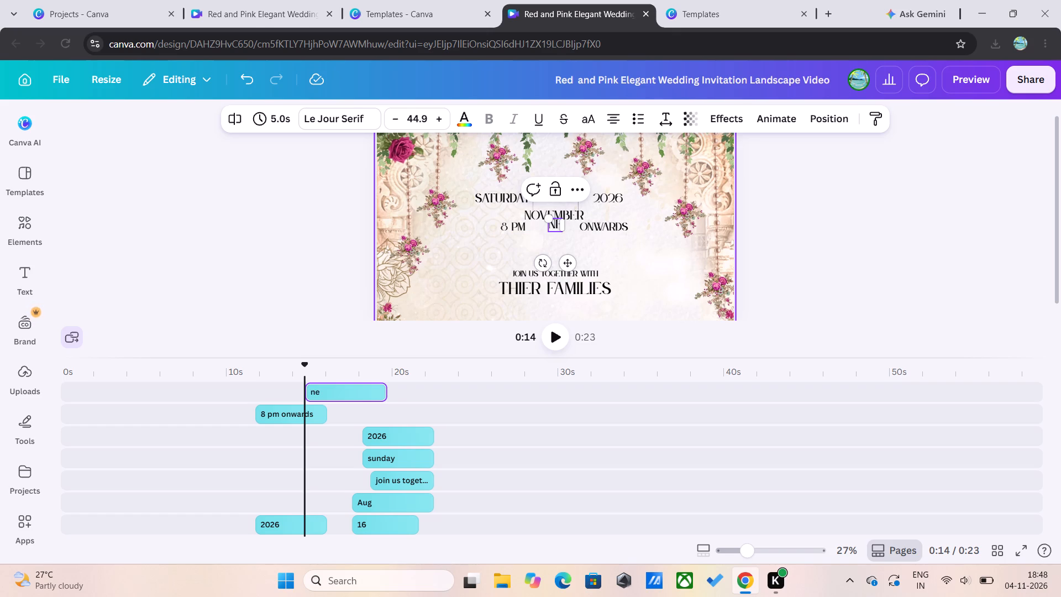
key(BackSpace)
key(BackSpace)
text(venue)
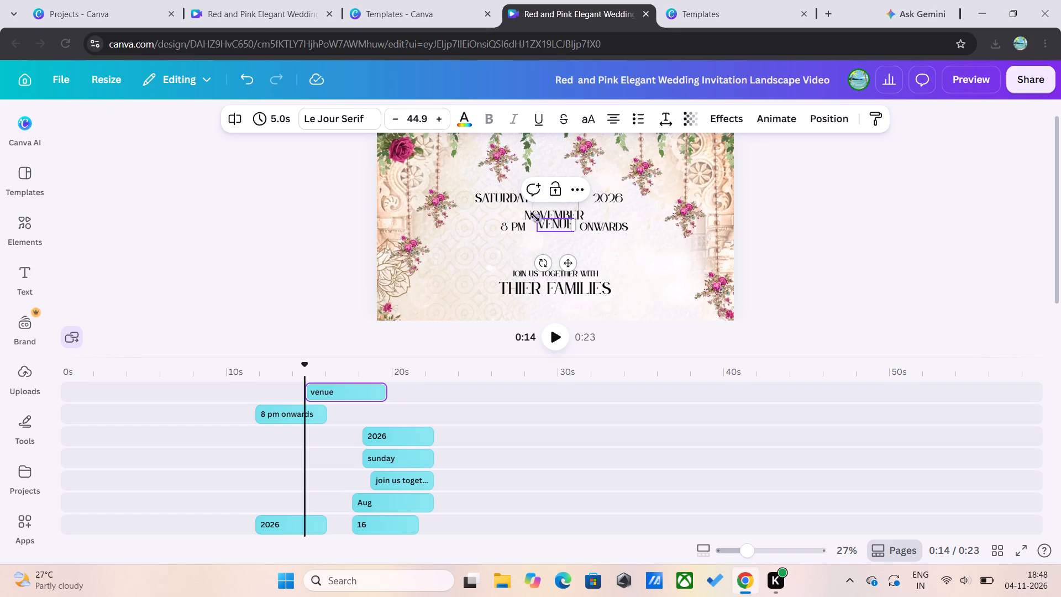
click(525, 247)
Move the "venue" text down so it sits centred just below the "8 pm onwards" line.
click(562, 225)
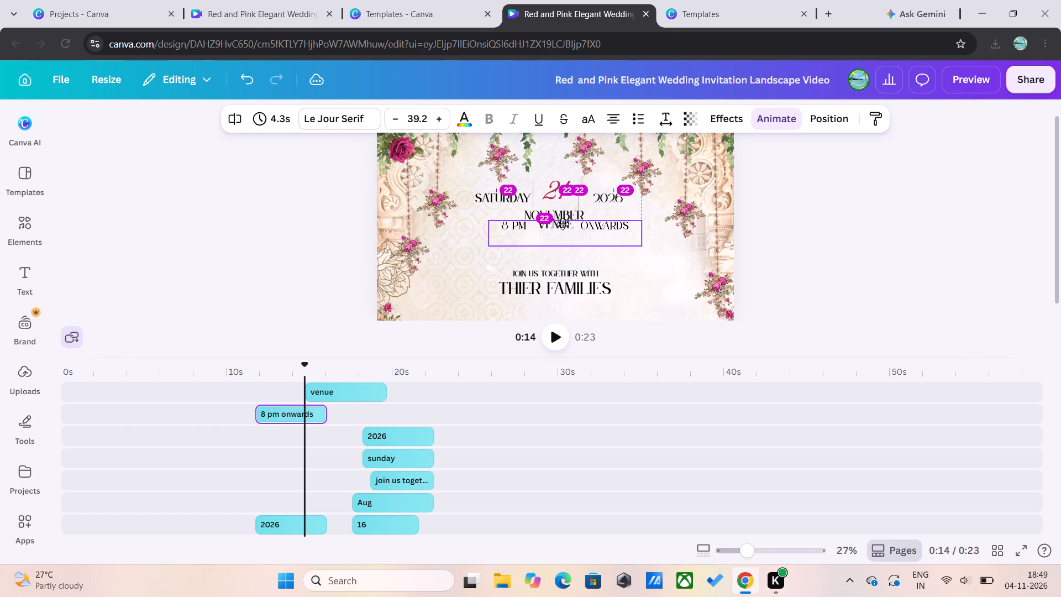
click(606, 269)
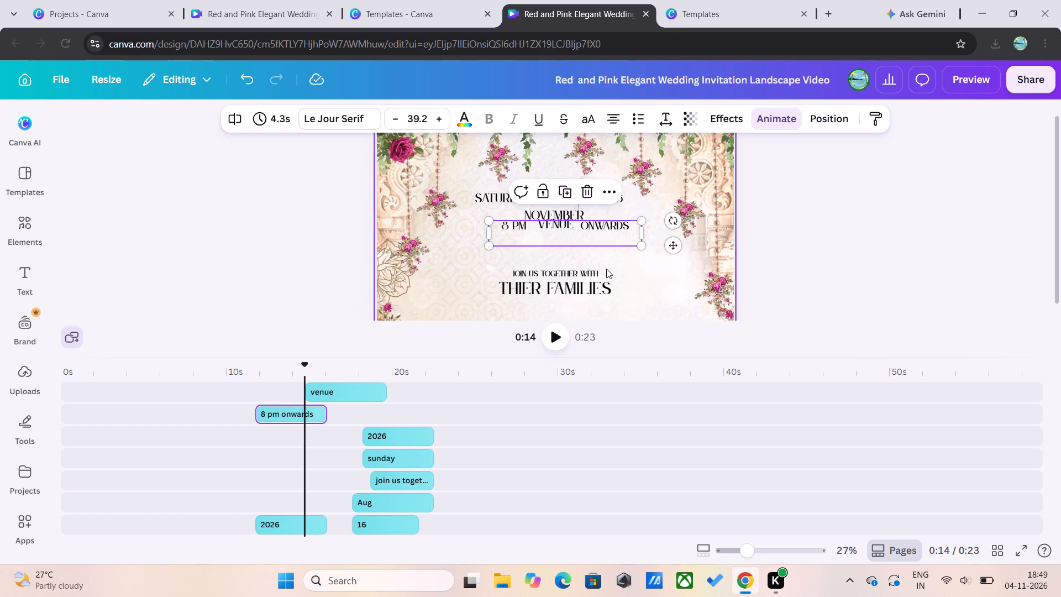
click(562, 222)
drag(562, 222, 560, 234)
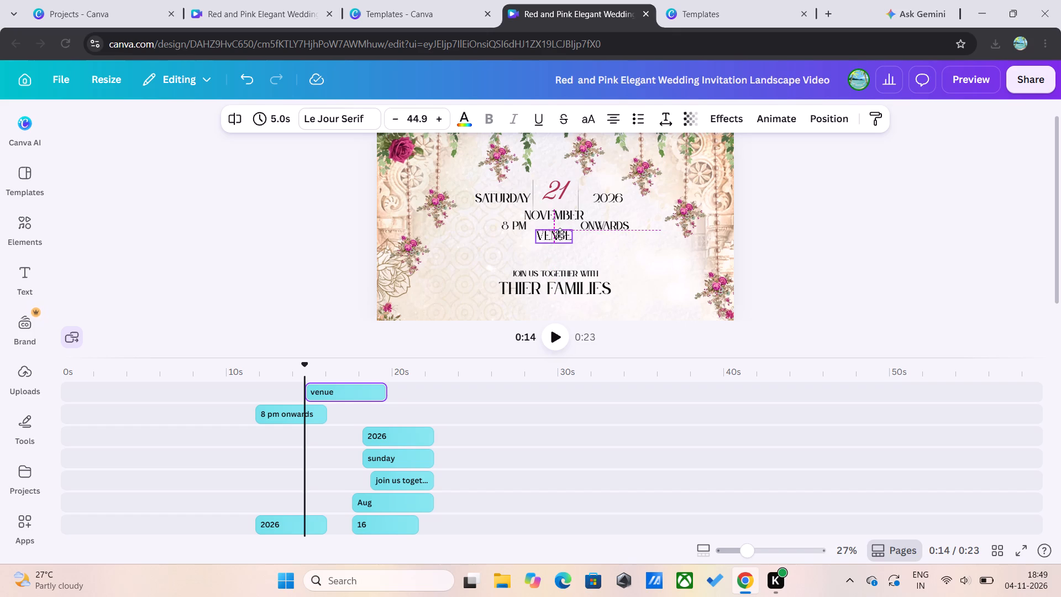
drag(560, 234, 560, 237)
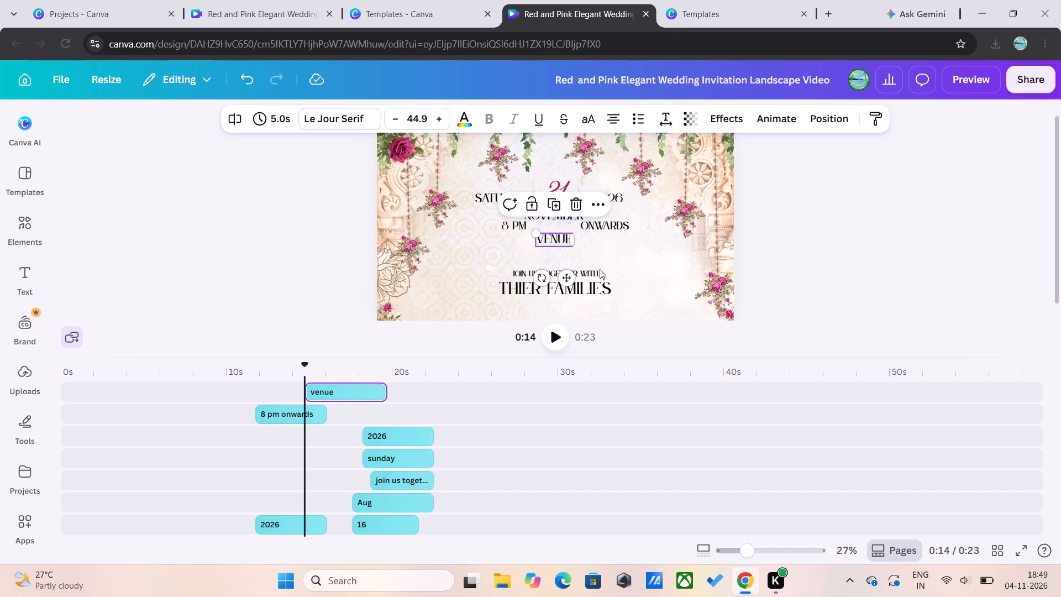
click(624, 282)
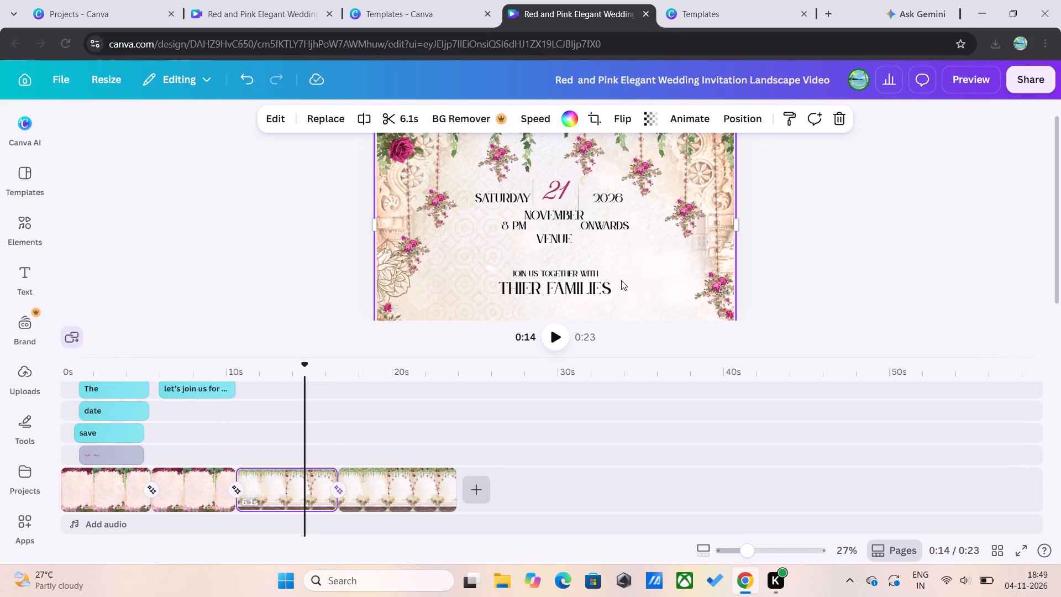
Nudge the "8 pm onwards" text slightly down so it sits evenly between "November" and "venue".
click(600, 226)
click(600, 226)
click(652, 269)
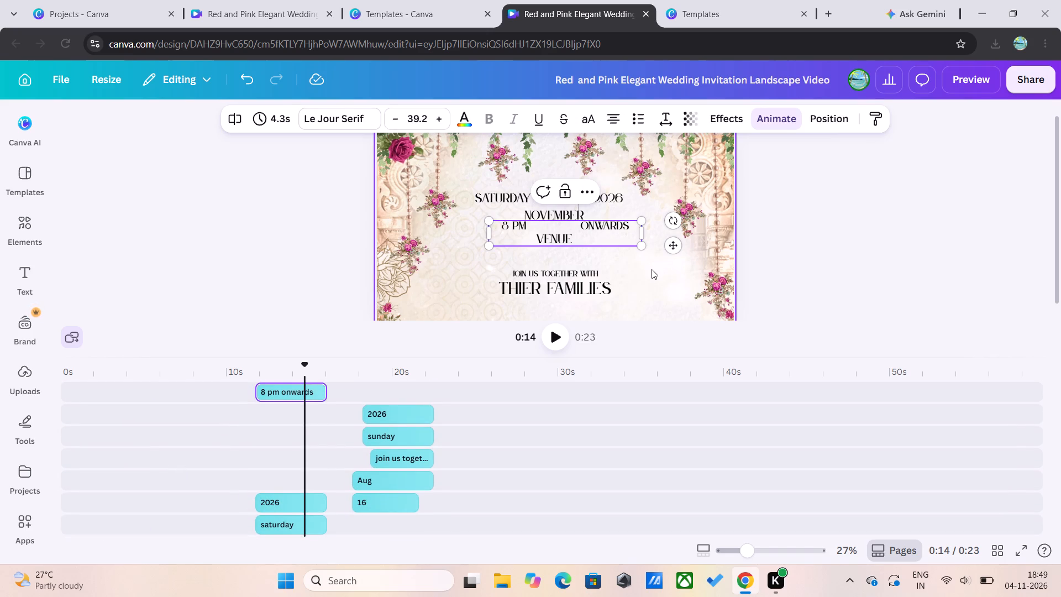
click(621, 226)
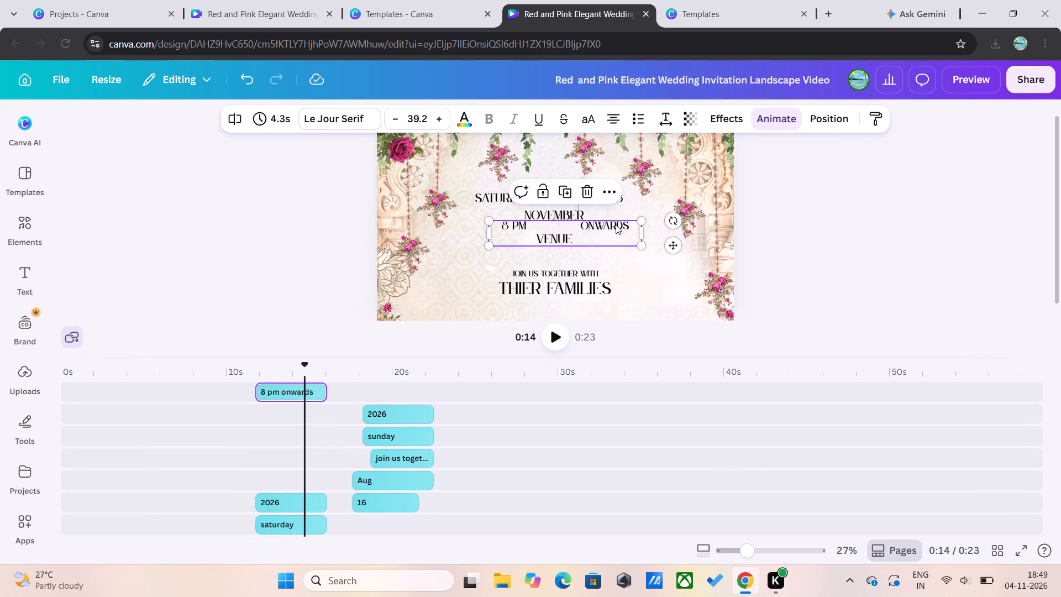
click(616, 224)
drag(616, 224, 614, 232)
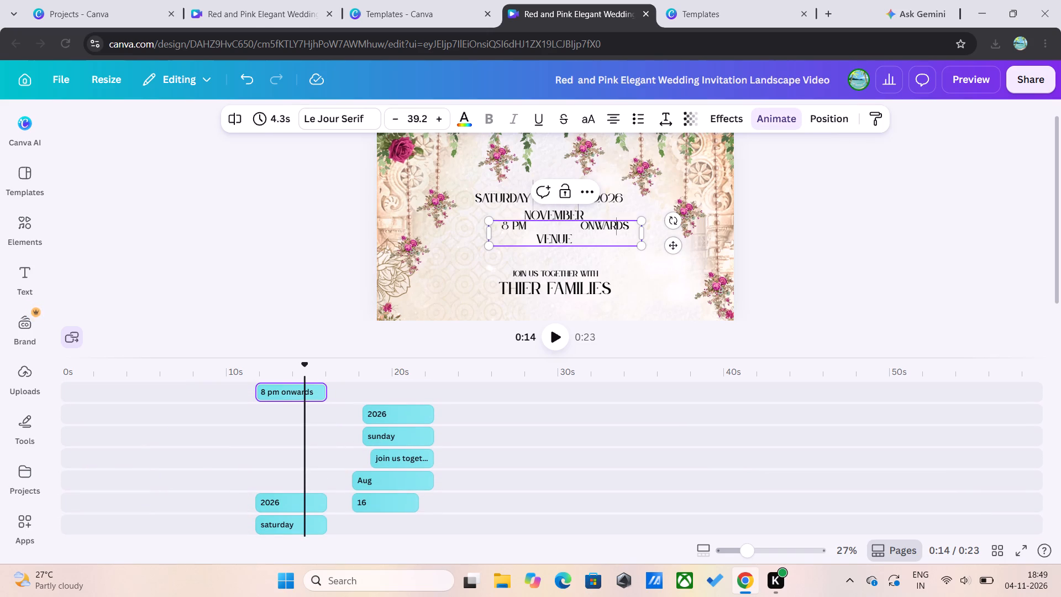
drag(623, 272, 611, 235)
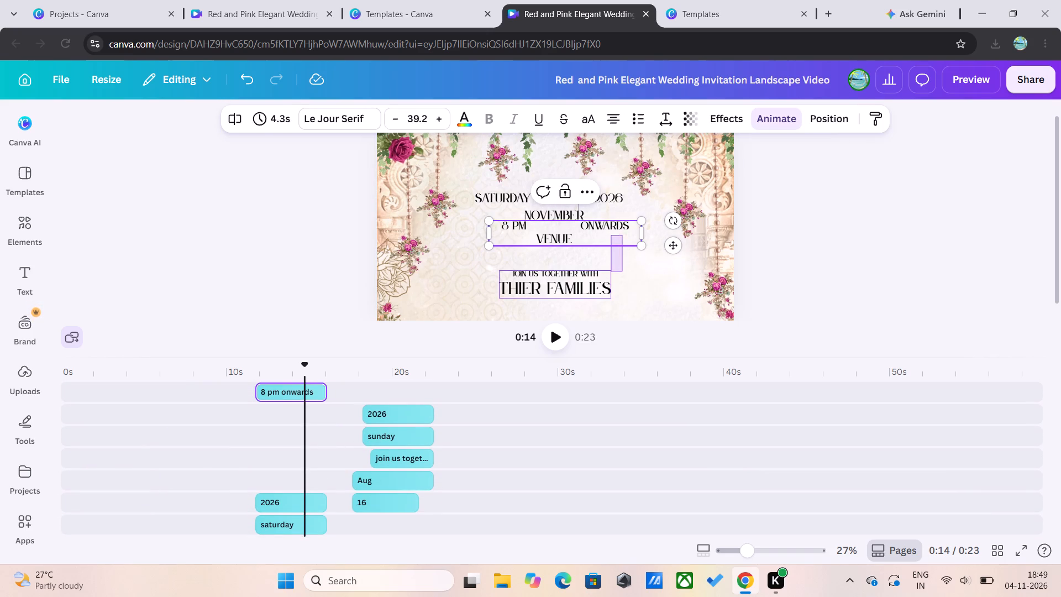
drag(611, 235, 634, 264)
click(599, 228)
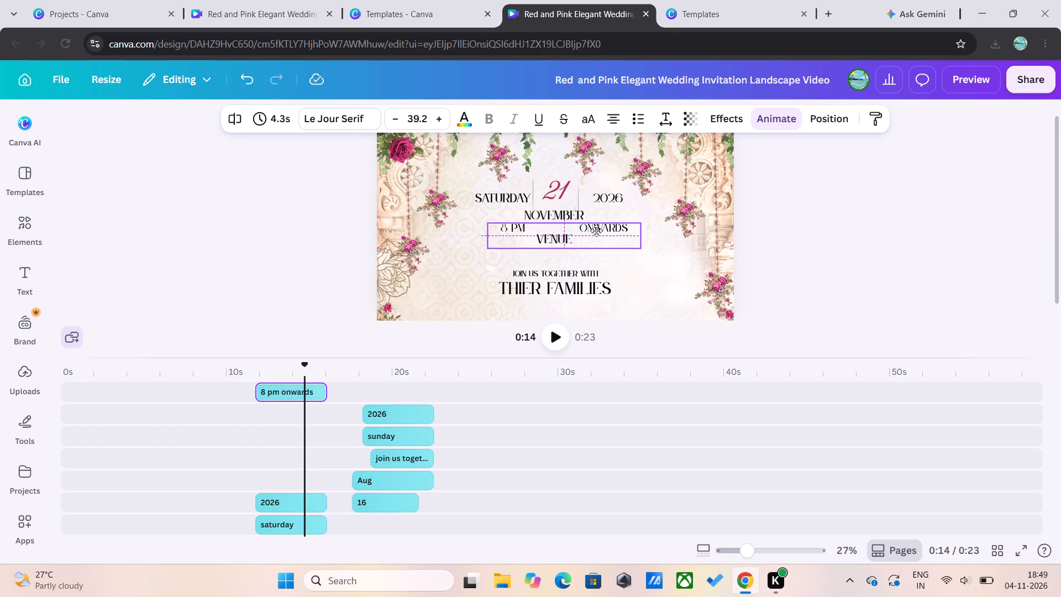
click(650, 292)
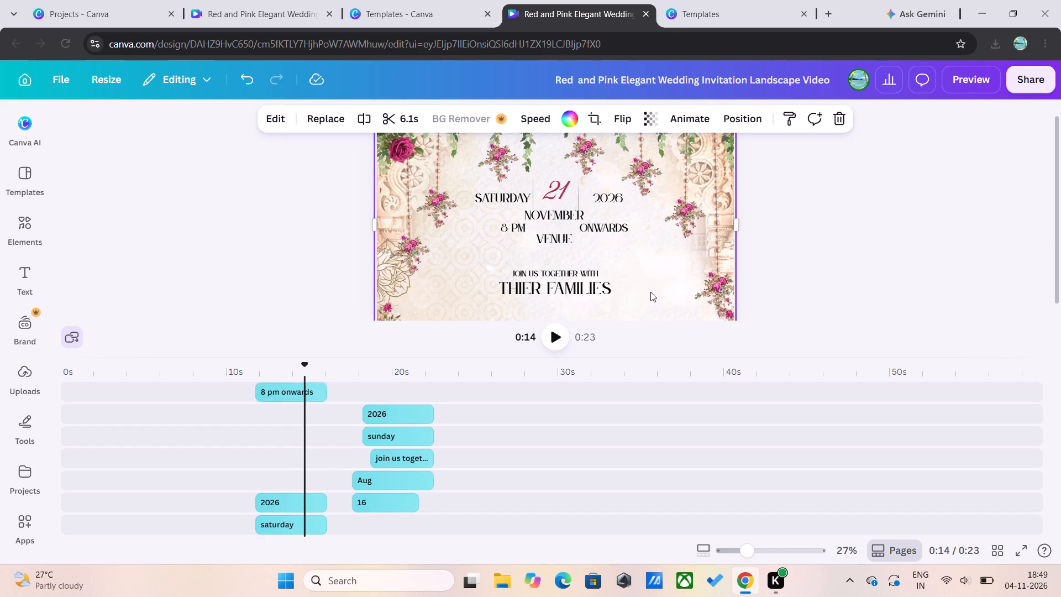
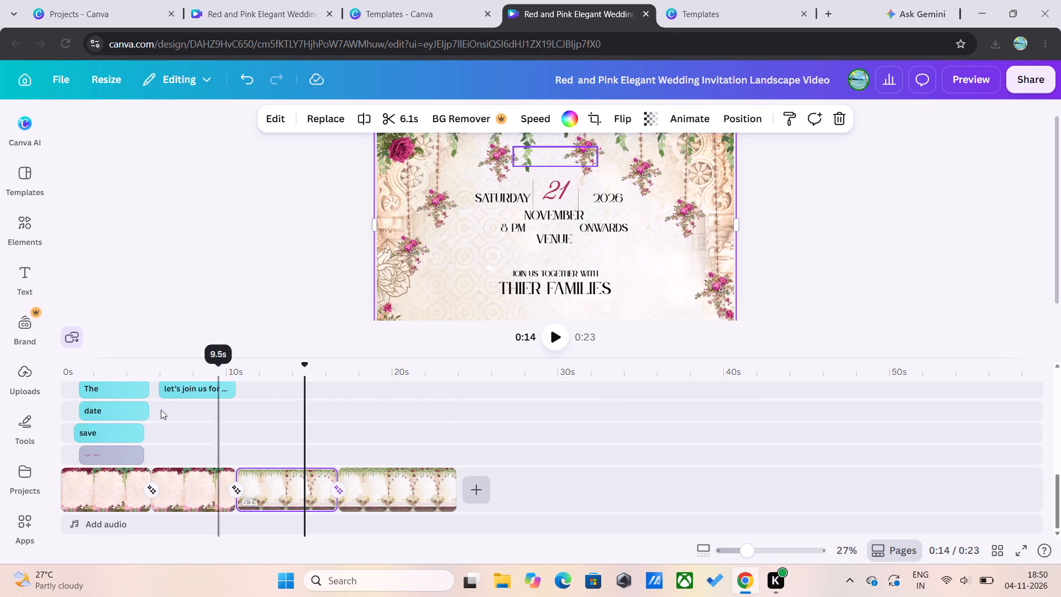
Move the venue text clip to start together with the "8 pm onwards" clip and trim its duration to 4.3 s.
click(204, 395)
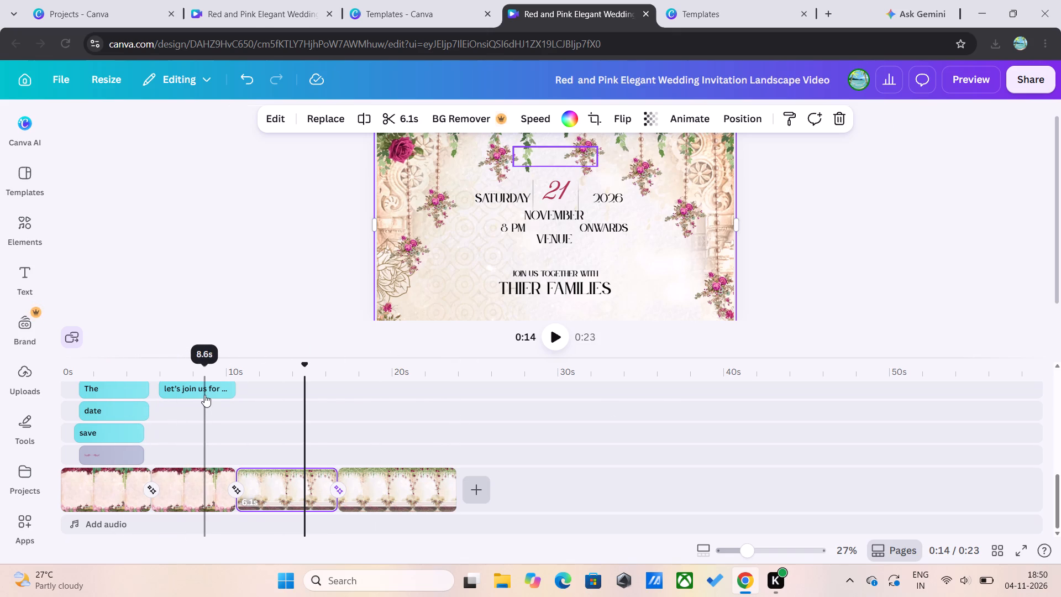
click(554, 341)
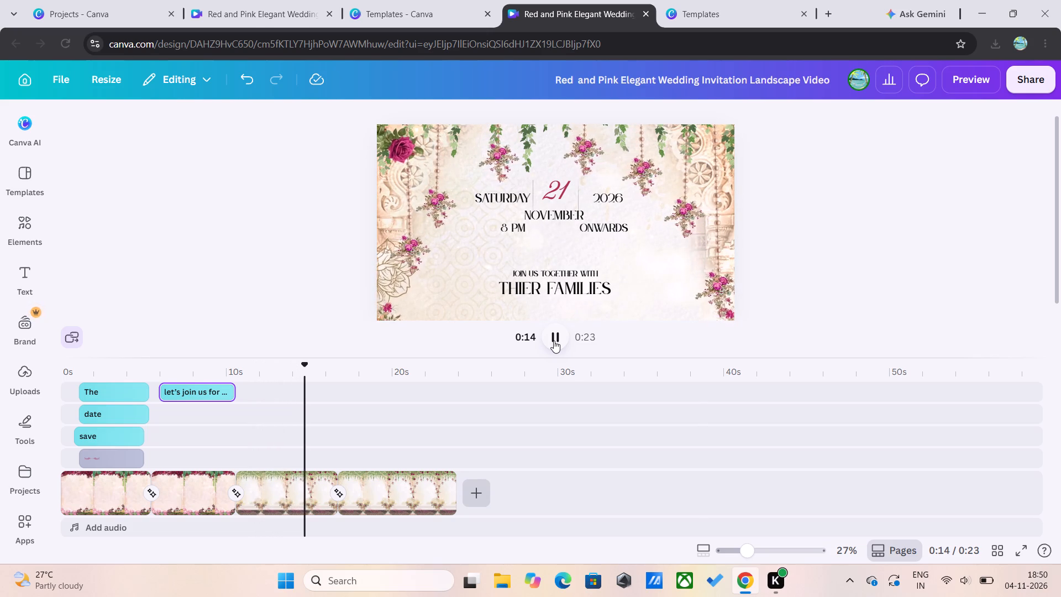
click(435, 386)
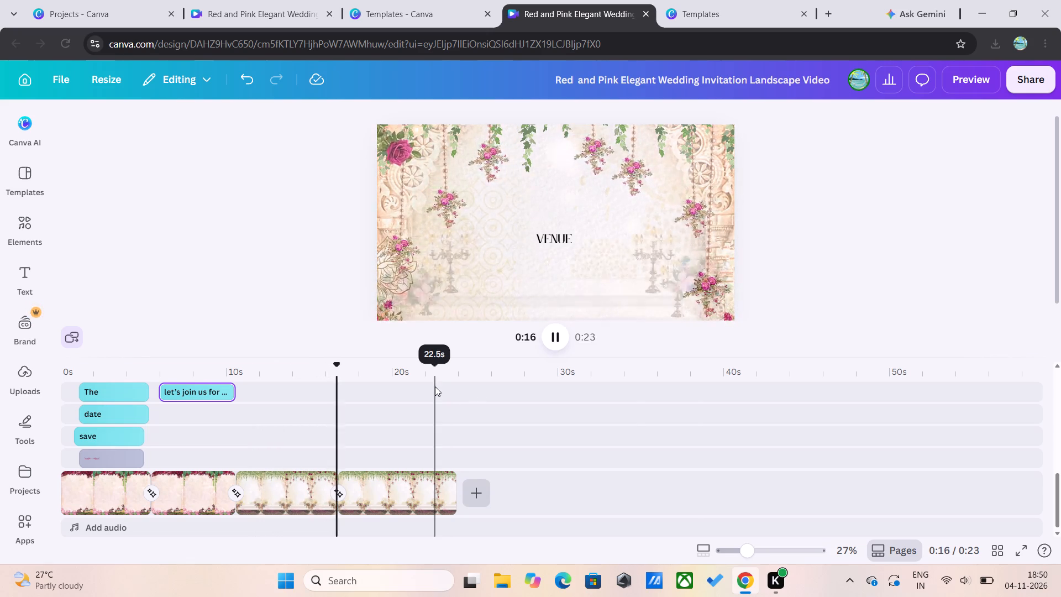
scroll(435, 386, up, 4)
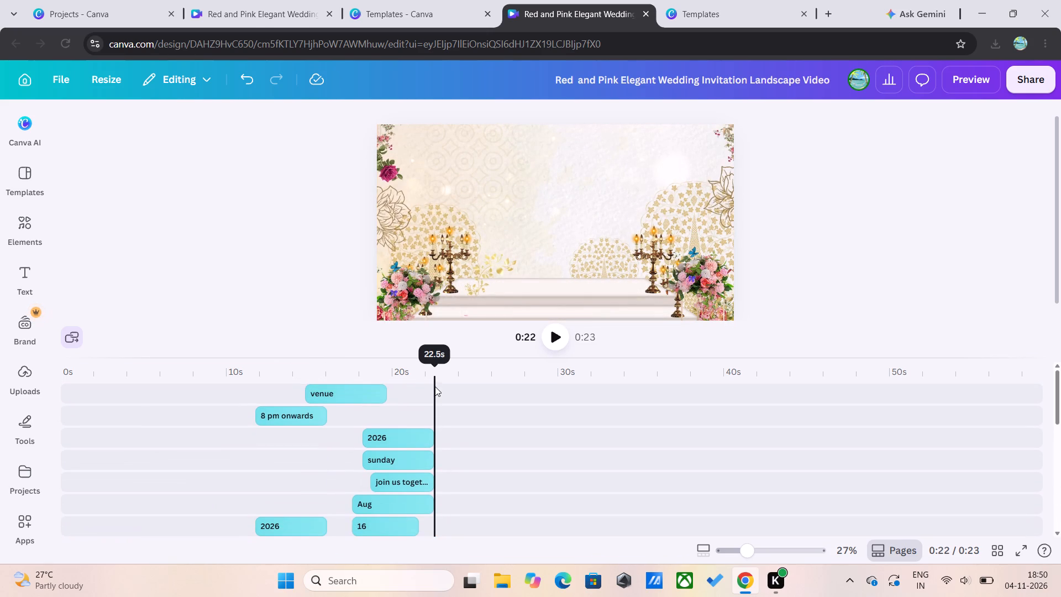
drag(334, 394, 305, 393)
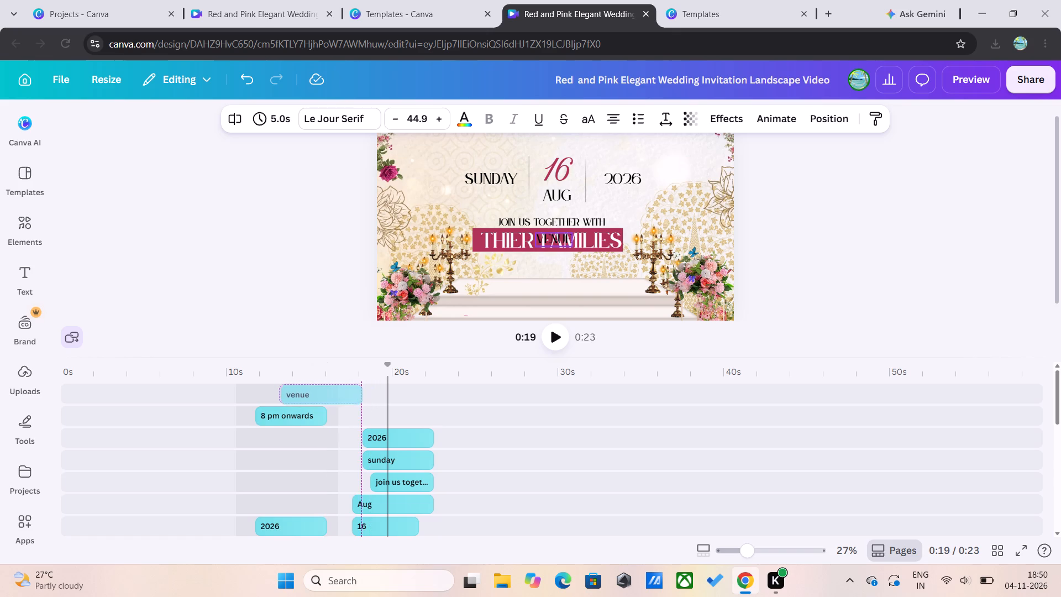
drag(305, 393, 282, 393)
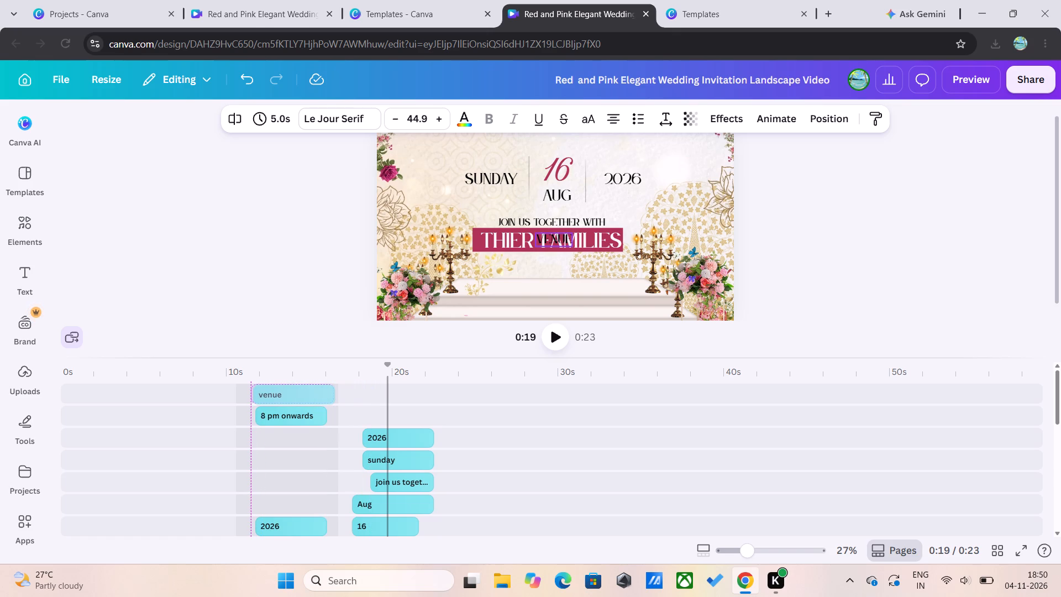
drag(282, 393, 283, 393)
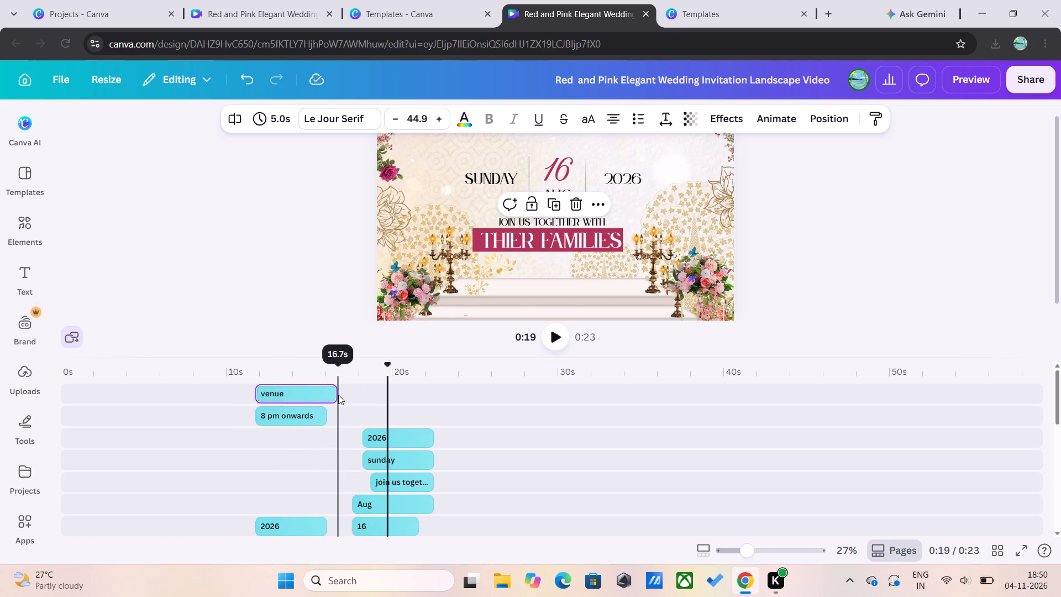
drag(332, 394, 319, 398)
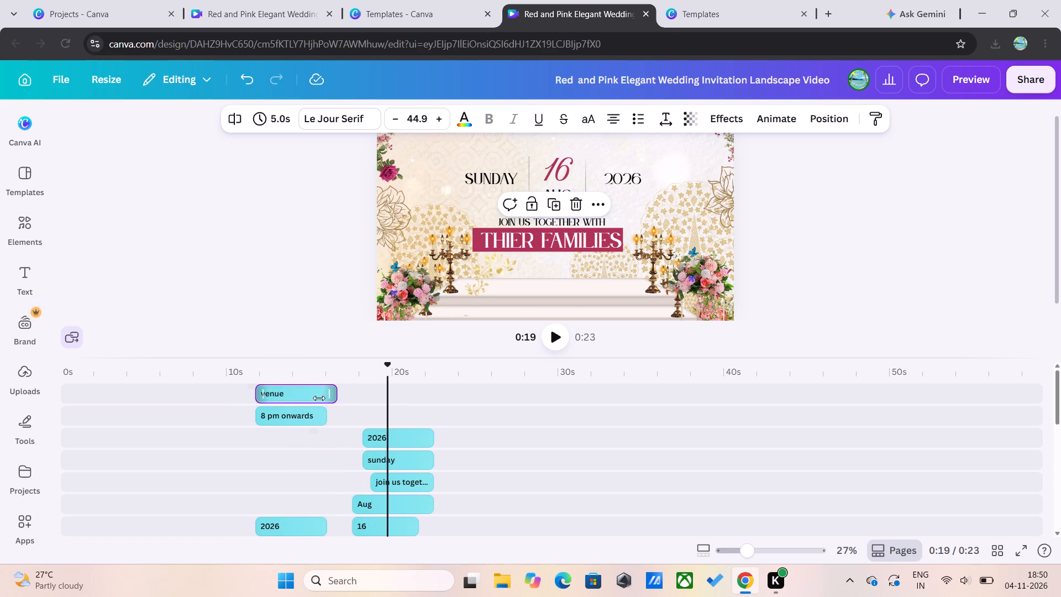
drag(319, 398, 323, 399)
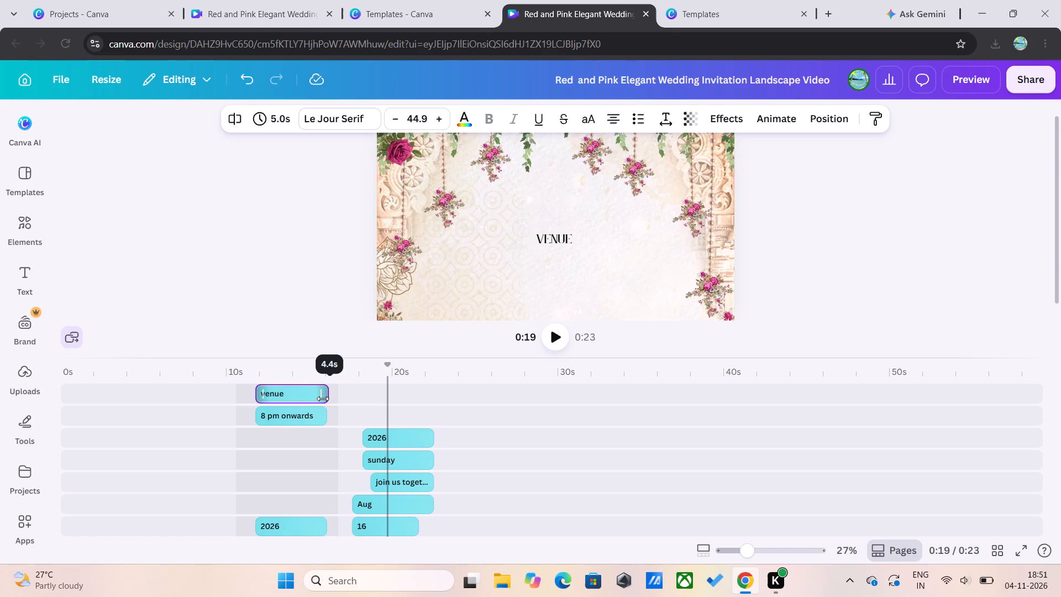
drag(323, 399, 322, 399)
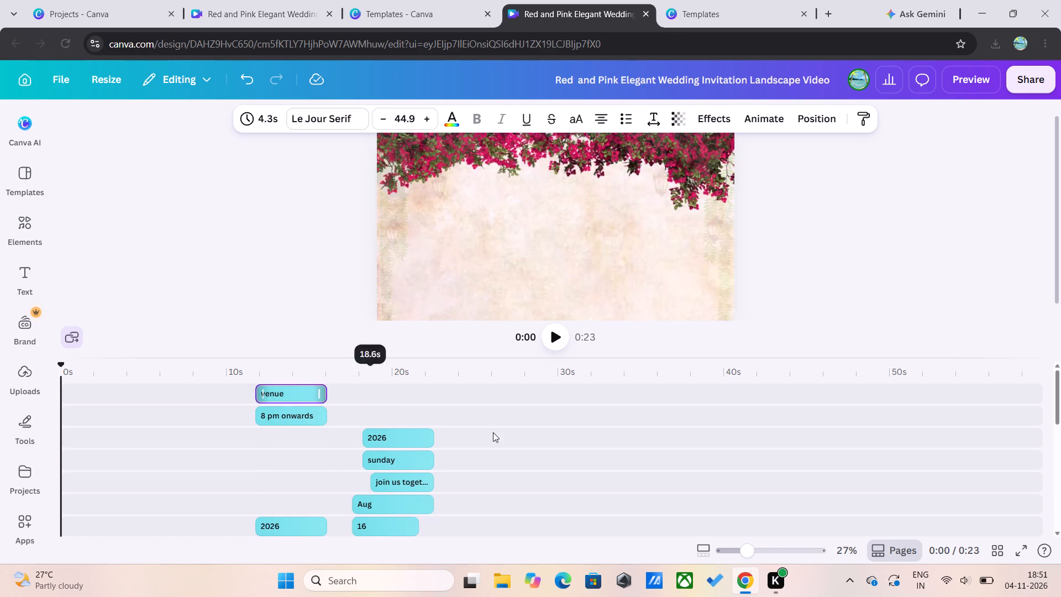
Apply the Ascend animation to the VENUE text and play the November 21 scene to check it.
click(208, 420)
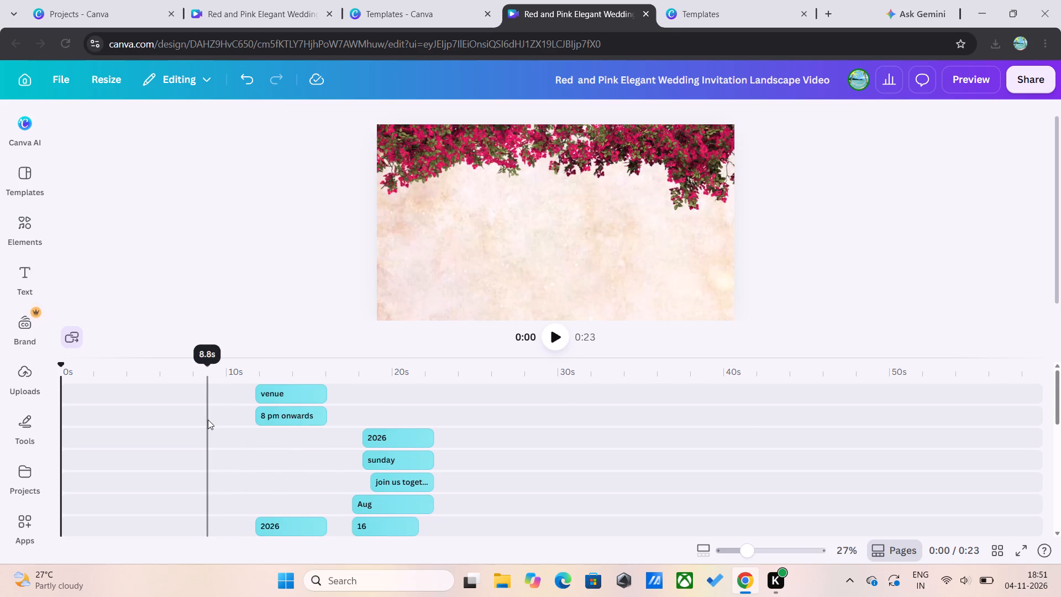
click(556, 339)
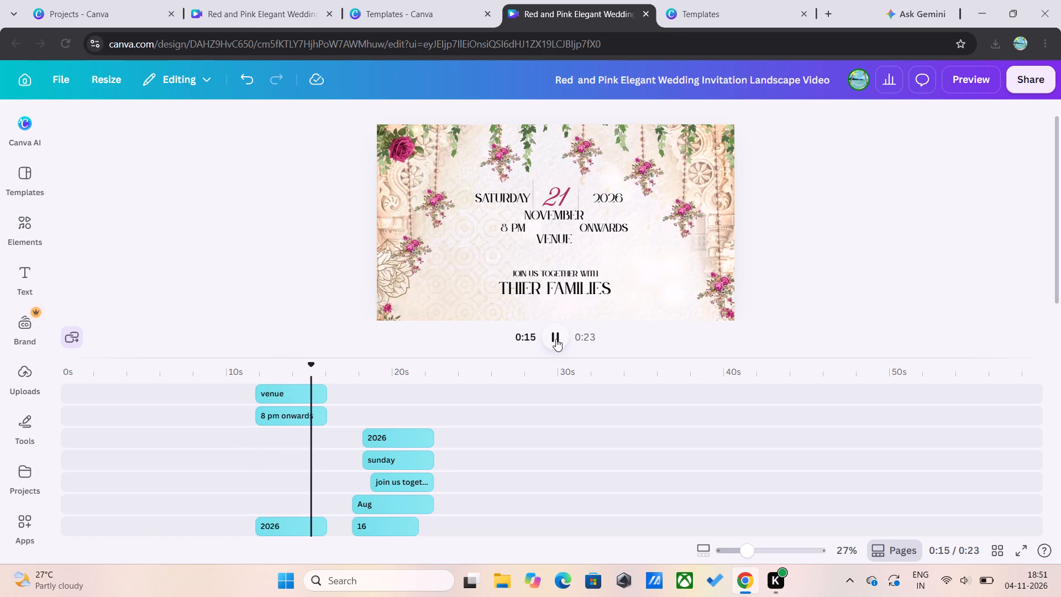
click(556, 339)
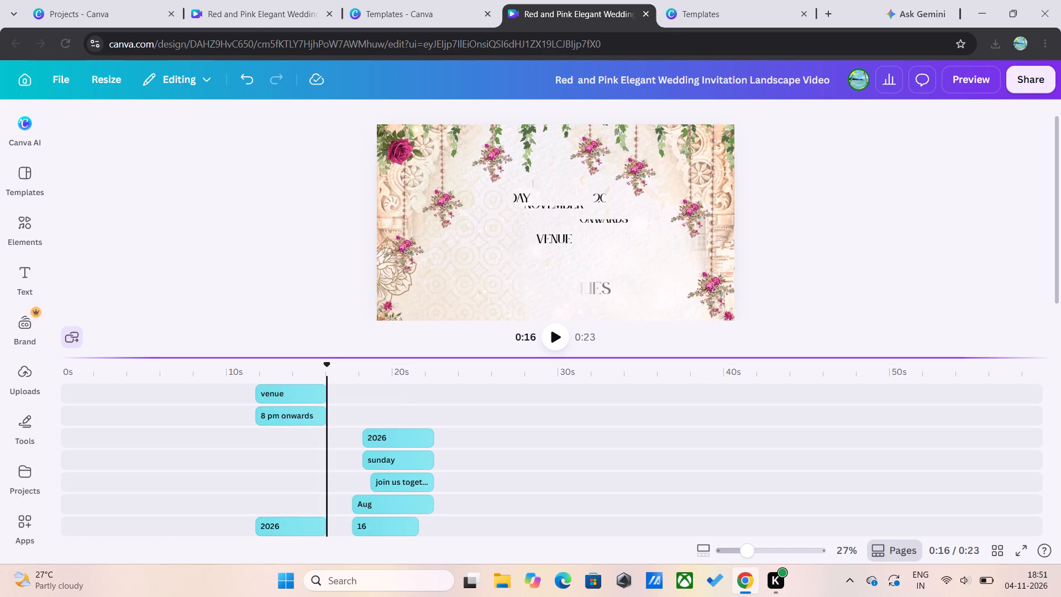
click(318, 389)
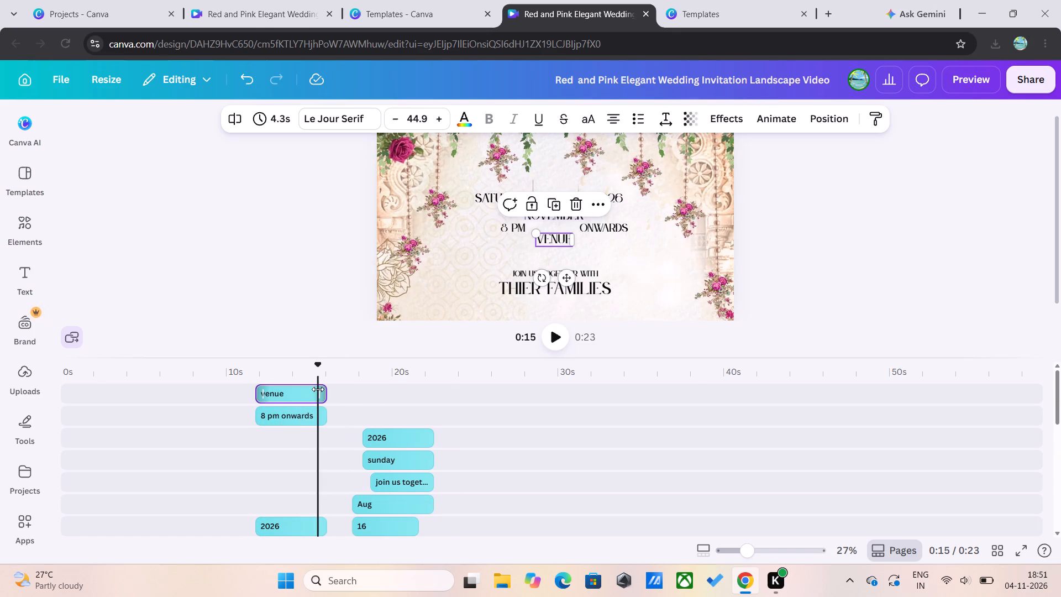
click(781, 119)
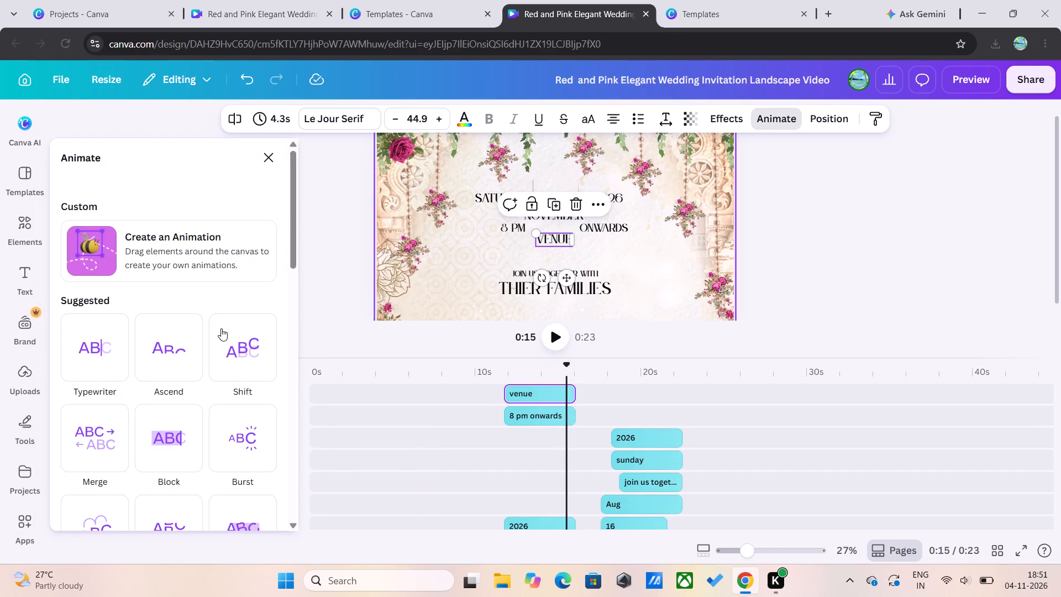
click(164, 359)
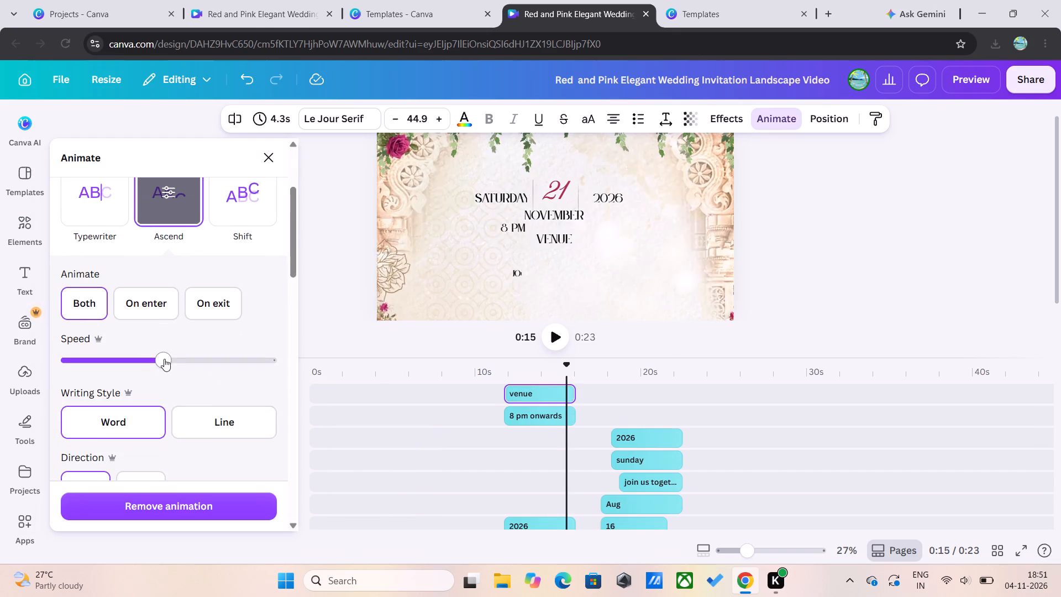
click(449, 338)
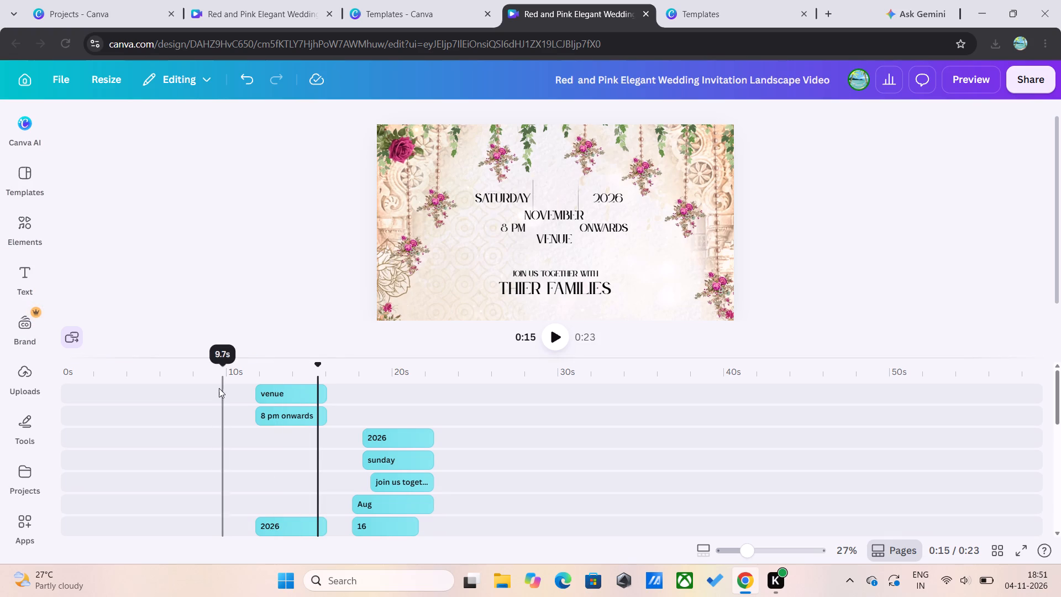
click(218, 390)
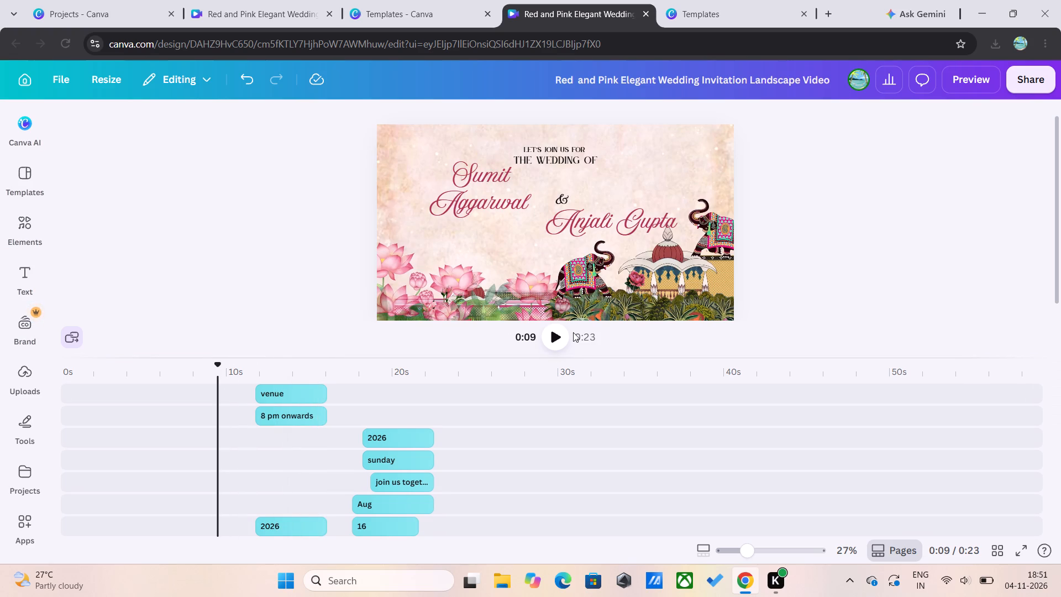
click(550, 342)
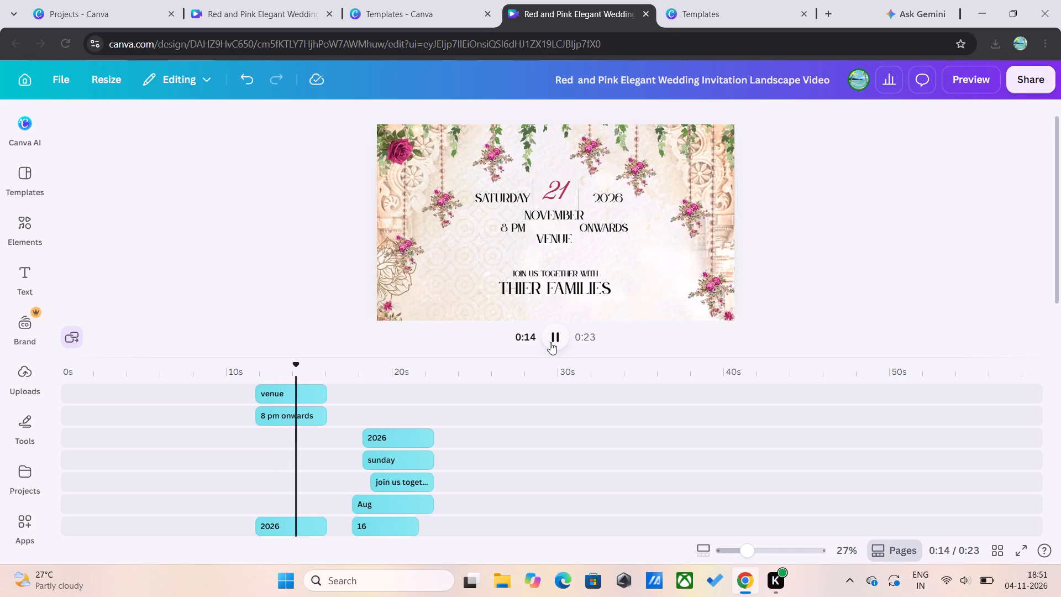
click(249, 388)
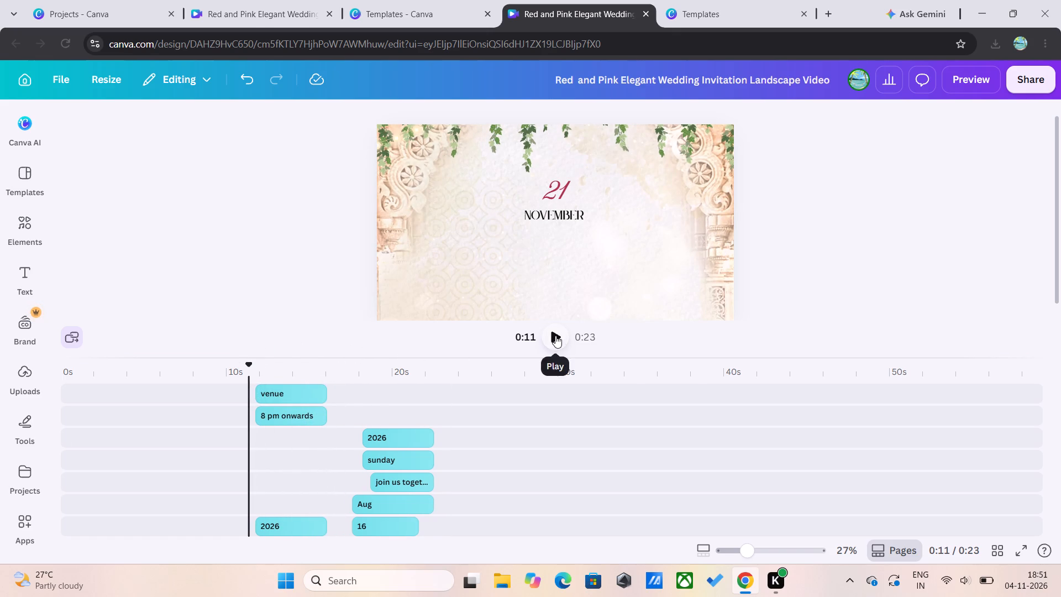
click(555, 336)
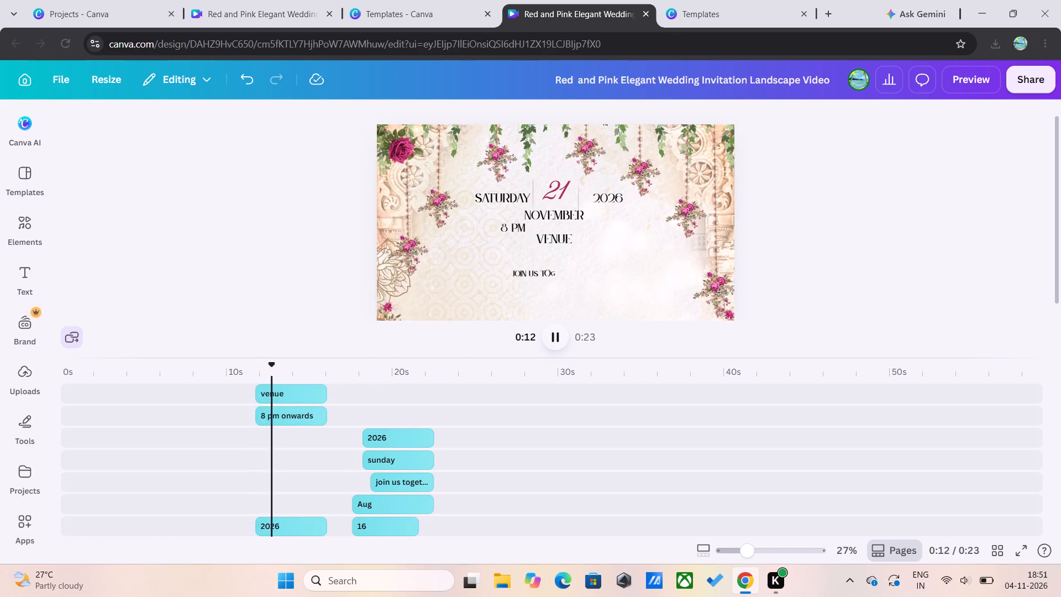
Change the "8 pm onwards" text animation to Shift and play back the November 21 scene.
click(307, 415)
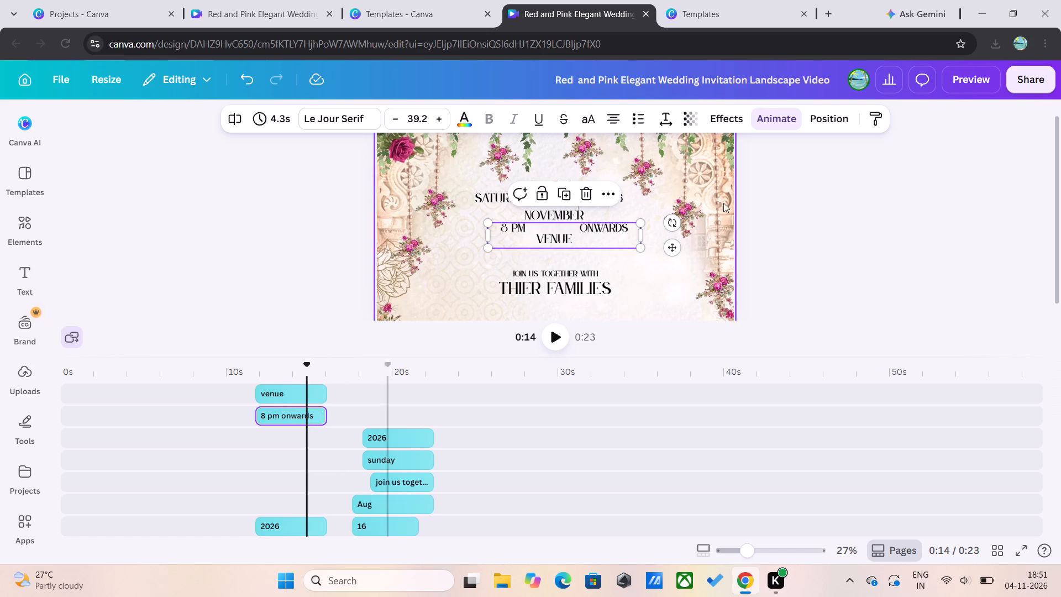
click(783, 122)
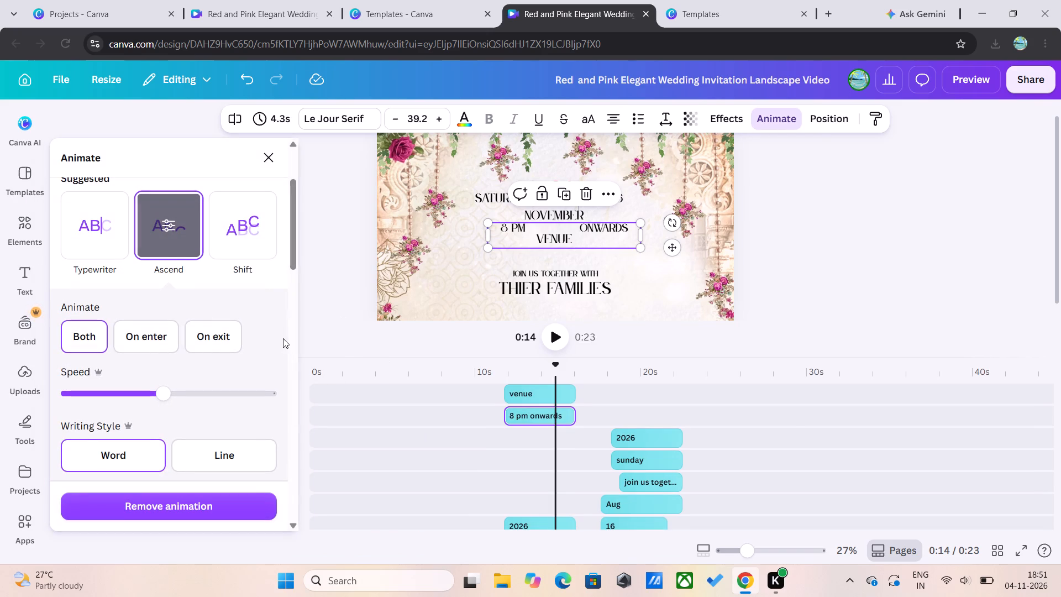
click(254, 234)
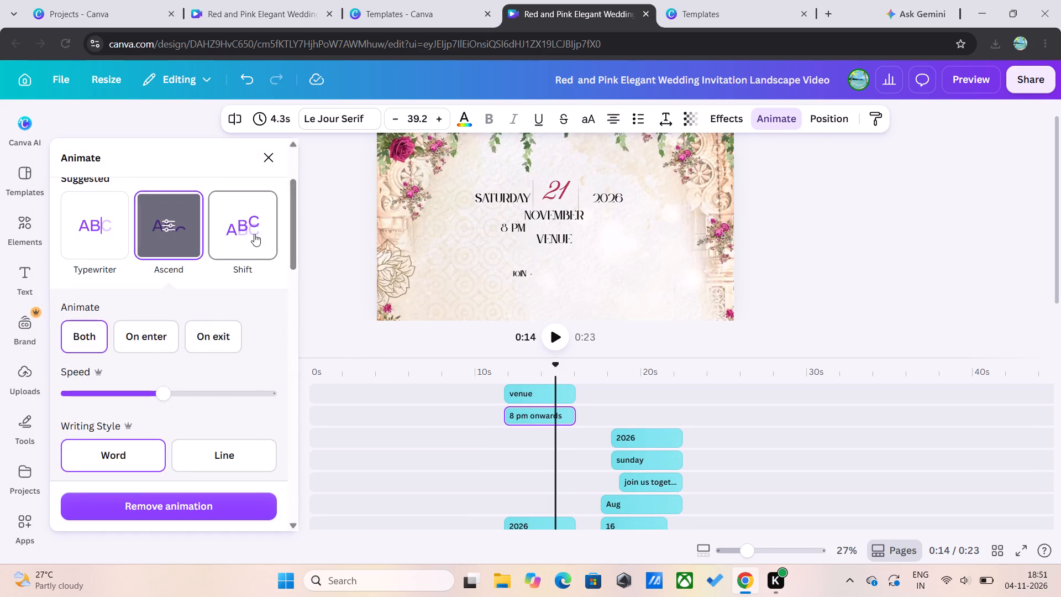
click(350, 318)
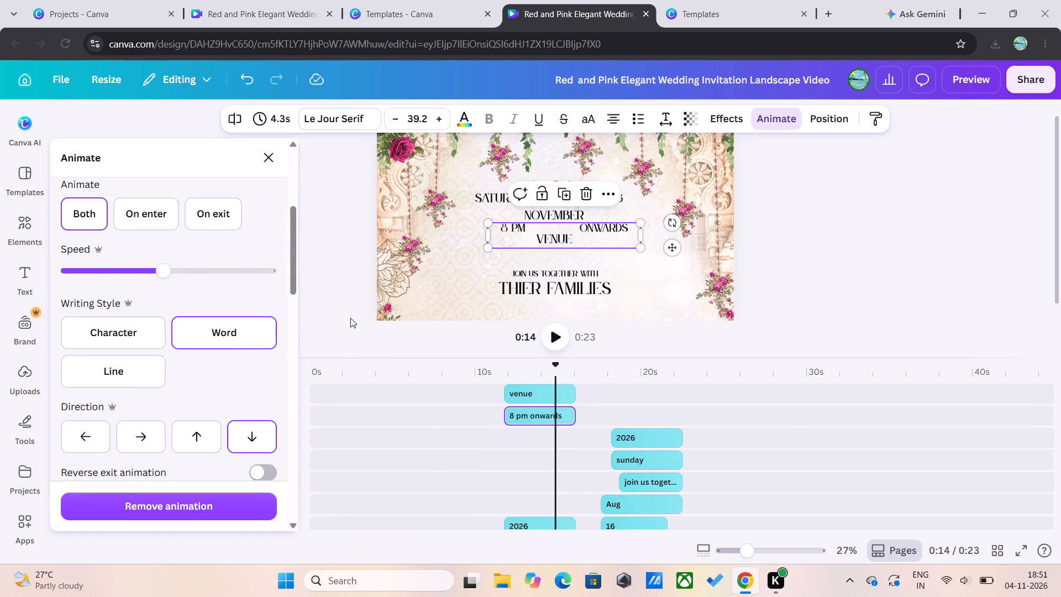
click(237, 397)
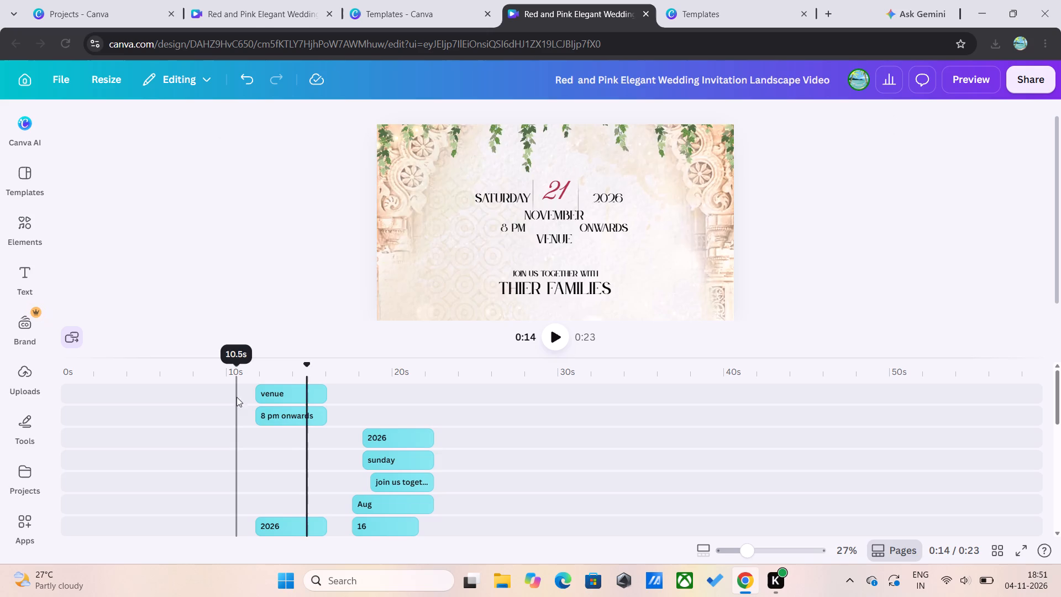
click(560, 336)
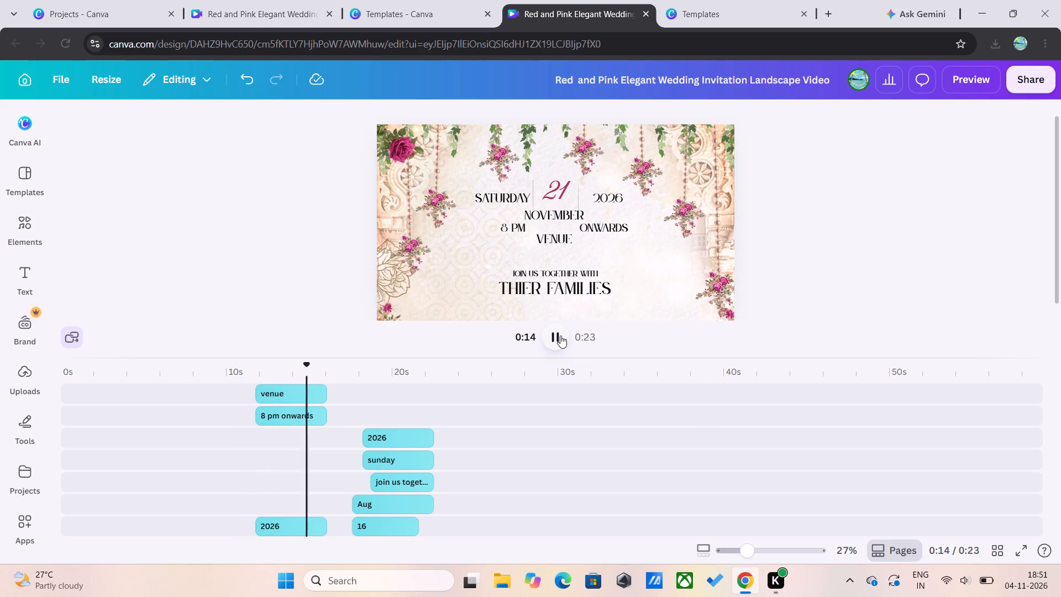
click(560, 336)
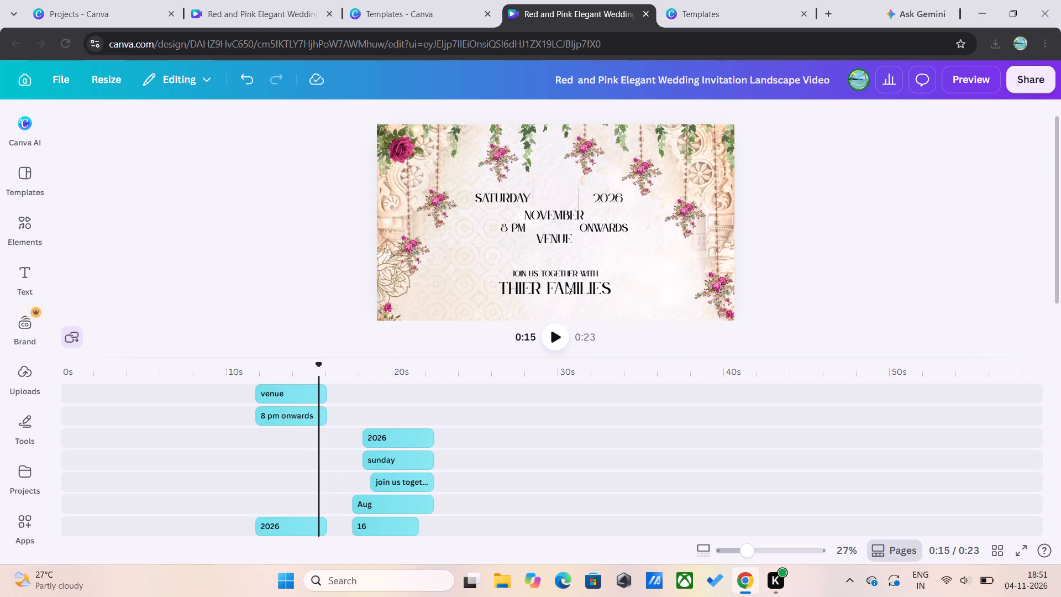
Replace the closing "Join us together with thier families" text in the November 21 scene with "celebration".
click(567, 285)
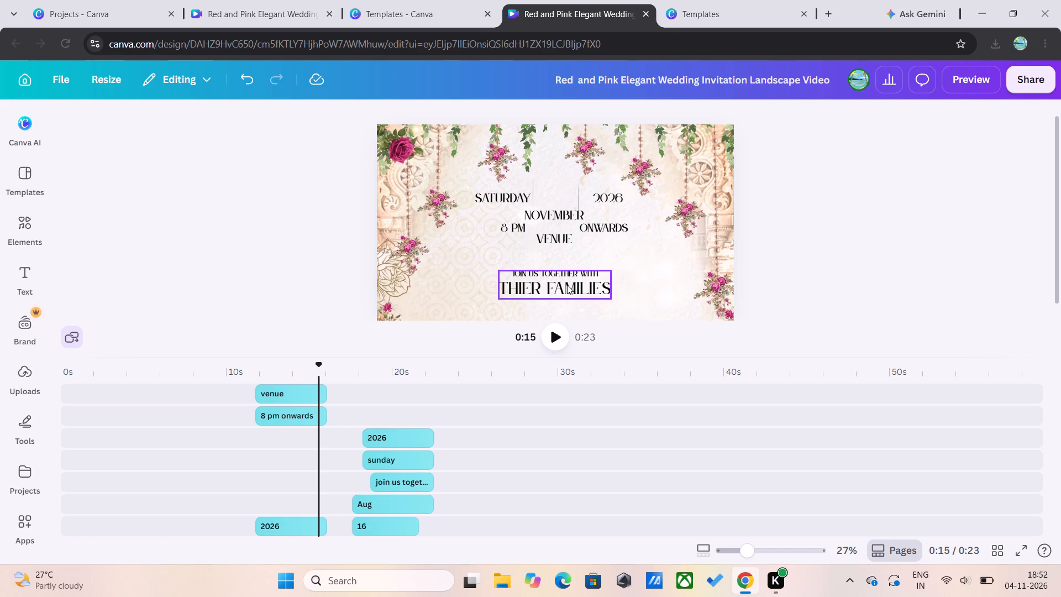
click(567, 285)
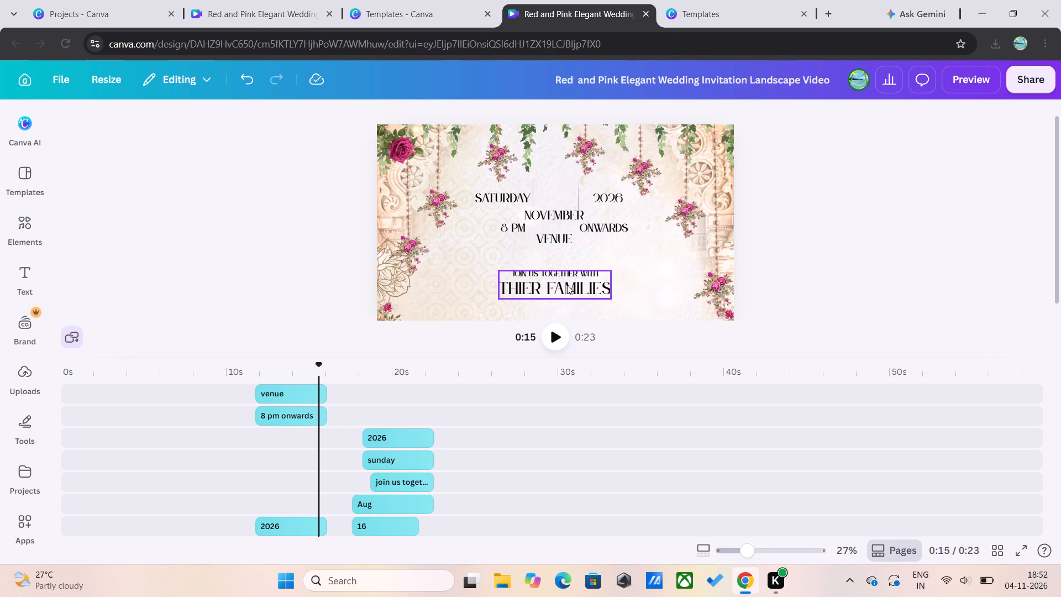
click(567, 285)
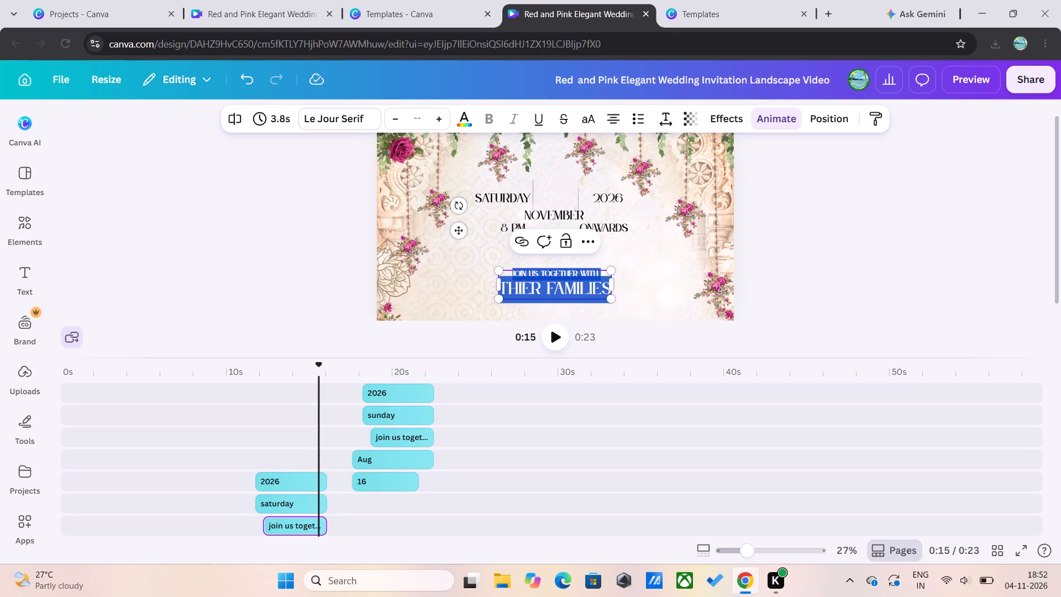
text(ce)
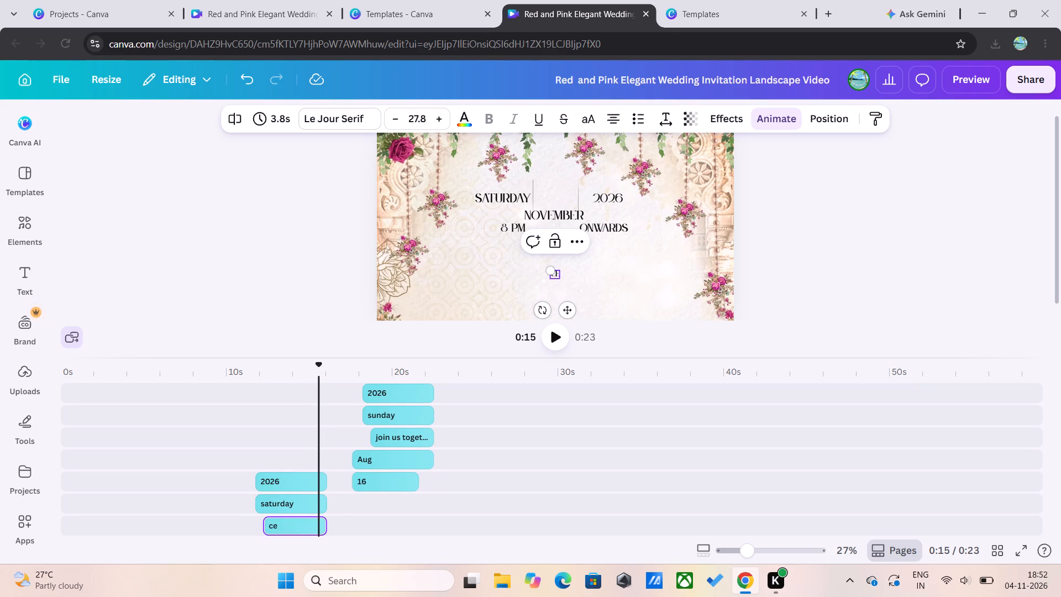
text(lebration)
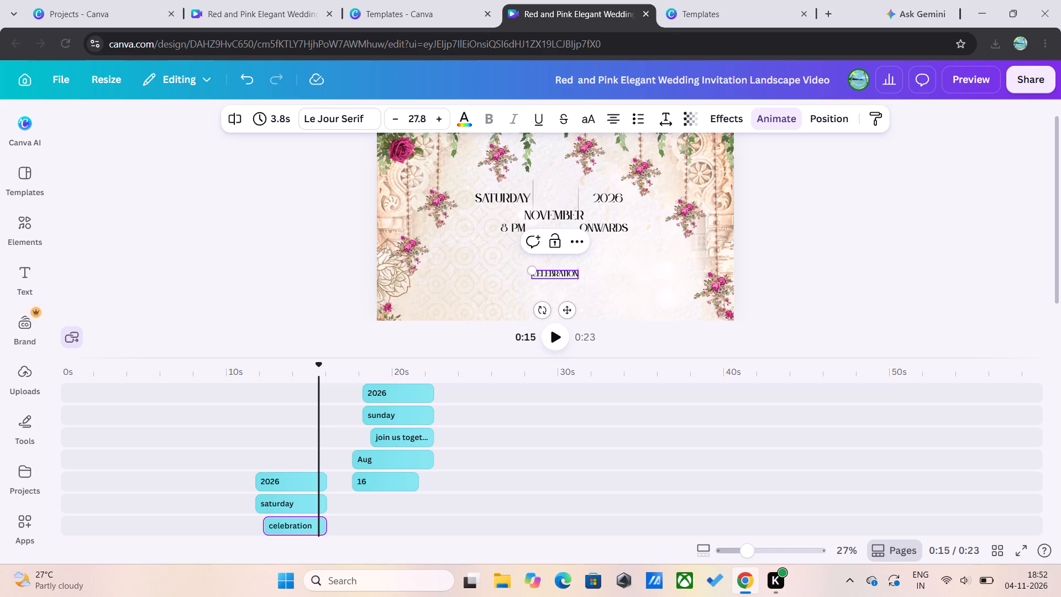
Delete the whole "celebration" text and discard its empty text box from the November 21 scene.
key(BackSpace)
key(BackSpace)
key(BackSpace)
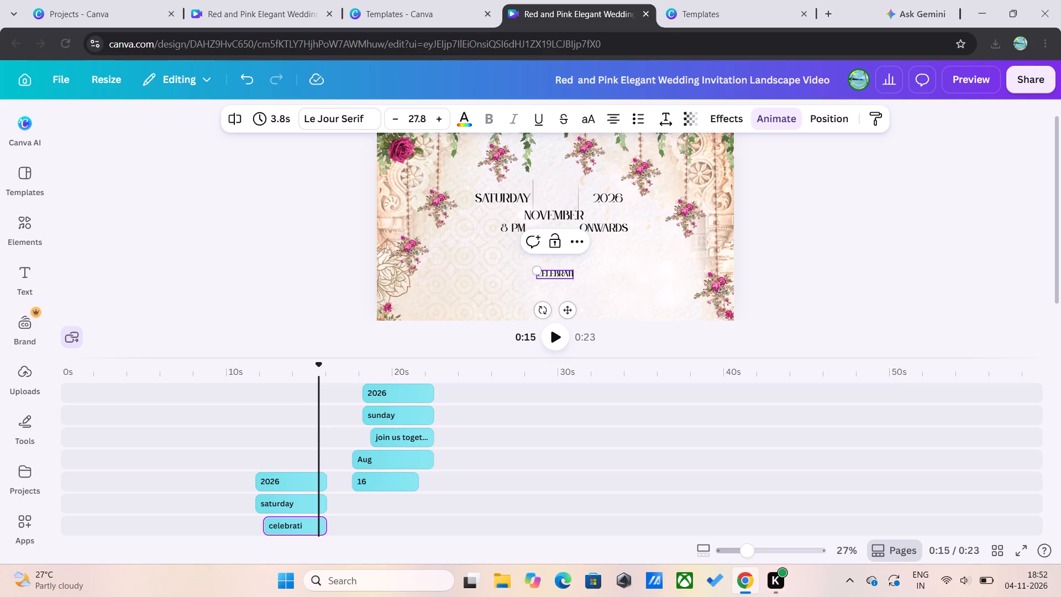
key(BackSpace)
key(BackSpace)
key(BackSpace)
key(BackSpace)
key(BackSpace)
key(BackSpace)
key(BackSpace)
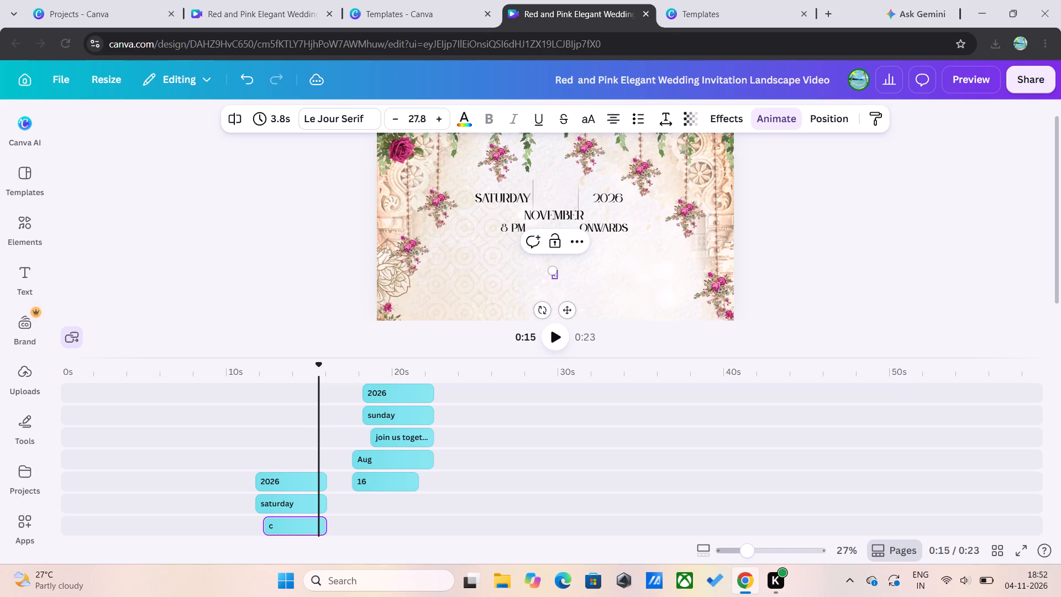
key(BackSpace)
key(BackSpace)
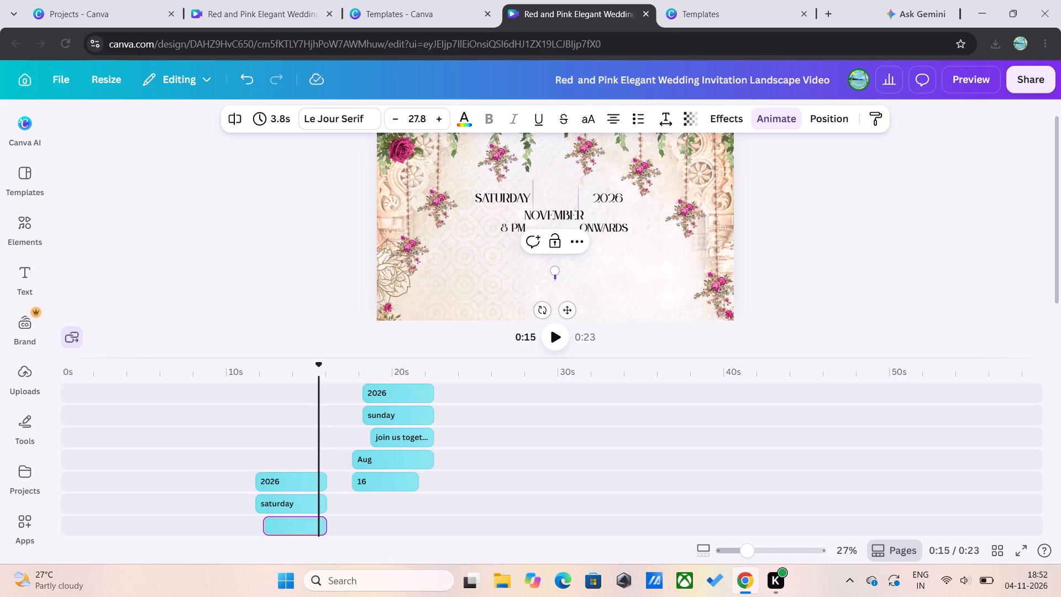
click(567, 285)
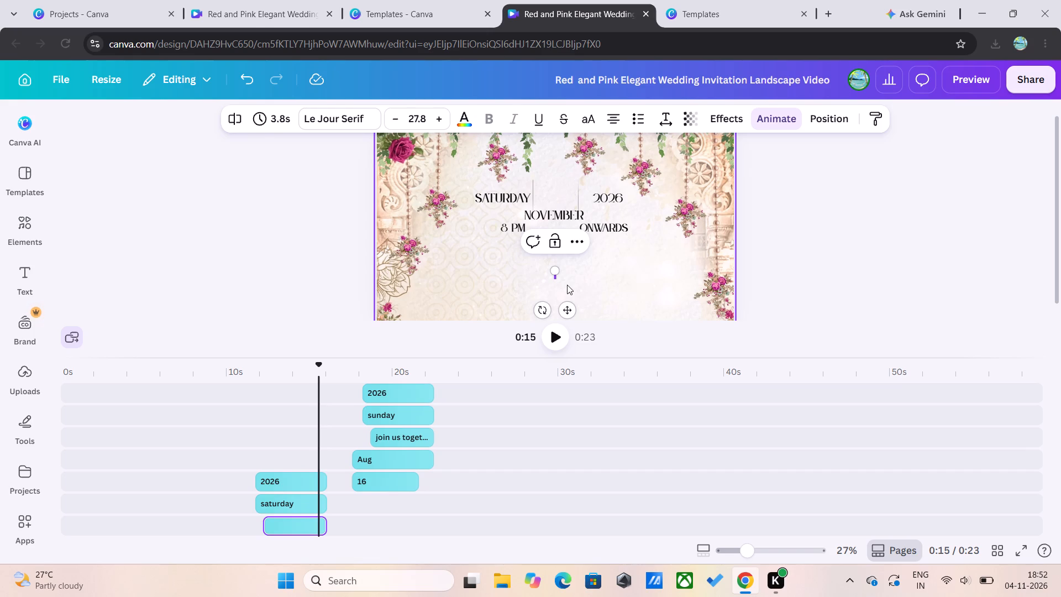
click(576, 275)
click(576, 275)
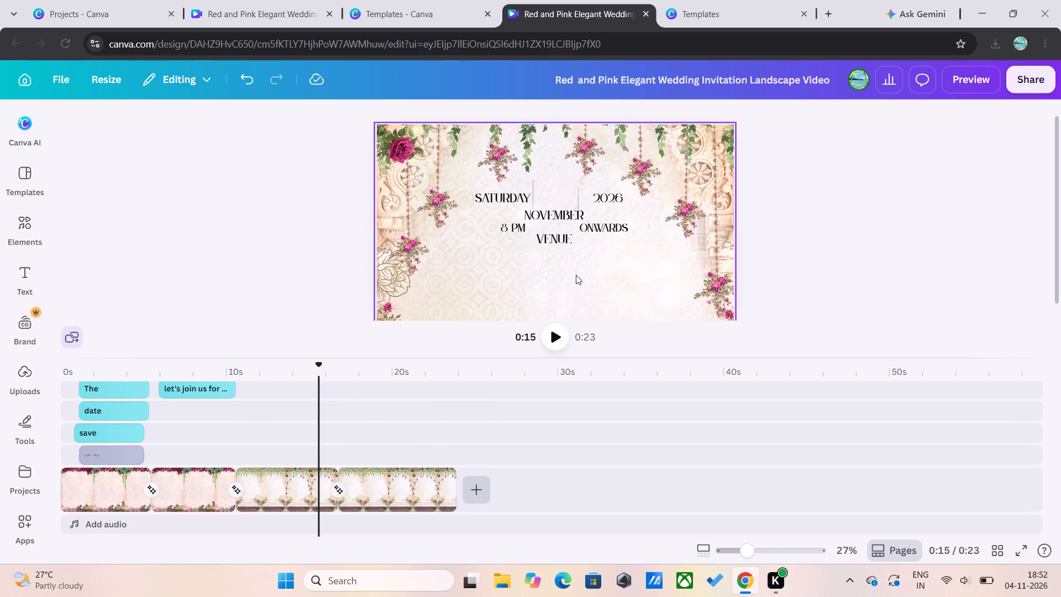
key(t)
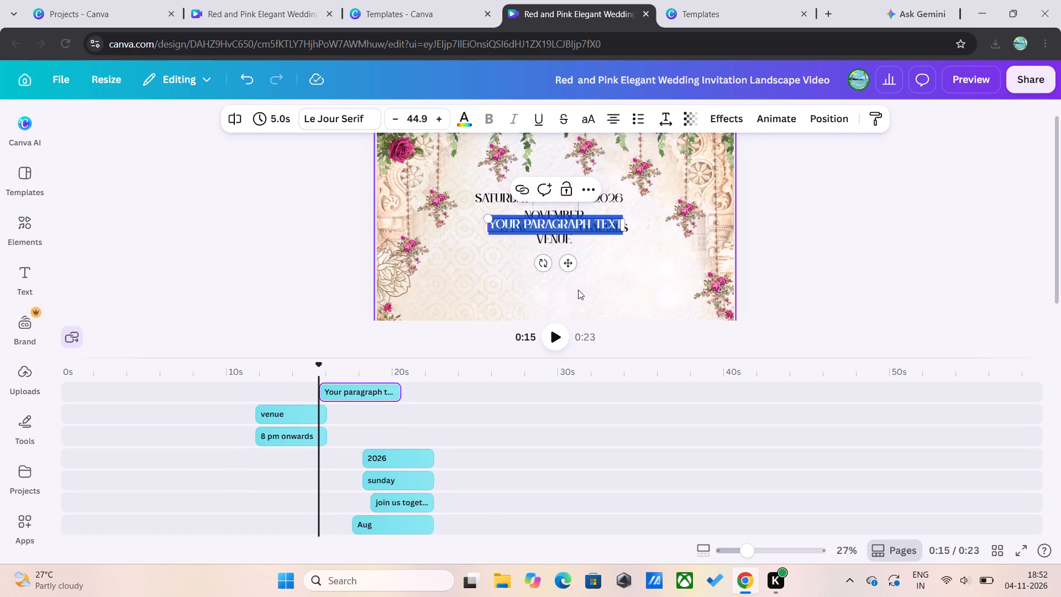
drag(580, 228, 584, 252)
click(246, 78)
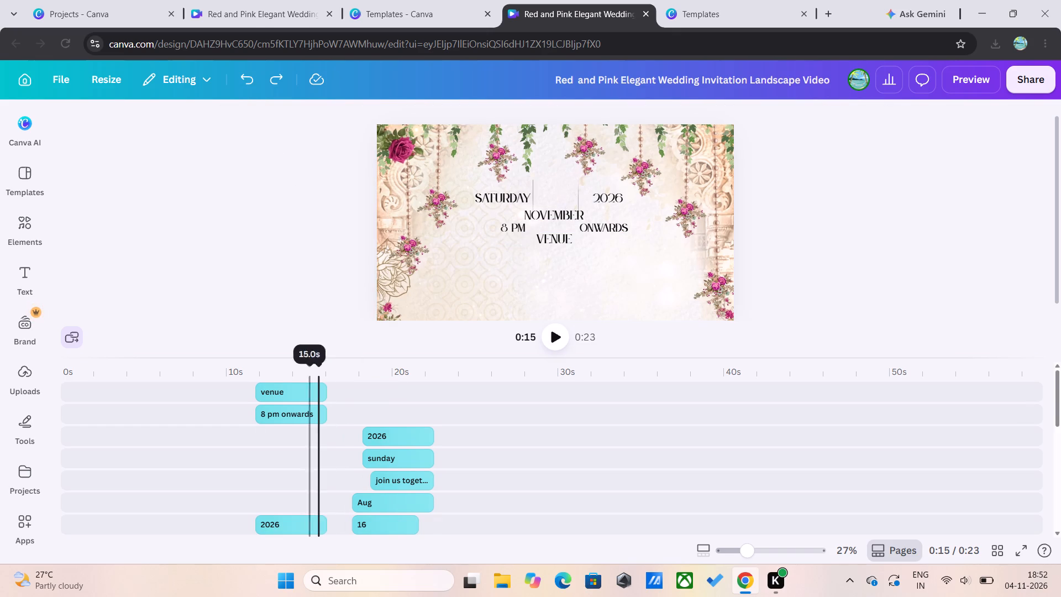
Play the November 21 scene from 0:10, pause at 0:14 and add a text box there reading "celebration garden(darbar hall)".
click(240, 393)
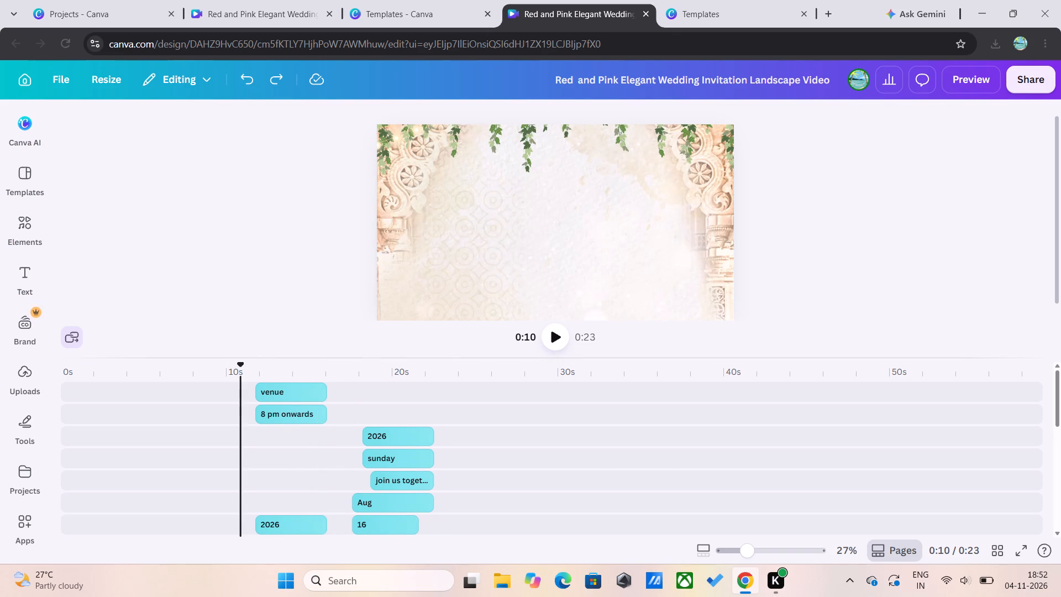
click(556, 343)
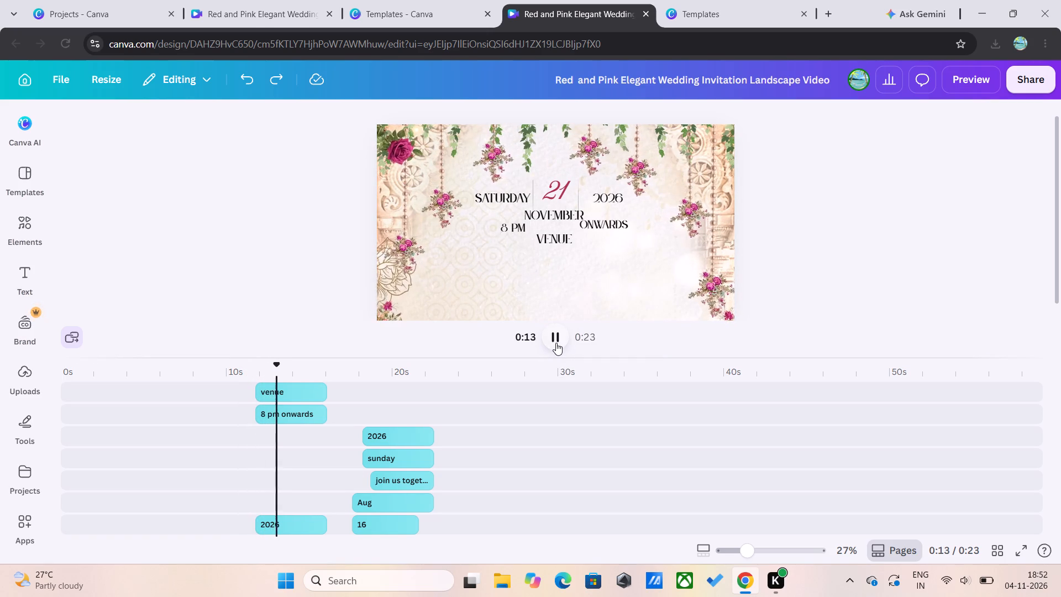
click(556, 343)
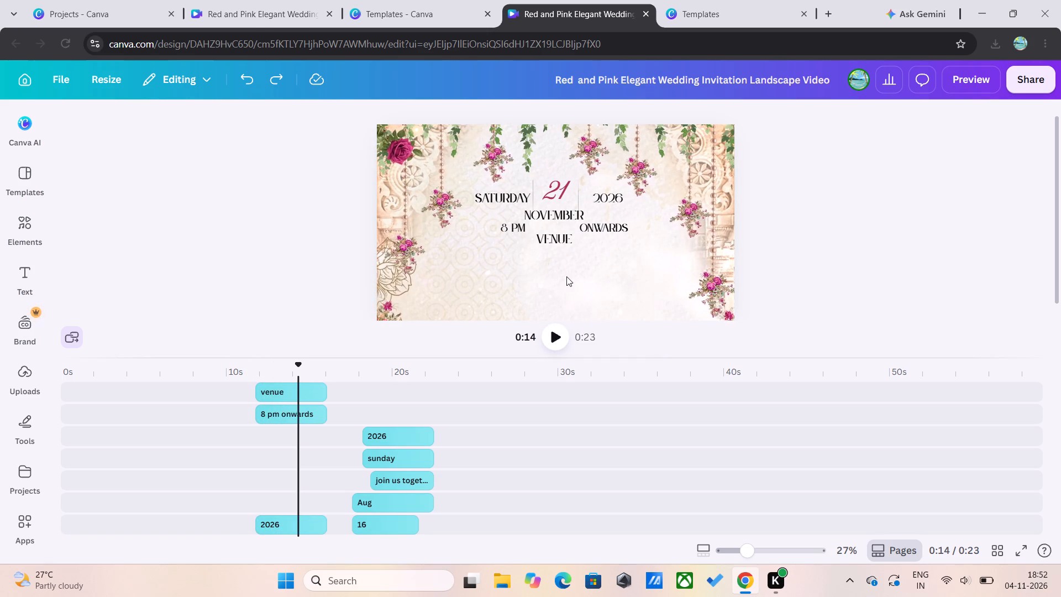
click(568, 270)
key(t)
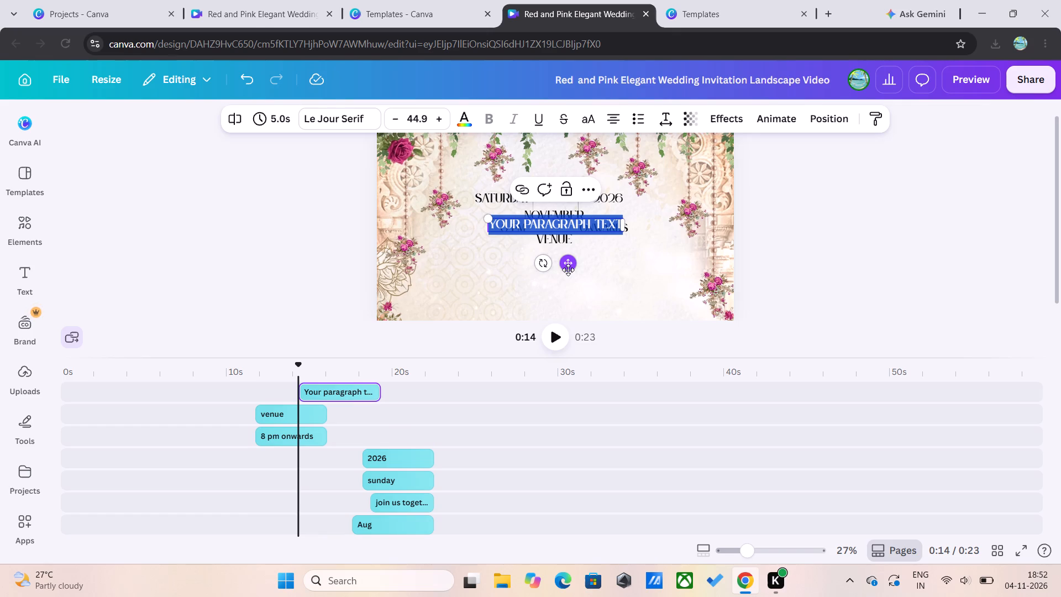
text(ce)
text(le)
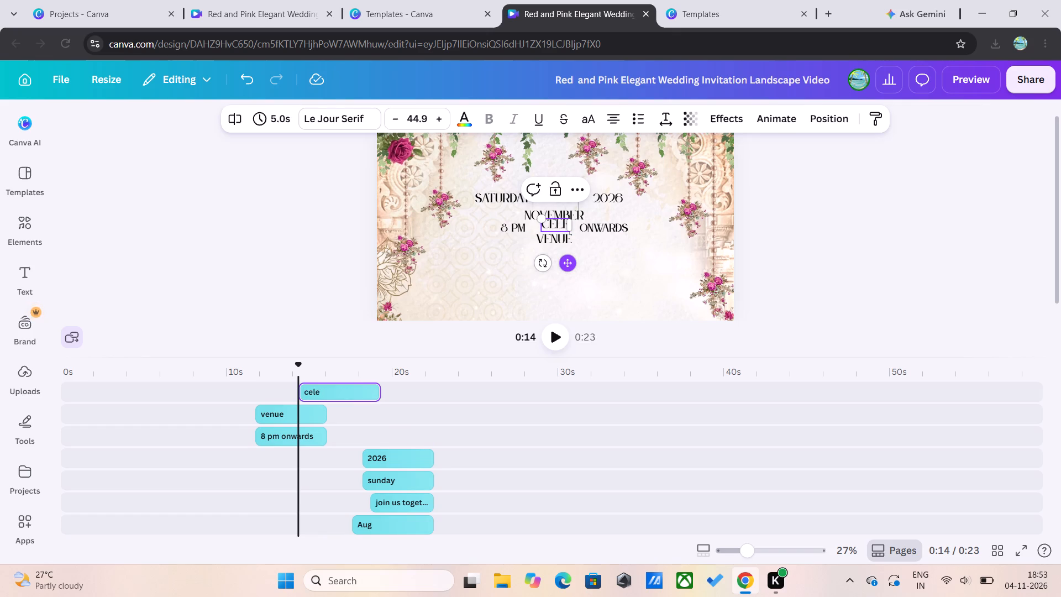
text(bratiom)
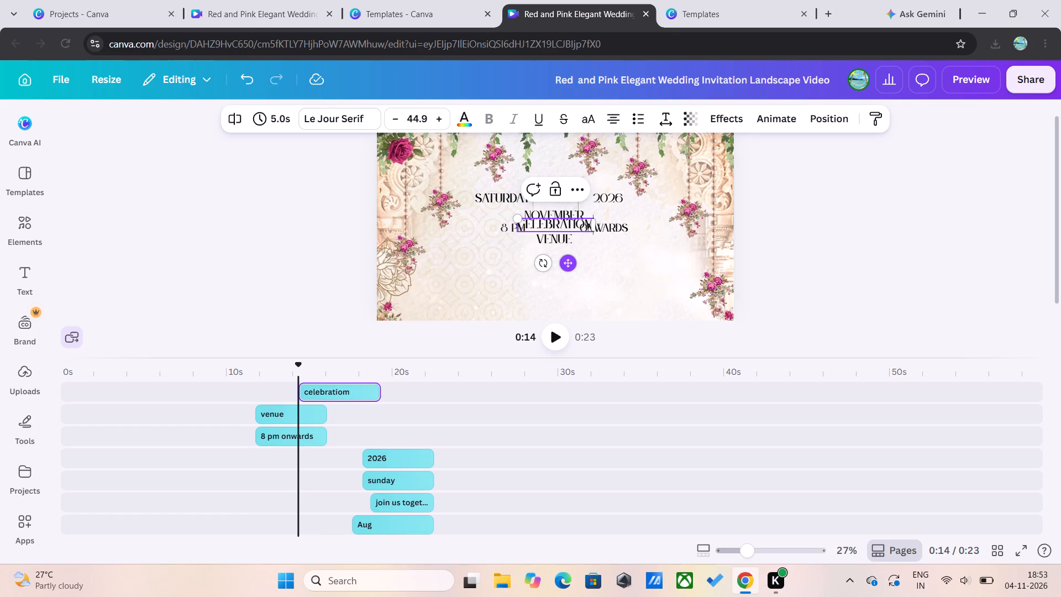
key(BackSpace)
key(n)
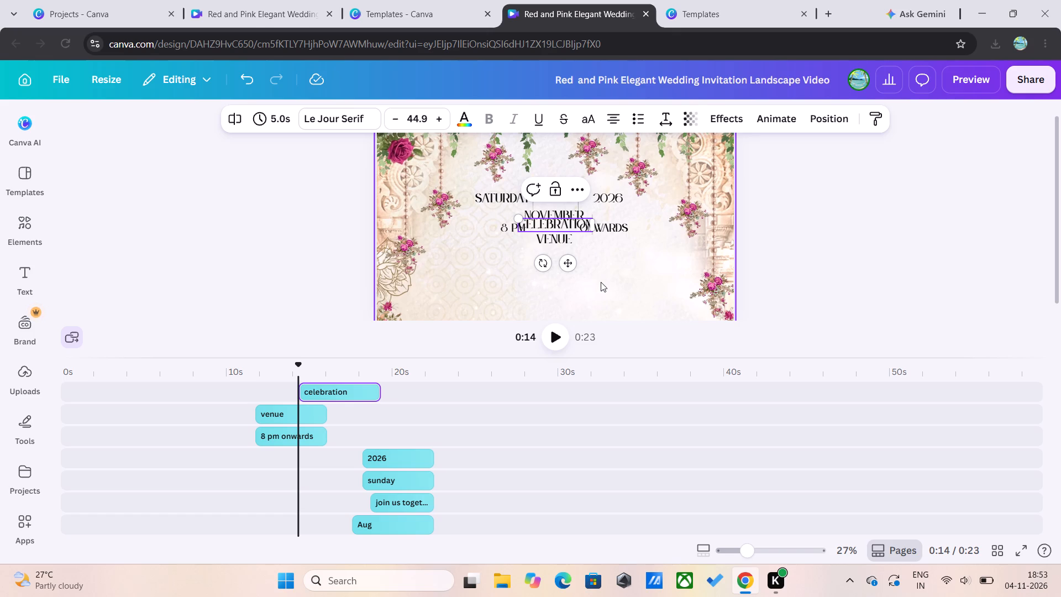
key(space)
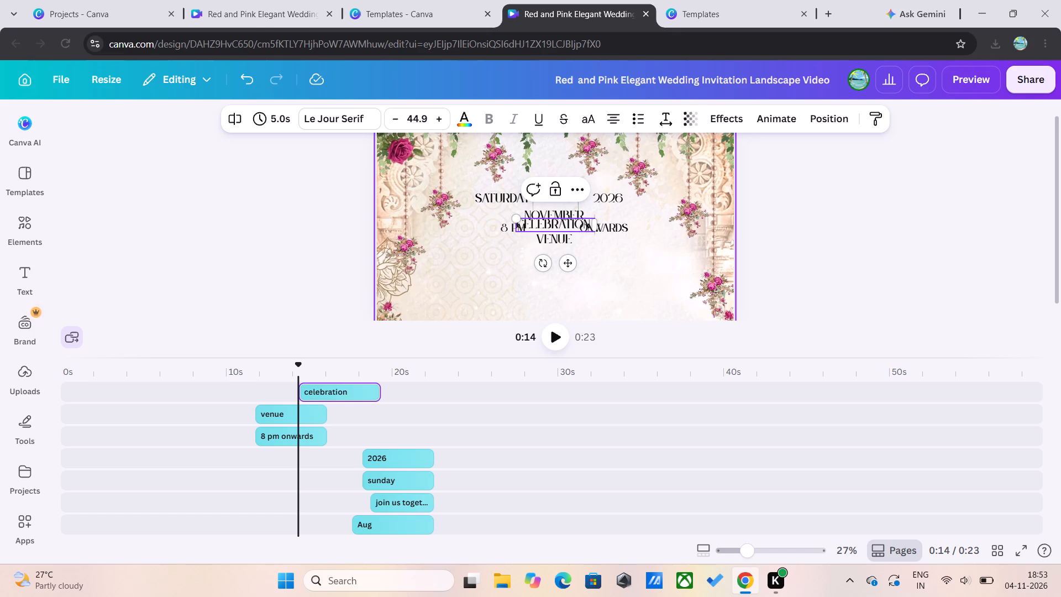
key(g)
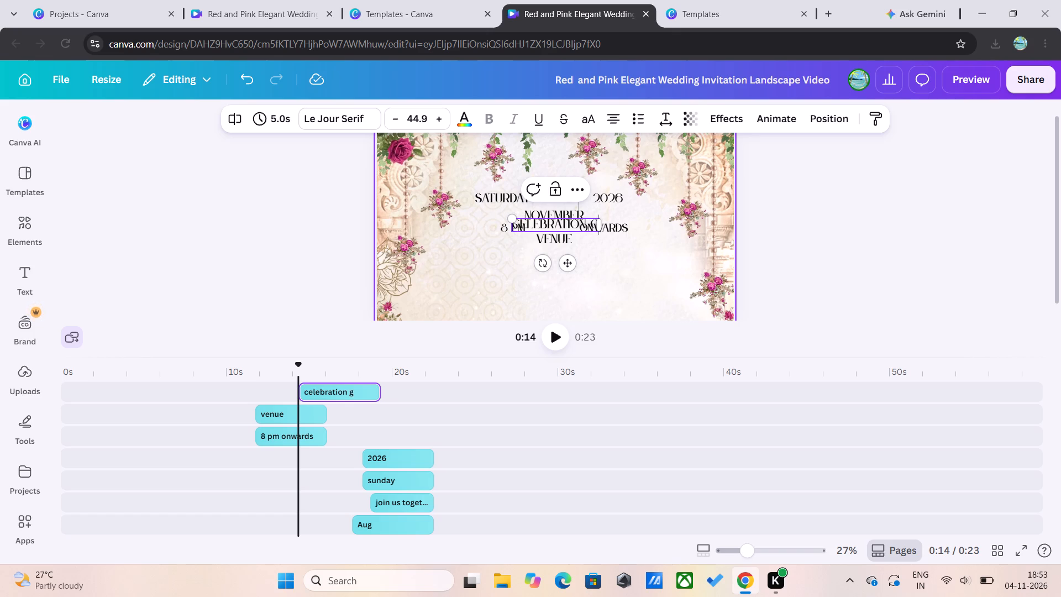
text(ar)
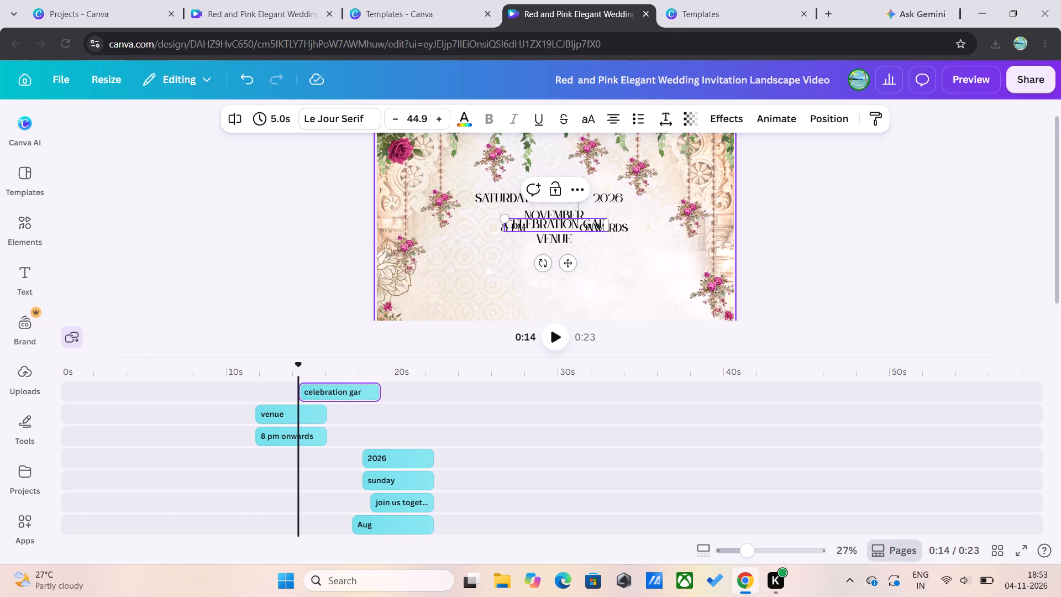
key(BackSpace)
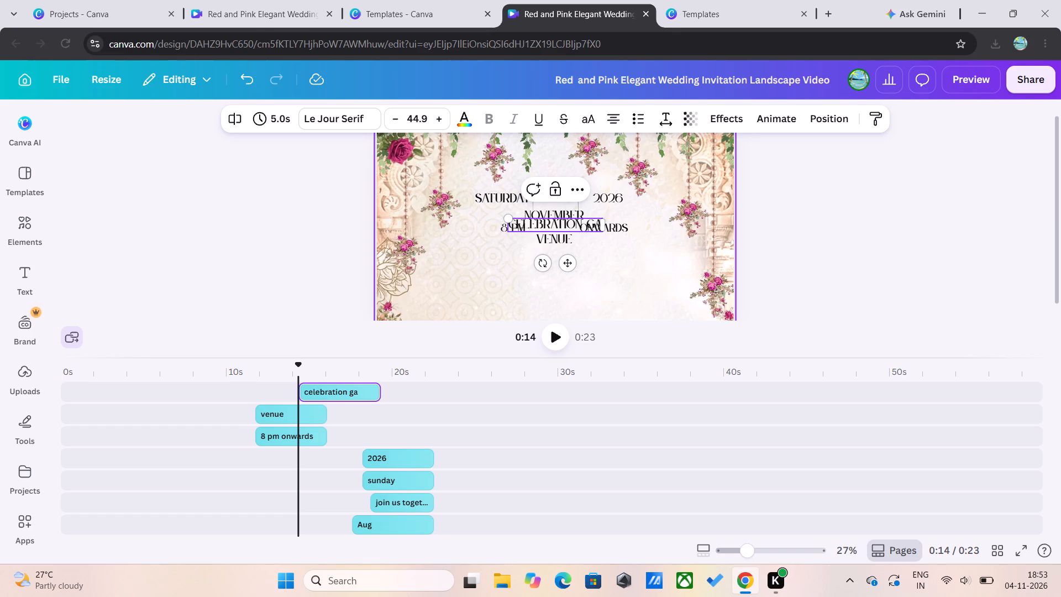
text(rden)
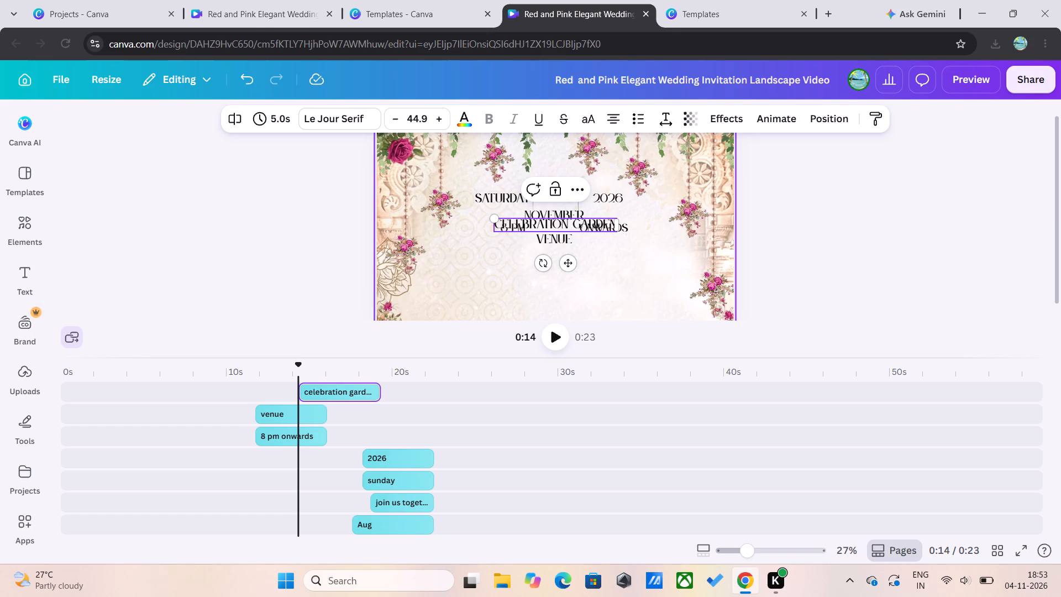
key(shift+parenleft)
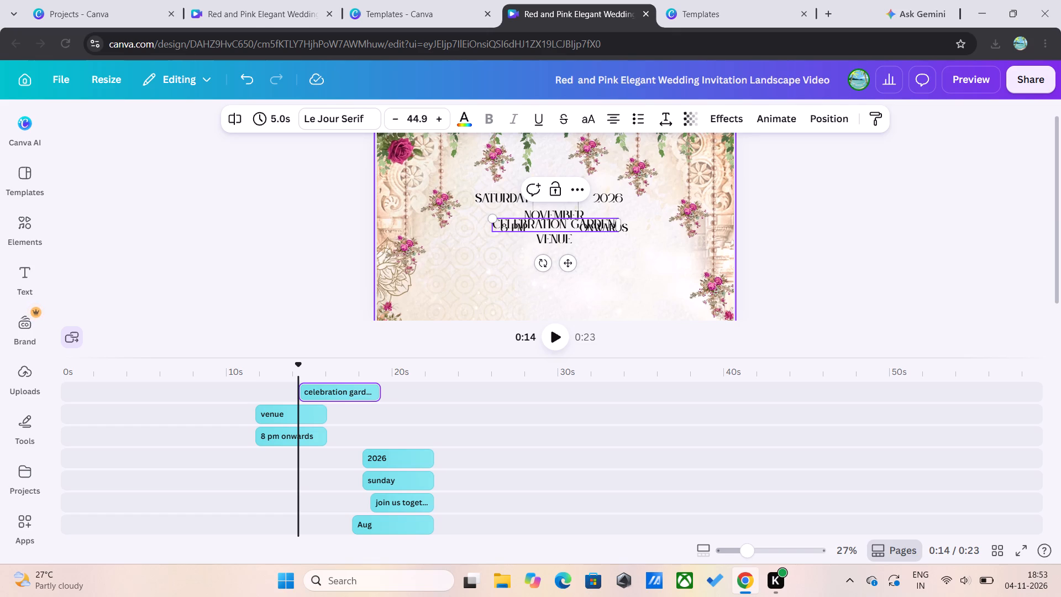
text(dar)
text(bar)
key(space)
text(hall)
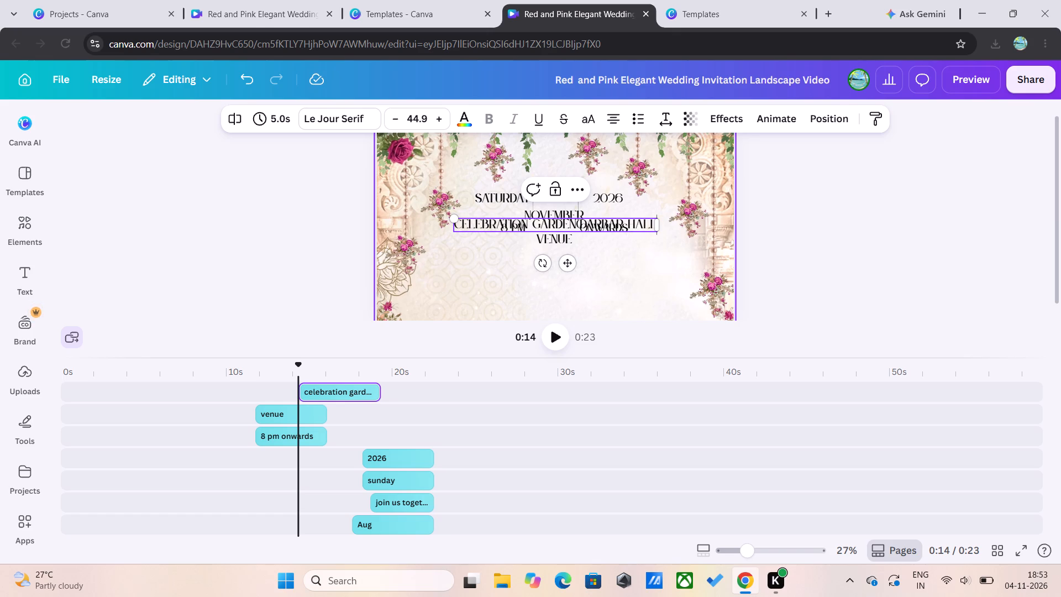
key(shift+parenright)
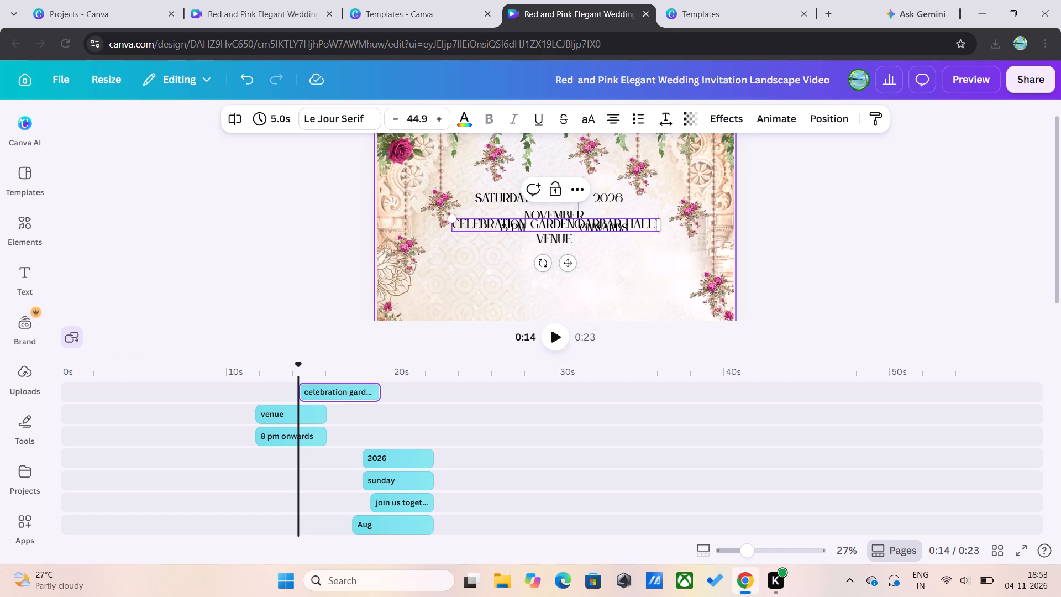
click(642, 290)
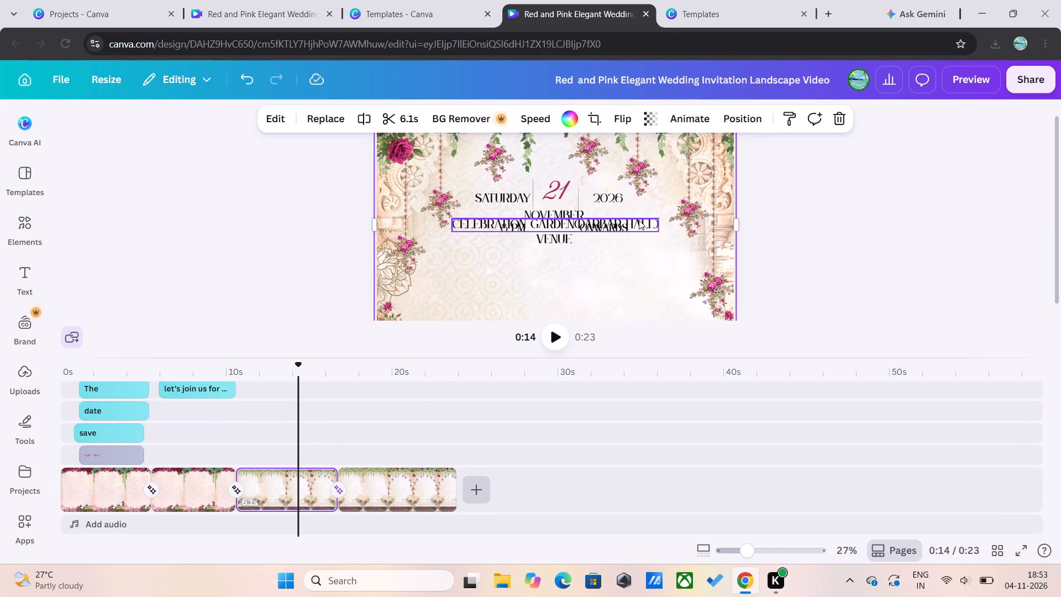
Move the celebration garden text line to just below the VENUE text.
drag(644, 220, 649, 251)
click(649, 281)
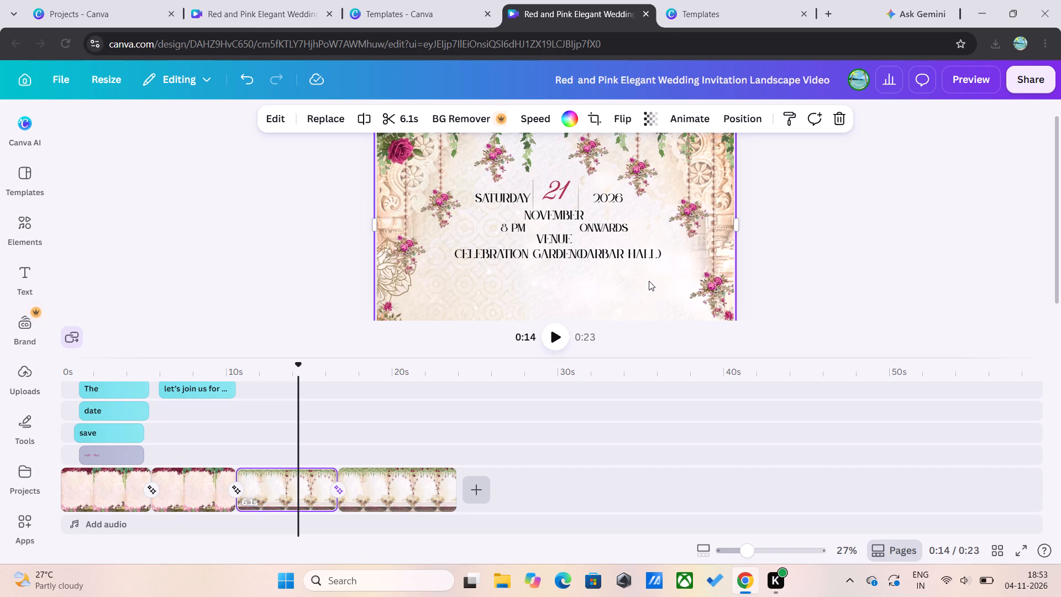
Insert a space before the opening bracket so the venue line reads "celebration garden (darbar hall)".
click(585, 254)
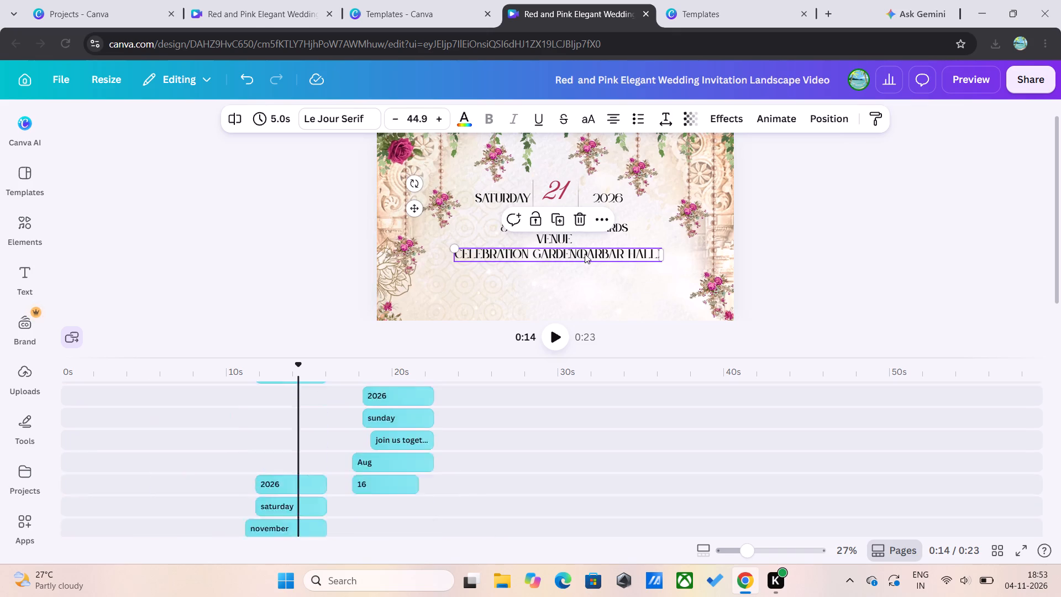
click(577, 254)
key(space)
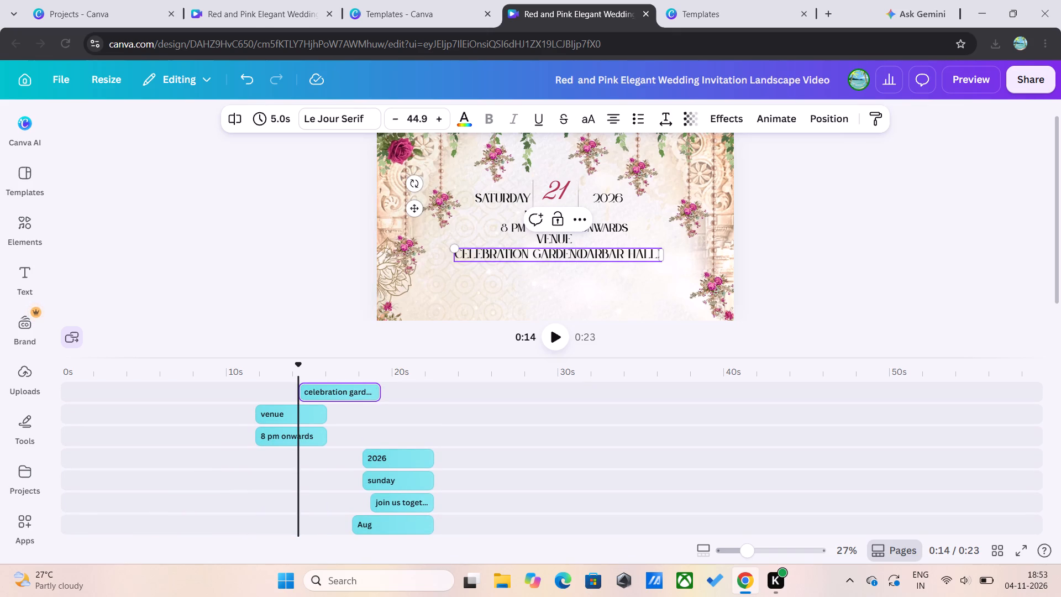
click(664, 277)
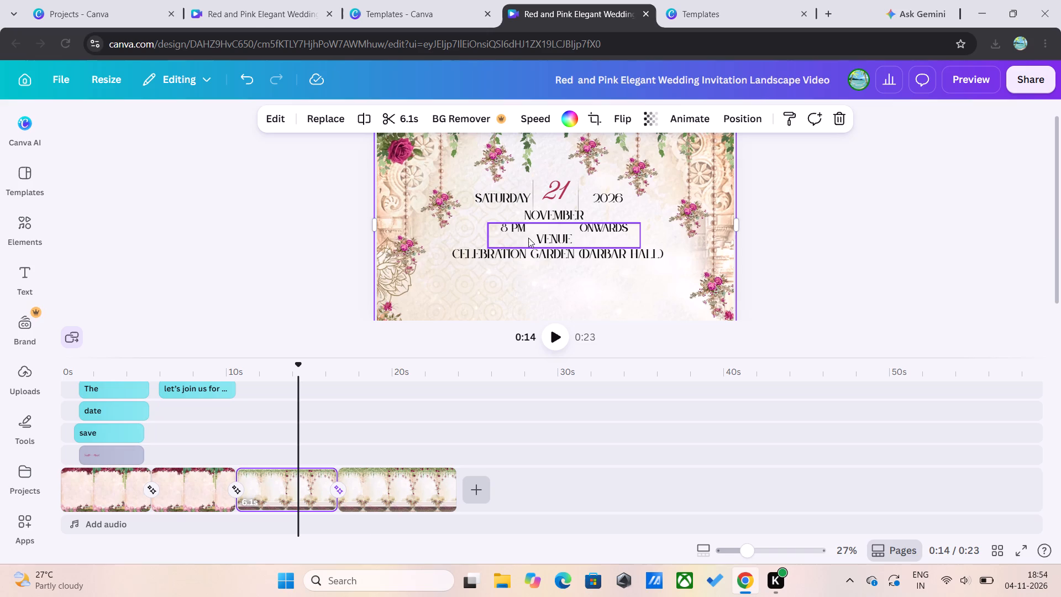
Increase the font size of the "celebration garden (darbar hall)" text to 45.9.
click(556, 252)
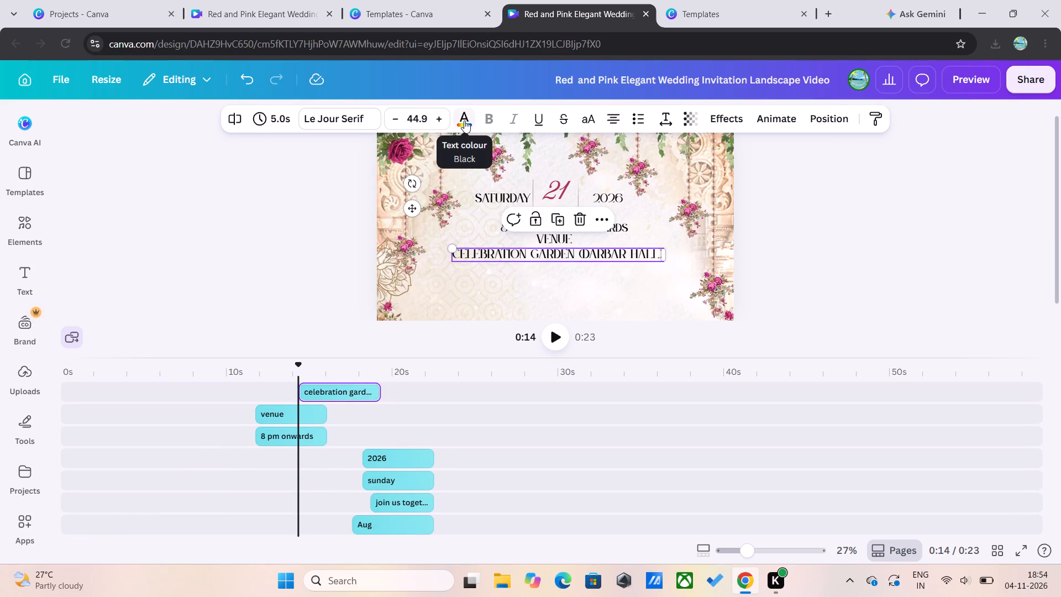
click(442, 120)
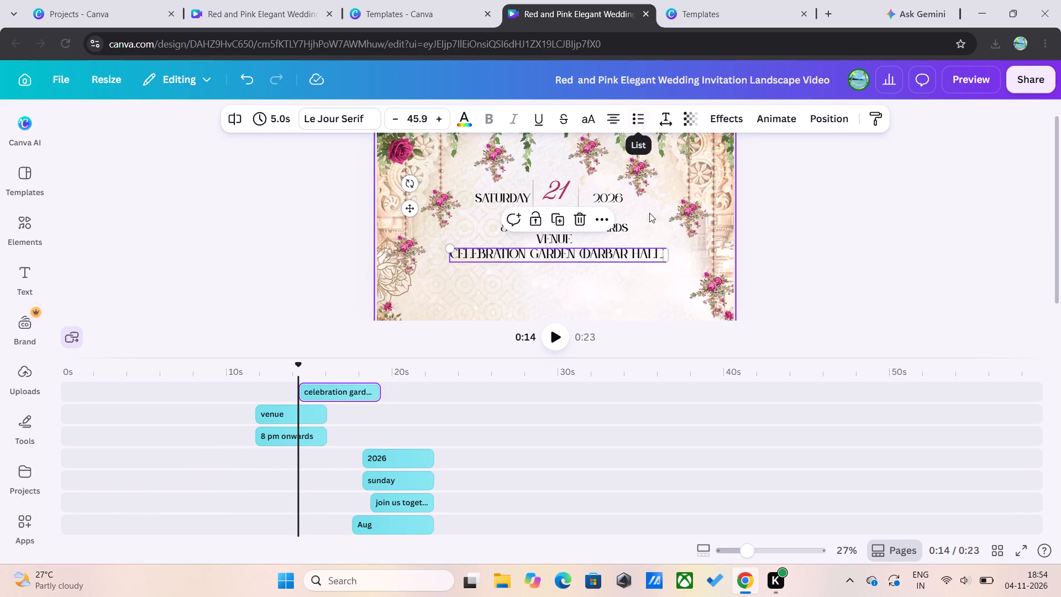
click(656, 297)
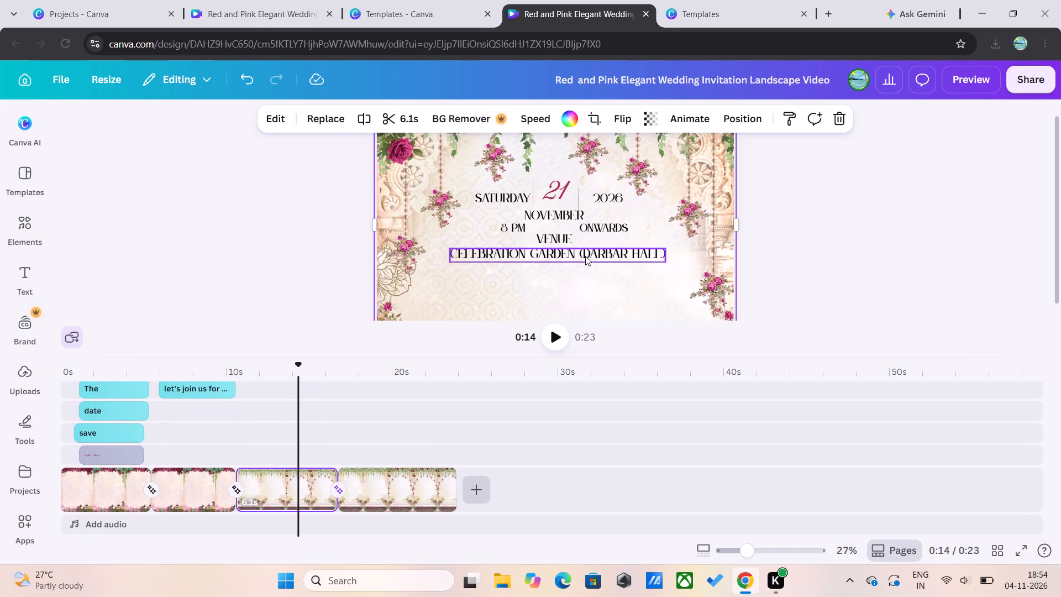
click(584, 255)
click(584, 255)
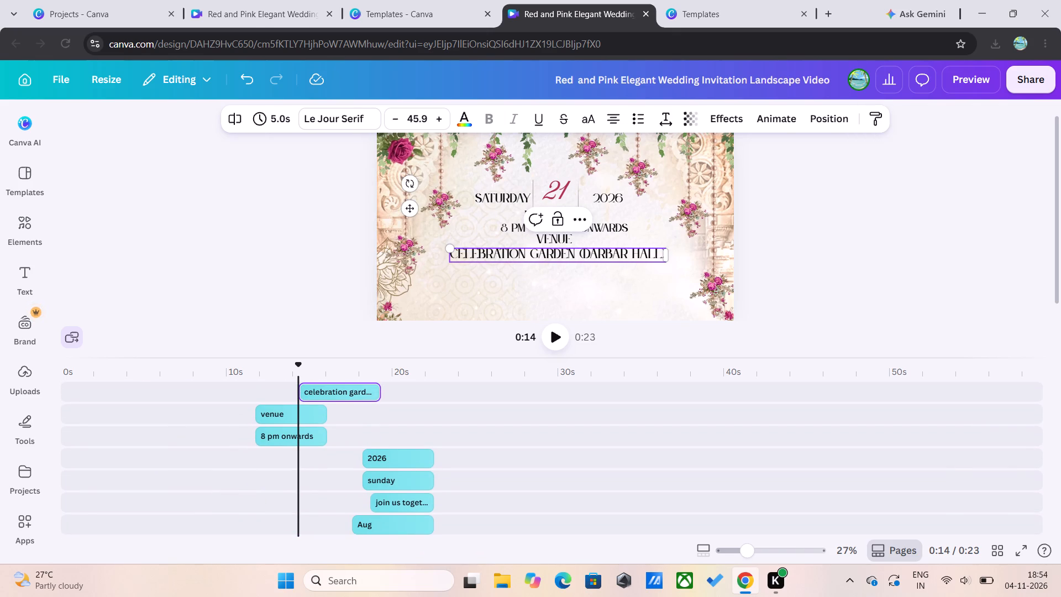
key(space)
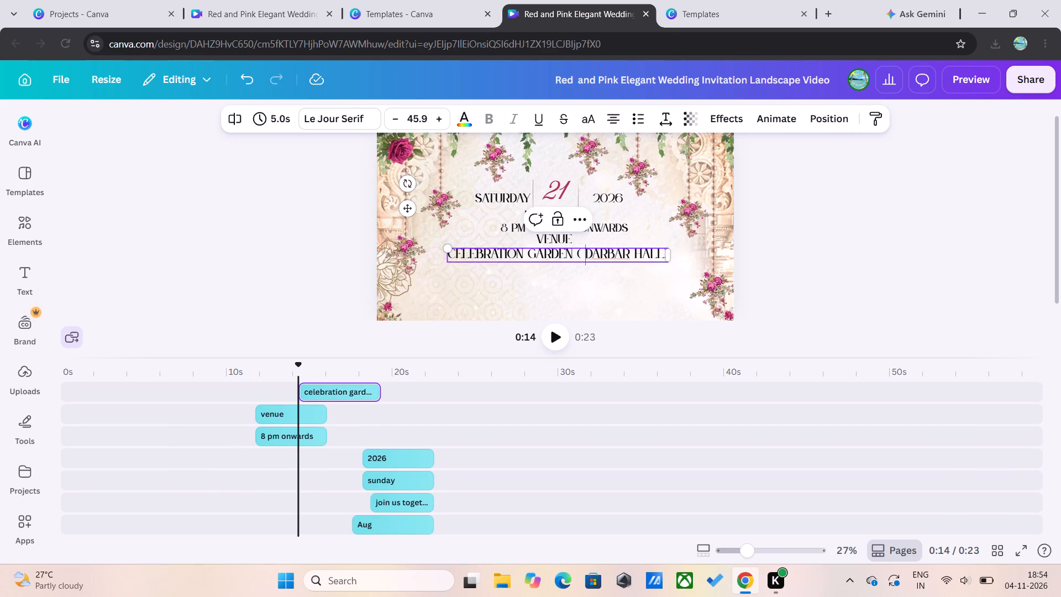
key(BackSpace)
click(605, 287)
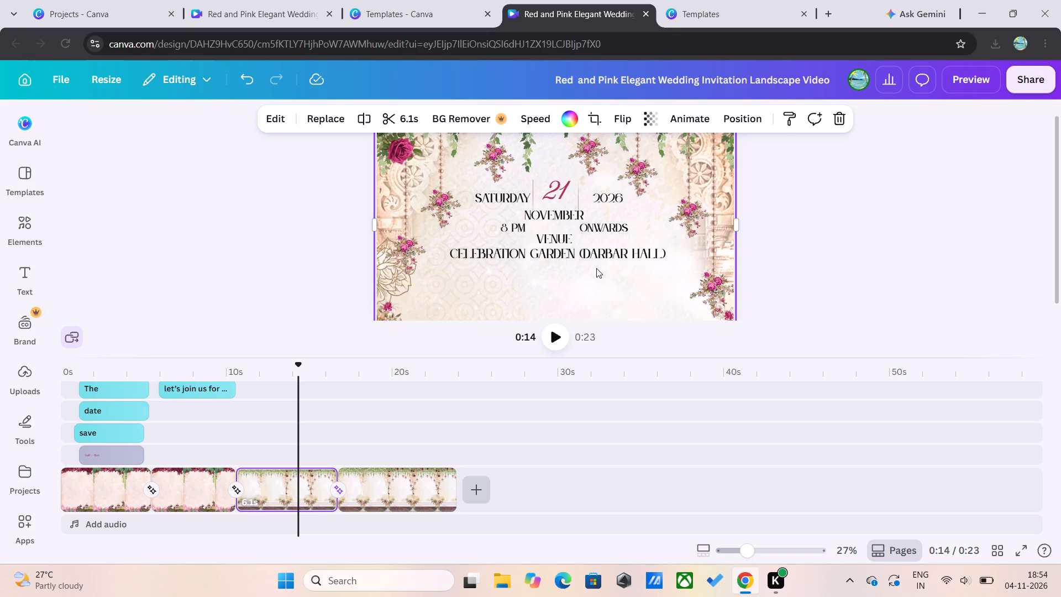
Recolour the "celebration garden (darbar hall)" text, trying violet #8c52ff and a deeper violet before choosing bright red.
click(589, 253)
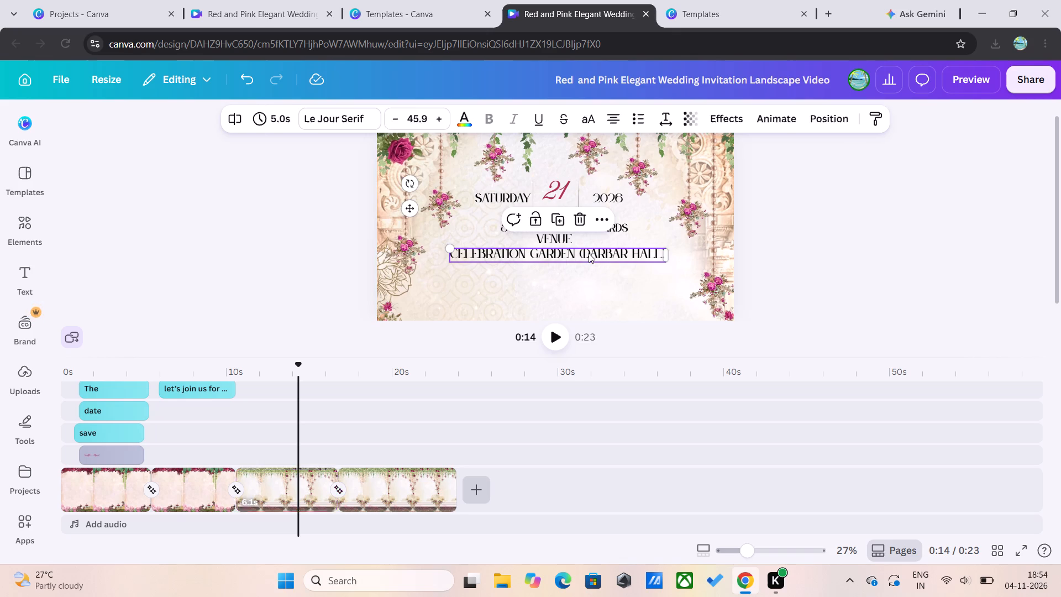
click(464, 127)
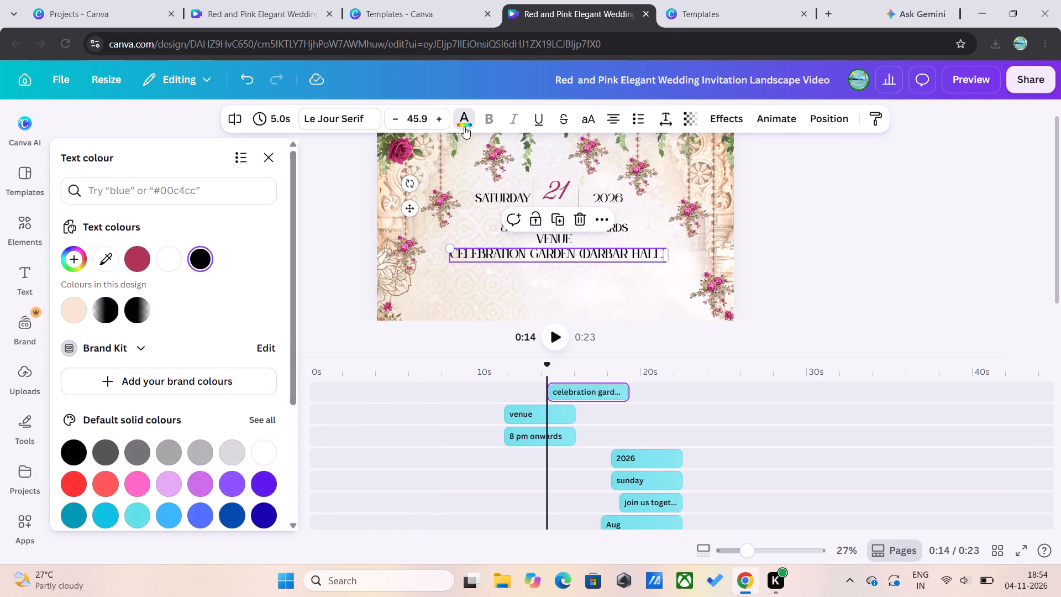
click(243, 486)
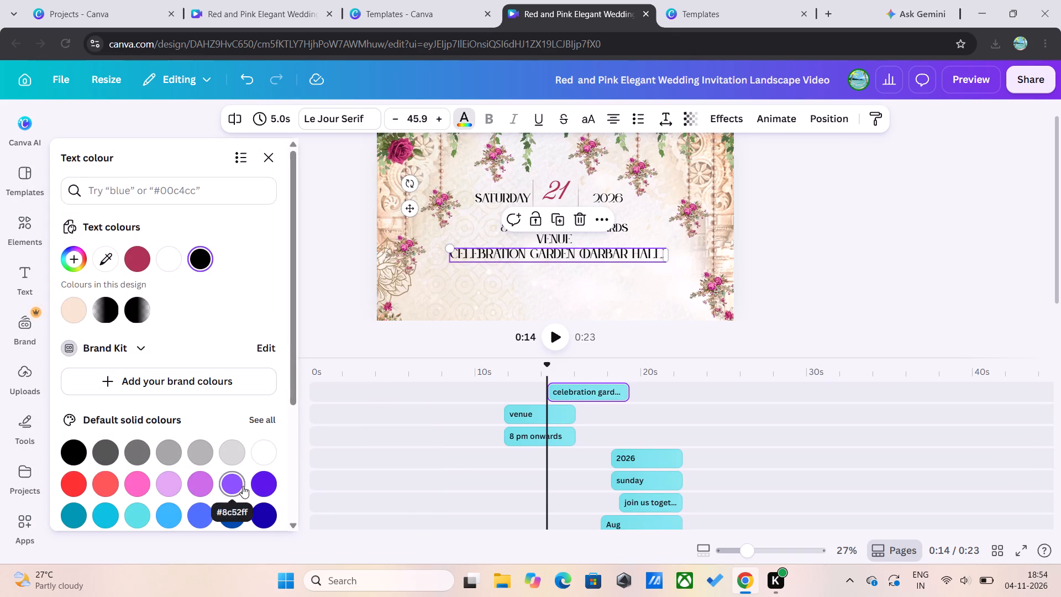
scroll(182, 448, down, 1)
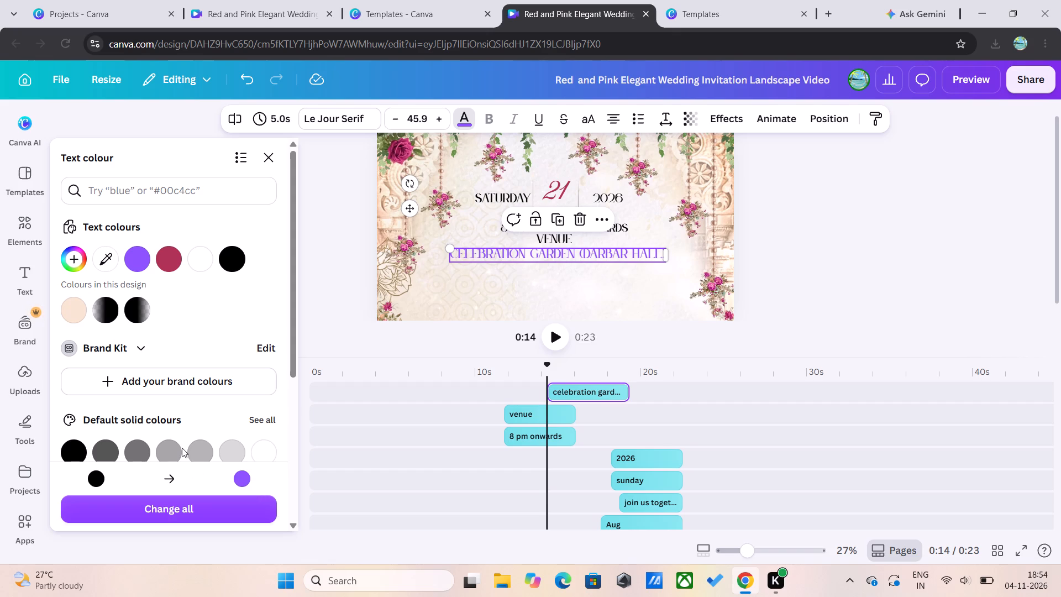
scroll(182, 448, down, 1)
click(266, 421)
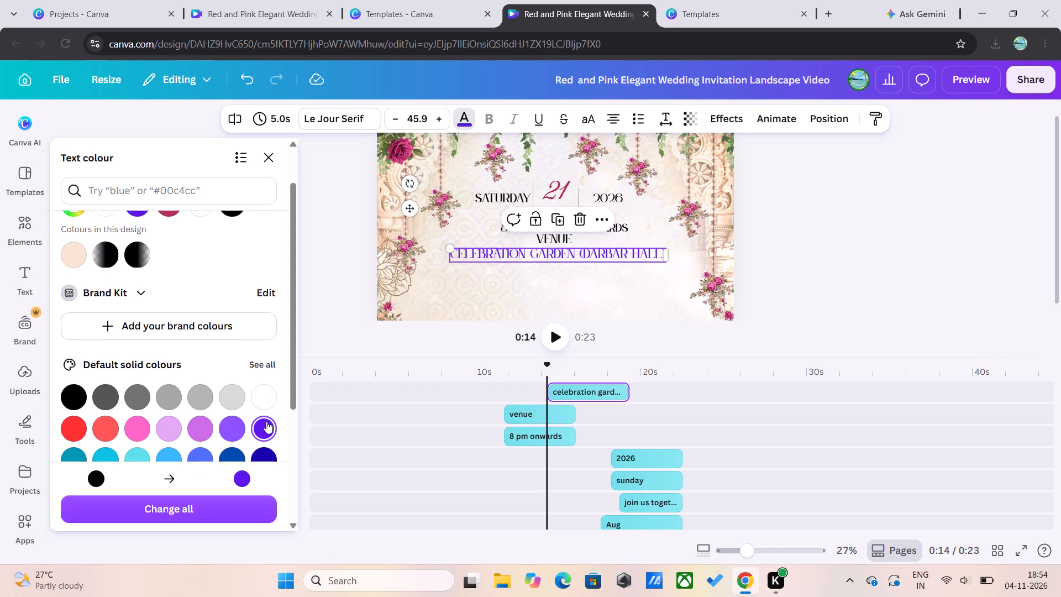
click(65, 428)
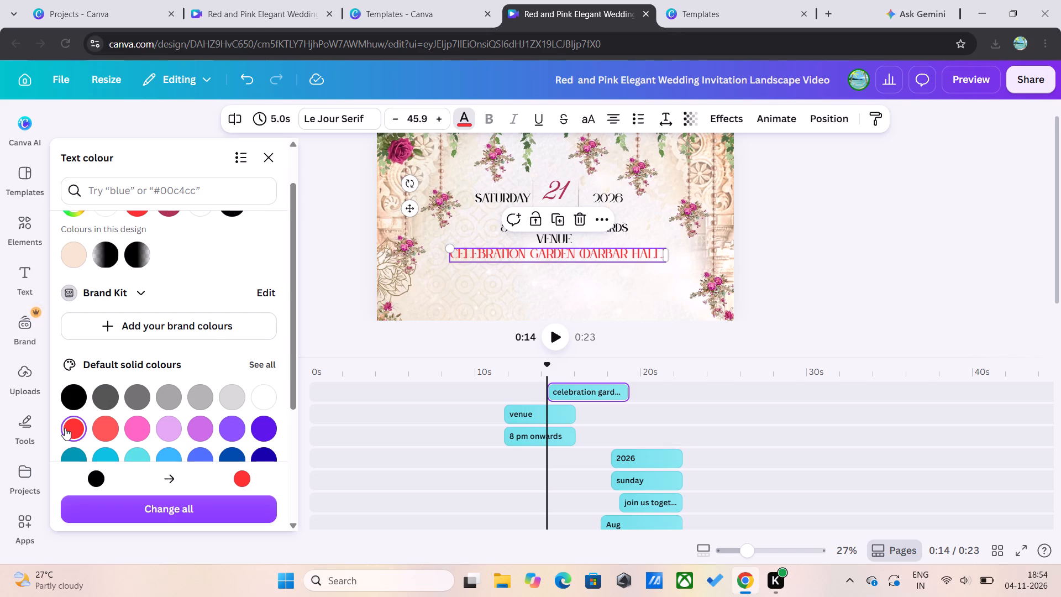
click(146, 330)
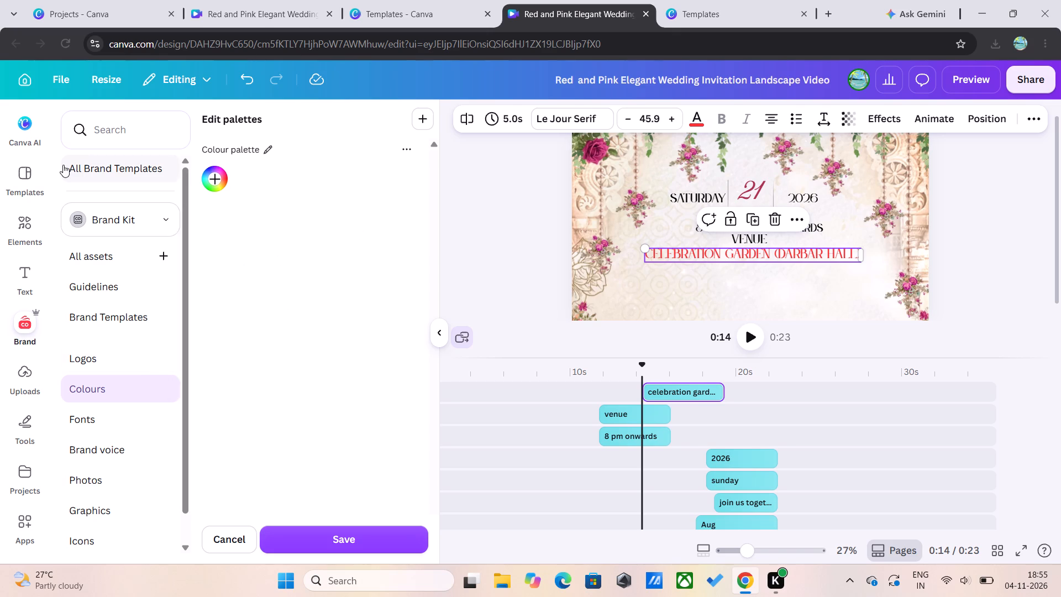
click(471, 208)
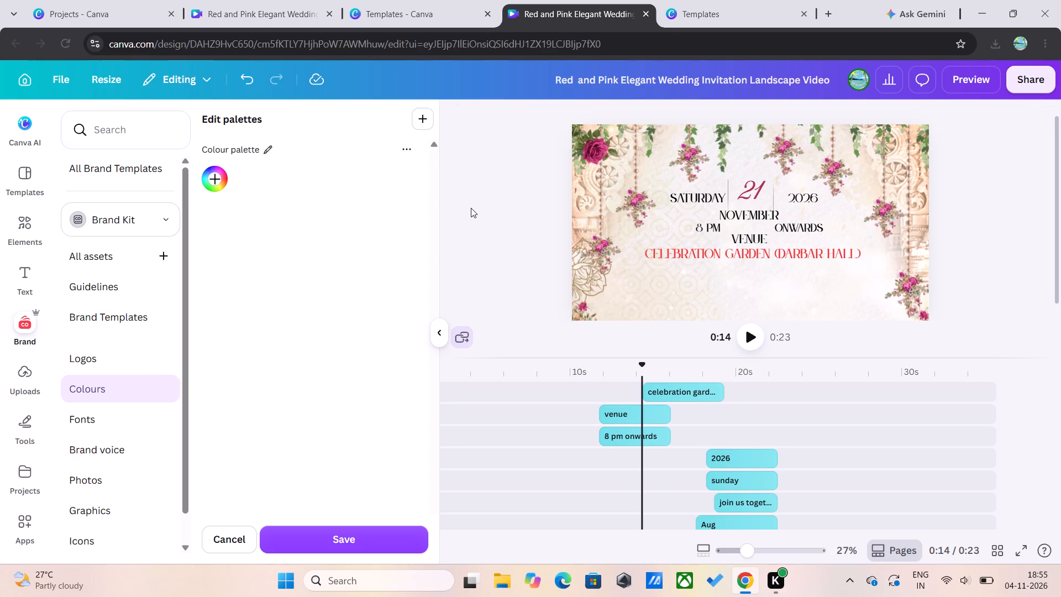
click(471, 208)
Undo the recent recolouring of the "celebration garden (darbar hall)" text to go back from red to violet.
click(245, 75)
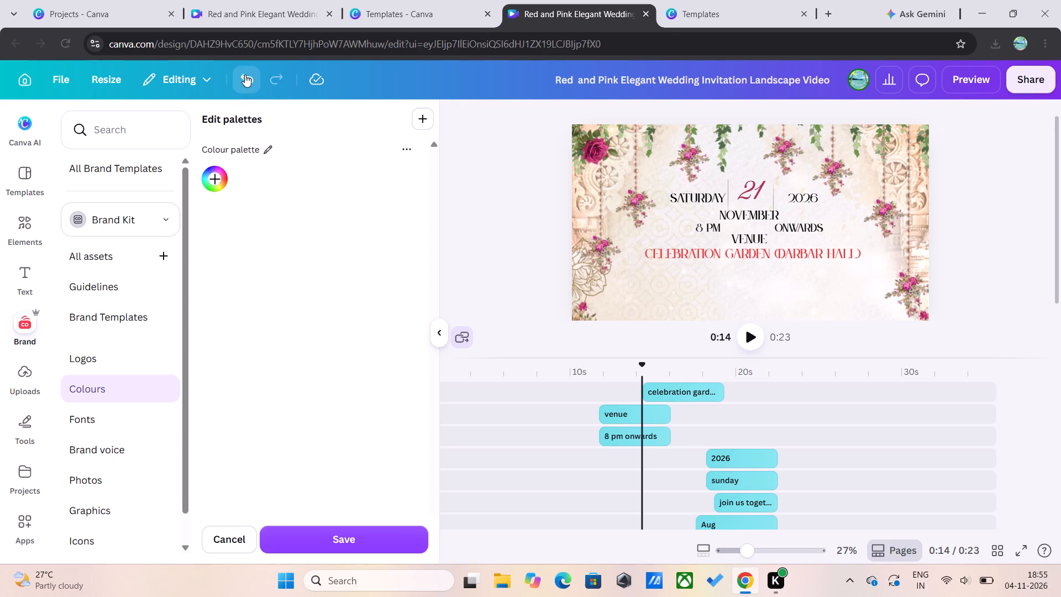
click(245, 75)
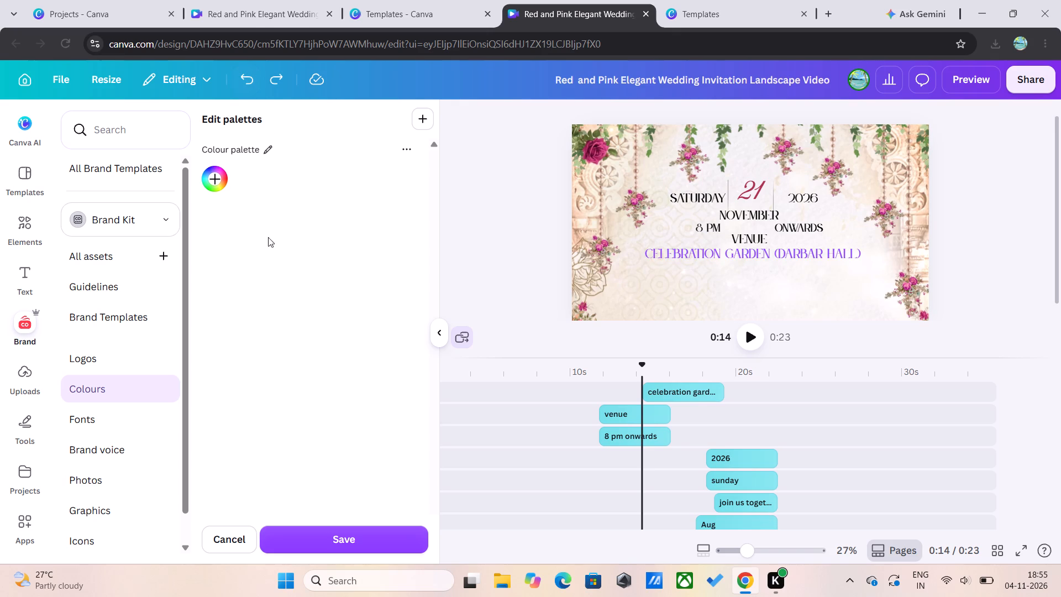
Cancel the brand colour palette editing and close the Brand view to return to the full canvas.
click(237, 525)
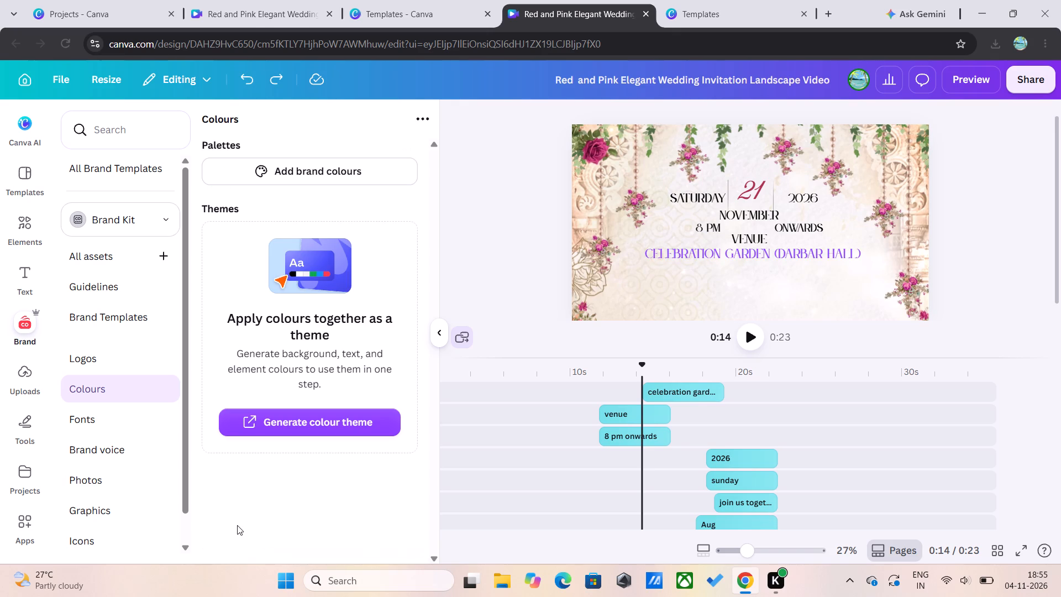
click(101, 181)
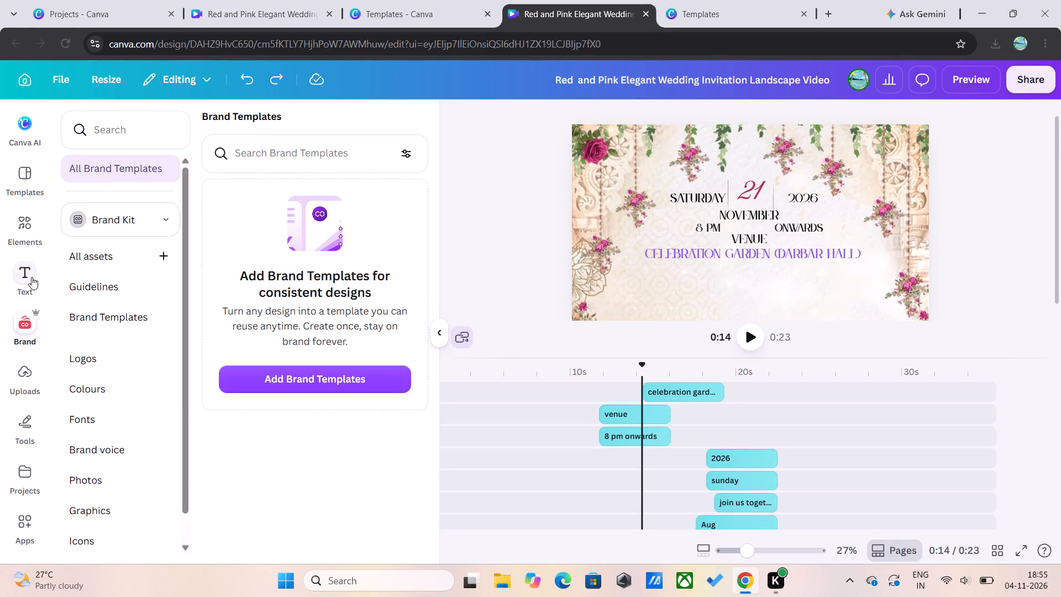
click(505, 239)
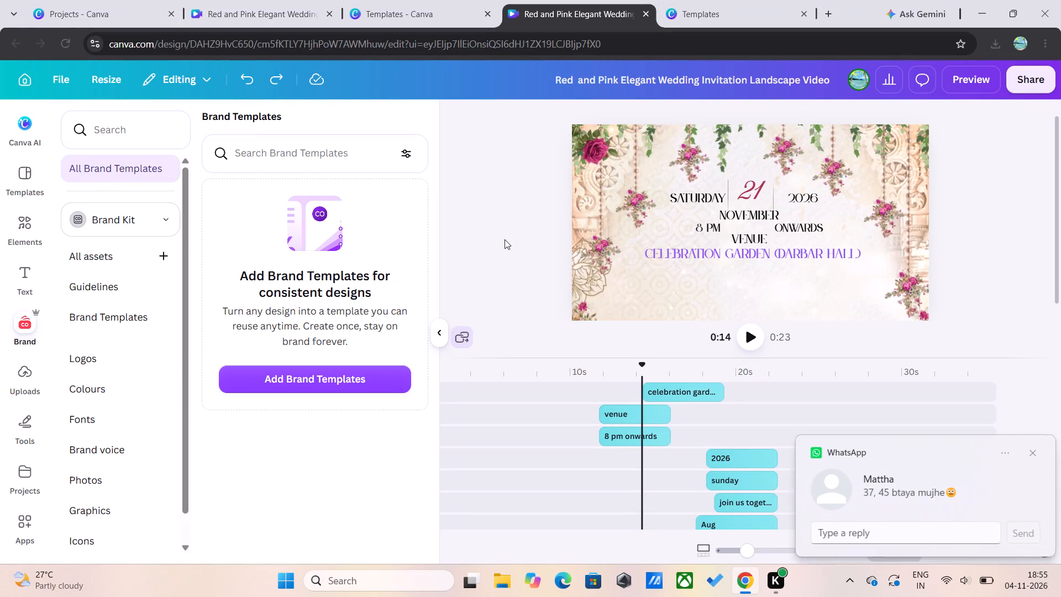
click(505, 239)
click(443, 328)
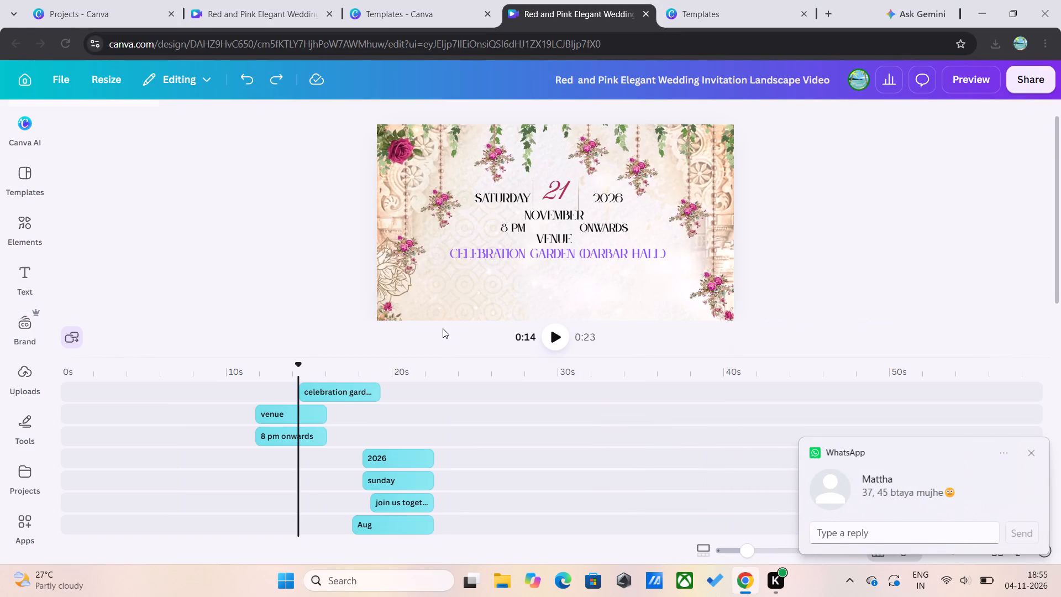
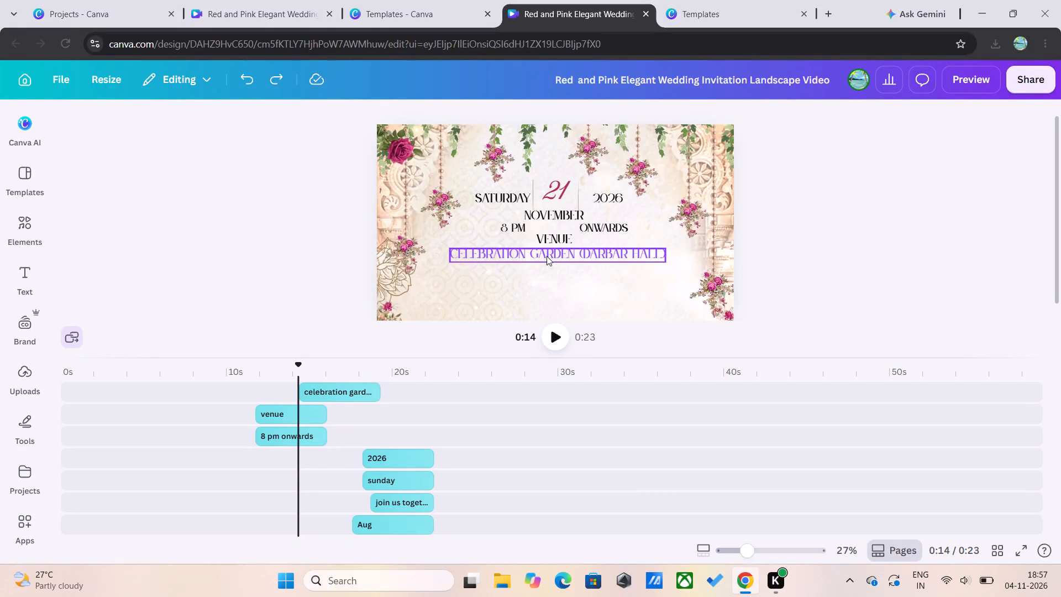
Recolour the "celebration garden (darbar hall)" text, trying green and several default gradients before choosing the black-to-gold gradient.
click(546, 255)
click(465, 123)
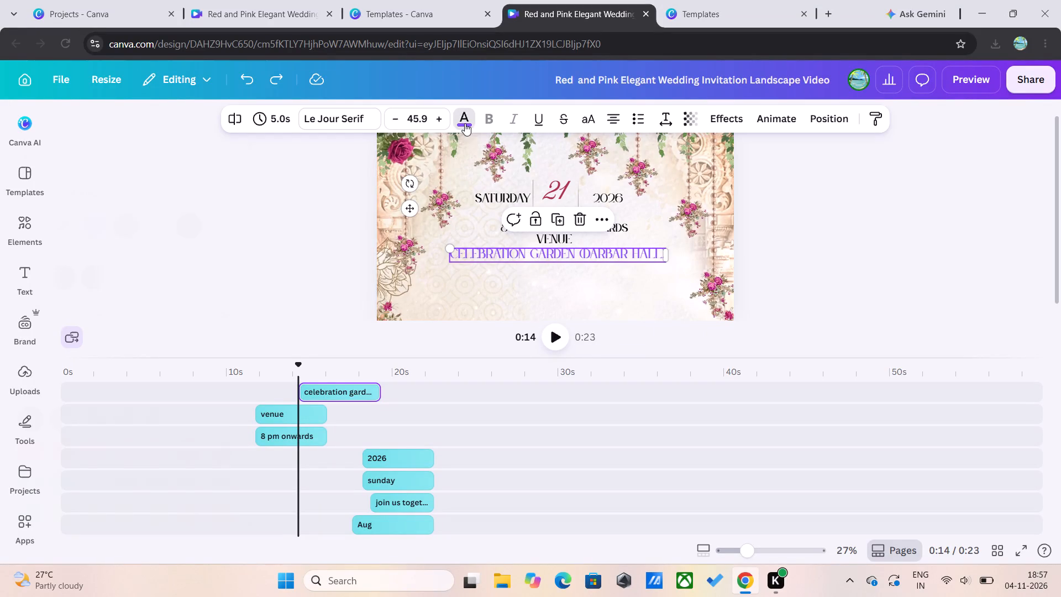
scroll(192, 362, down, 1)
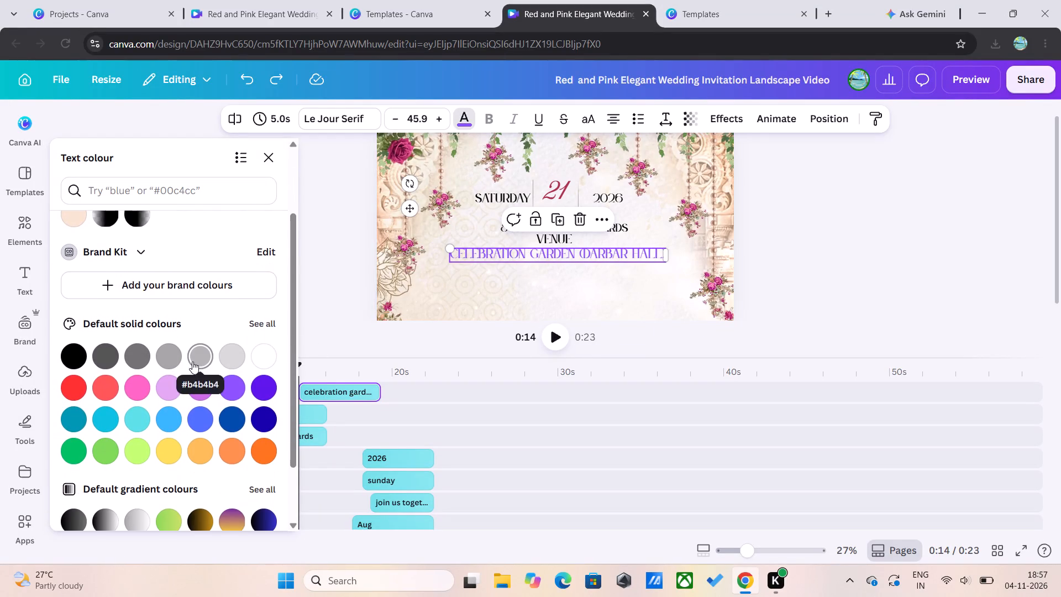
scroll(192, 362, down, 1)
click(85, 404)
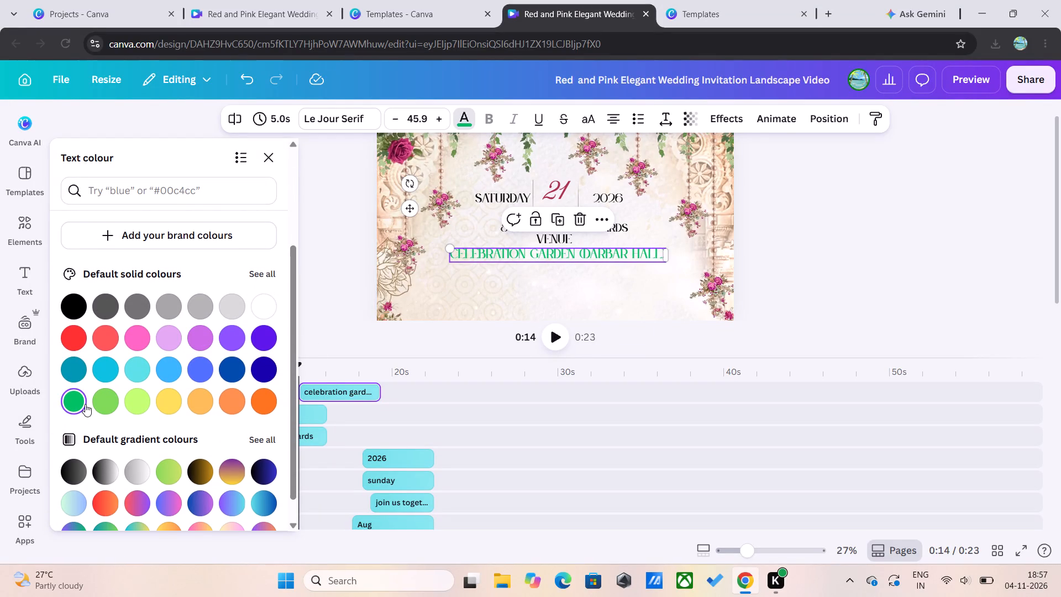
scroll(135, 520, down, 1)
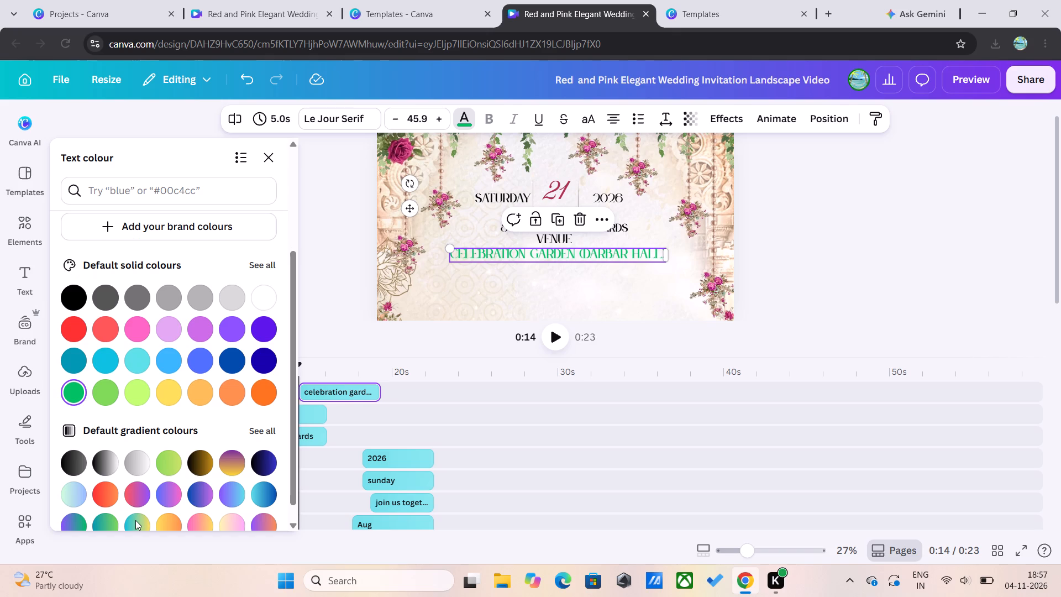
click(104, 464)
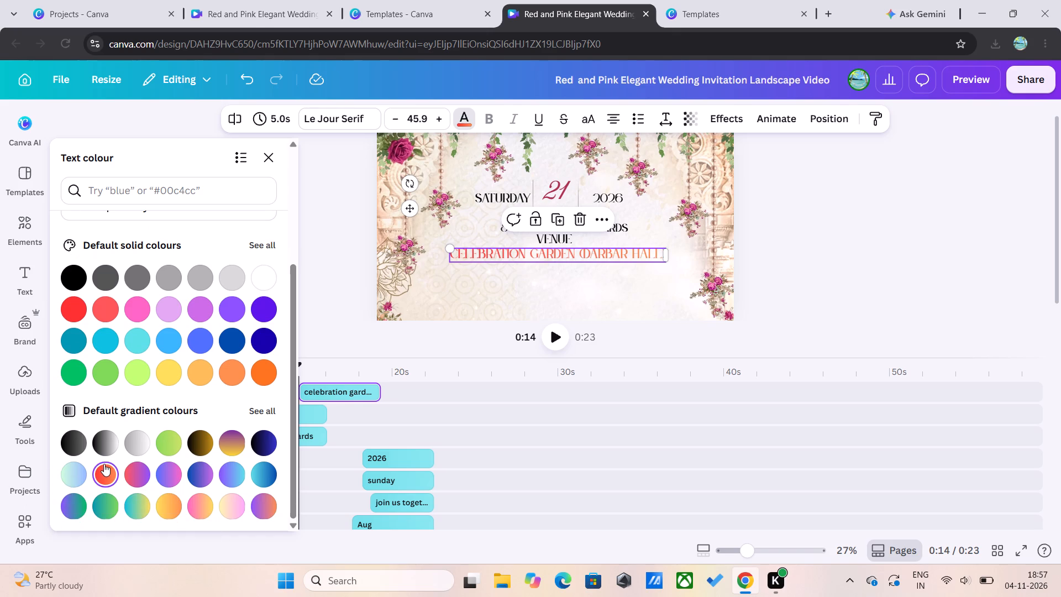
click(138, 464)
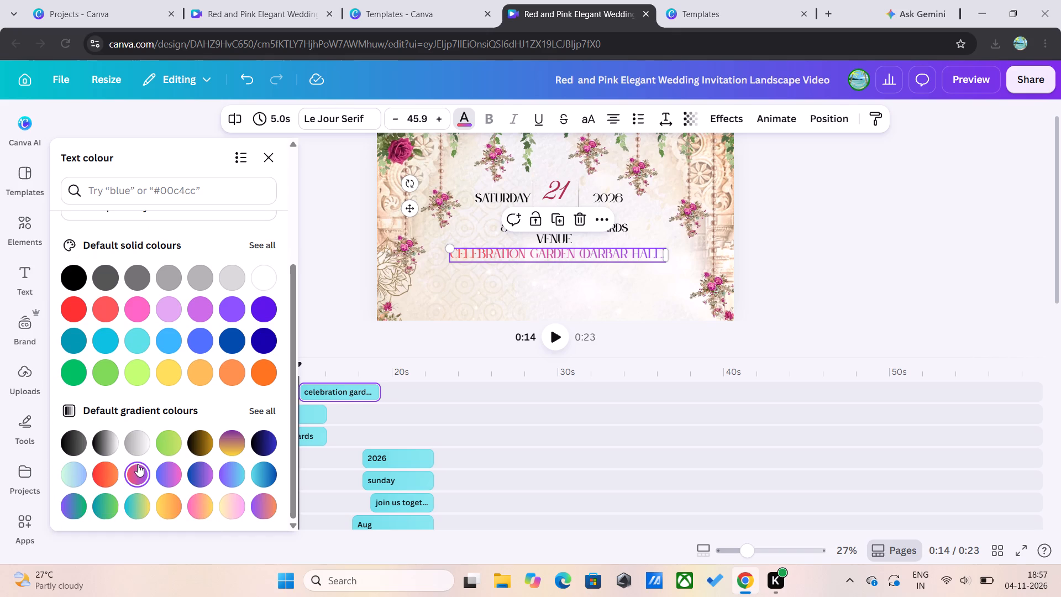
click(173, 474)
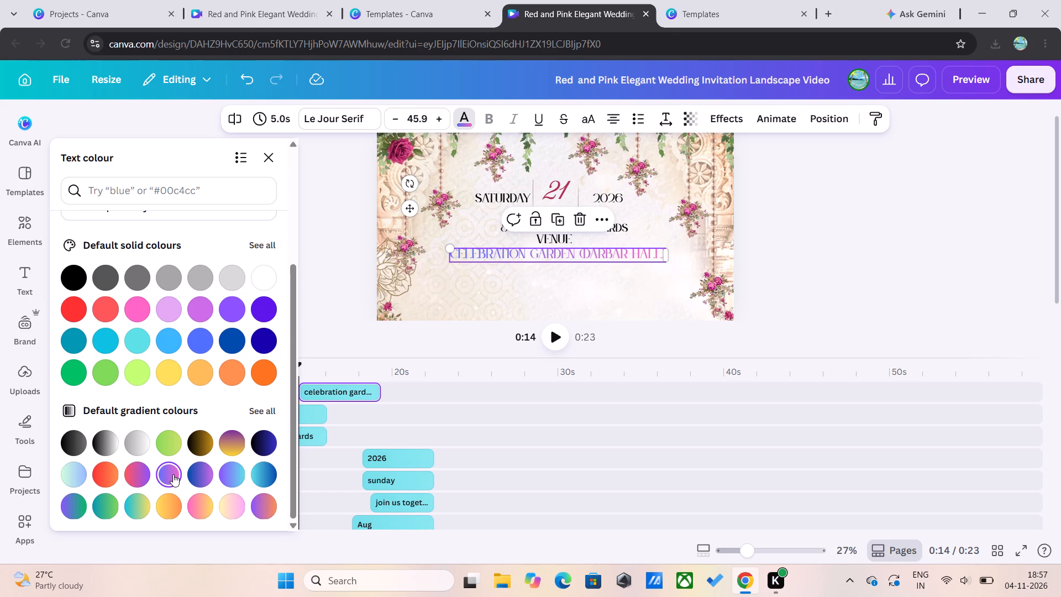
click(197, 447)
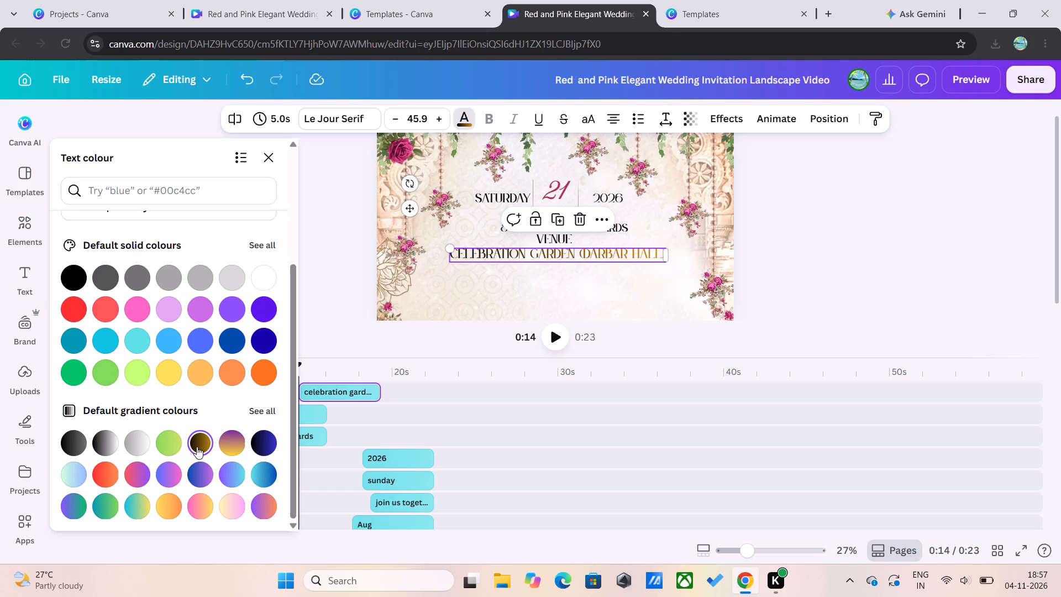
click(231, 443)
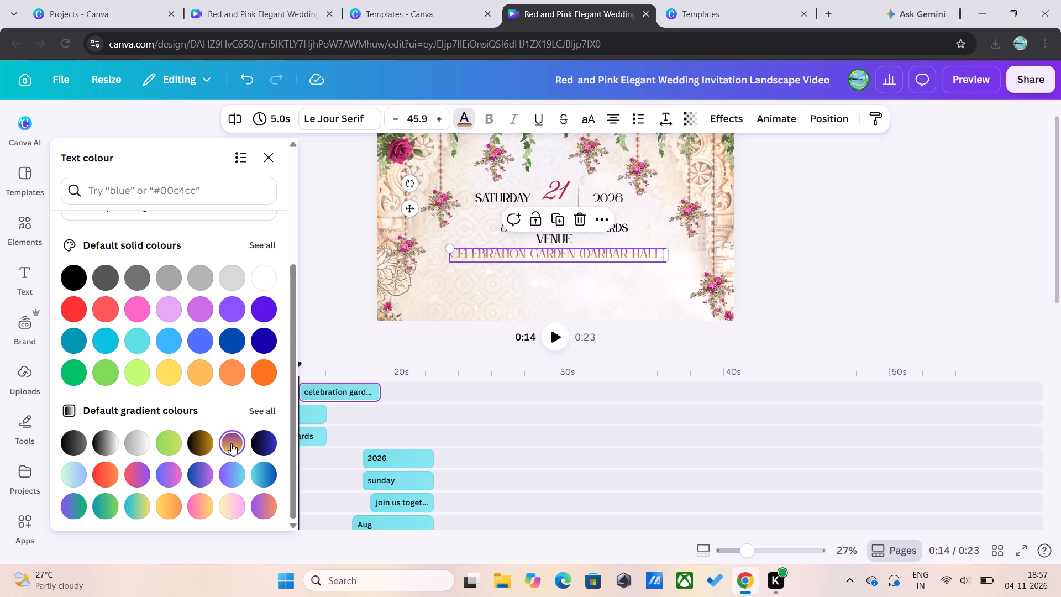
click(202, 448)
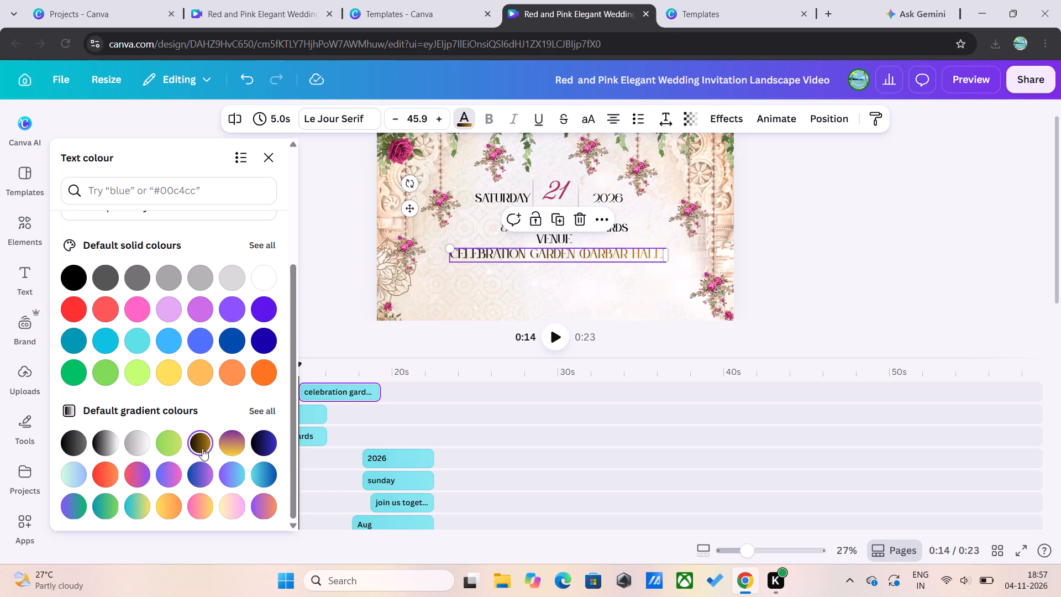
click(328, 301)
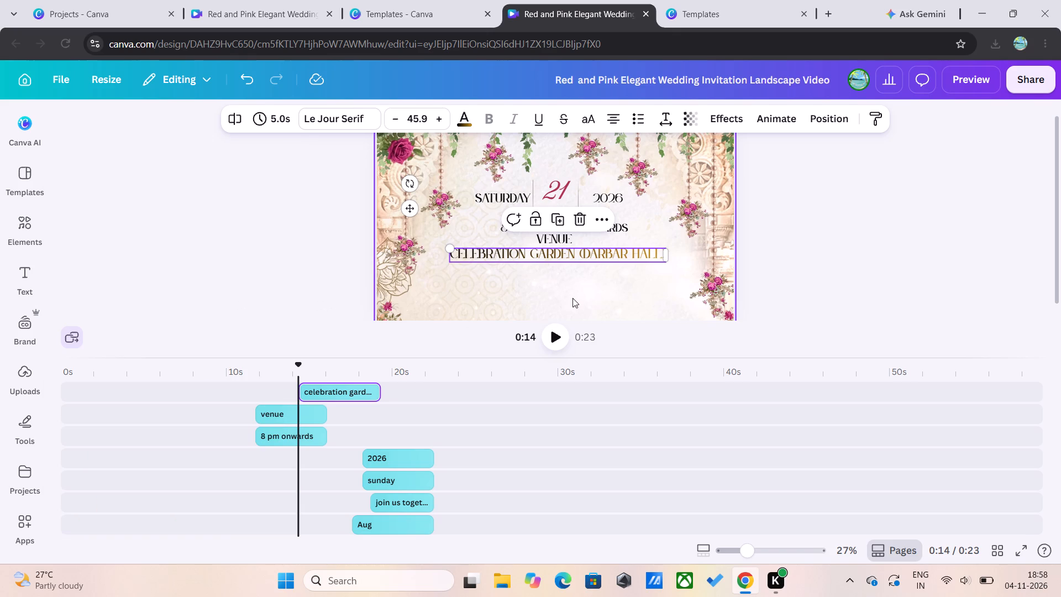
click(572, 297)
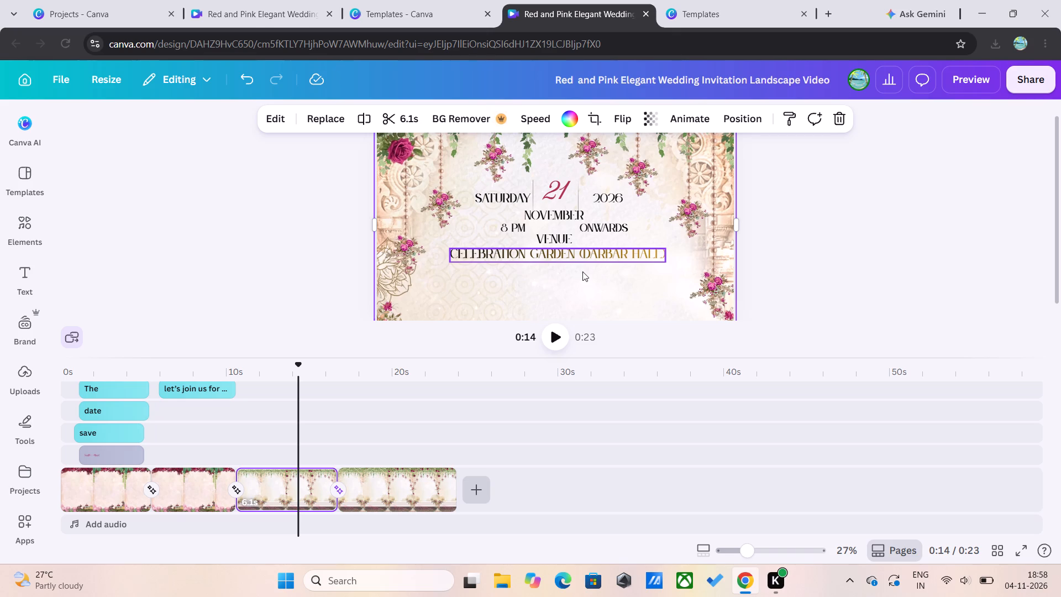
click(585, 277)
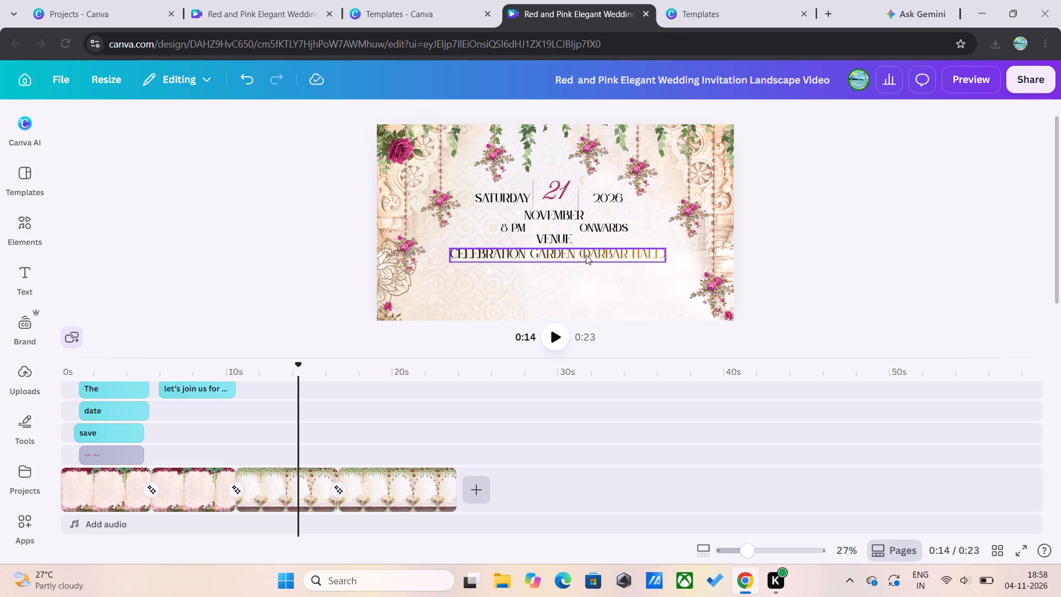
Move the celebration garden clip earlier on the timeline so it starts together with the venue clip.
scroll(372, 393, up, 1)
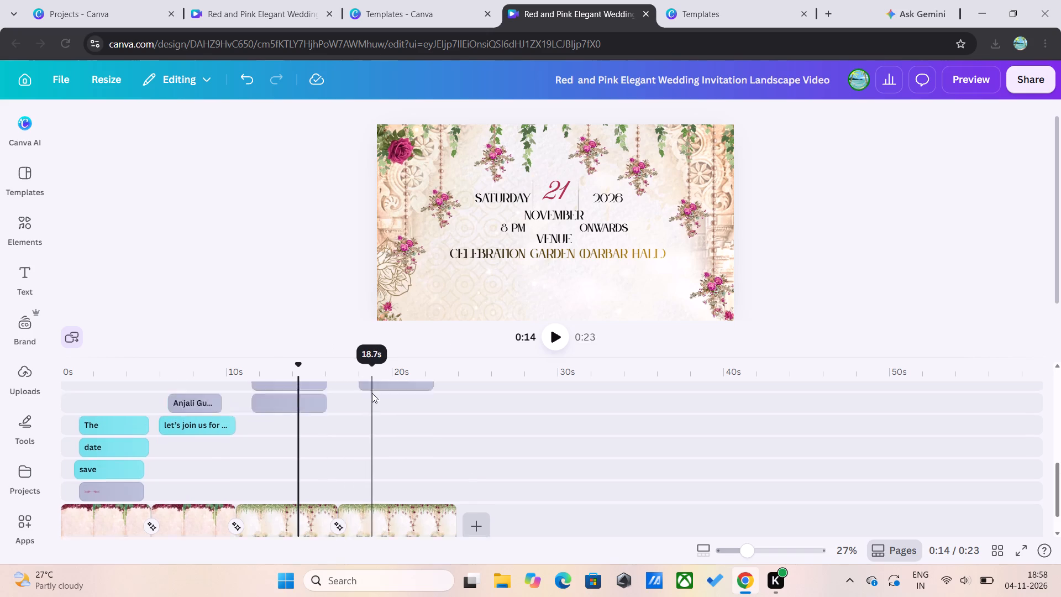
scroll(372, 393, up, 4)
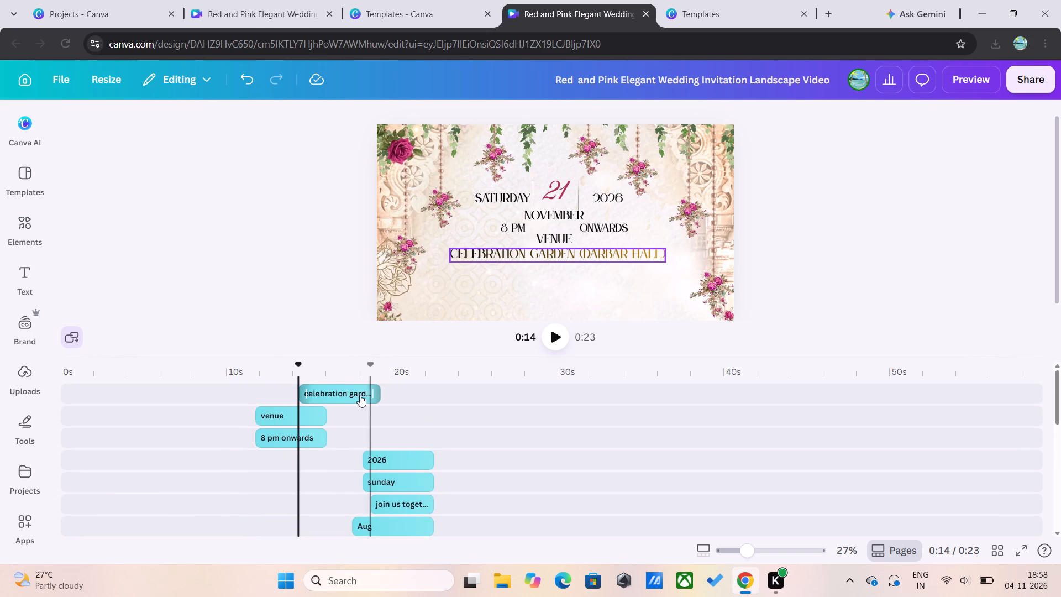
drag(348, 395, 293, 402)
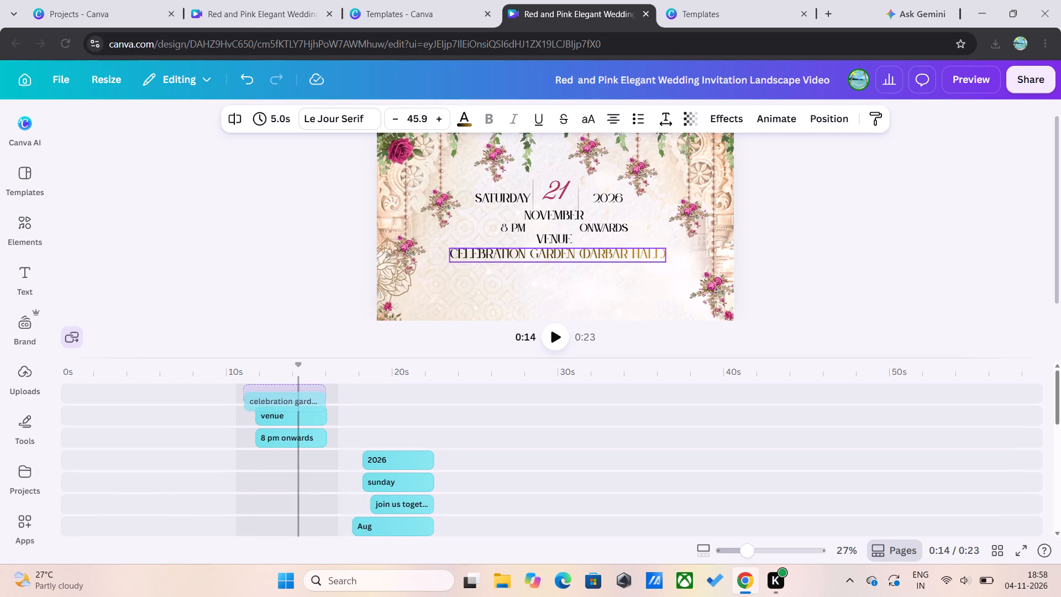
drag(293, 402, 302, 396)
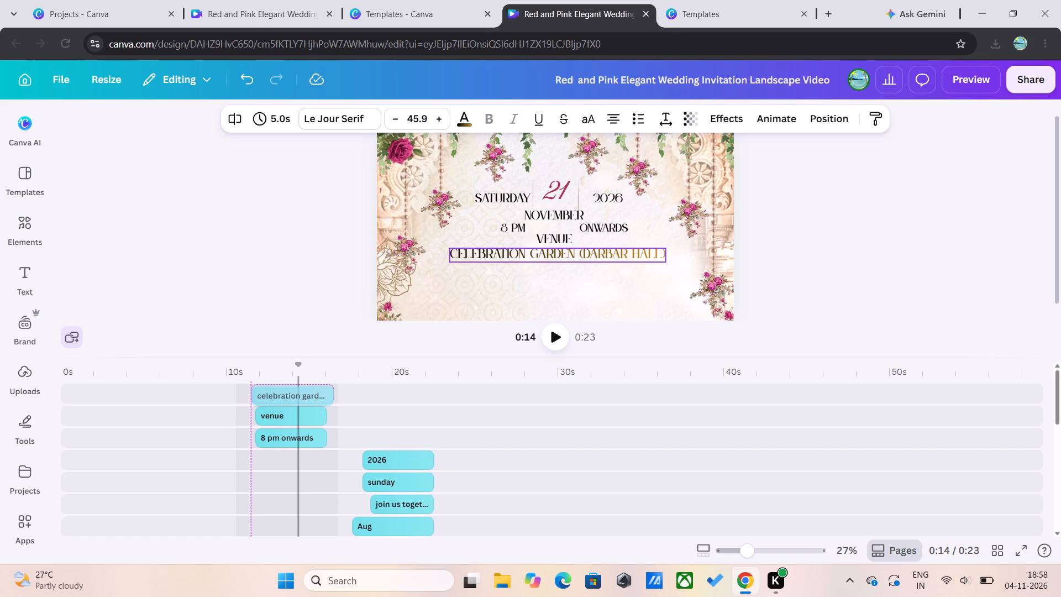
drag(302, 396, 305, 396)
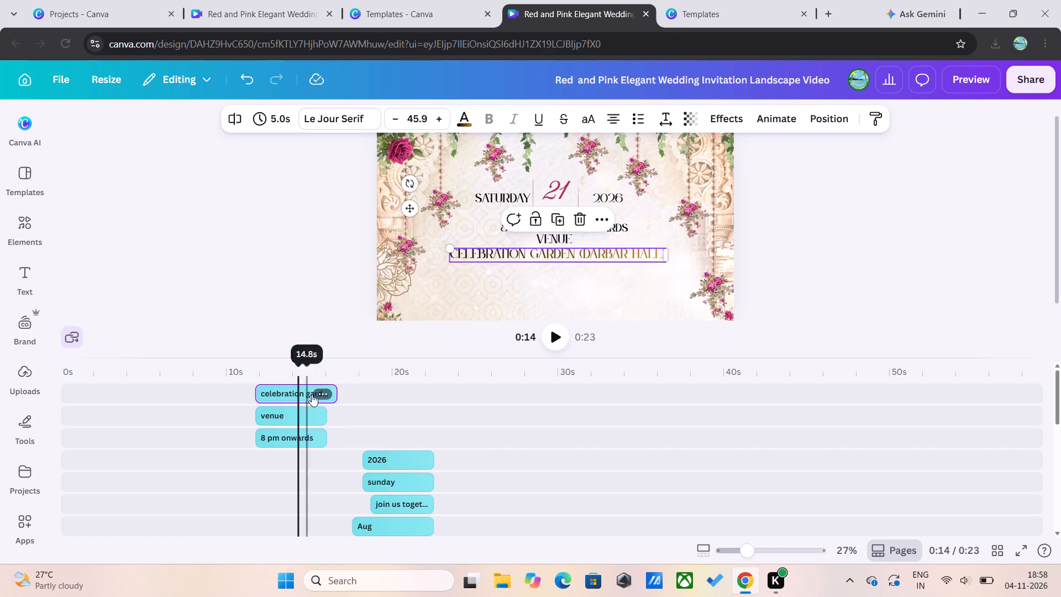
Trim the end of the celebration garden clip to 4.3 s so it ends with the venue clip.
drag(334, 392, 324, 392)
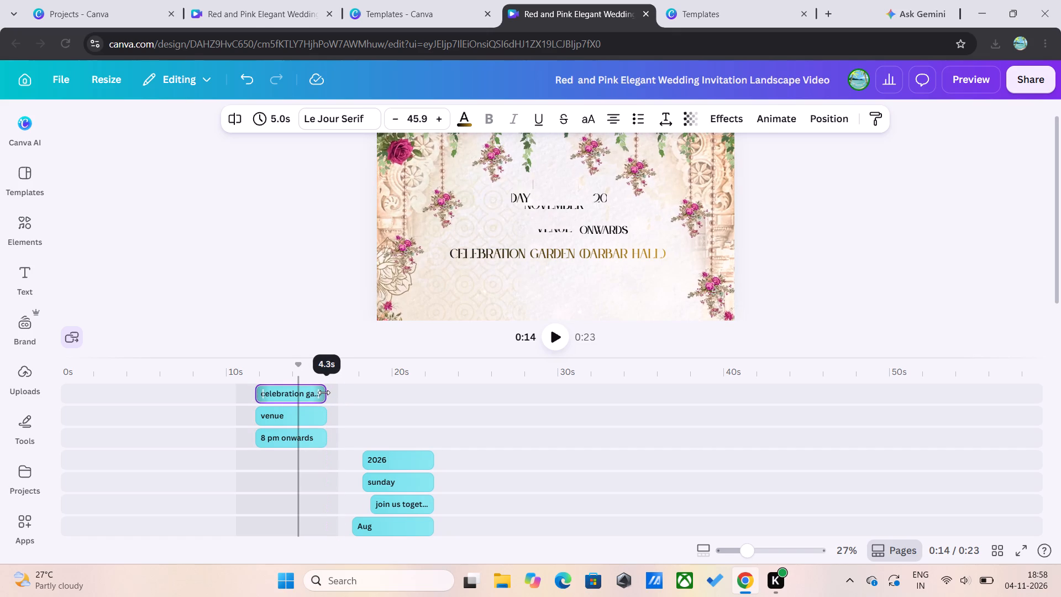
drag(324, 392, 324, 392)
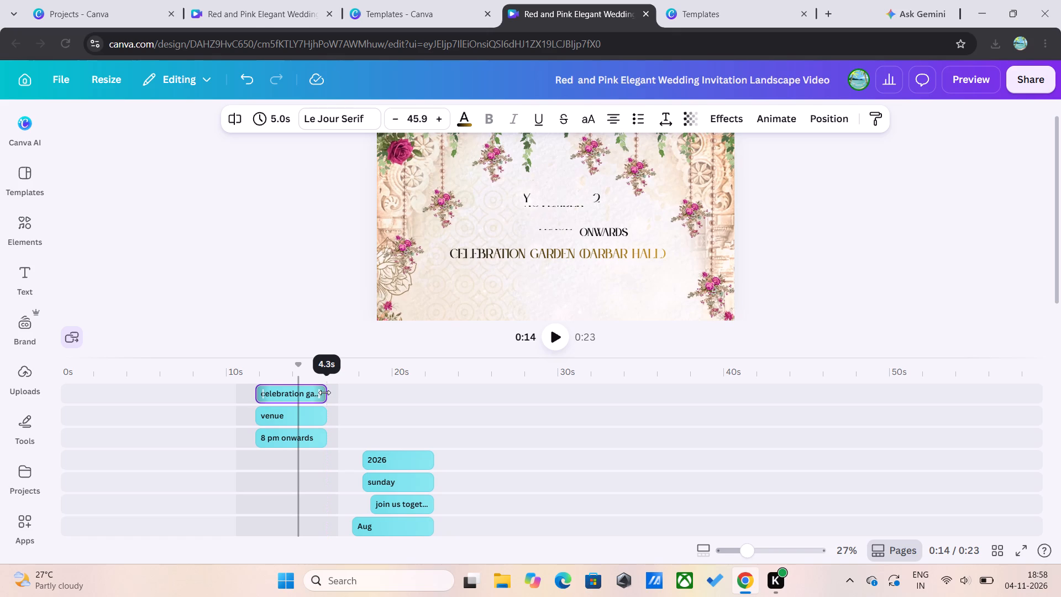
drag(324, 392, 325, 392)
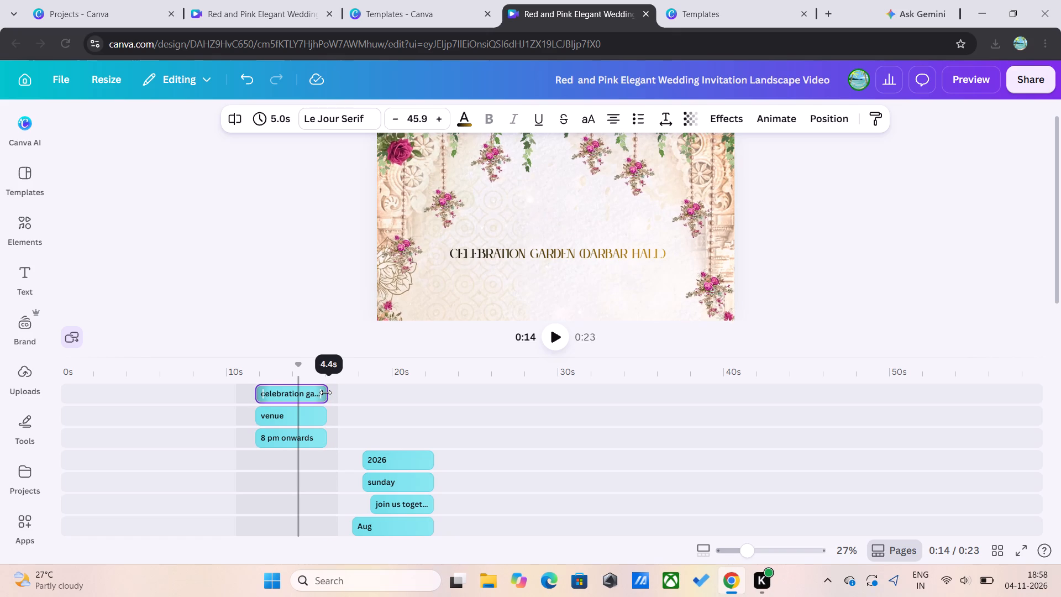
drag(325, 392, 324, 392)
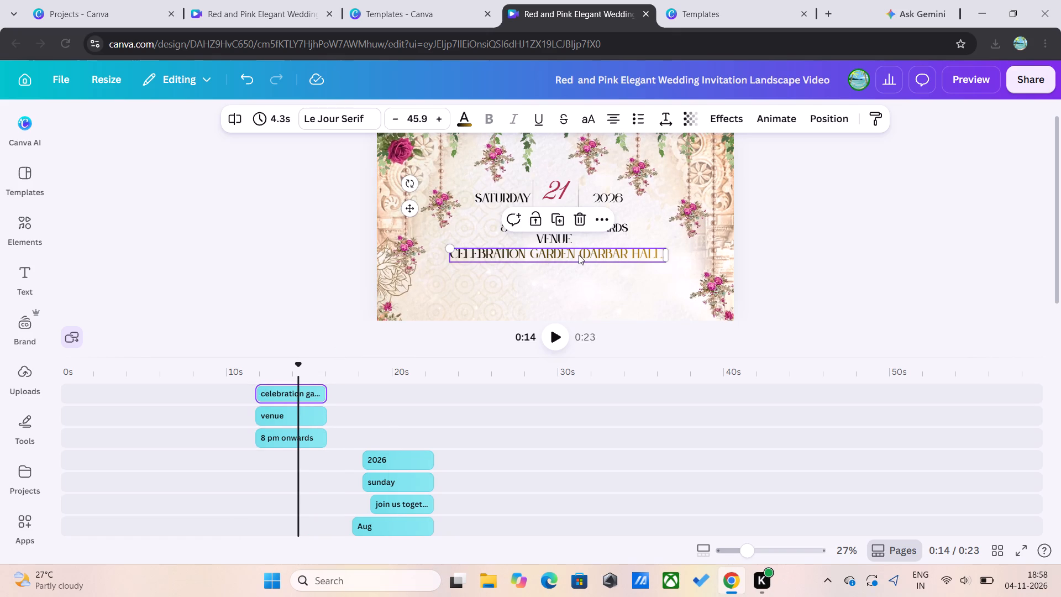
Apply the Shift animation to the "celebration garden (darbar hall)" text.
click(776, 122)
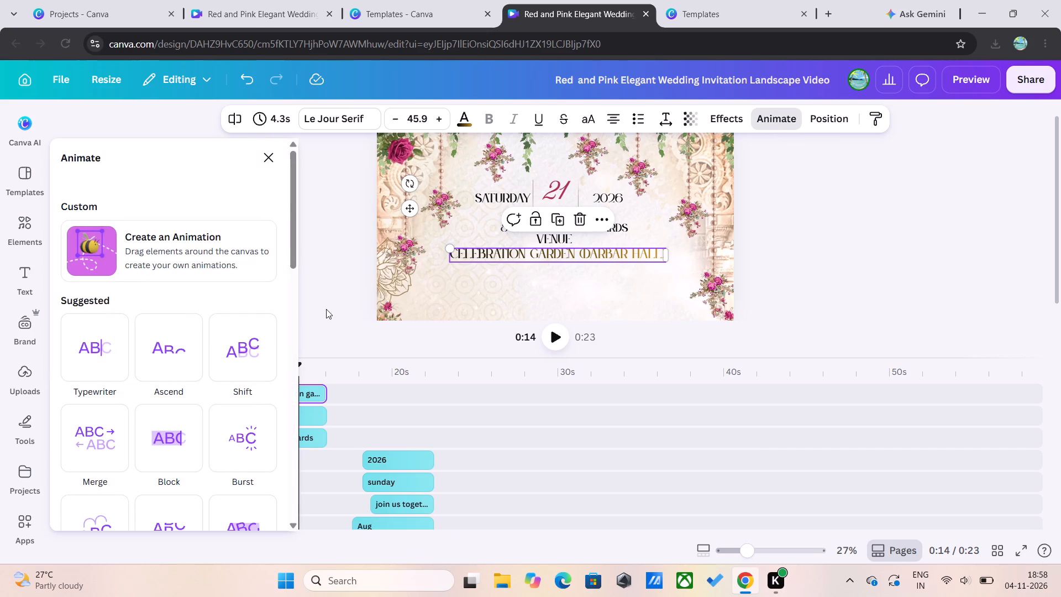
click(243, 357)
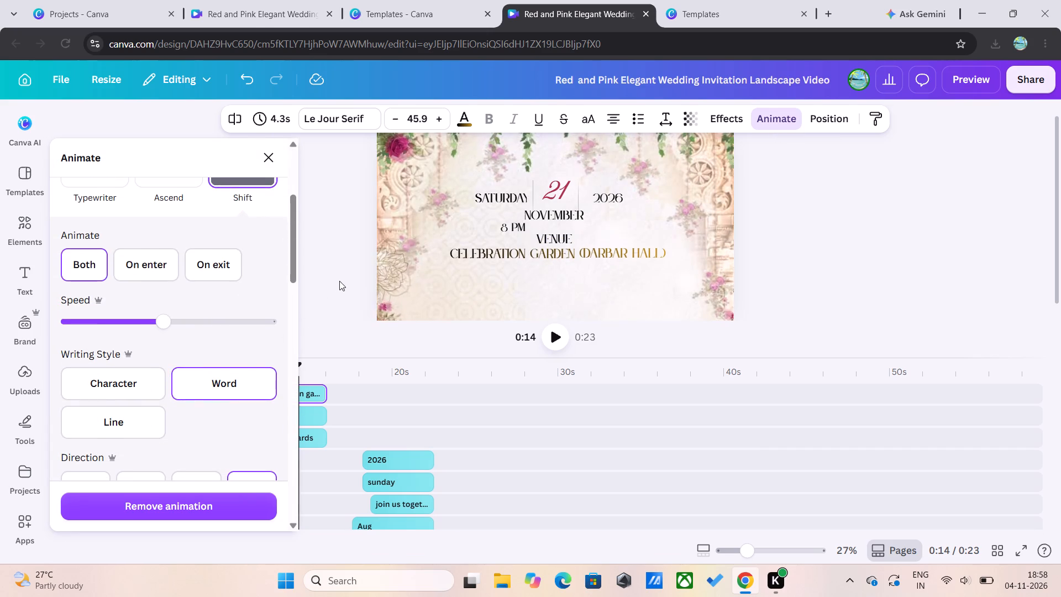
click(339, 281)
Play back the November 21 scene from about 11 s to check the venue text animations.
click(250, 424)
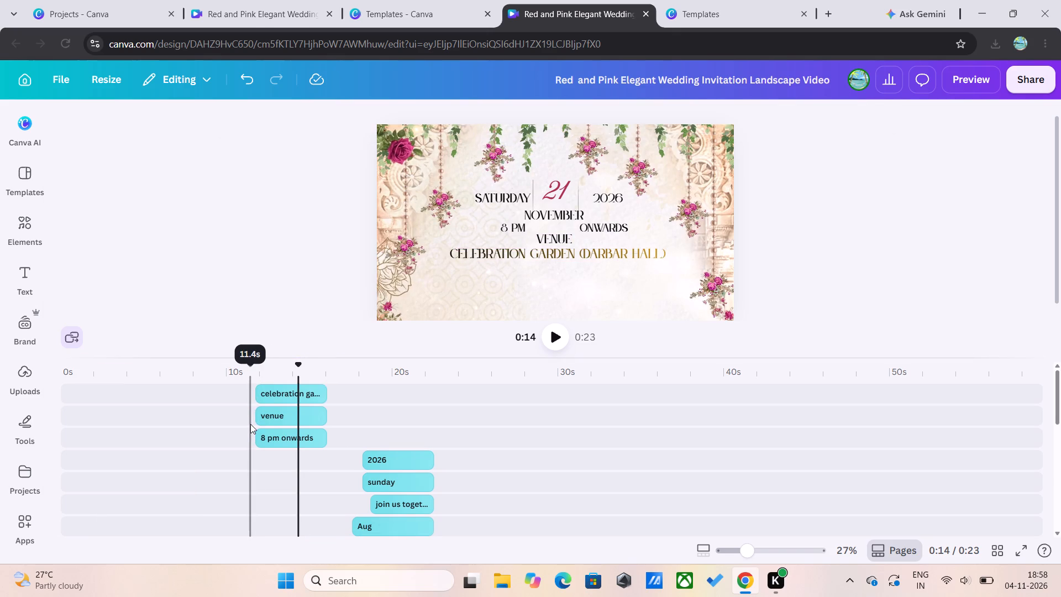
click(555, 331)
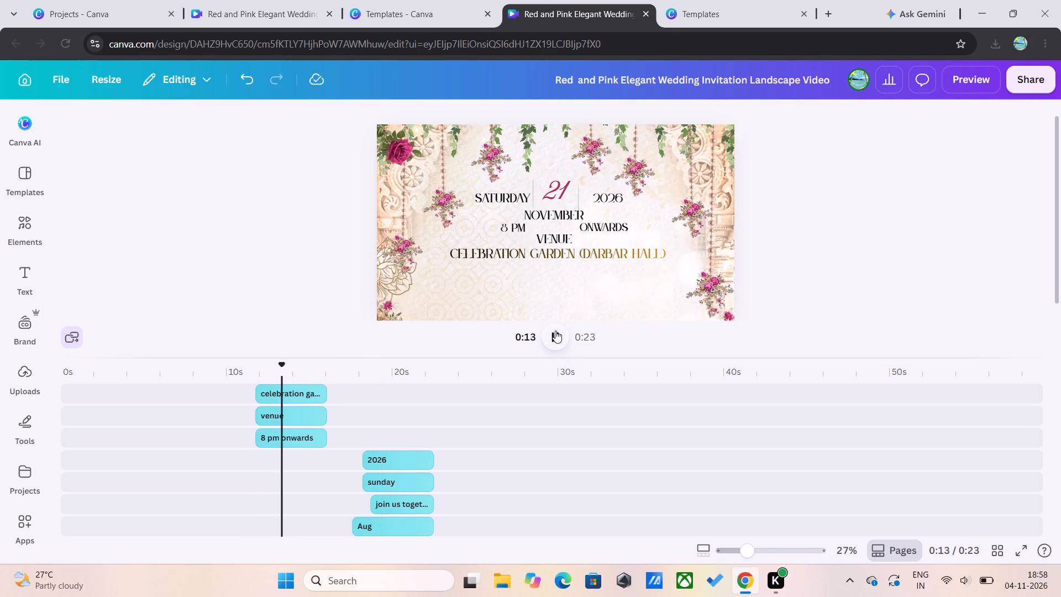
click(244, 411)
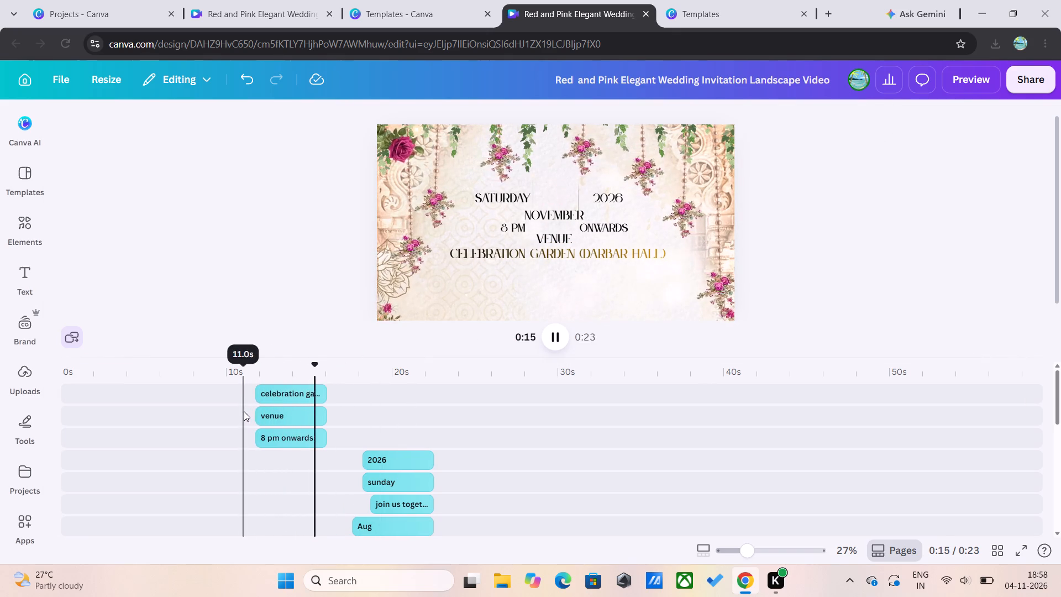
click(550, 333)
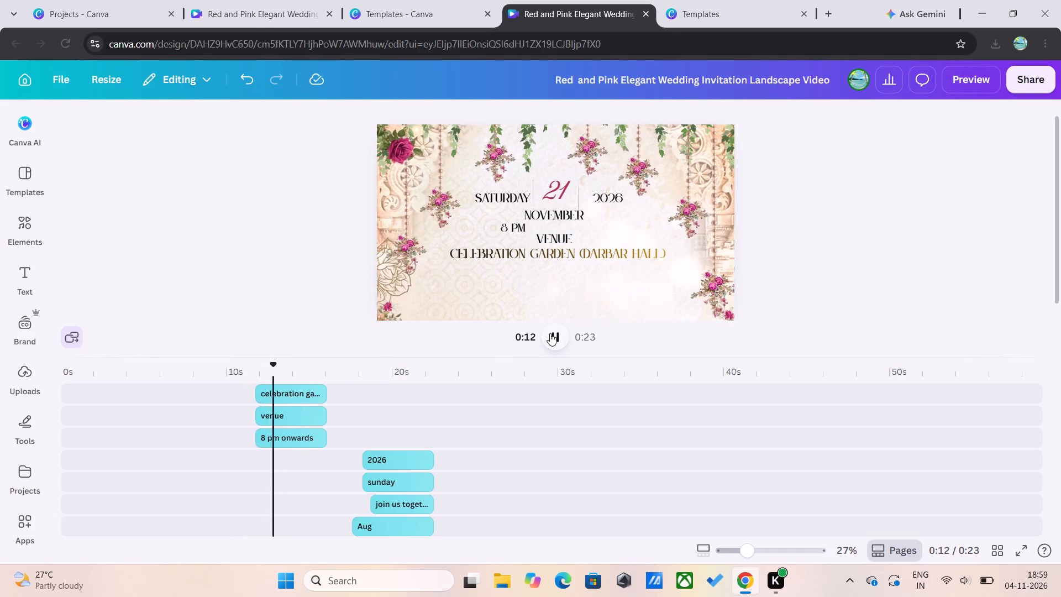
click(557, 275)
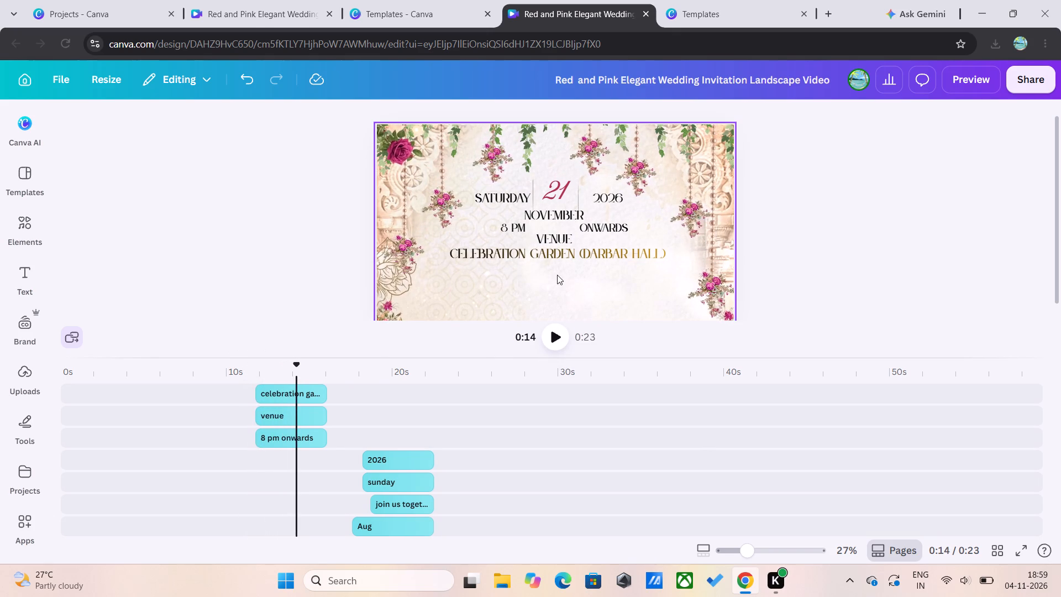
Add a text box to the November 21 scene reading "near arthla metro station" with "maini" on a second line.
key(t)
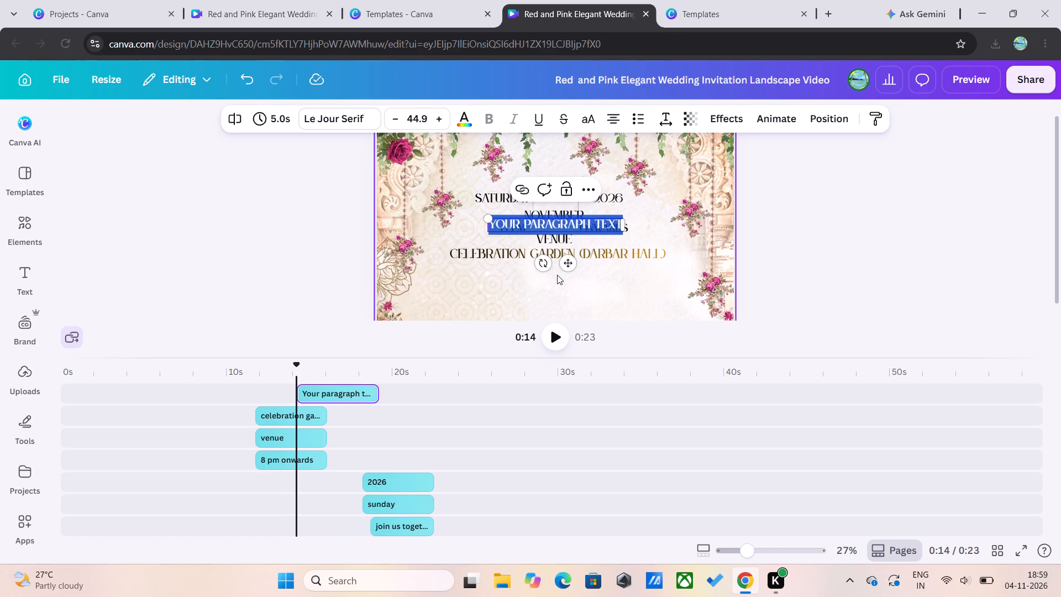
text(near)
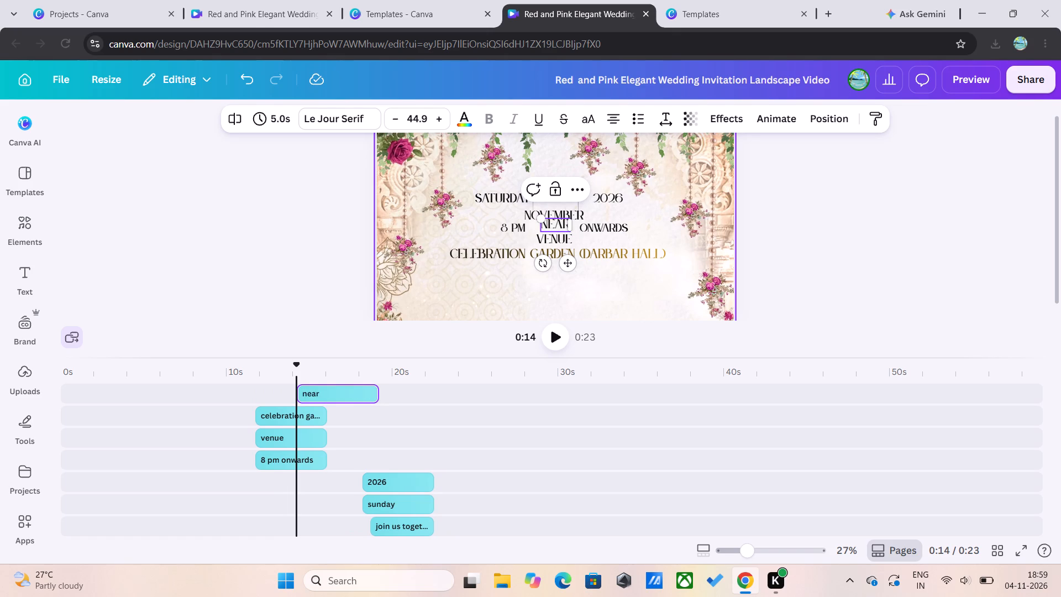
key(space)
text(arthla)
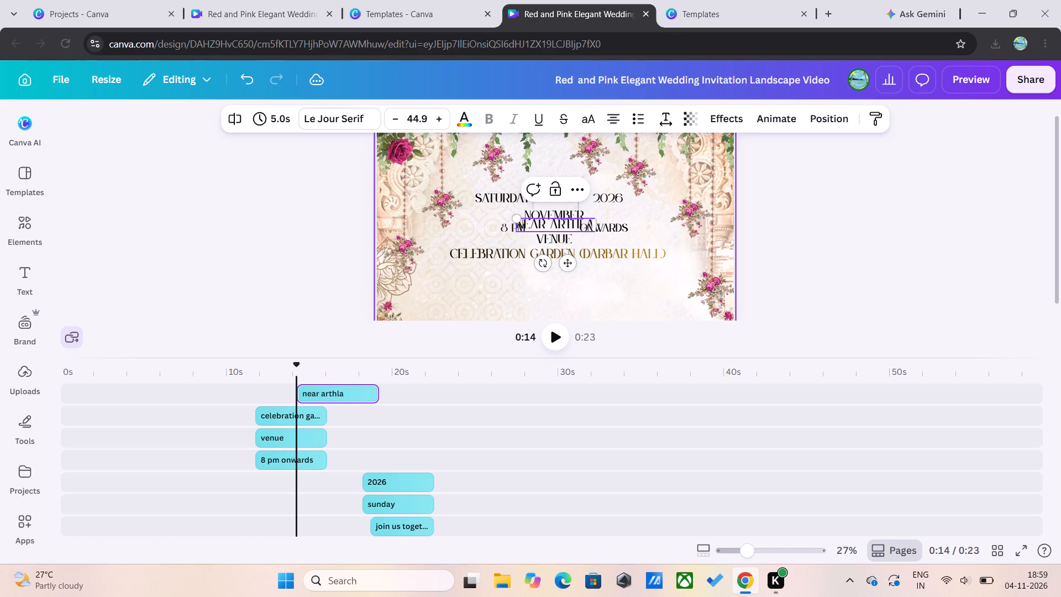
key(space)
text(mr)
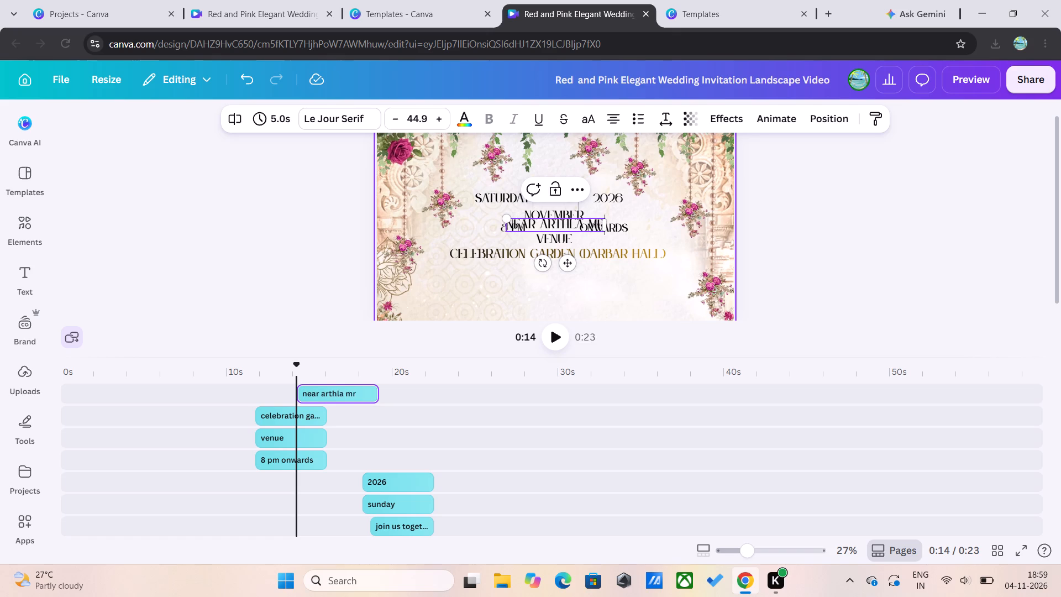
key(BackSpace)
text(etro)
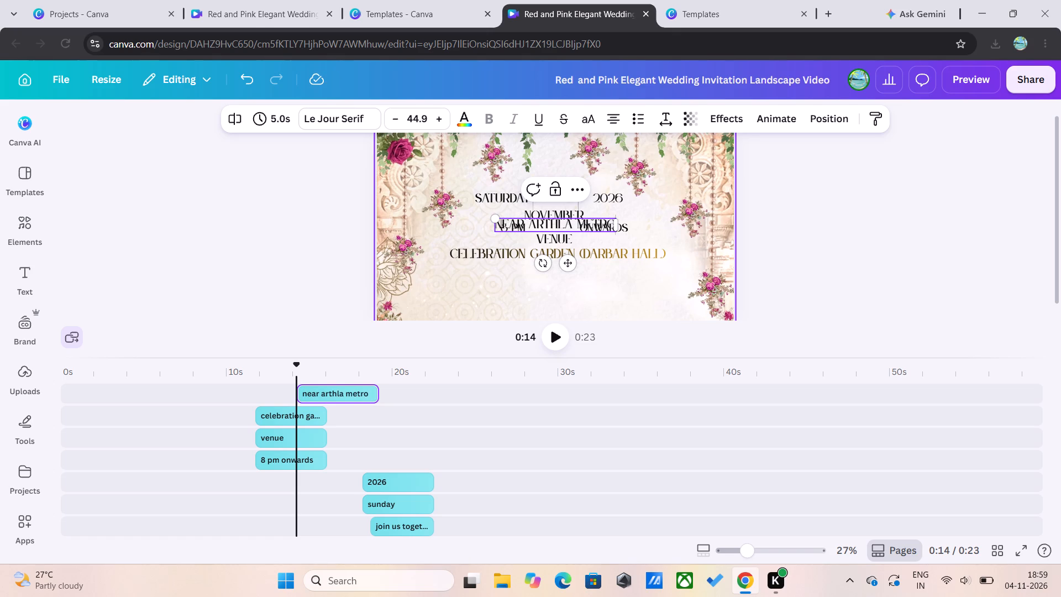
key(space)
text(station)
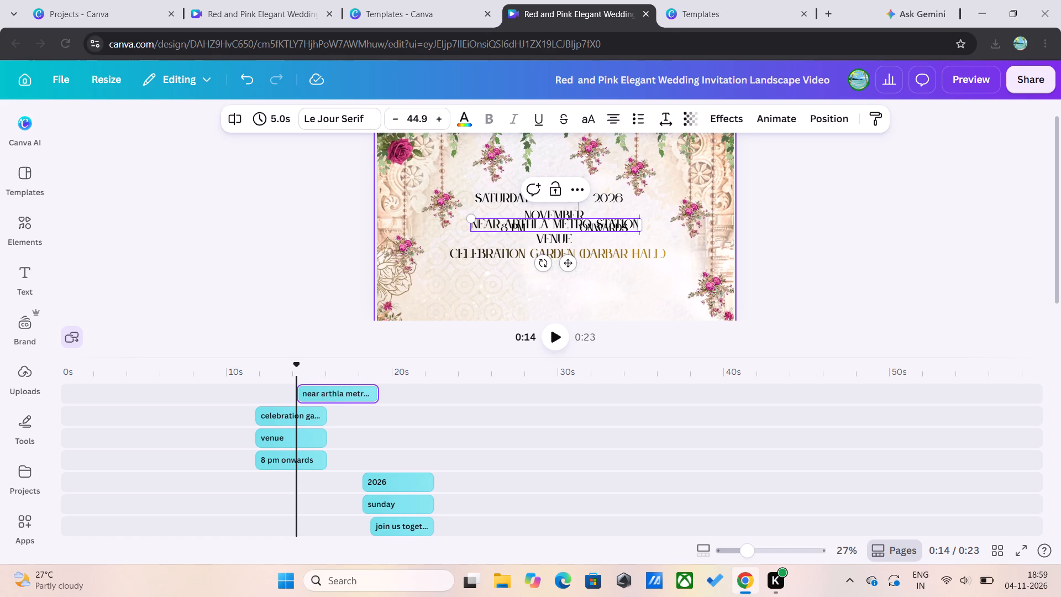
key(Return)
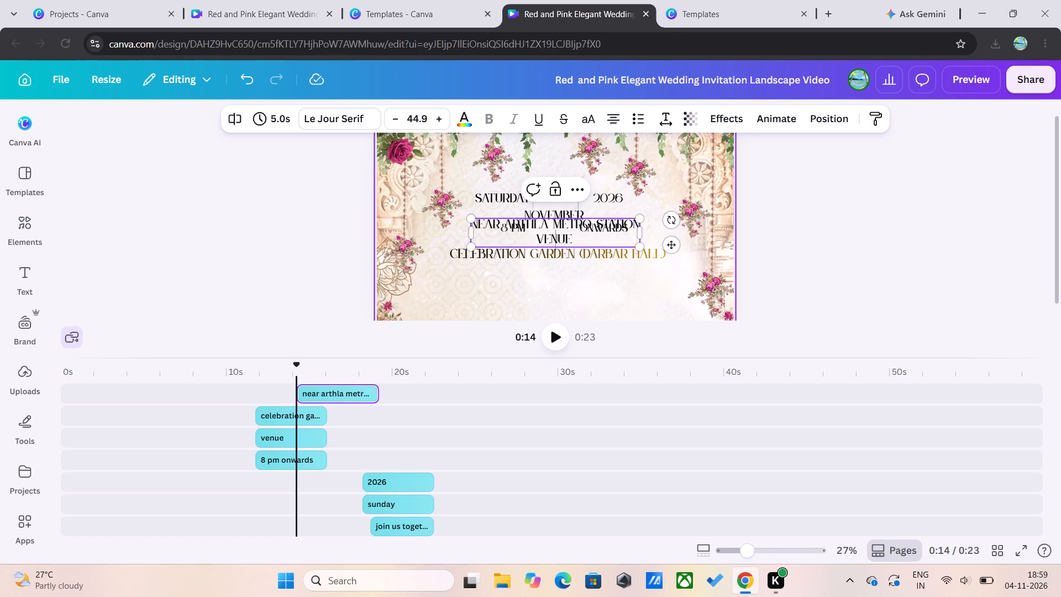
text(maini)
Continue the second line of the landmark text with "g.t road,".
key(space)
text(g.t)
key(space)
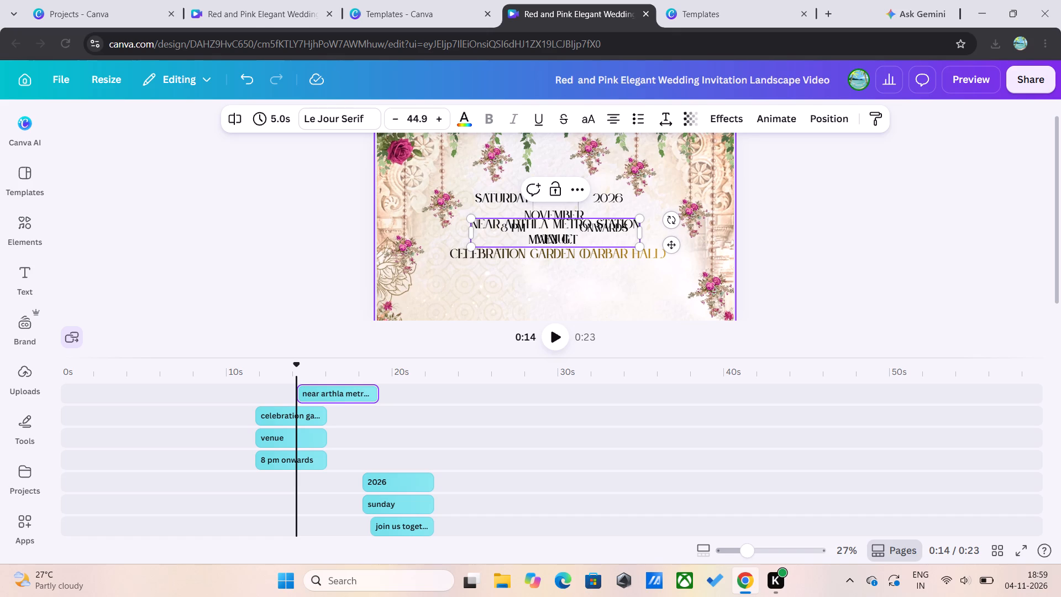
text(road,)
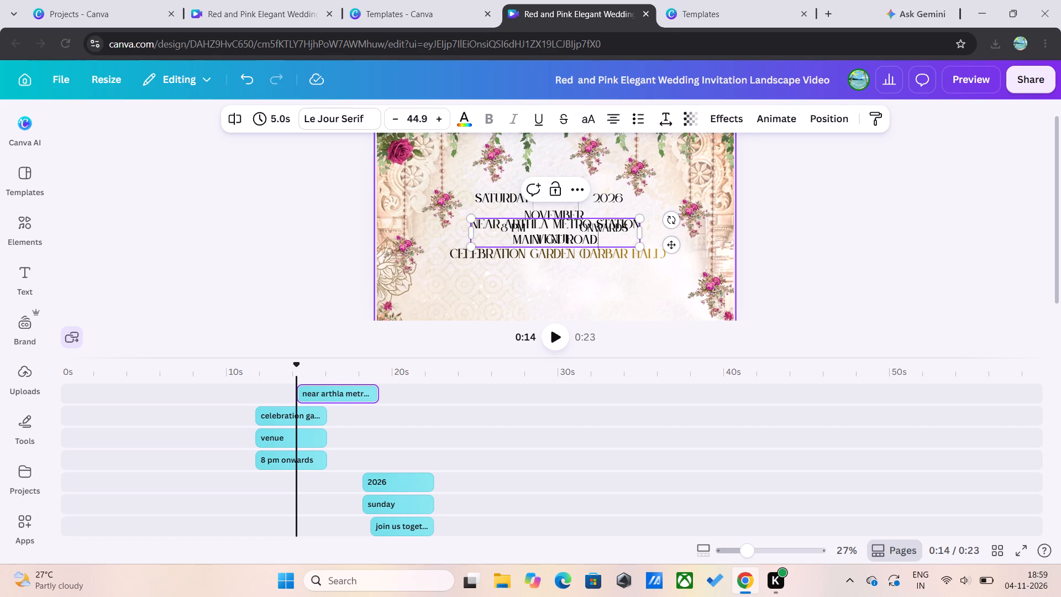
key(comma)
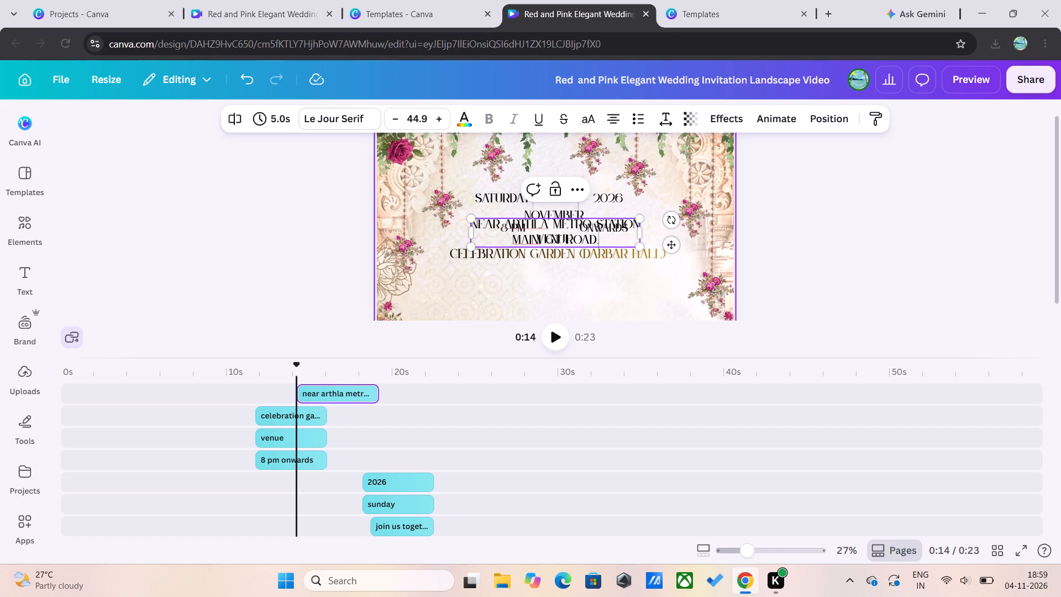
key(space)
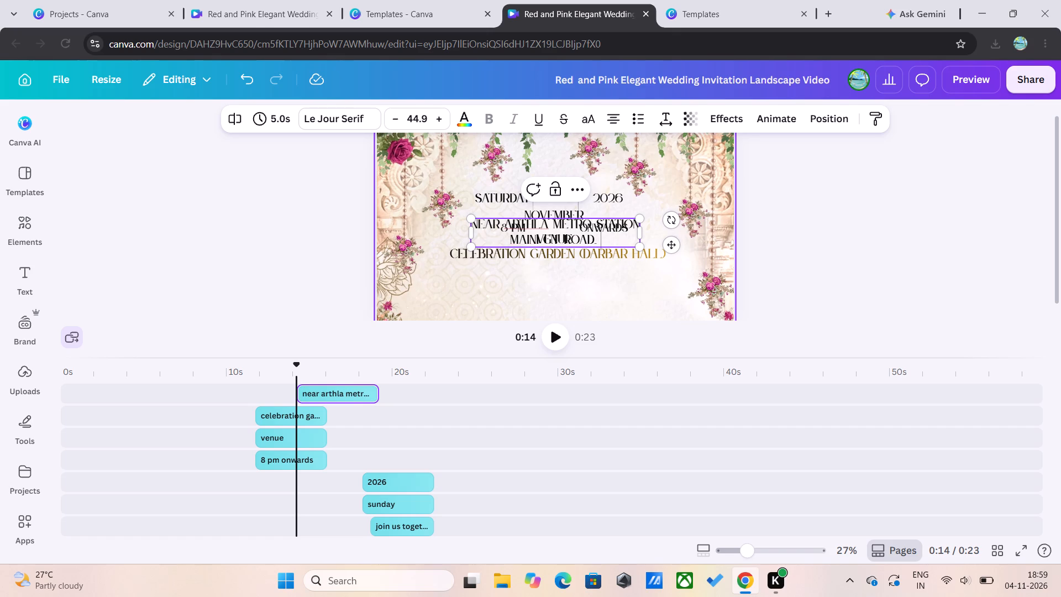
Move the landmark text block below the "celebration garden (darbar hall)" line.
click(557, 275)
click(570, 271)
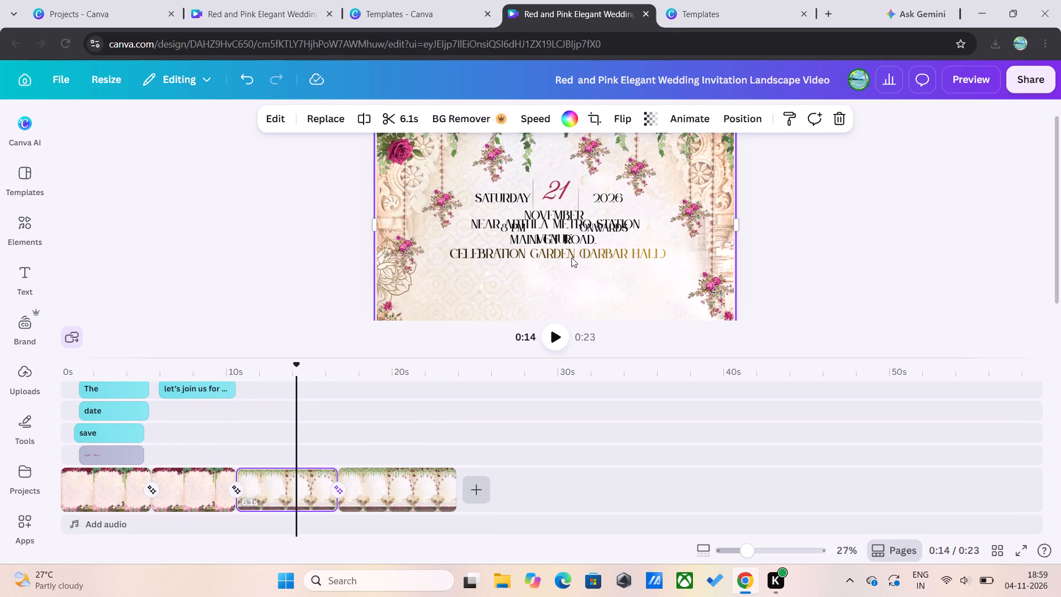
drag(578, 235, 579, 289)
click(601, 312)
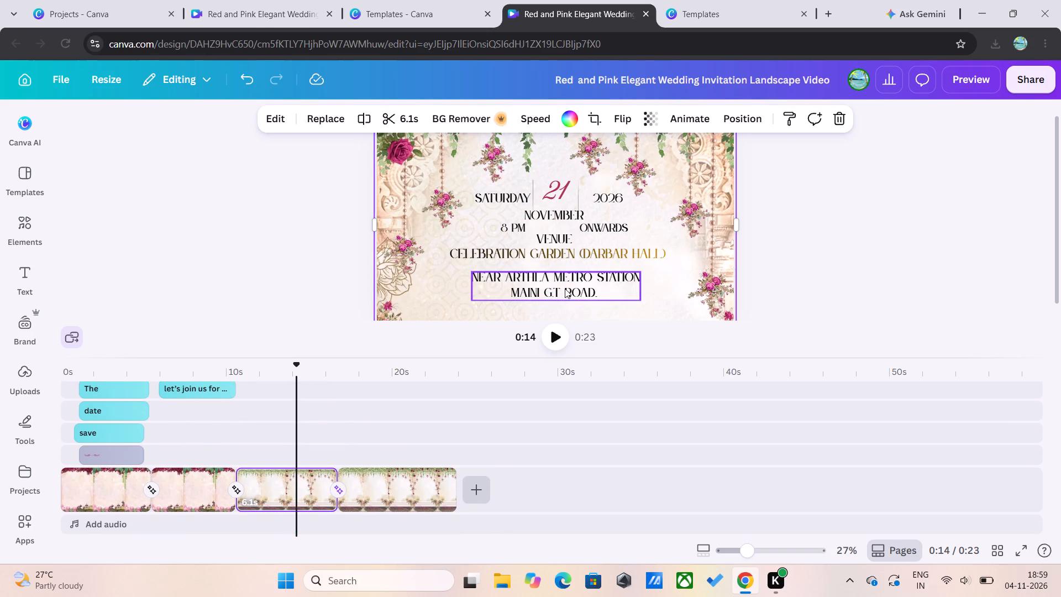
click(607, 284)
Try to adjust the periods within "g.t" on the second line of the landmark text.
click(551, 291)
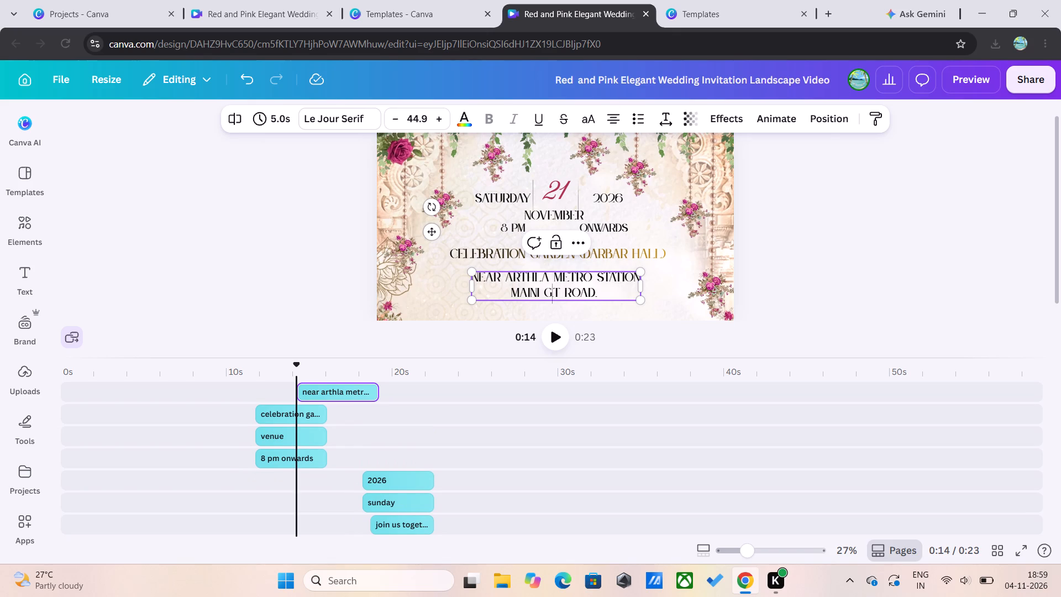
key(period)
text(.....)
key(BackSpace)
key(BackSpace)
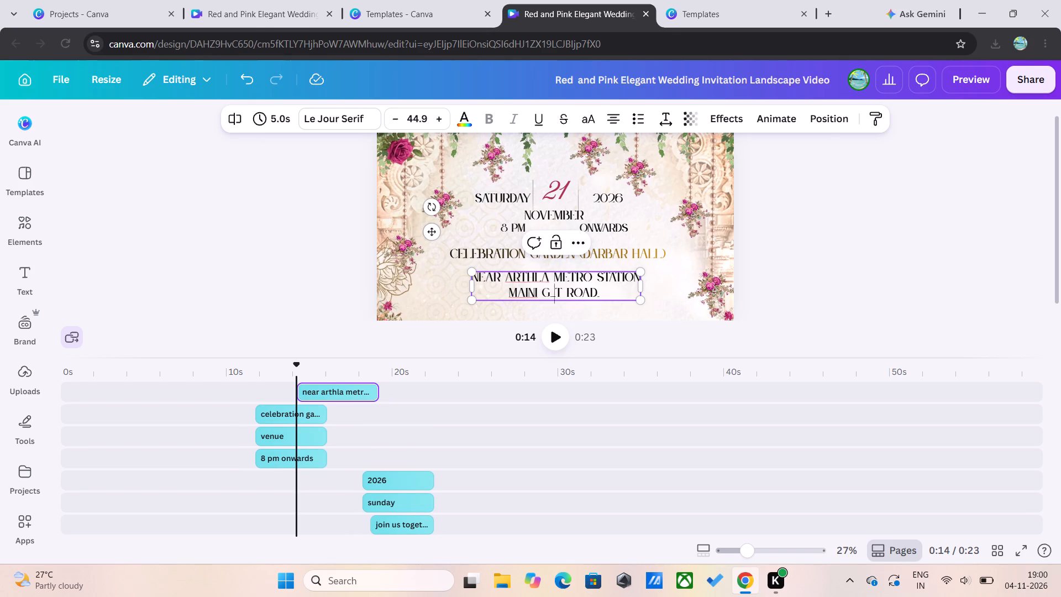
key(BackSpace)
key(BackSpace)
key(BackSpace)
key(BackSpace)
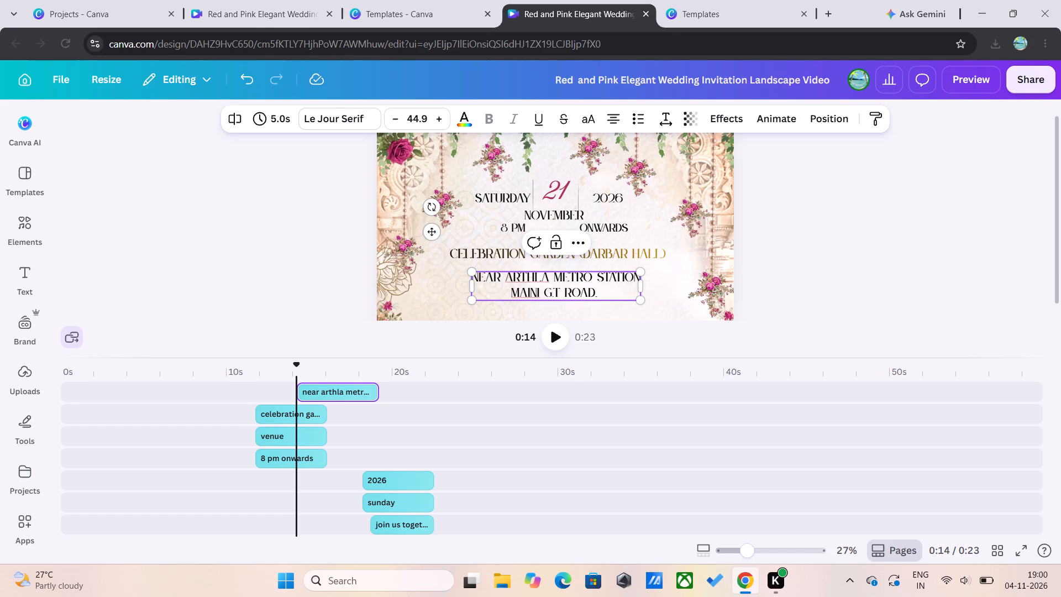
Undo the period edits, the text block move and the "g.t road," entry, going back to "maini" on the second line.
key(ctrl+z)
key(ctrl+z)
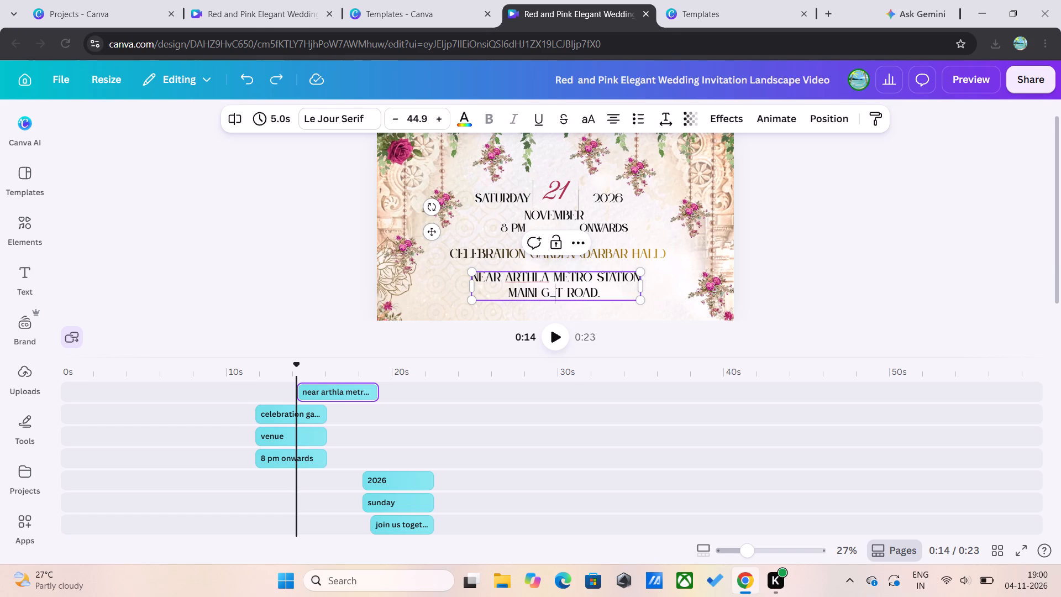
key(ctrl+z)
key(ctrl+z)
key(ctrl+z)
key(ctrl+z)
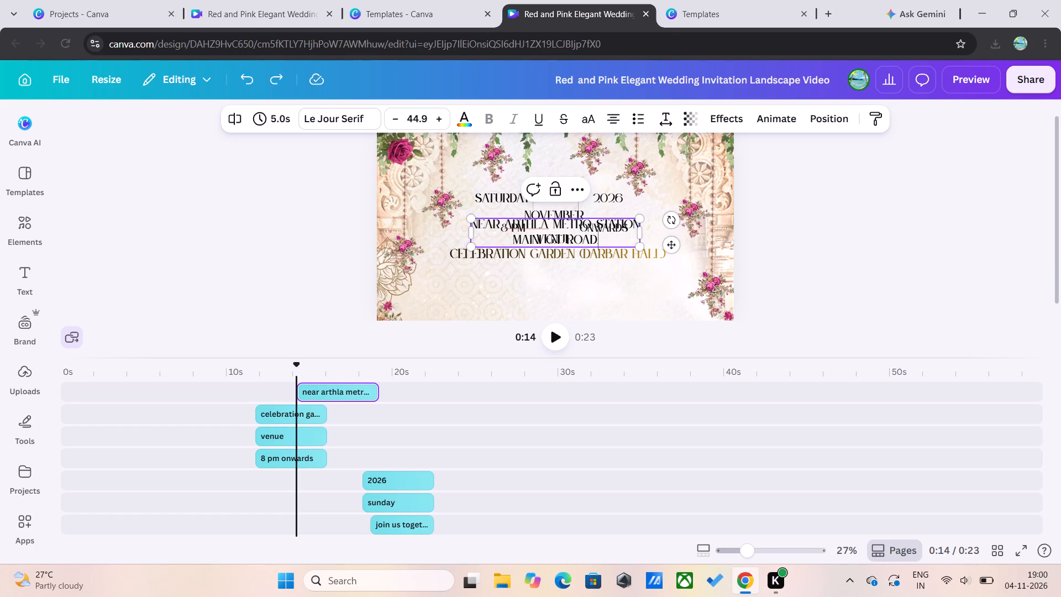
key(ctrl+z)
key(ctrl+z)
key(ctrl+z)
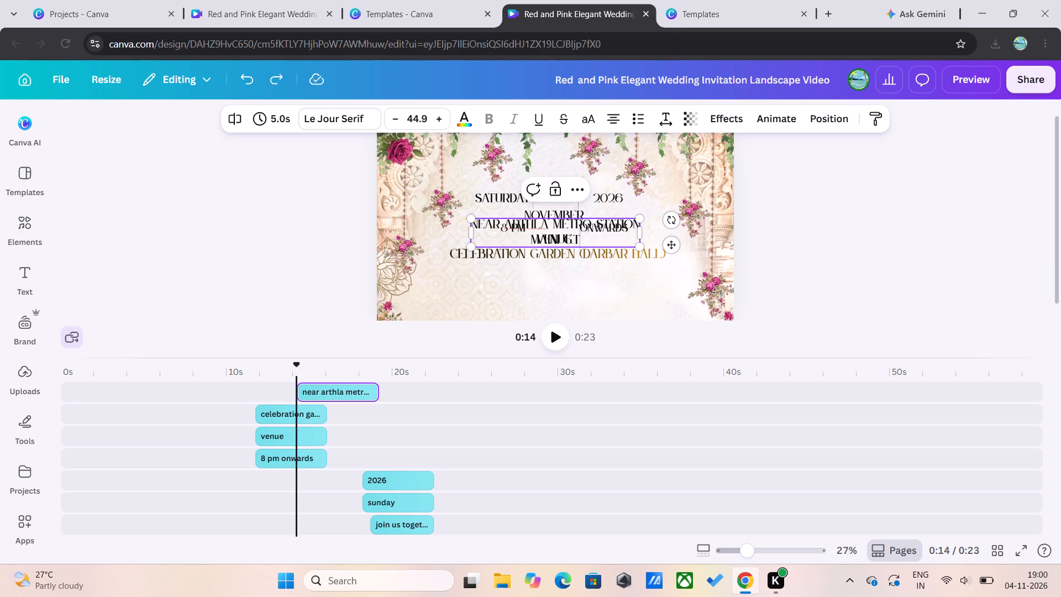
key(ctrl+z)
Add "gt" without periods after "maini" on the second line of the landmark text.
key(space)
key(g)
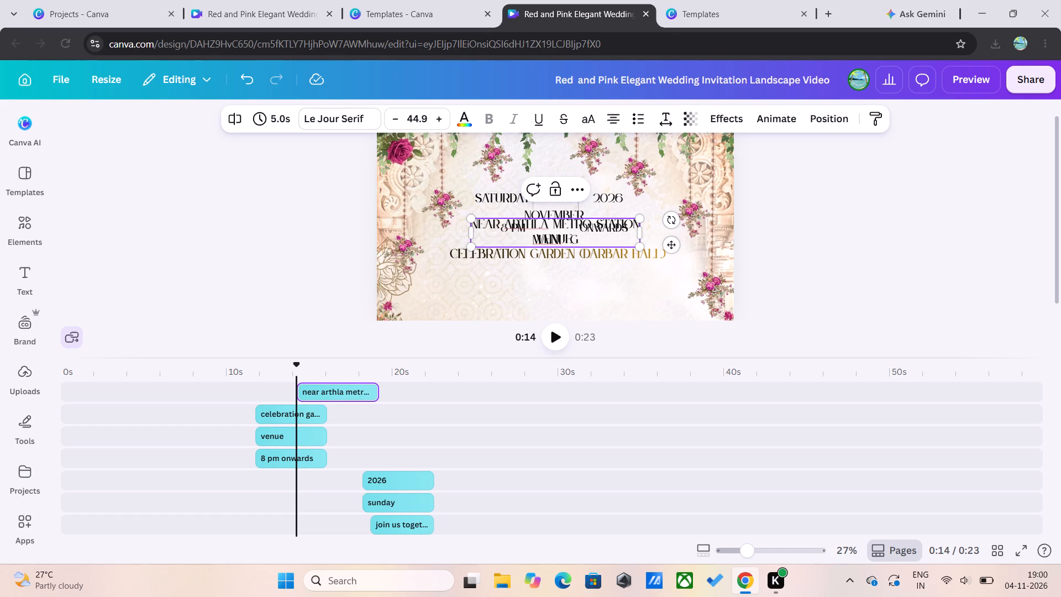
key(t)
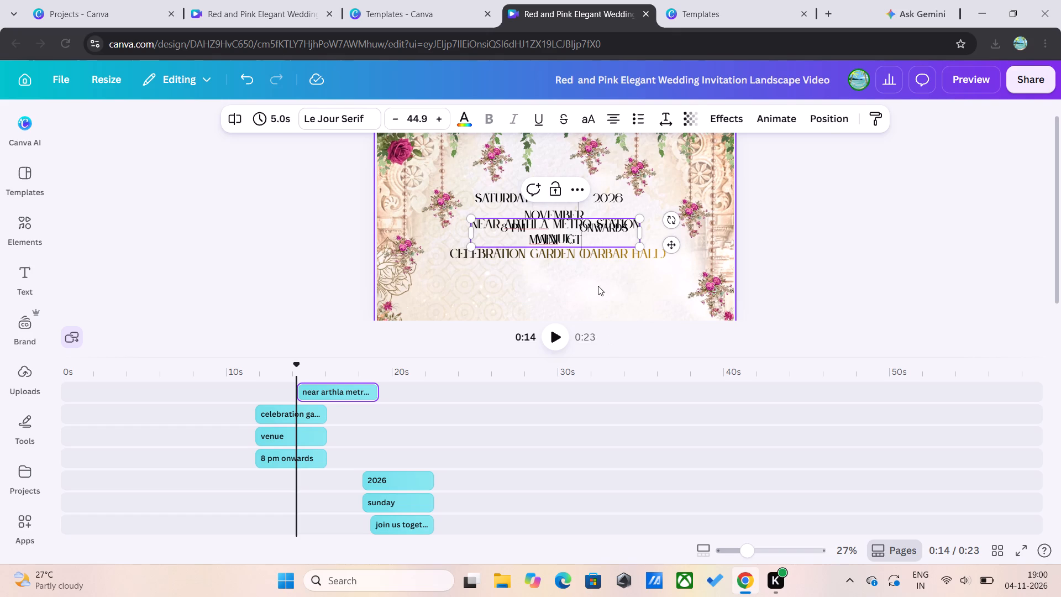
Move the landmark text block down so it sits centred below the "celebration garden (darbar hall)" line.
click(598, 286)
drag(589, 235, 590, 286)
click(594, 286)
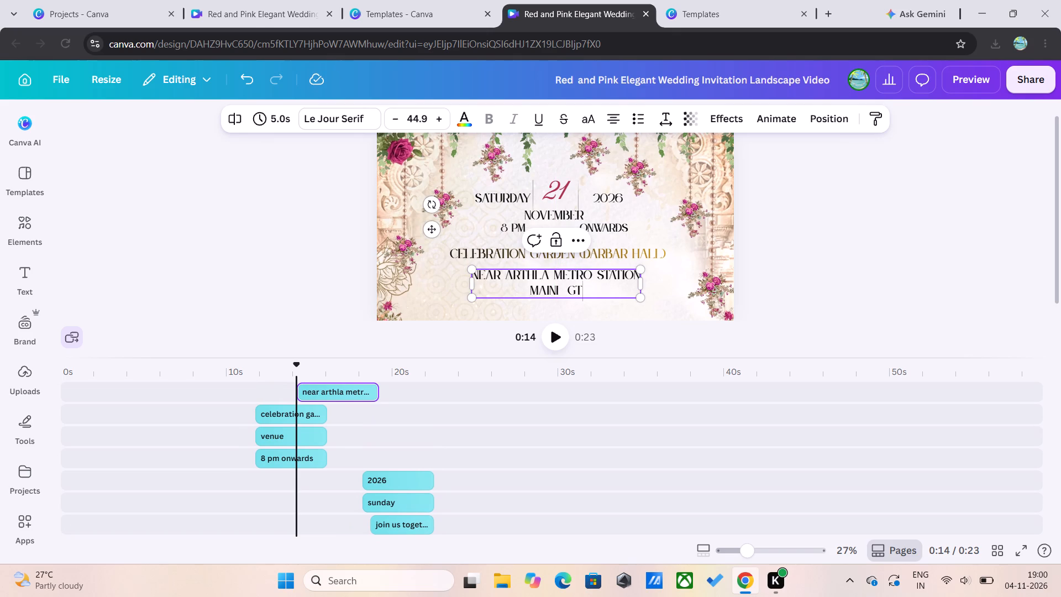
Correct the start of the landmark text's second line to "main gt", removing the extra space and letter.
click(564, 287)
key(BackSpace)
key(BackSpace)
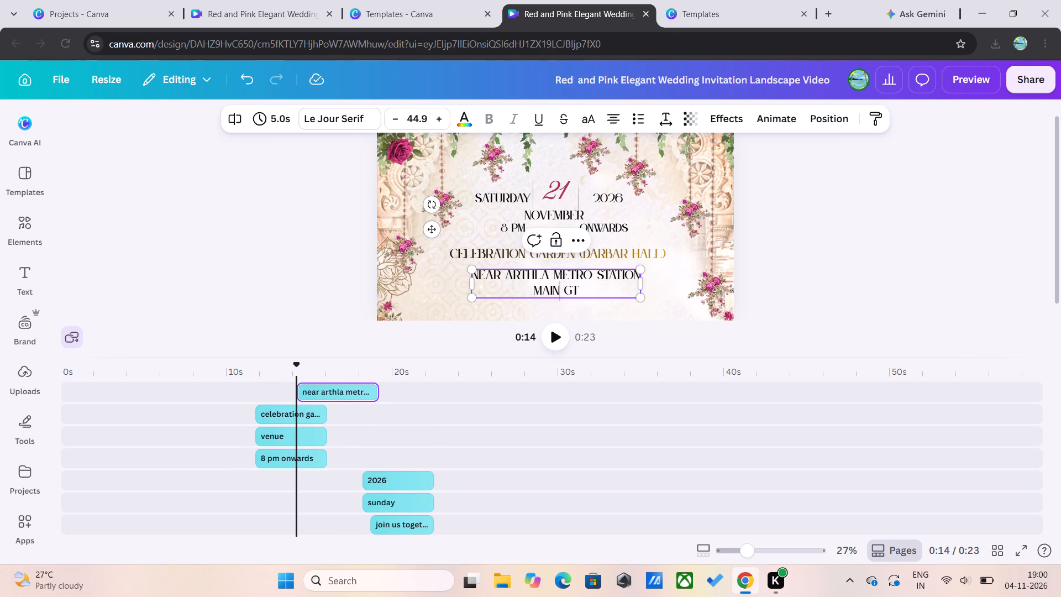
key(Right)
key(Right)
key(Right)
key(space)
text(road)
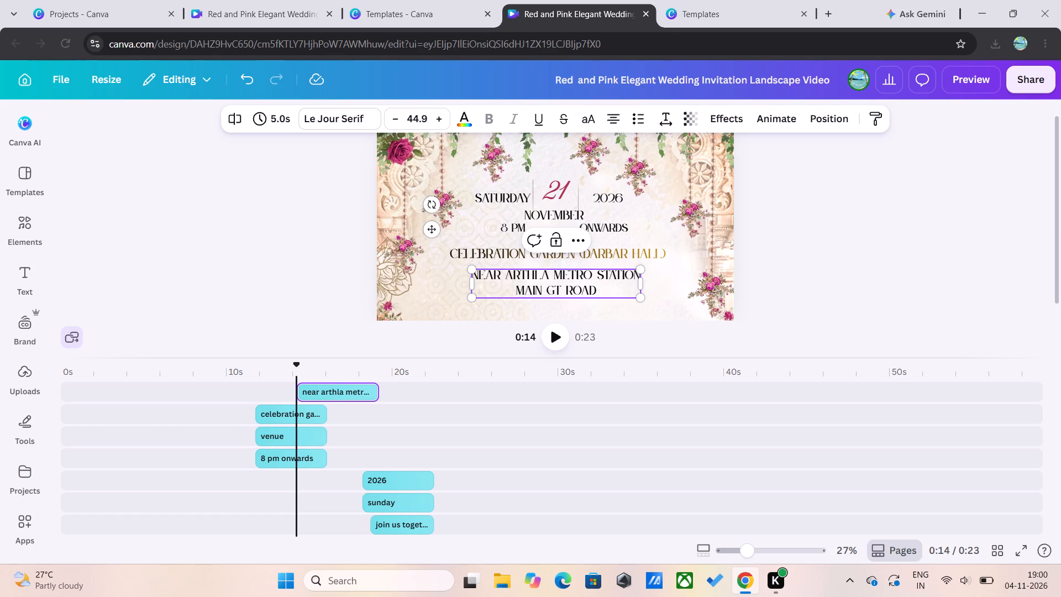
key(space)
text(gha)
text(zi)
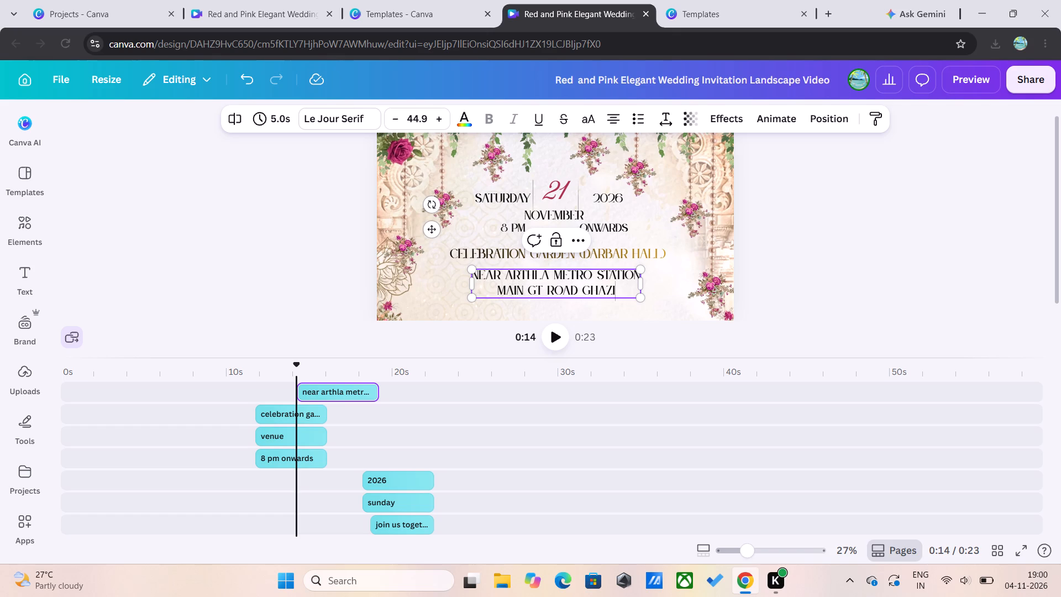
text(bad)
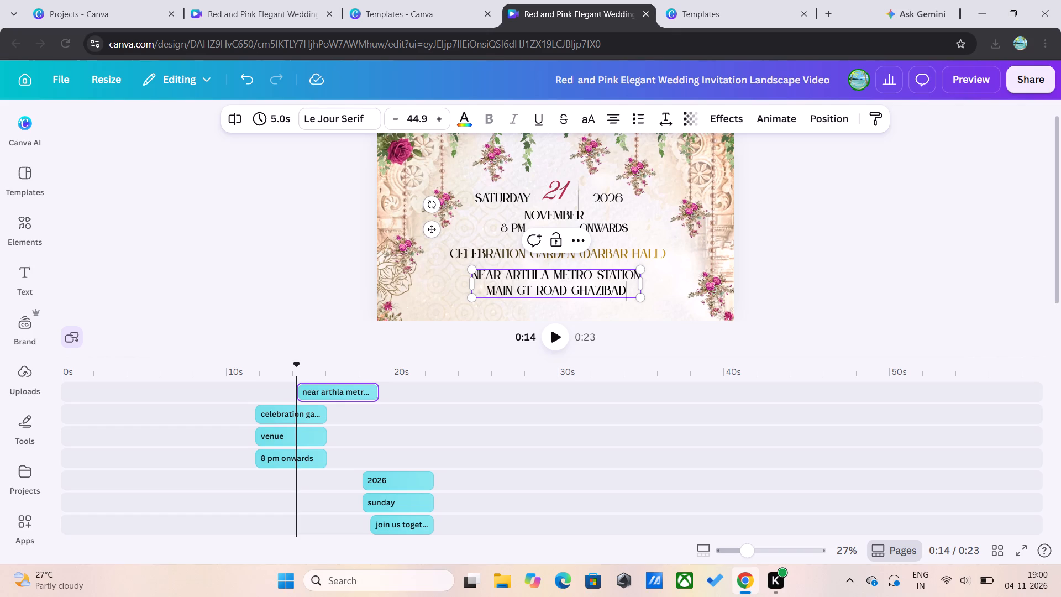
Correct the spelling of "ghazibad" to "ghaziabad" in the landmark text's second line.
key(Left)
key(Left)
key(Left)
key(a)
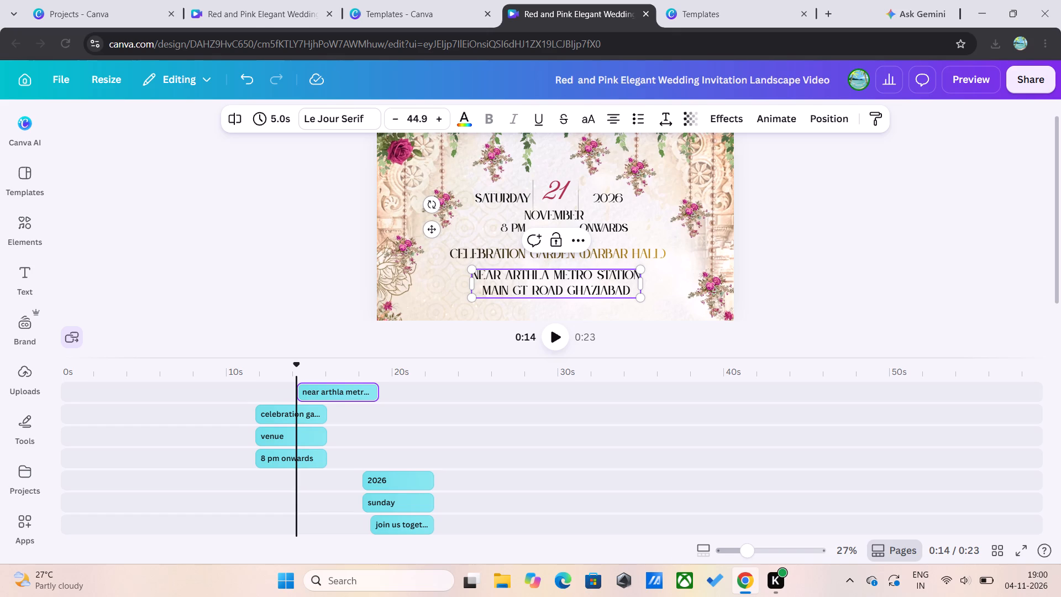
click(579, 311)
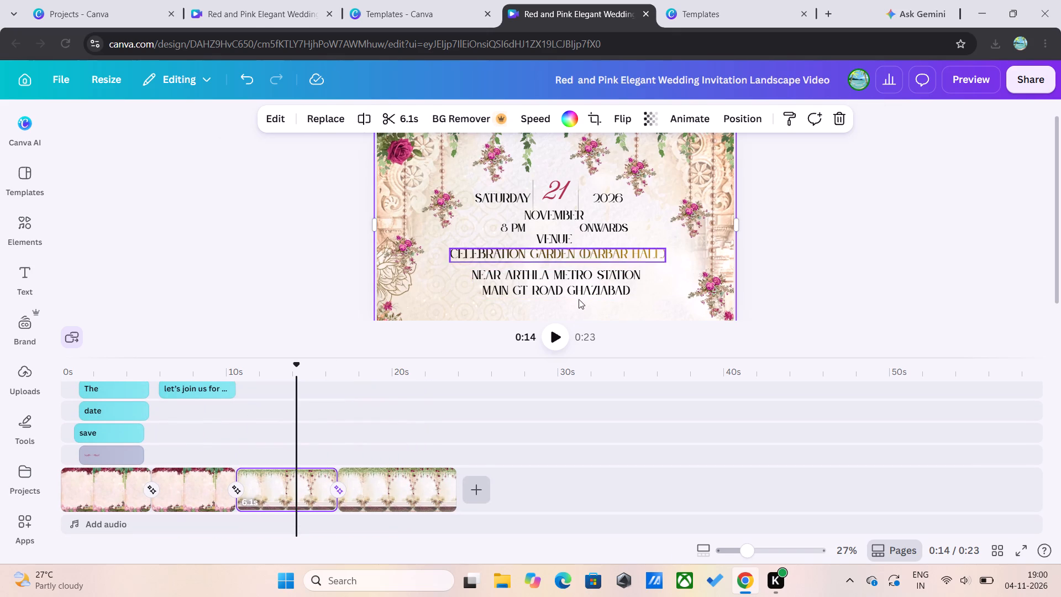
Reduce the landmark text's font size to 40.9.
click(580, 285)
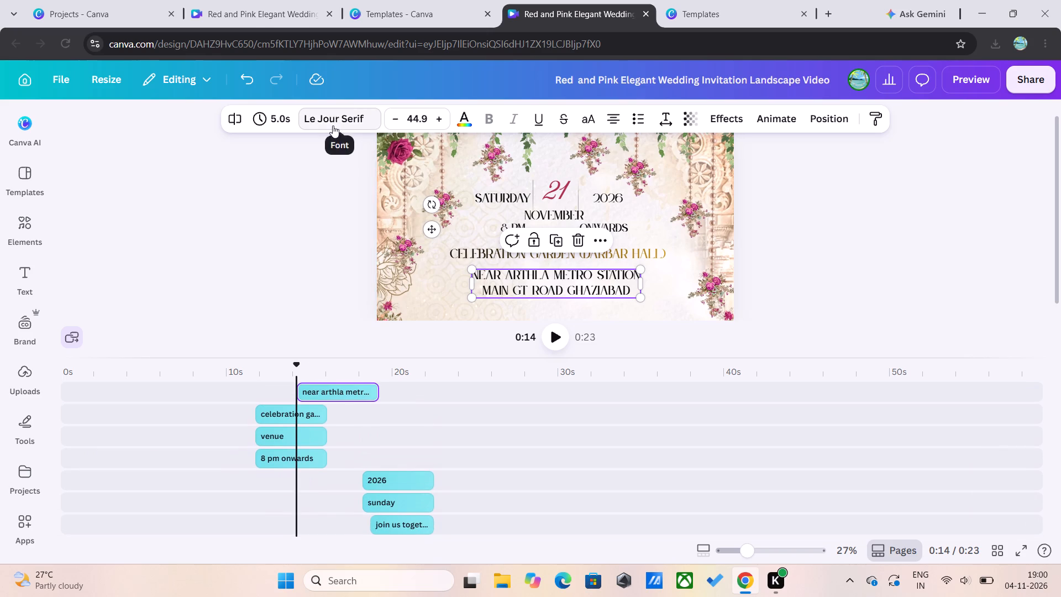
click(391, 119)
click(391, 119)
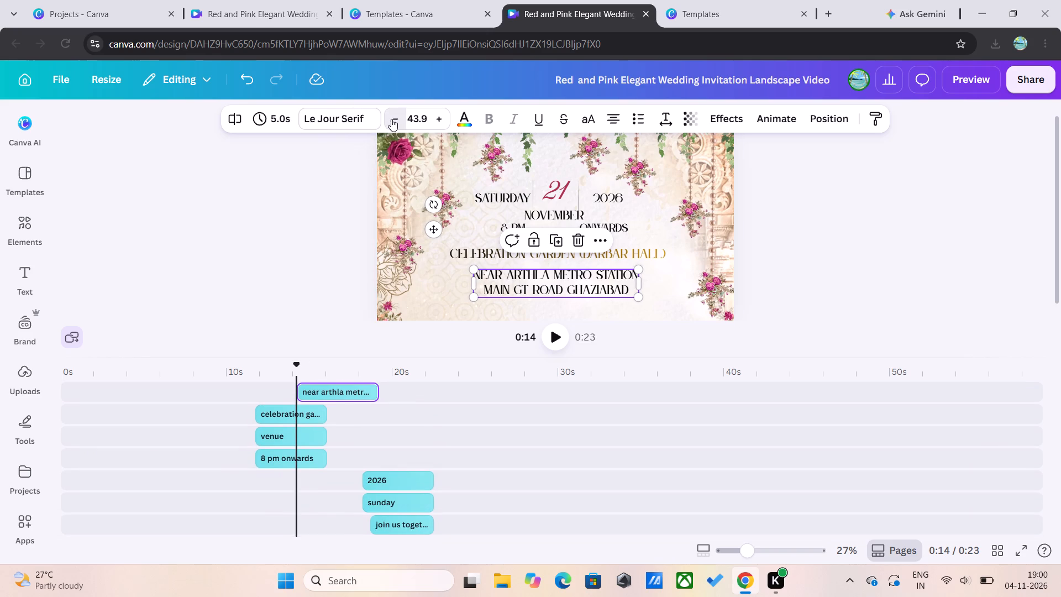
double_click(391, 119)
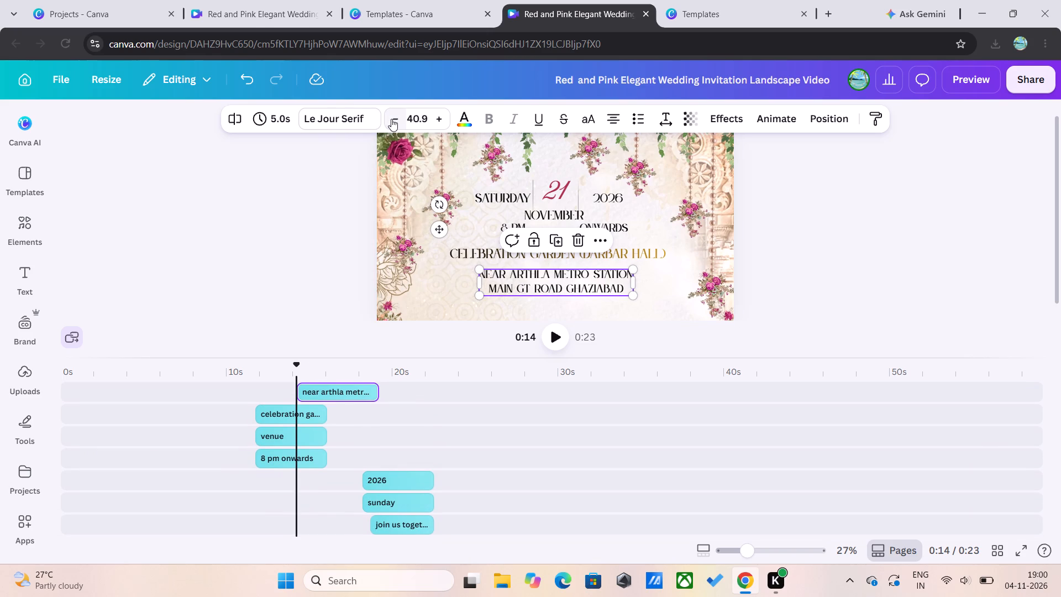
Move the two-line landmark text block slightly down, away from the "celebration garden (darbar hall)" line.
click(579, 275)
drag(579, 275, 570, 287)
click(647, 308)
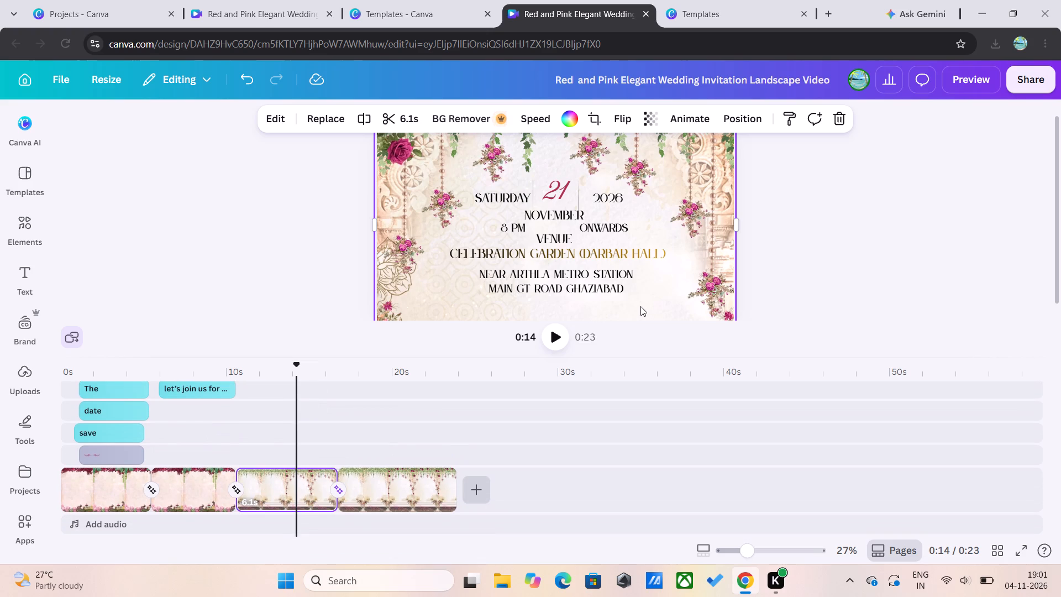
drag(611, 289, 614, 295)
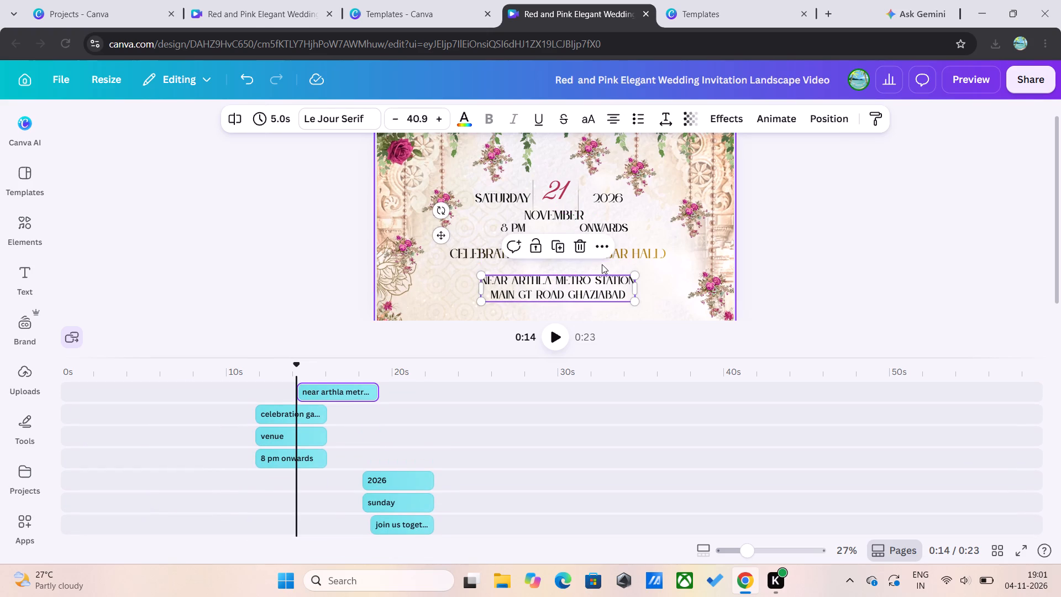
Move the "celebration garden (darbar hall)" line slightly down, leaving a gap below "venue".
click(602, 262)
drag(602, 262, 603, 269)
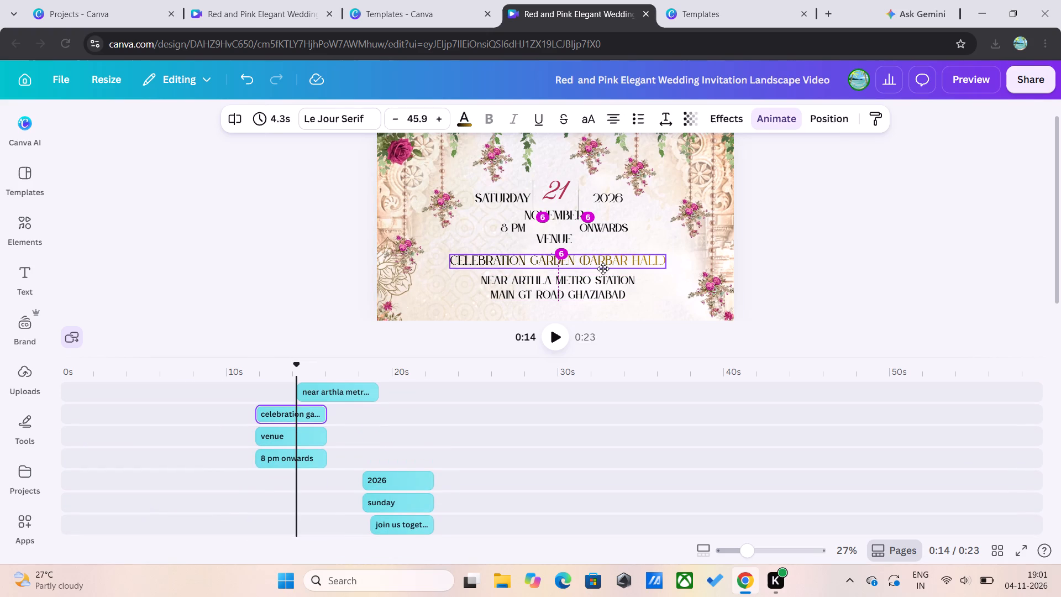
drag(603, 269, 603, 270)
click(663, 281)
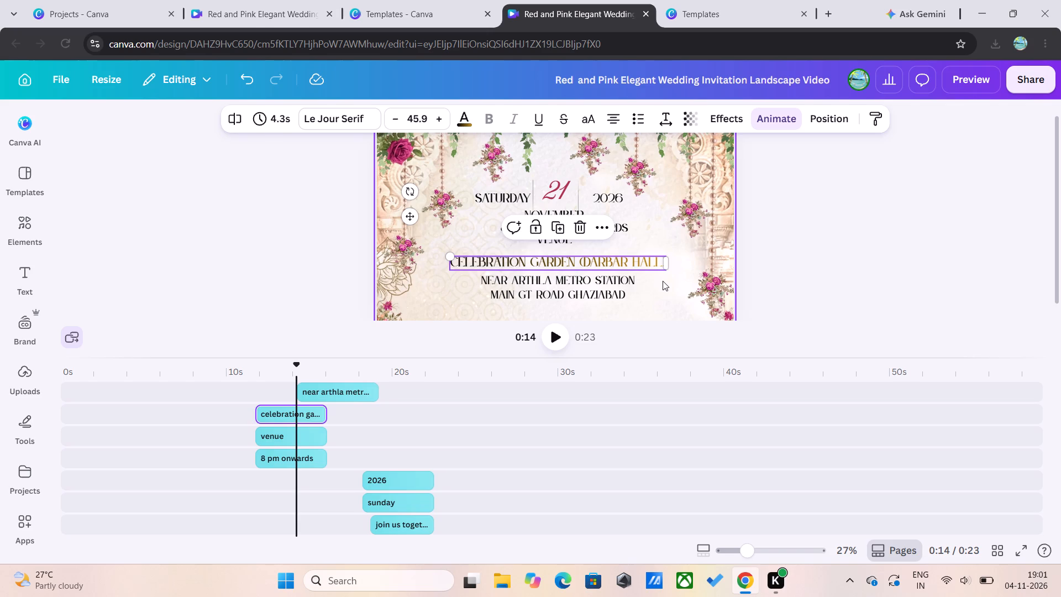
Reduce the landmark text's font size to 38.9.
click(626, 288)
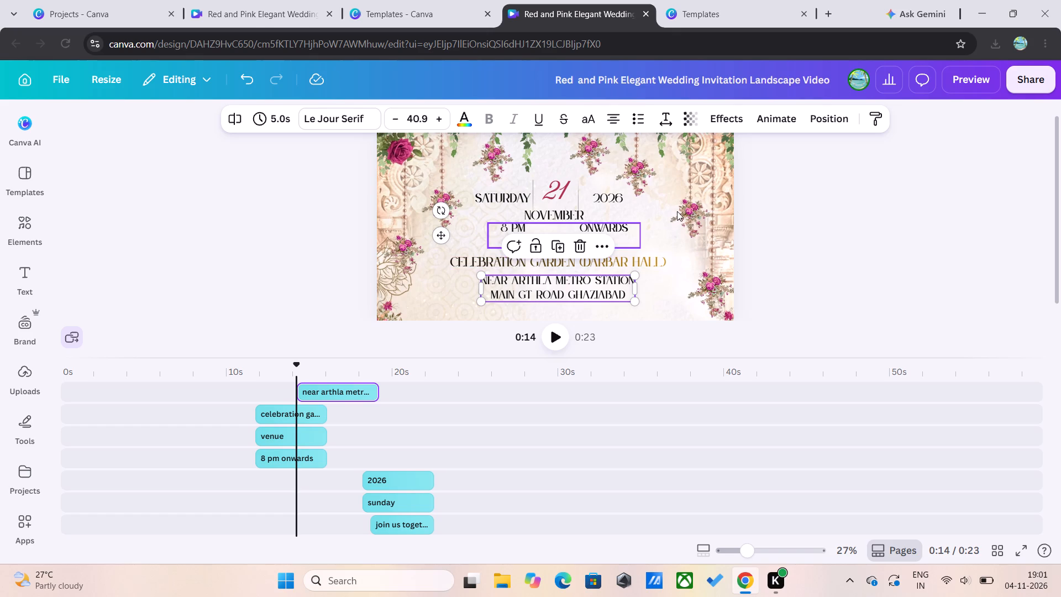
click(665, 239)
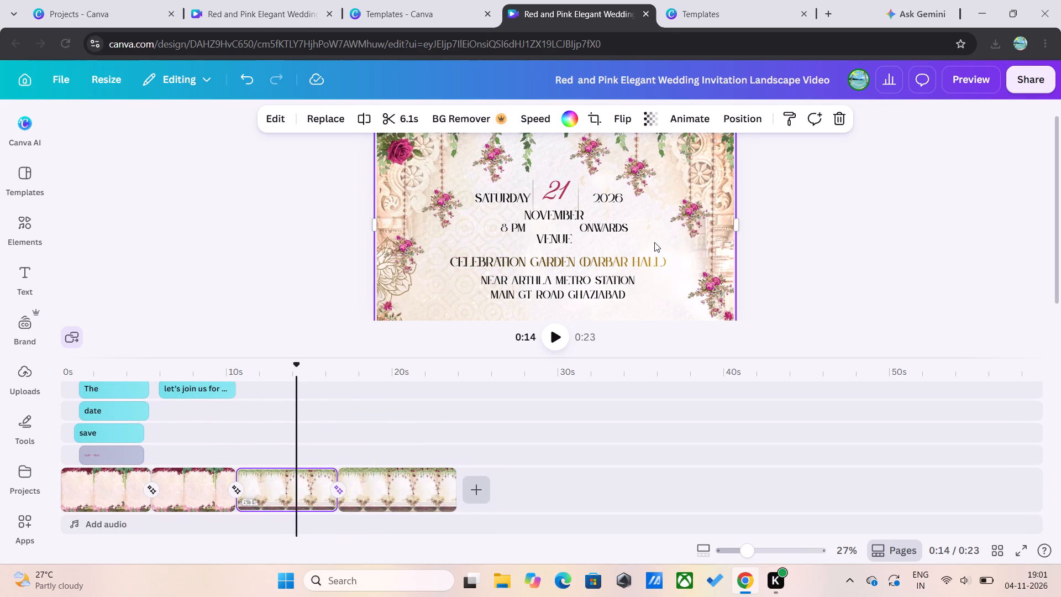
click(598, 289)
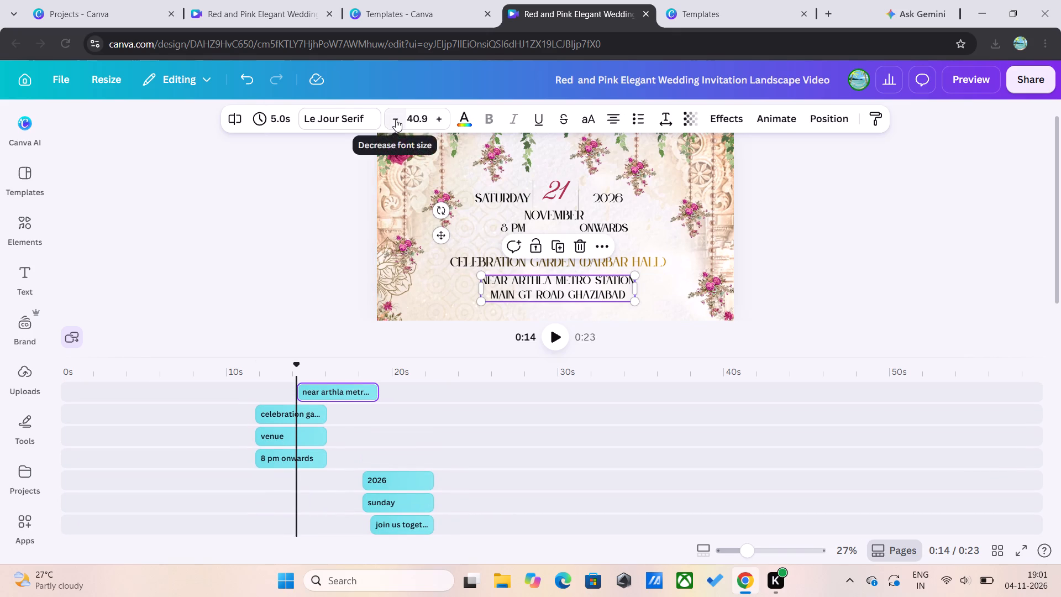
click(396, 119)
click(396, 119)
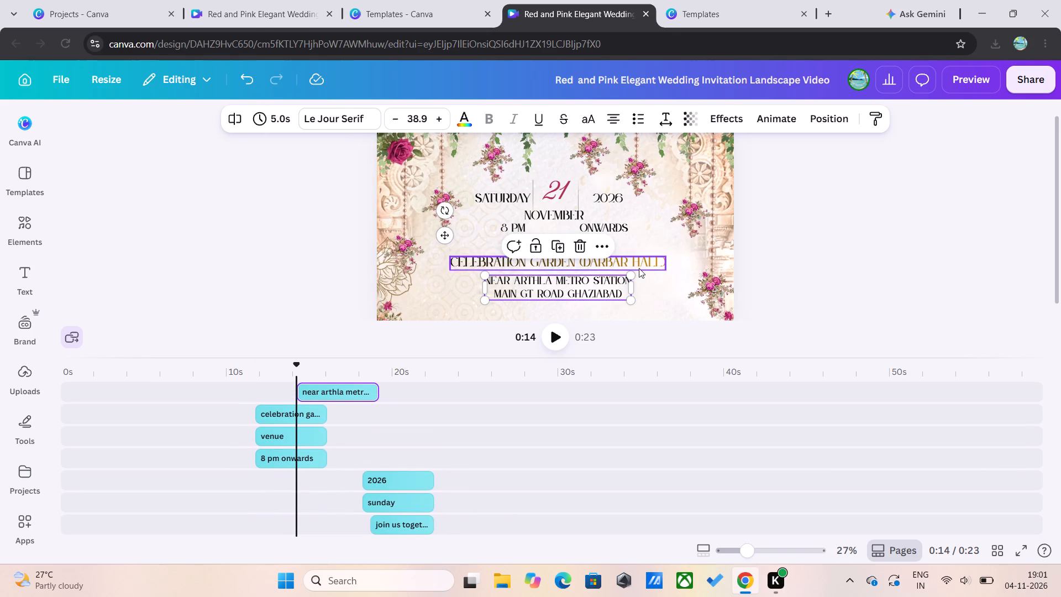
click(653, 291)
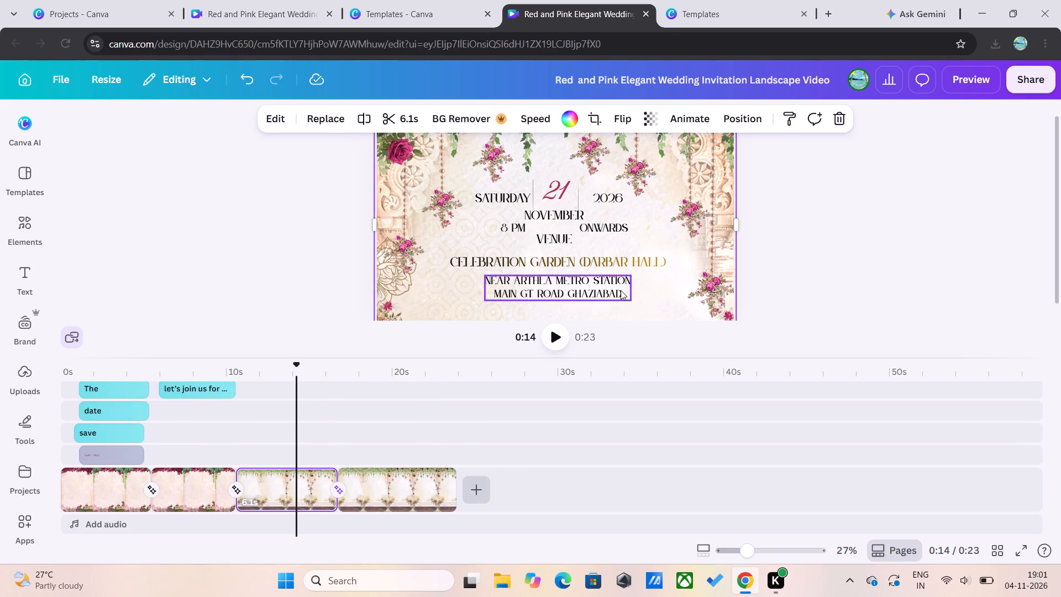
Set the landmark text's letter spacing to 15.
click(610, 291)
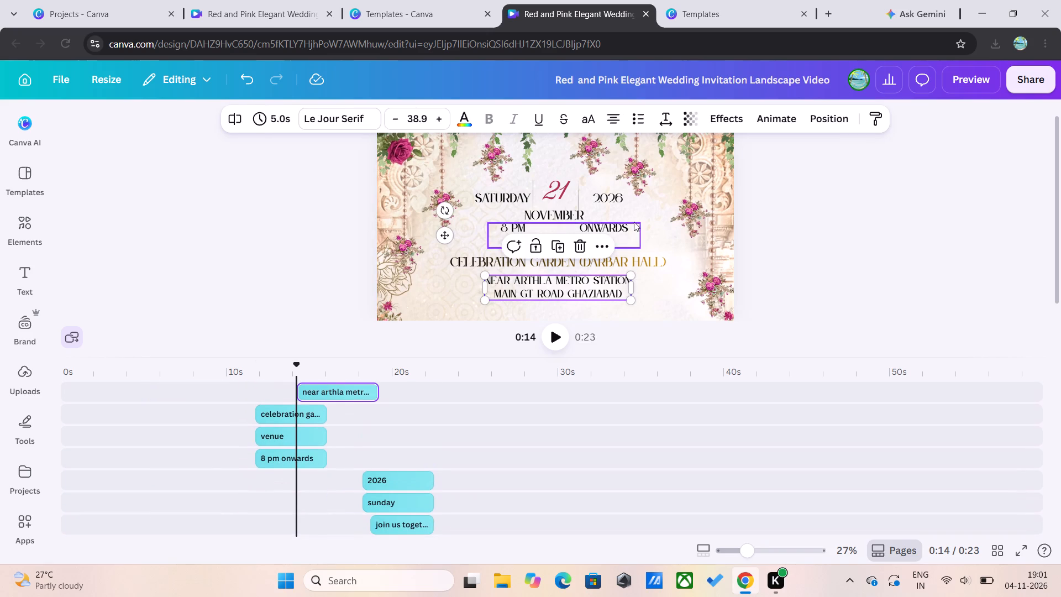
click(663, 117)
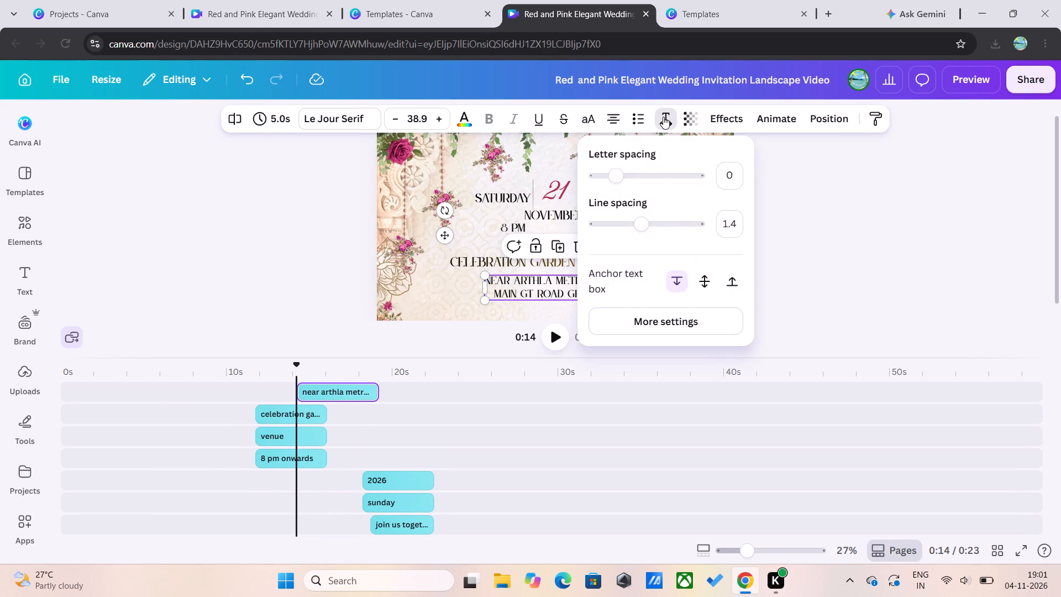
click(644, 224)
click(617, 179)
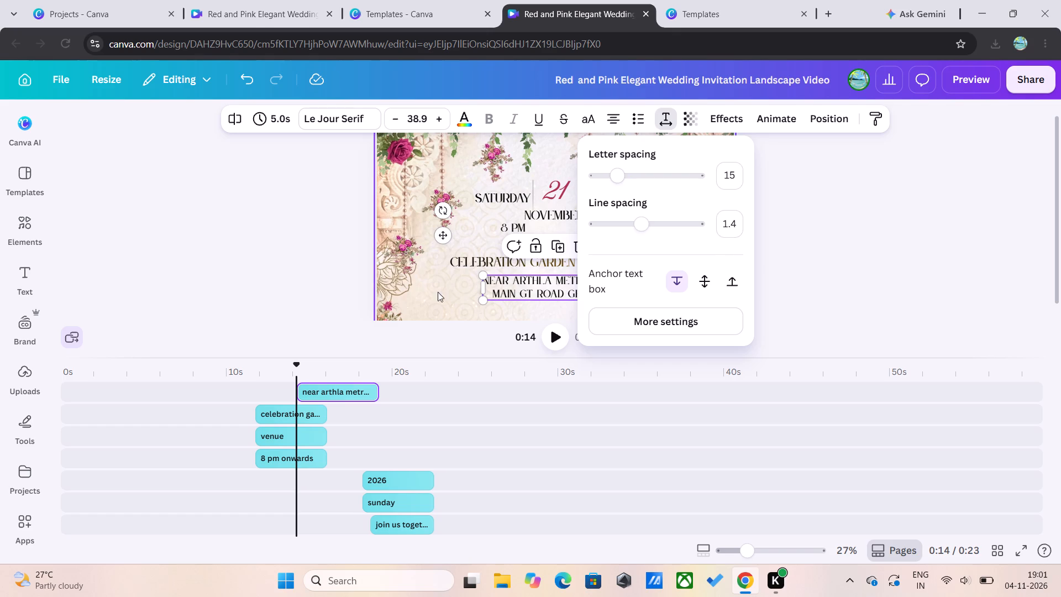
click(419, 297)
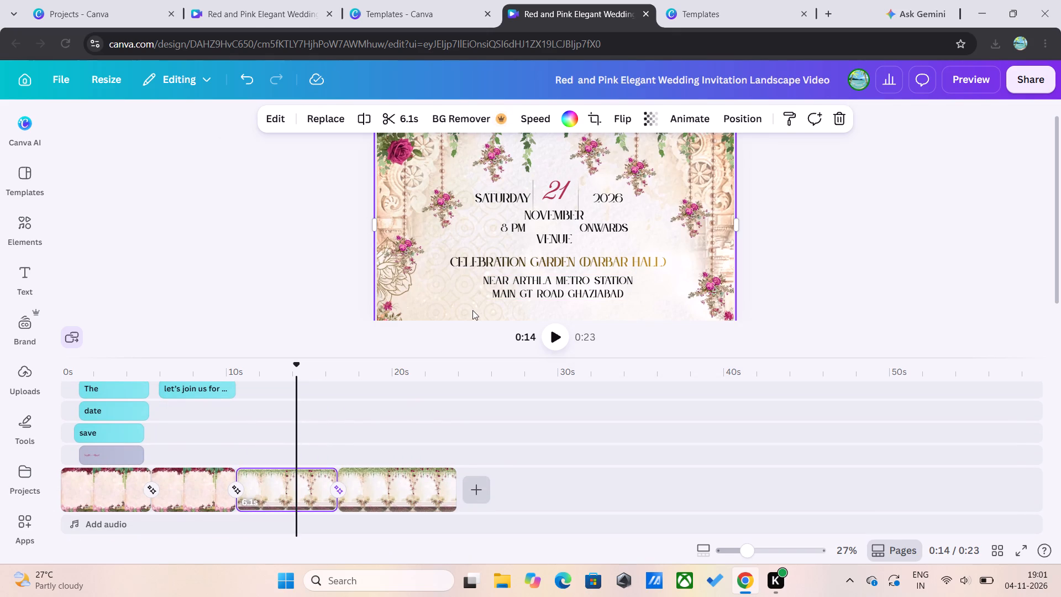
Apply the Shift animation to the landmark text.
click(605, 285)
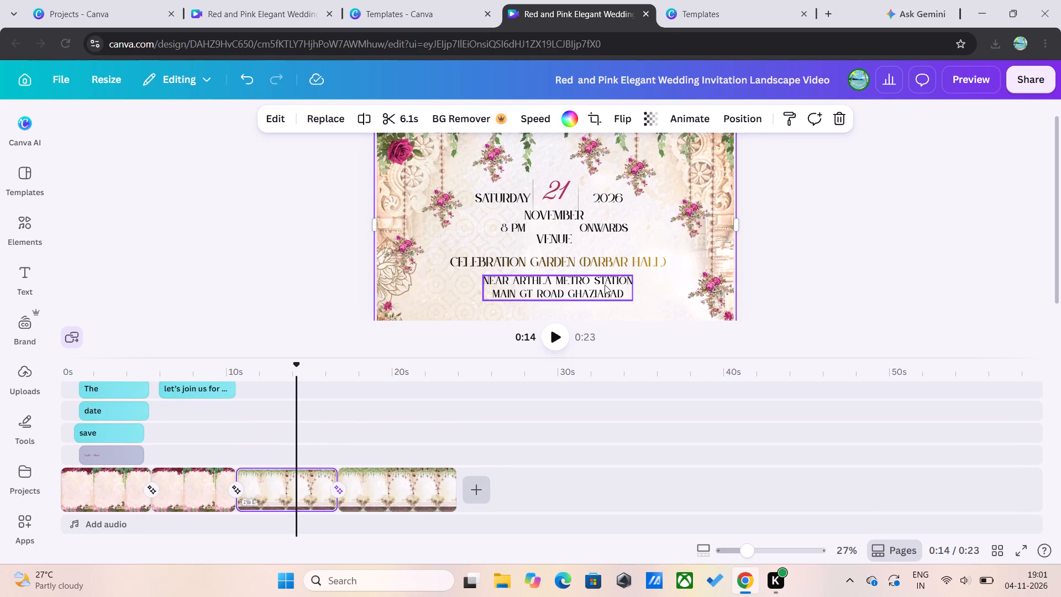
click(768, 119)
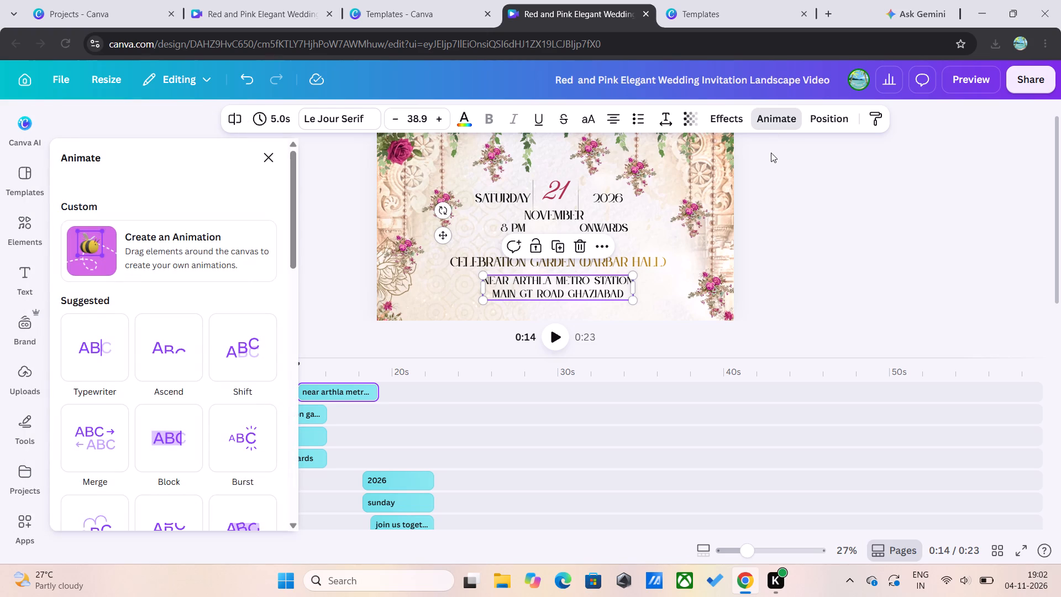
click(251, 344)
click(357, 297)
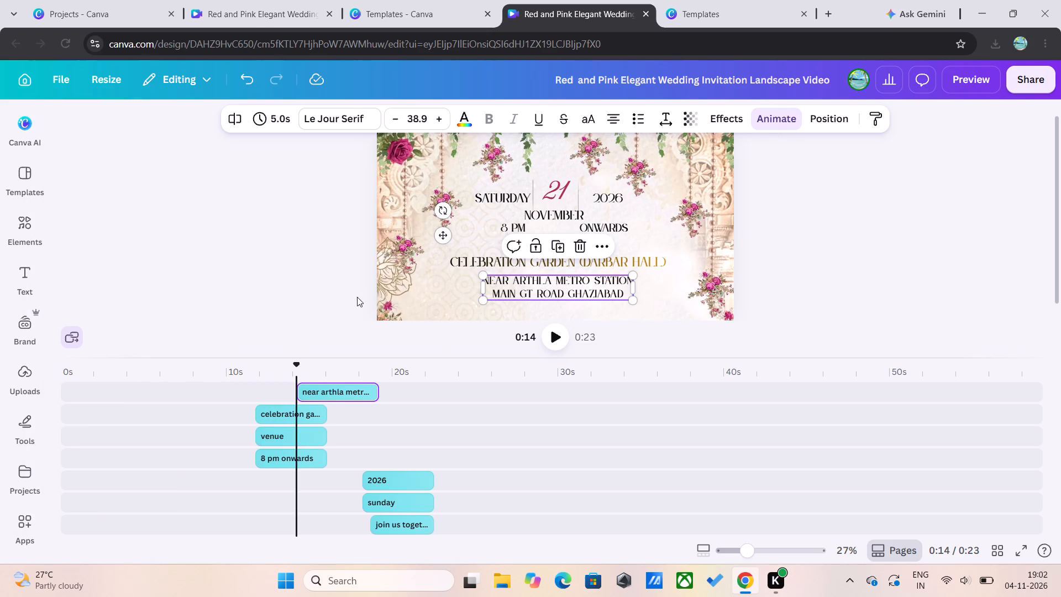
Align the landmark text's timeline clip with the start of the "celebration garden" clip and trim it to 4.3 s.
drag(338, 386, 298, 390)
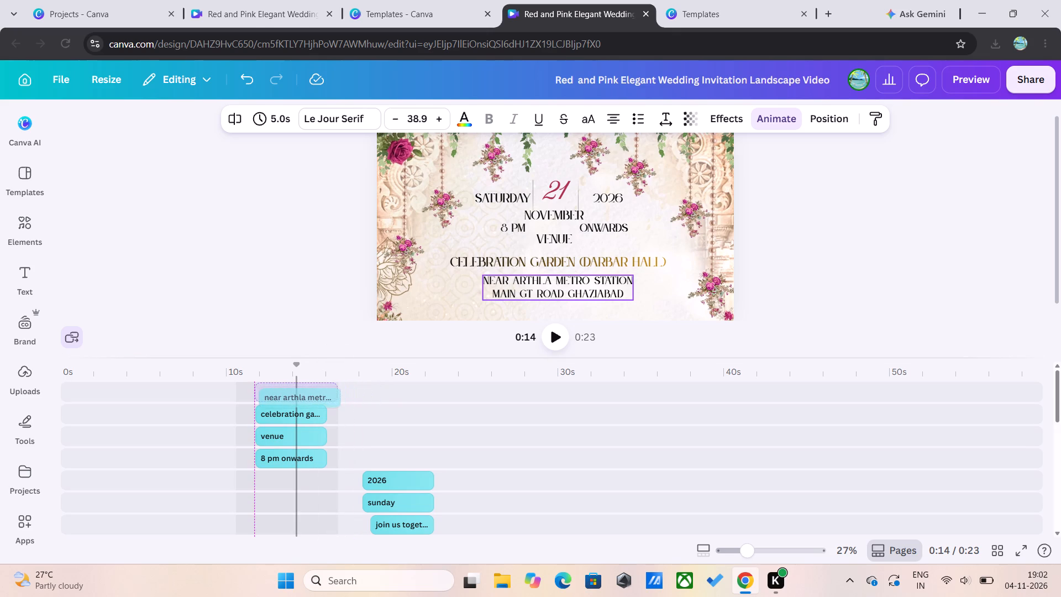
drag(298, 390, 296, 388)
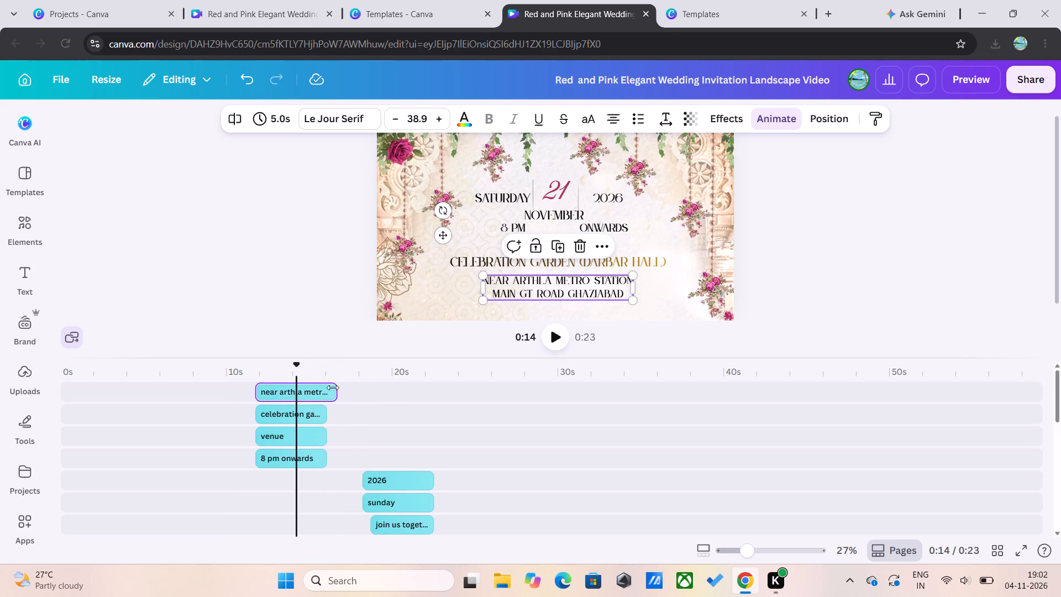
drag(333, 387, 321, 389)
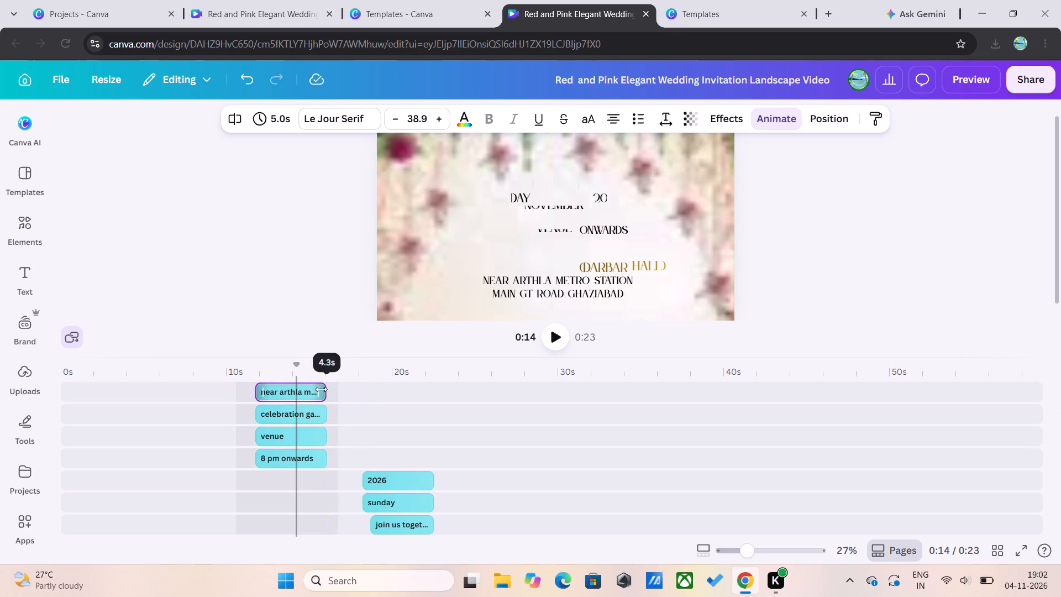
drag(321, 389, 322, 389)
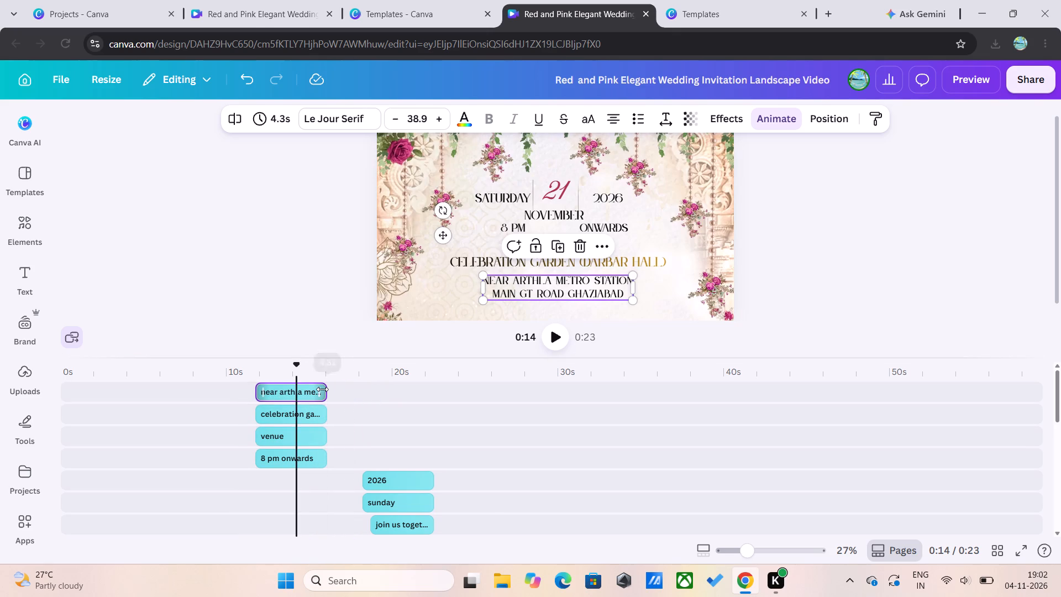
Play the video from about 11 s to review the November 21 scene's text animations.
click(244, 408)
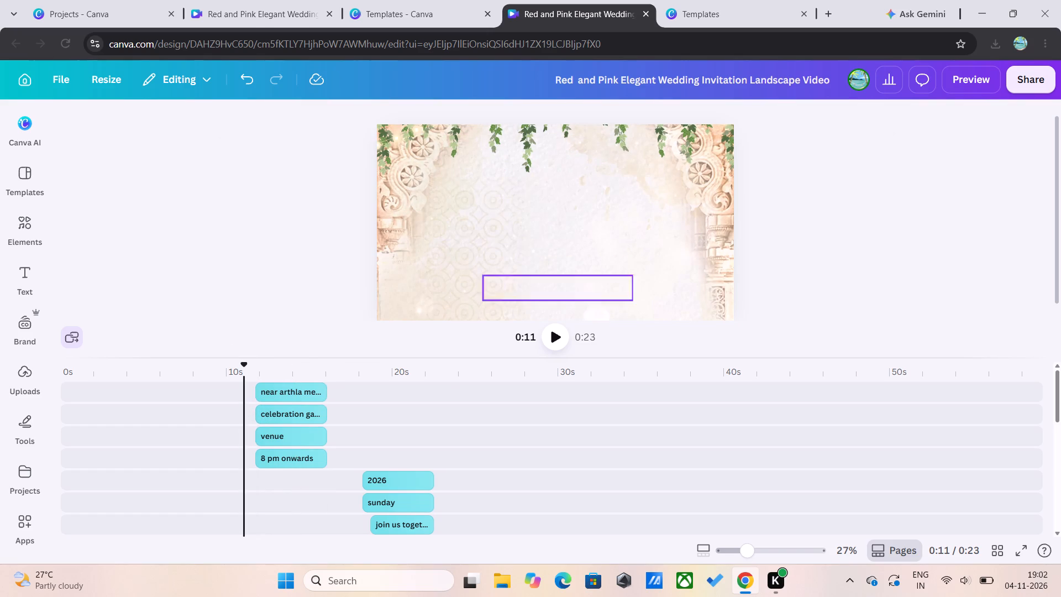
click(561, 337)
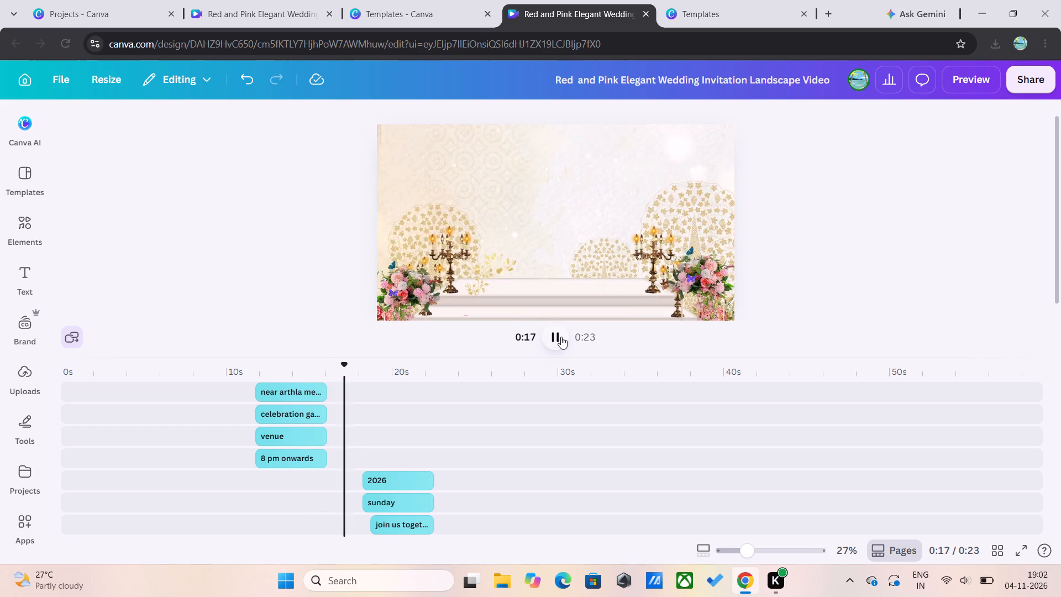
click(300, 378)
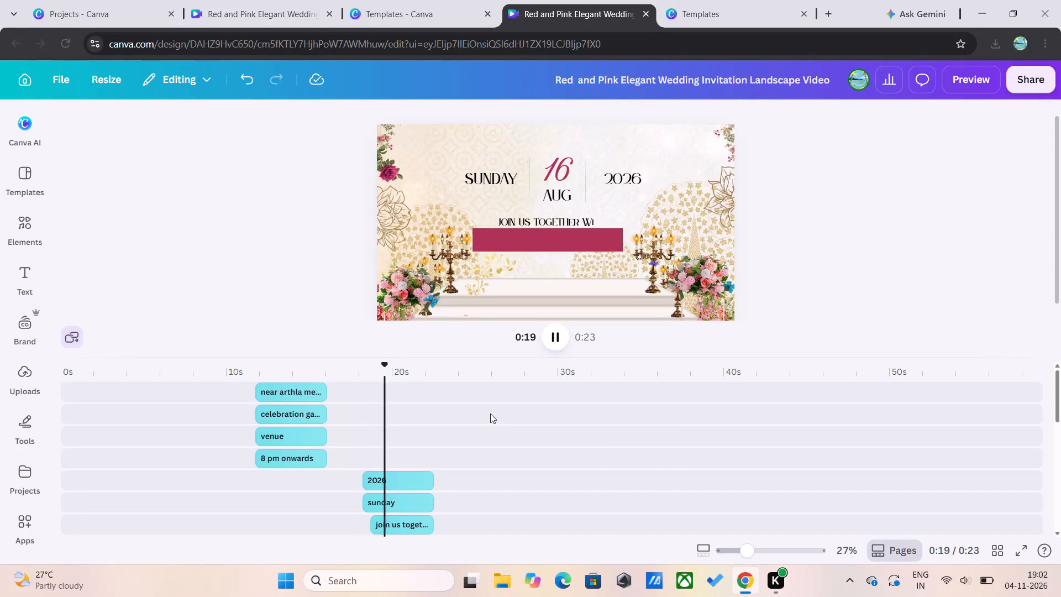
click(559, 341)
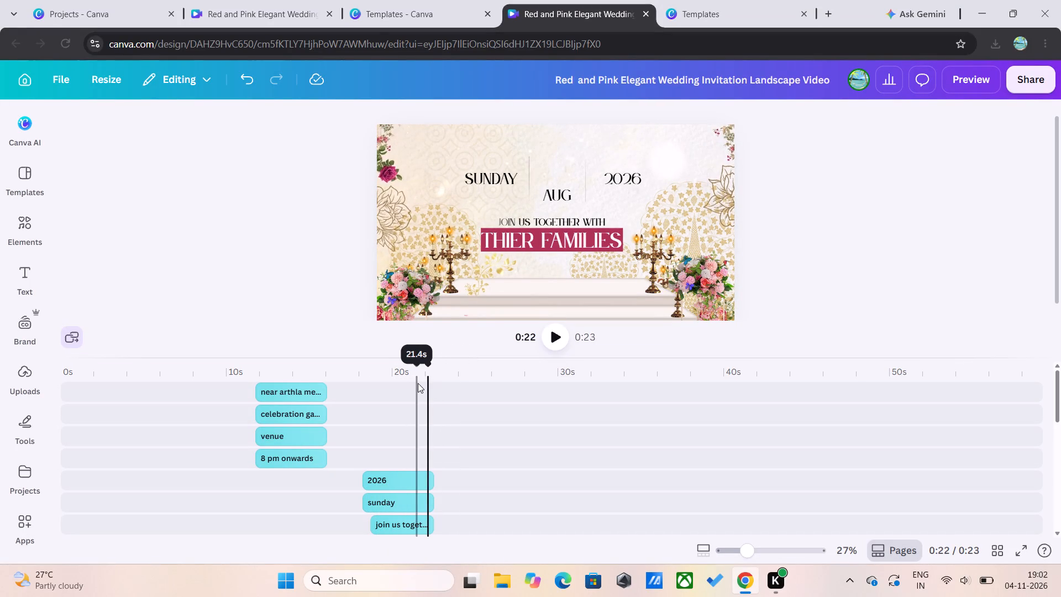
Change the day number in the last scene's date, around 21 s, from 16 to 21.
click(419, 383)
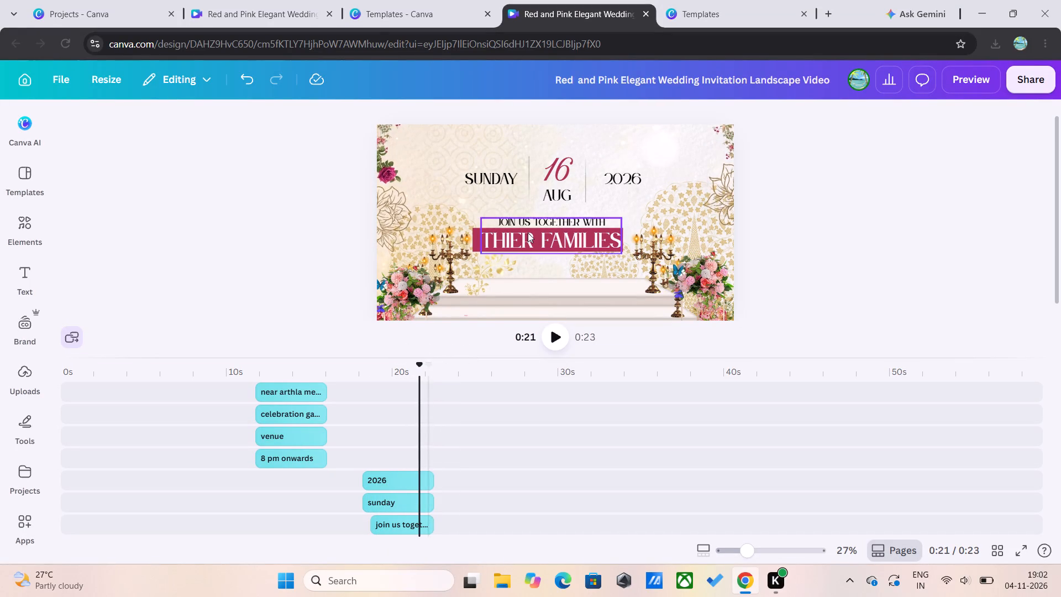
click(555, 171)
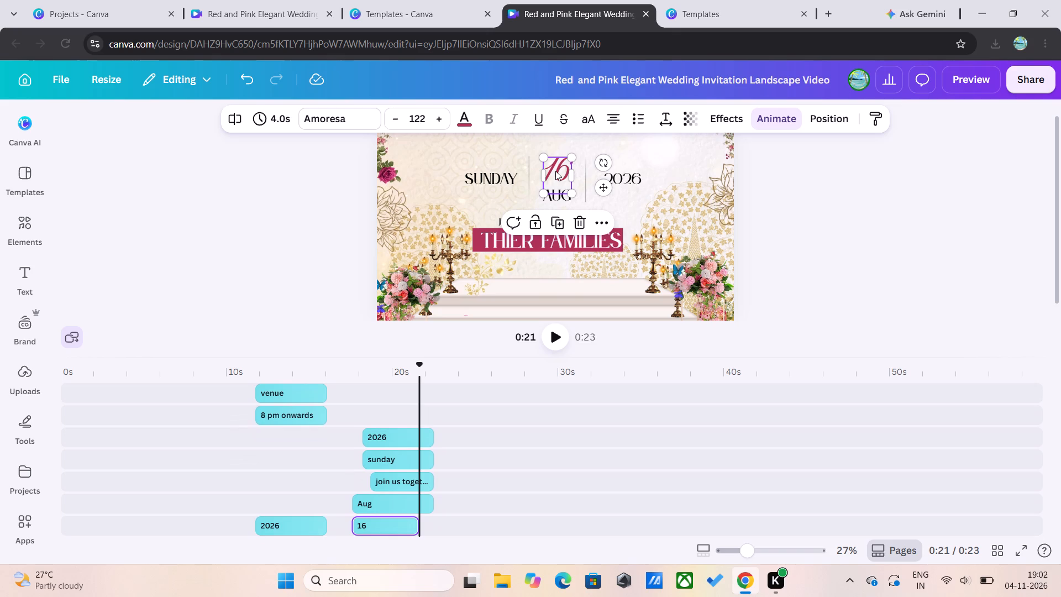
click(555, 171)
text(21)
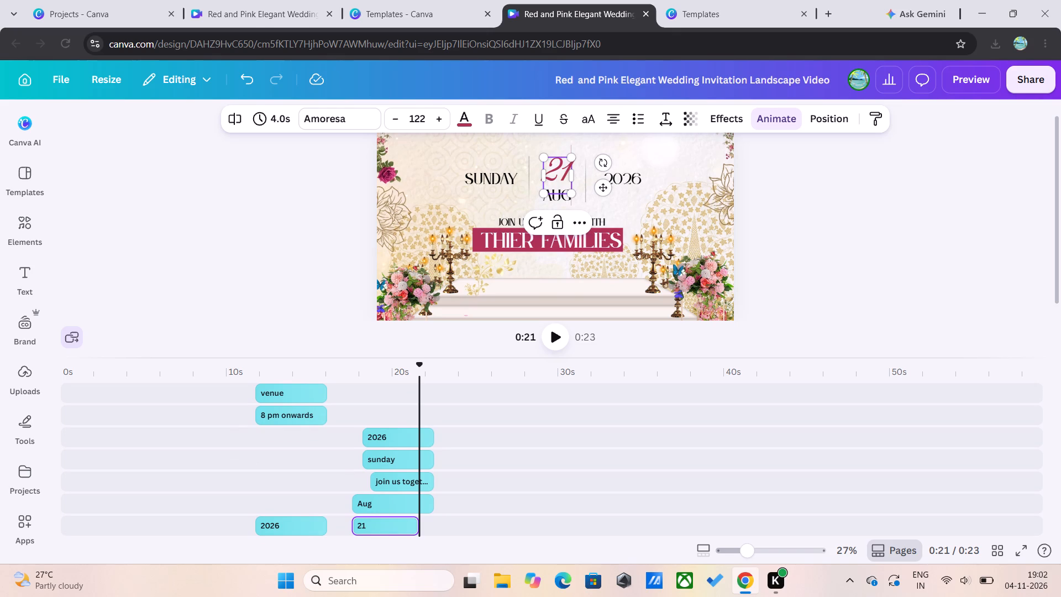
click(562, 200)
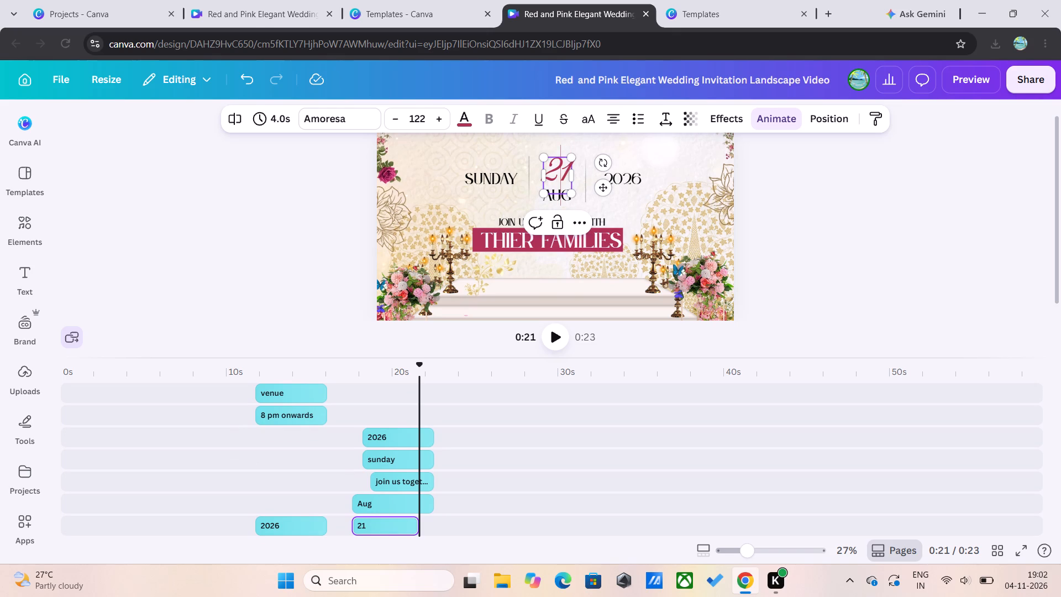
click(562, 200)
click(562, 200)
Change the weekday in the last scene's date from Sunday to "saturday".
double_click(479, 176)
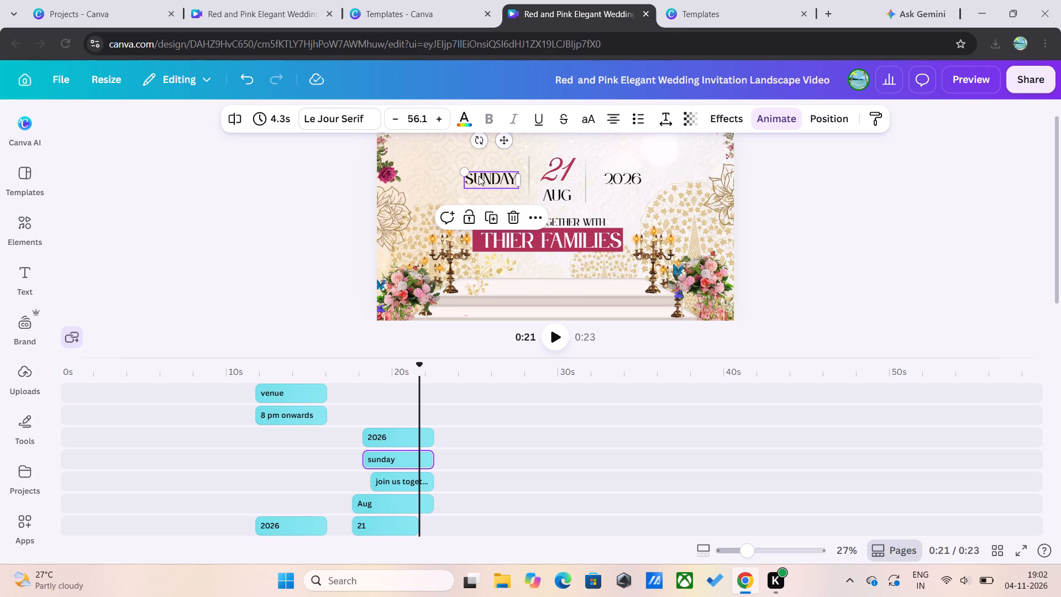
text(satu)
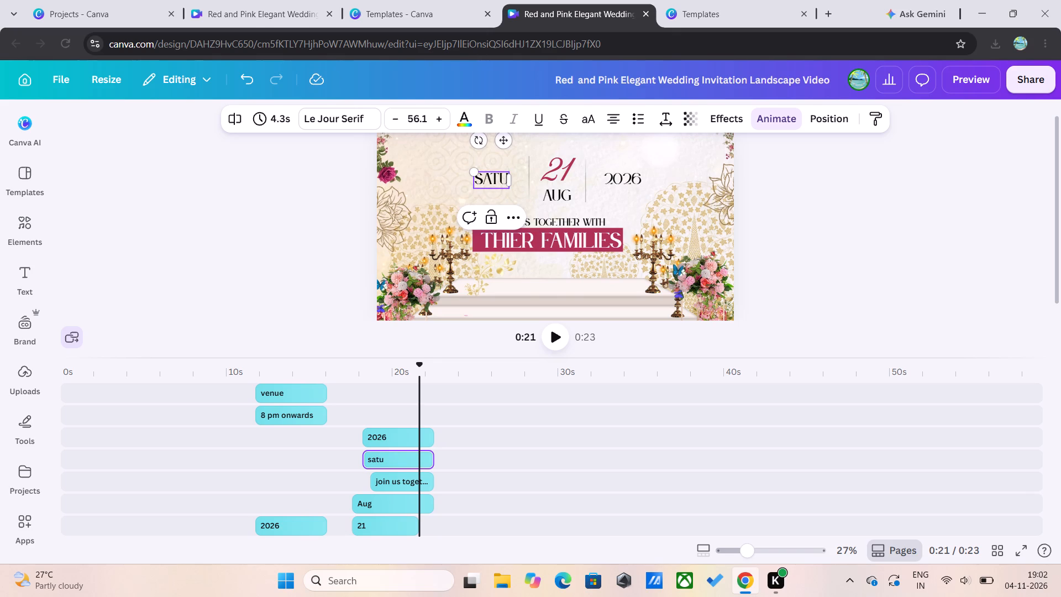
text(rday)
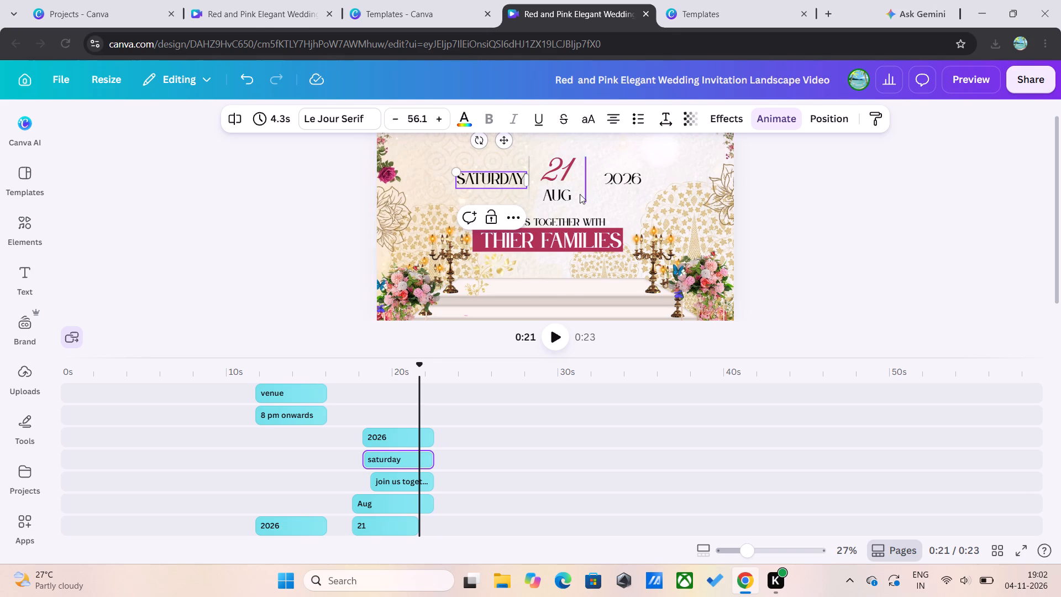
Replace the month below the day number in the last scene's date with "nov".
click(554, 198)
click(554, 198)
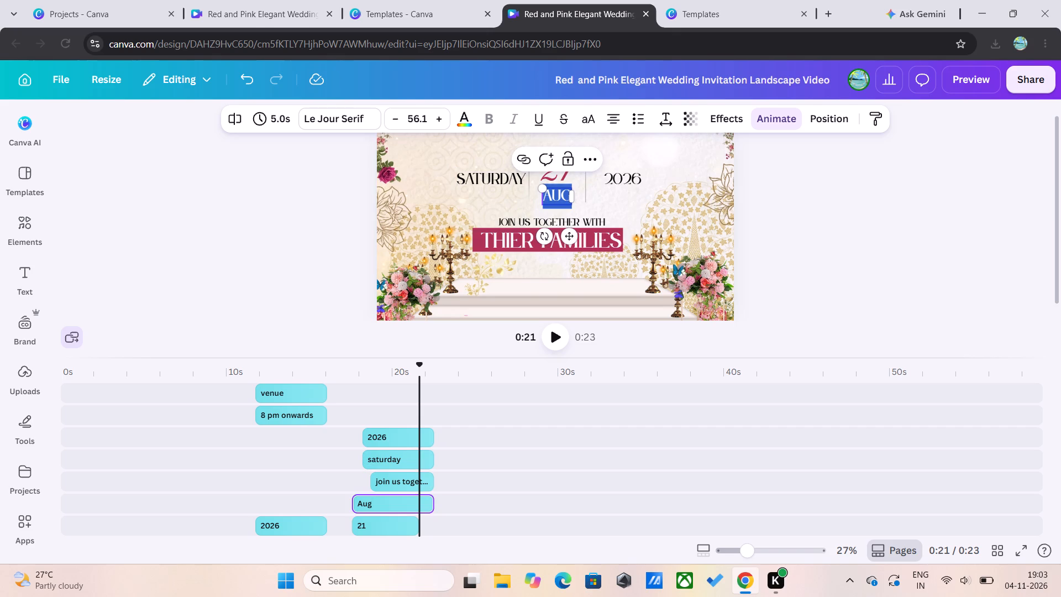
text(nov)
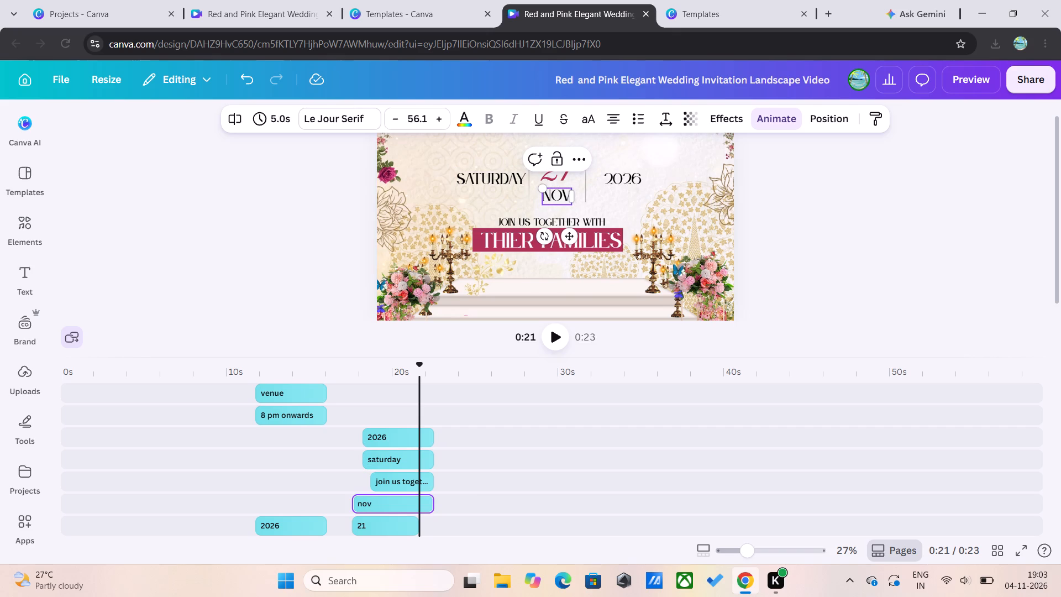
click(448, 196)
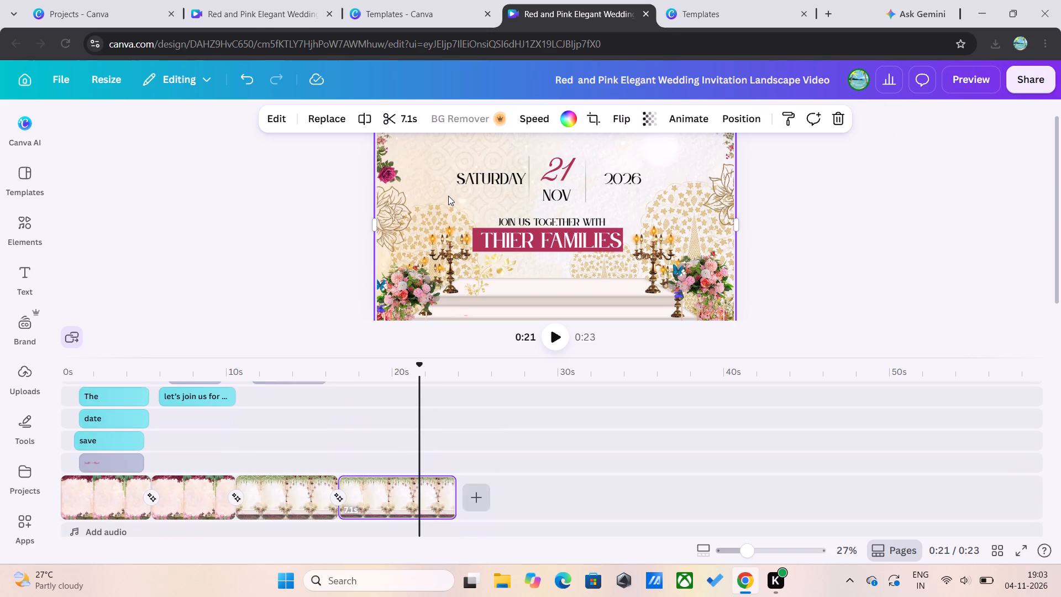
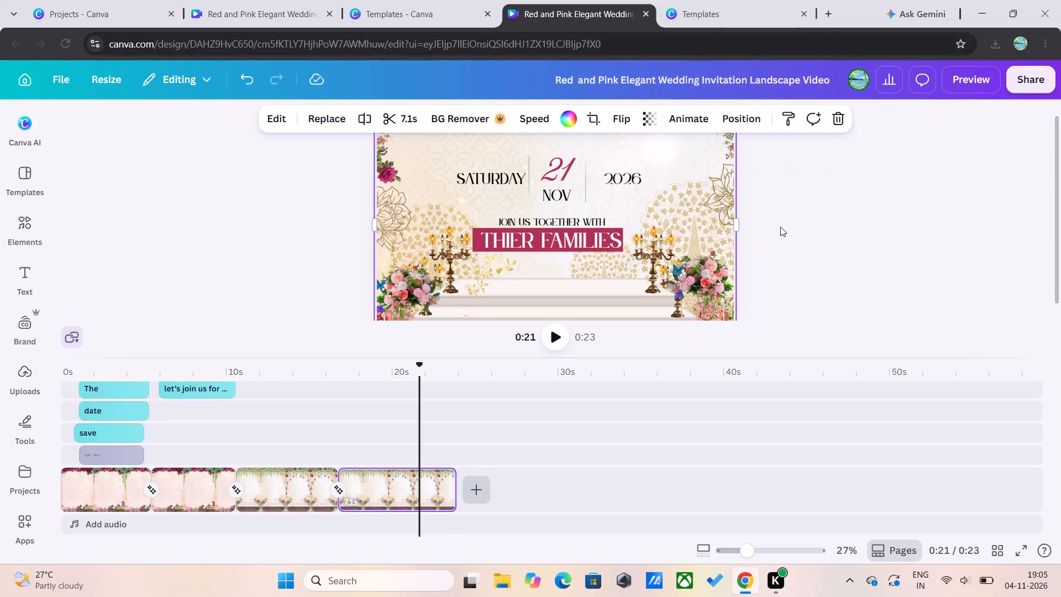
Check the opening Save the Date scene around 4 s and the November 21 scene around 11 s.
scroll(740, 386, right, 5)
click(63, 432)
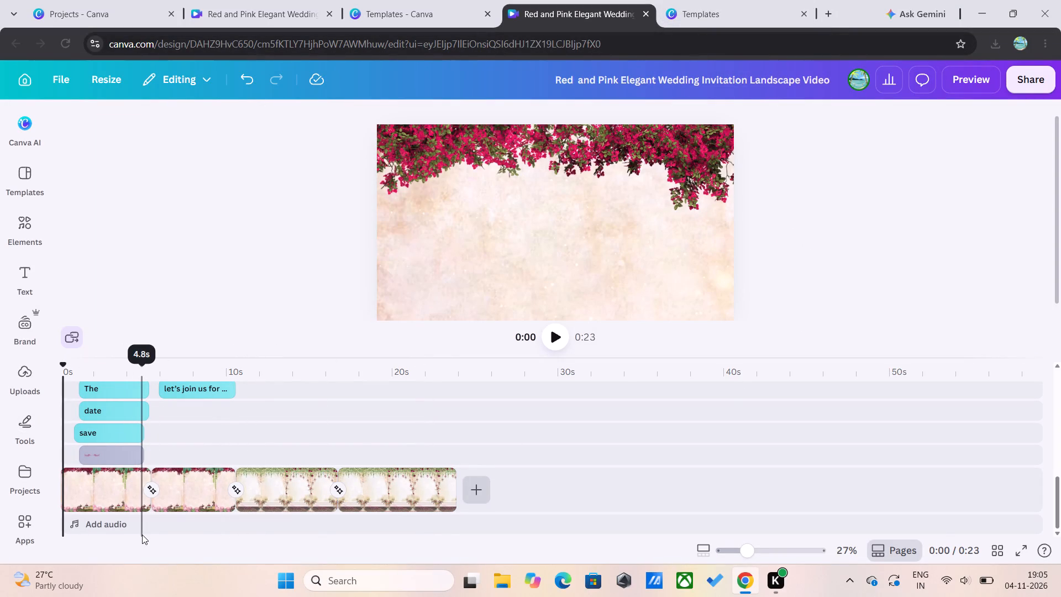
click(142, 534)
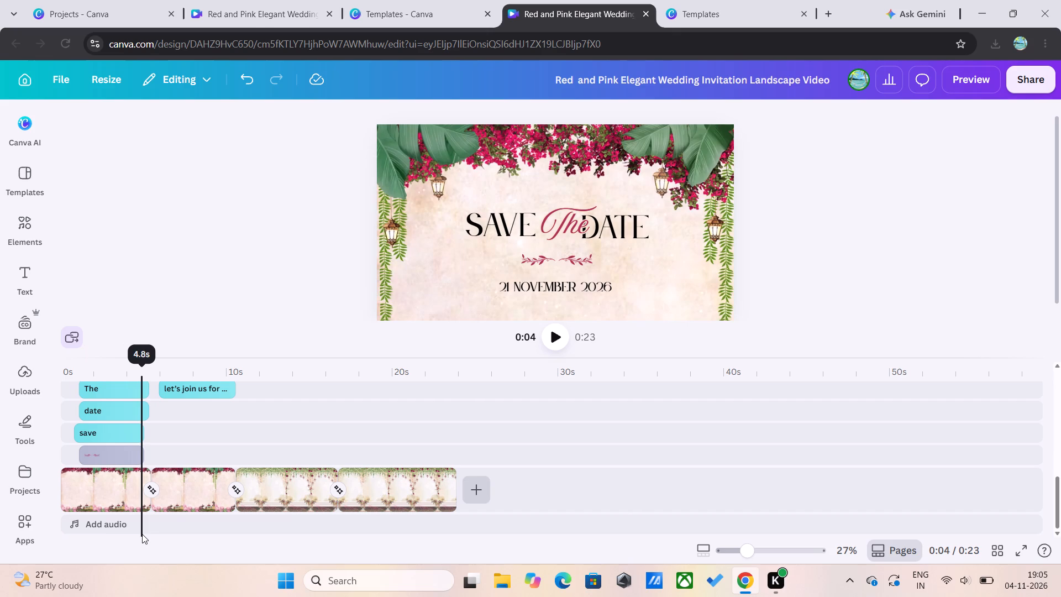
click(129, 521)
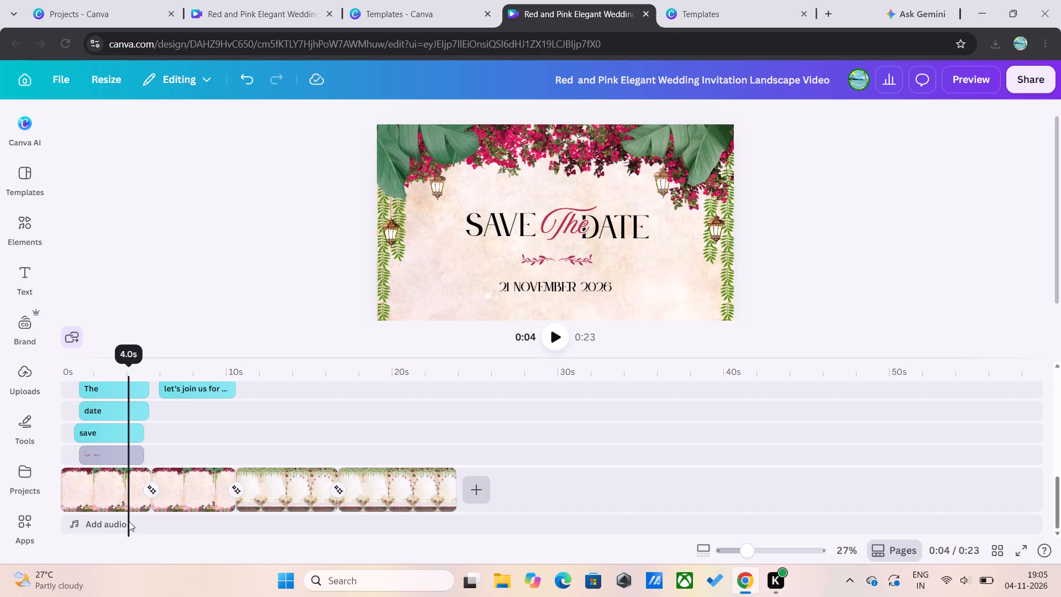
click(292, 197)
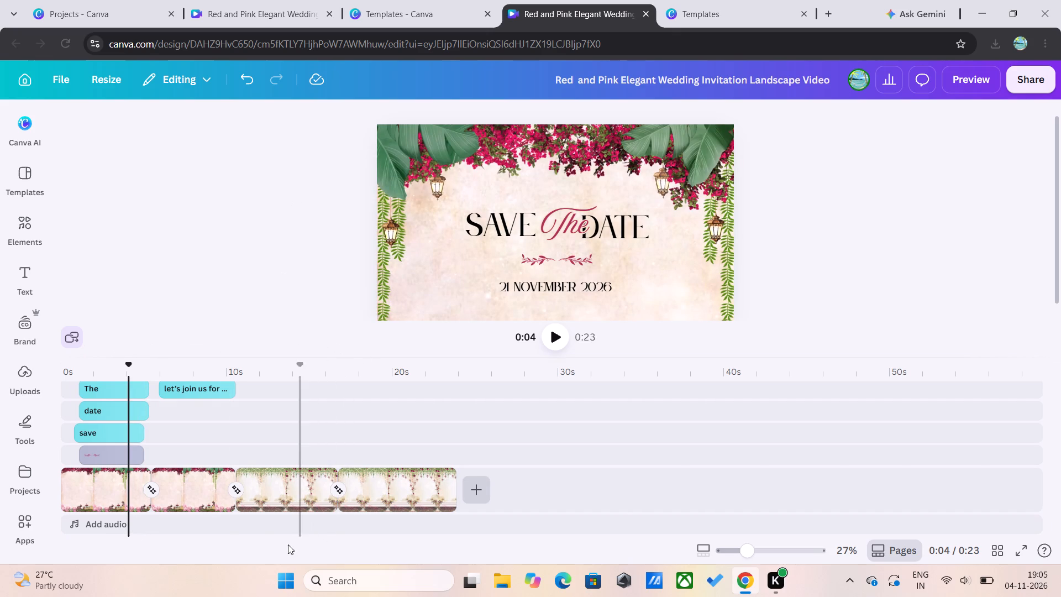
double_click(246, 513)
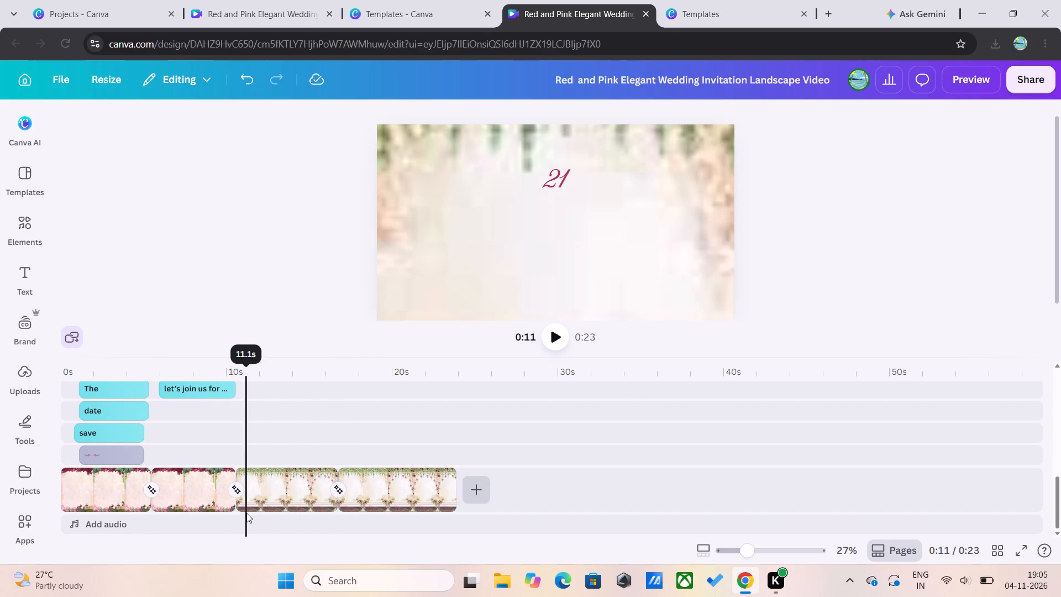
Open the options for adding audio to the video's timeline.
click(79, 522)
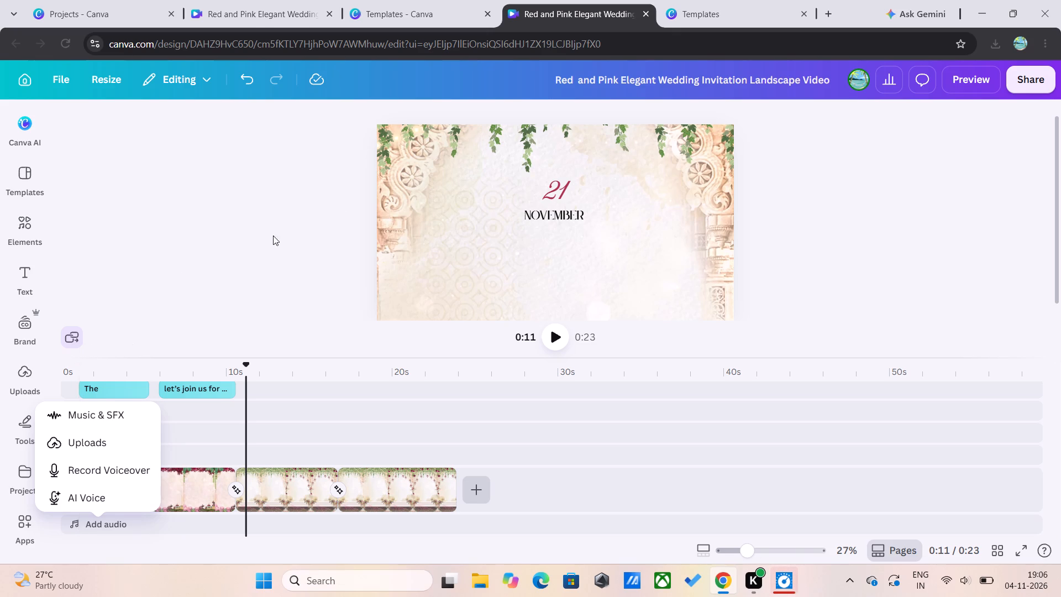
Search Google for "mujhse shaadi karogi" in a new browser tab.
click(821, 13)
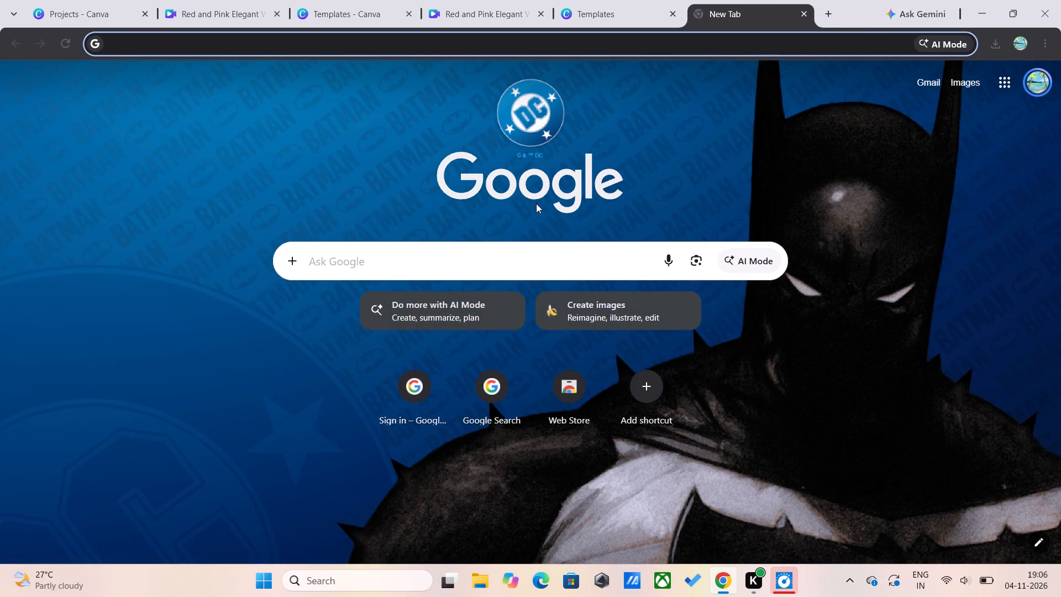
click(490, 255)
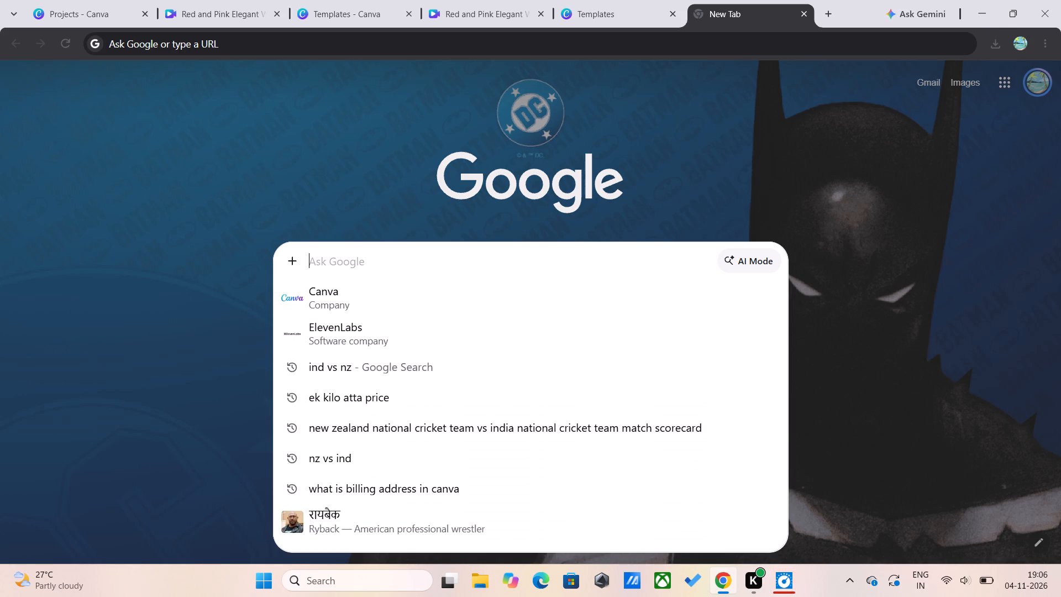
text(muj)
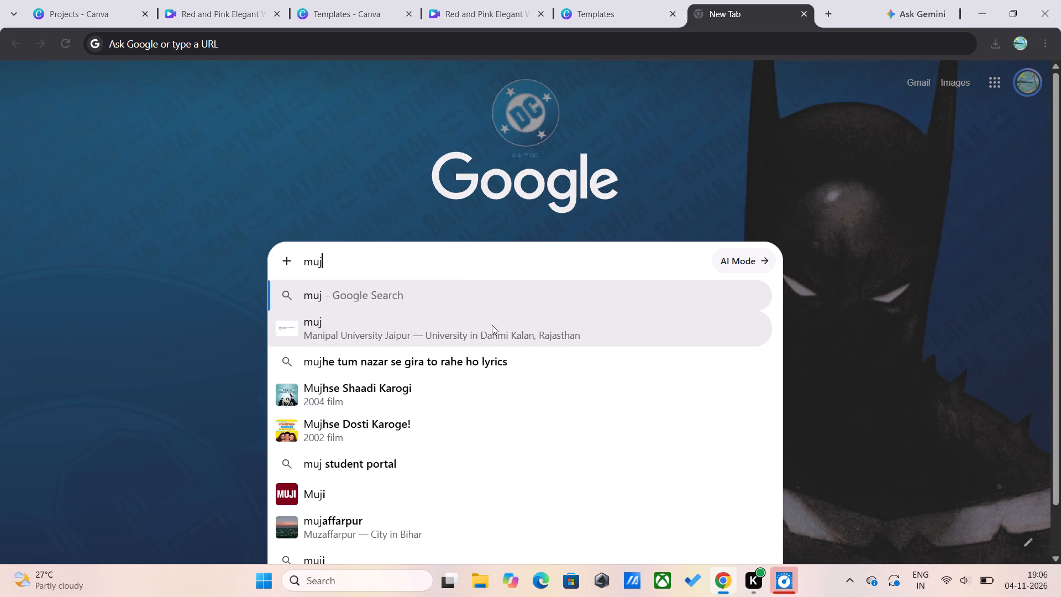
click(471, 385)
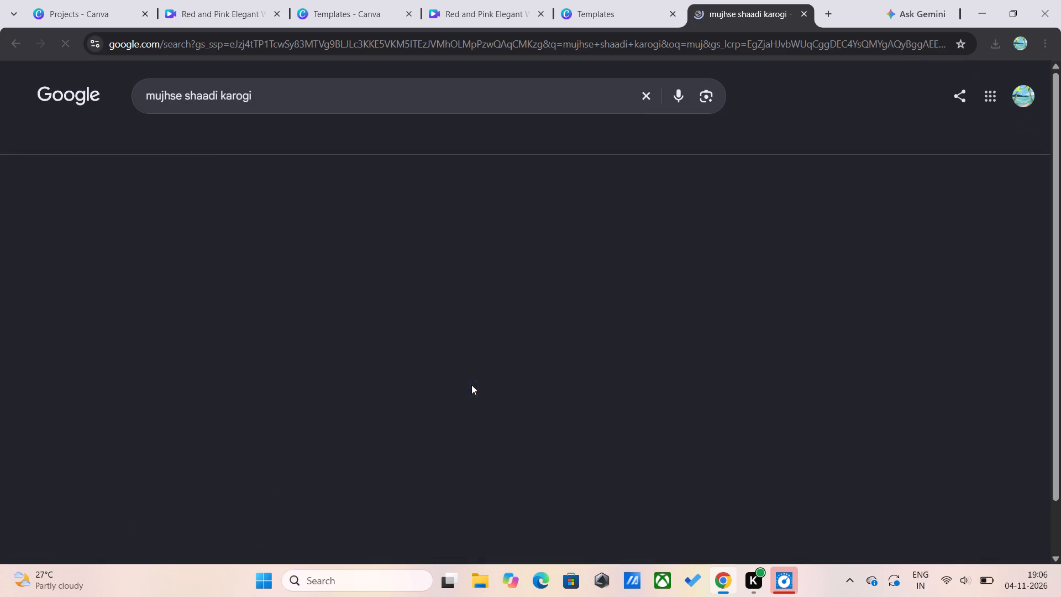
Replace the web search with the song "Tenu Le Ke Main Jawanga" by Sonu Nigam.
click(412, 95)
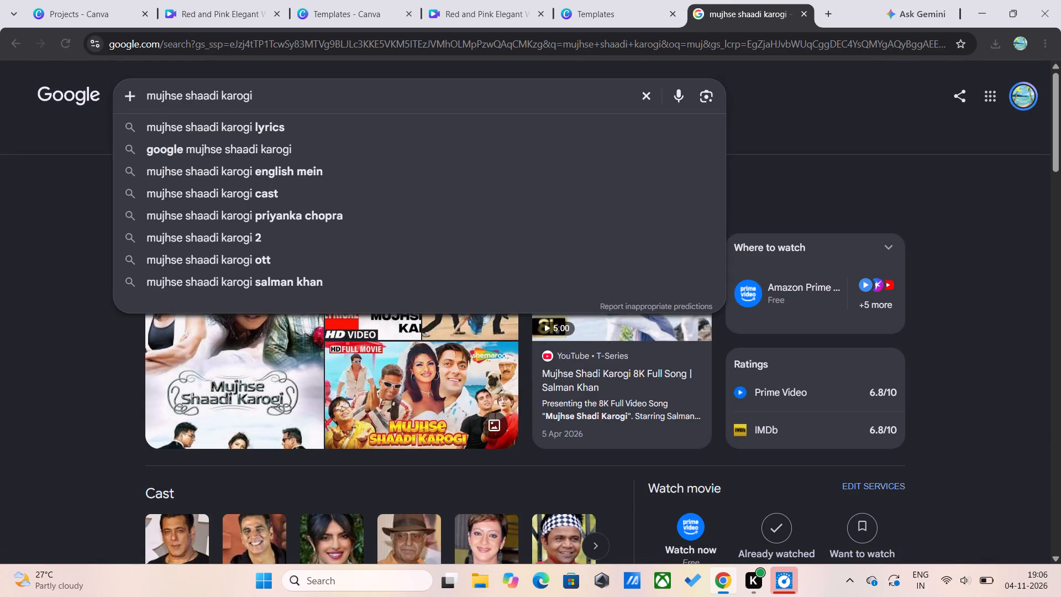
key(space)
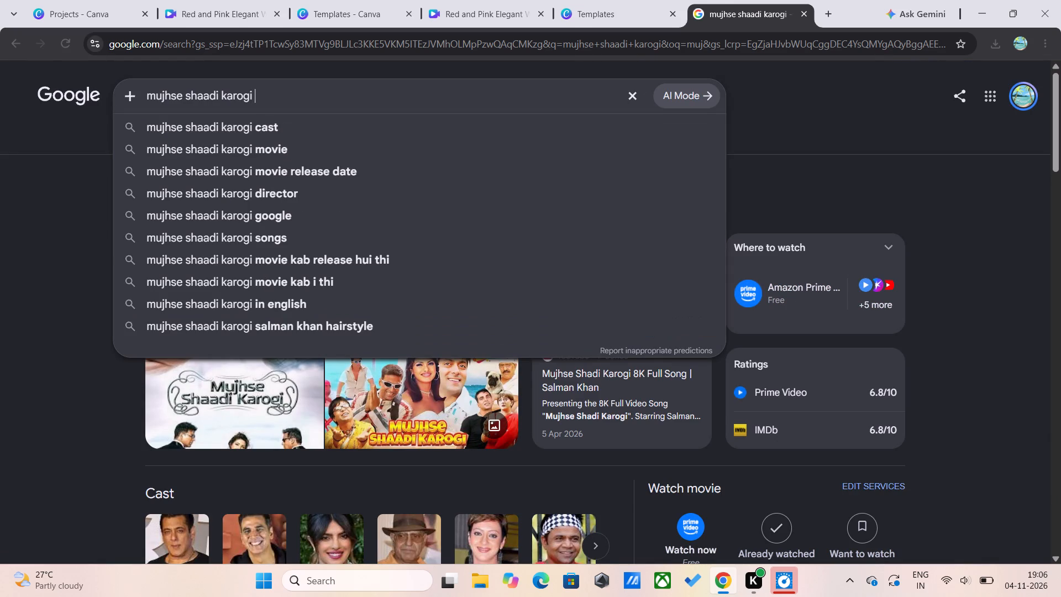
key(BackSpace)
key(BackSpace)
key(BackSpace)
key(BackSpace)
key(BackSpace)
key(BackSpace)
key(BackSpace)
key(BackSpace)
key(BackSpace)
key(BackSpace)
key(BackSpace)
key(BackSpace)
key(BackSpace)
key(BackSpace)
key(BackSpace)
key(BackSpace)
key(BackSpace)
key(BackSpace)
key(BackSpace)
key(BackSpace)
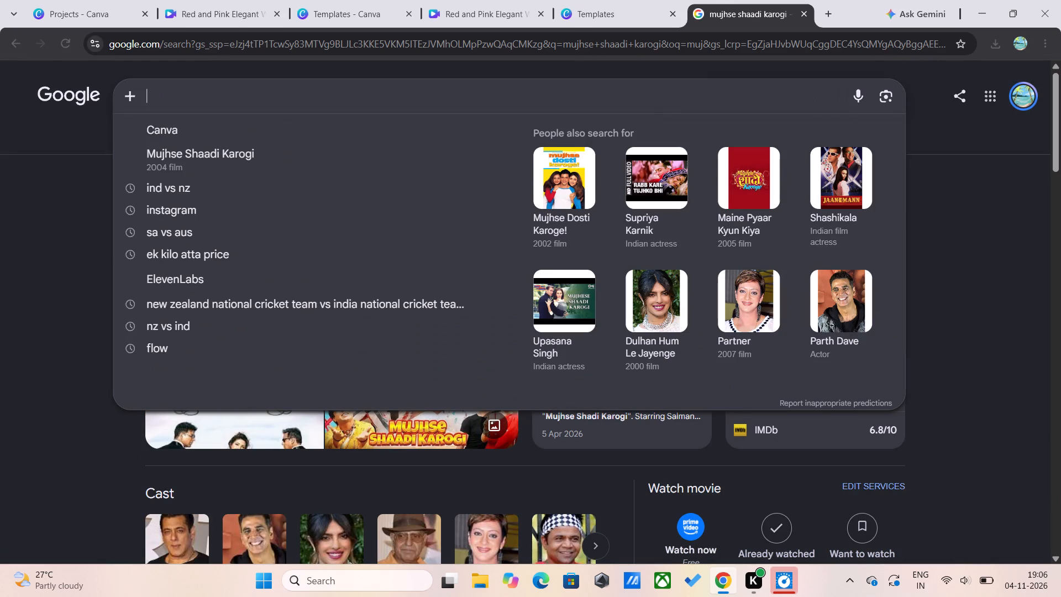
text(tanu)
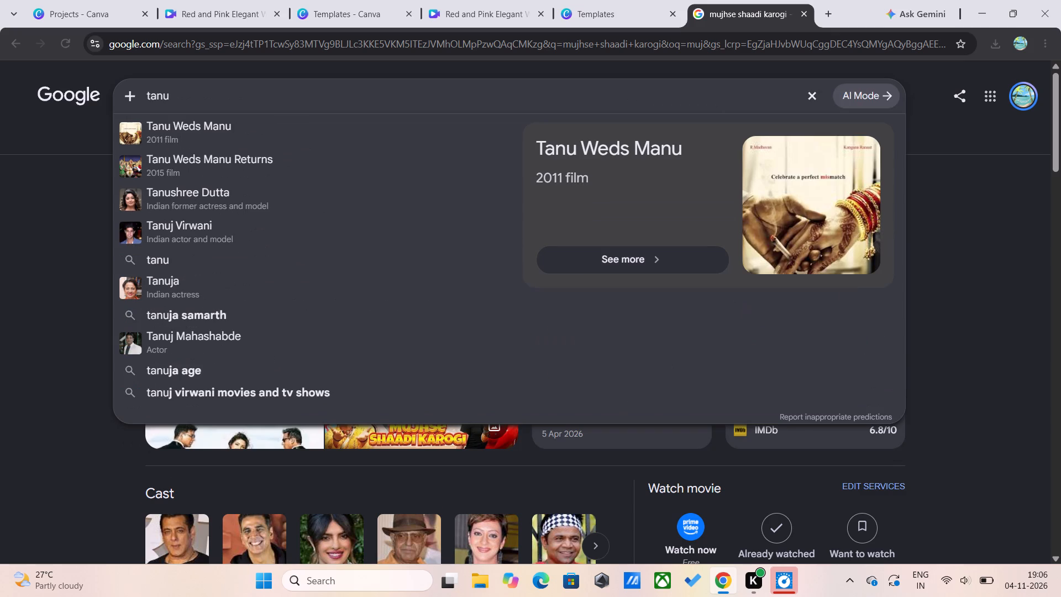
key(space)
text(le k)
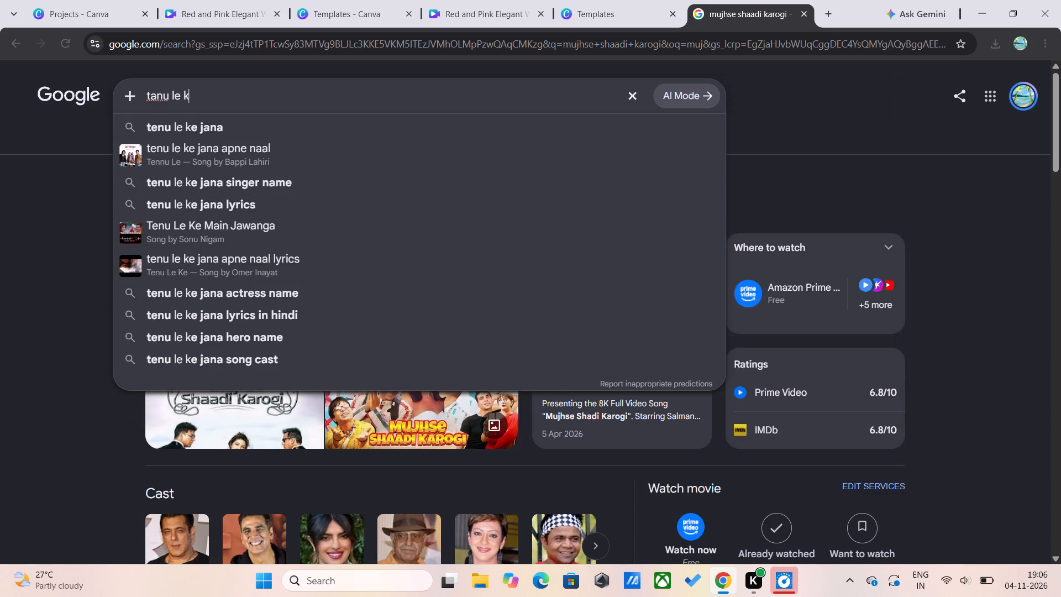
text(e ma)
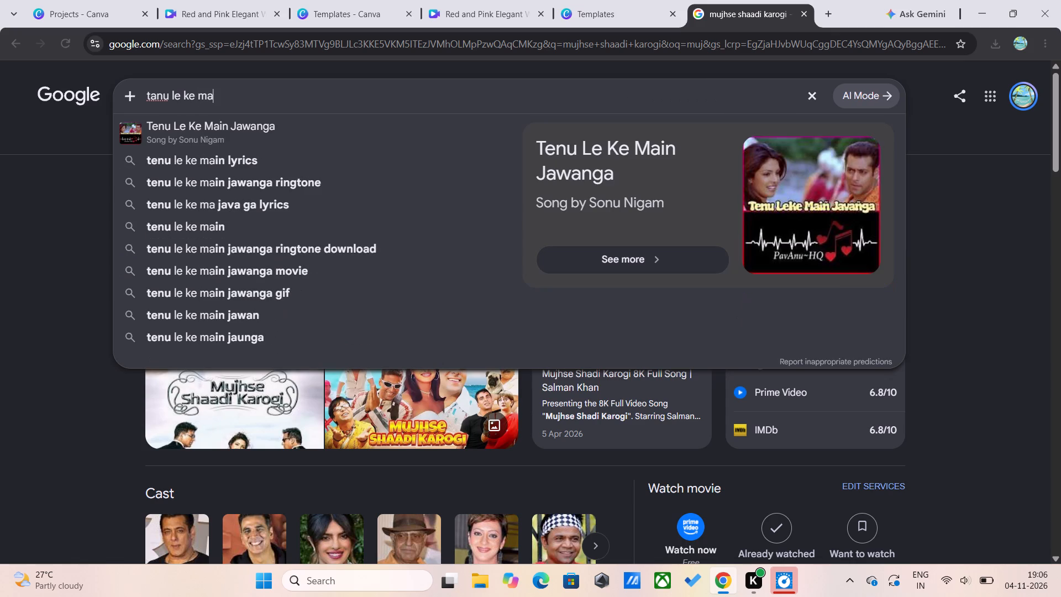
click(300, 122)
Extend the song search with "song download" and open the Pagalnew result for the Tainu Leke Mp3 song.
click(326, 96)
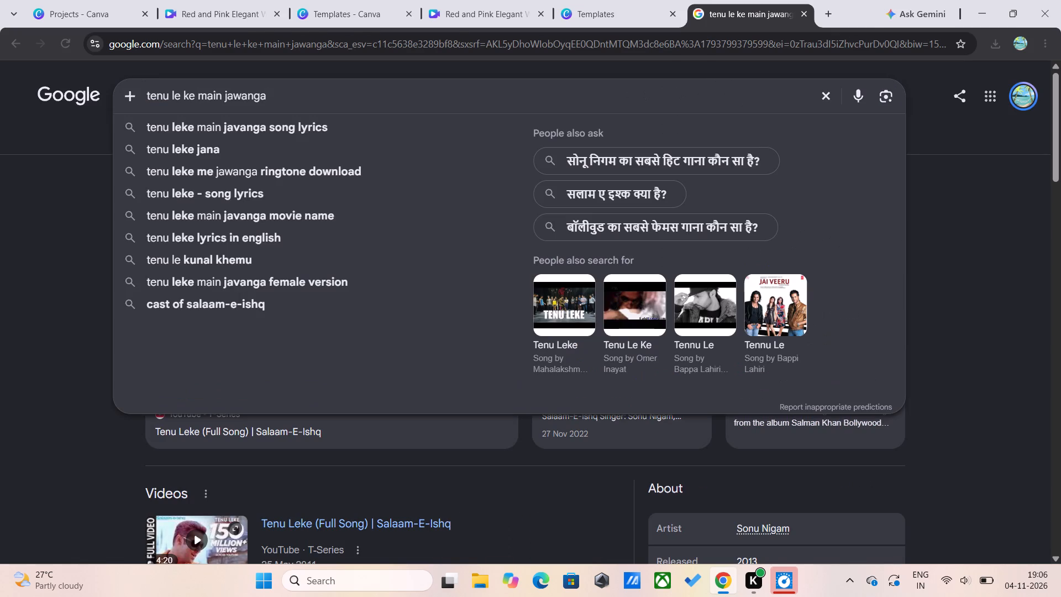
key(space)
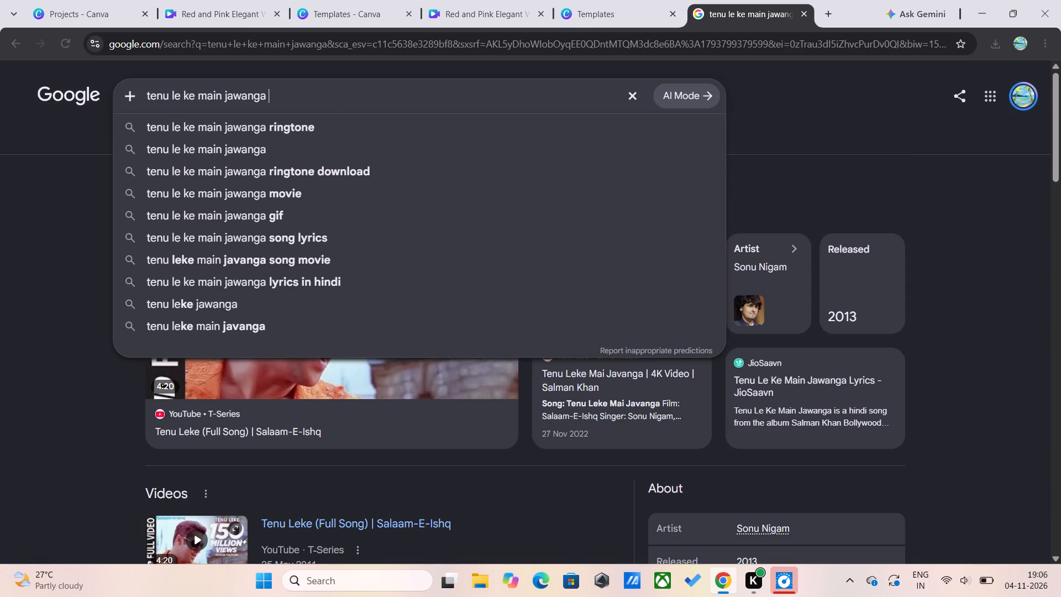
text(song)
key(space)
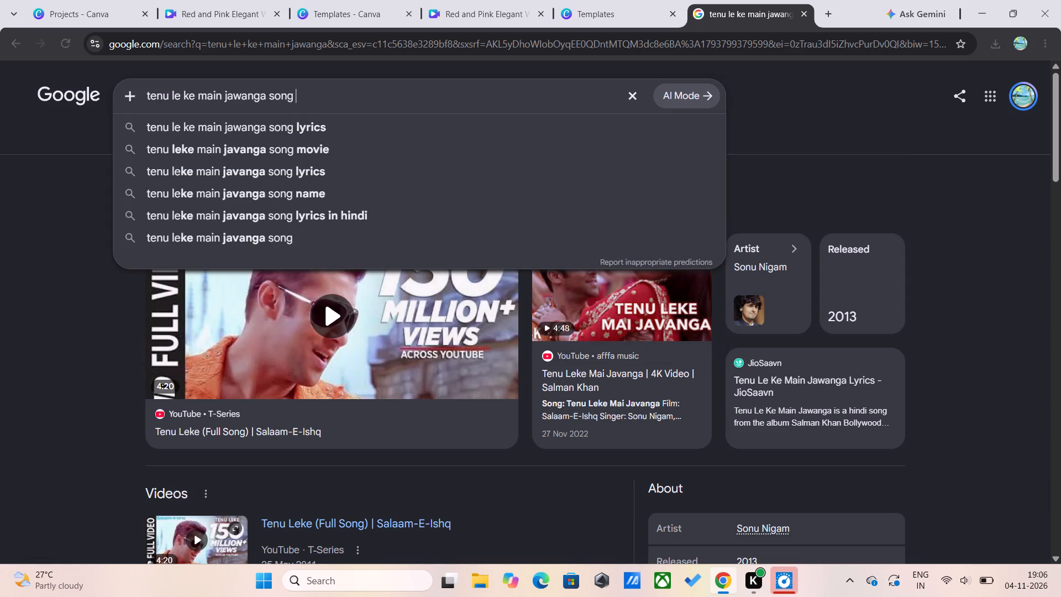
key(space)
text(download)
key(Return)
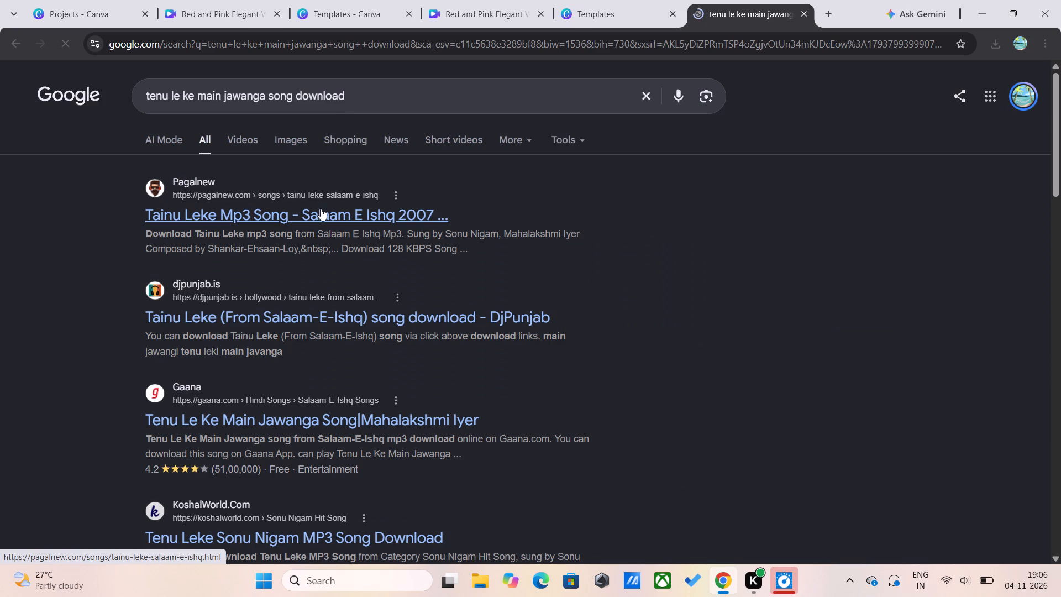
click(321, 208)
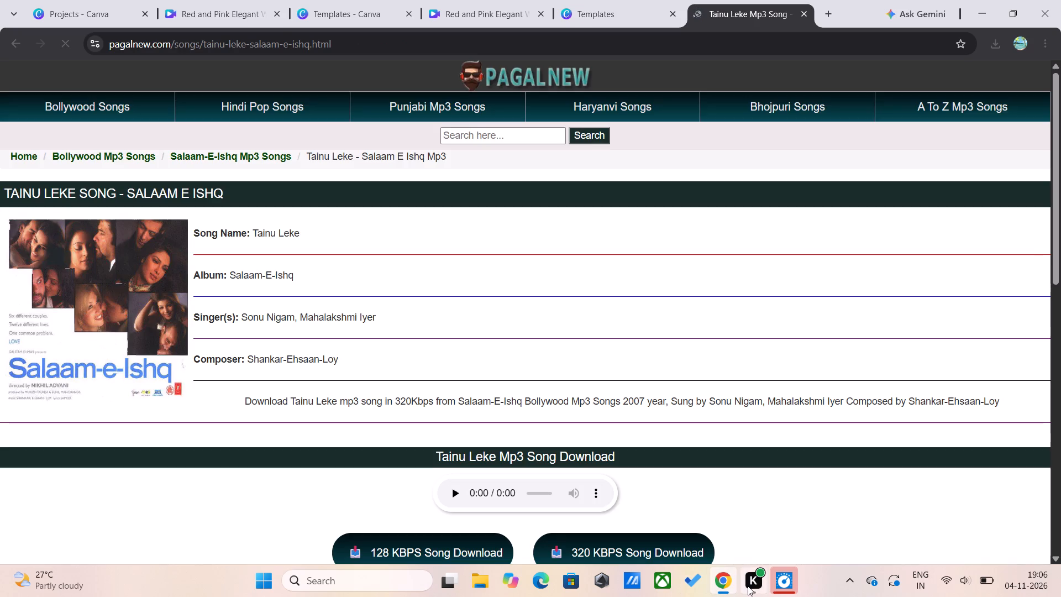
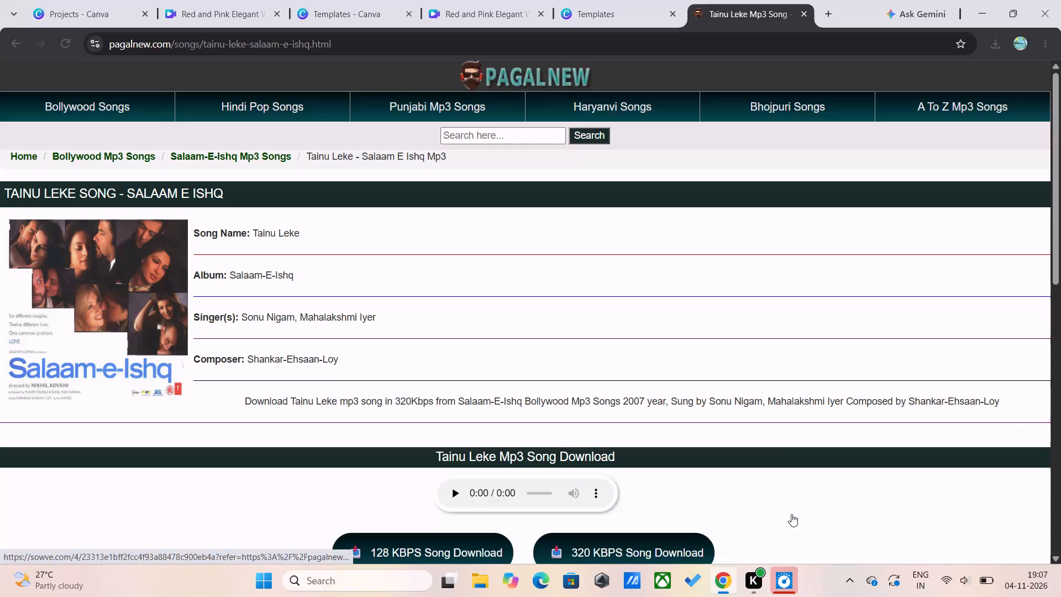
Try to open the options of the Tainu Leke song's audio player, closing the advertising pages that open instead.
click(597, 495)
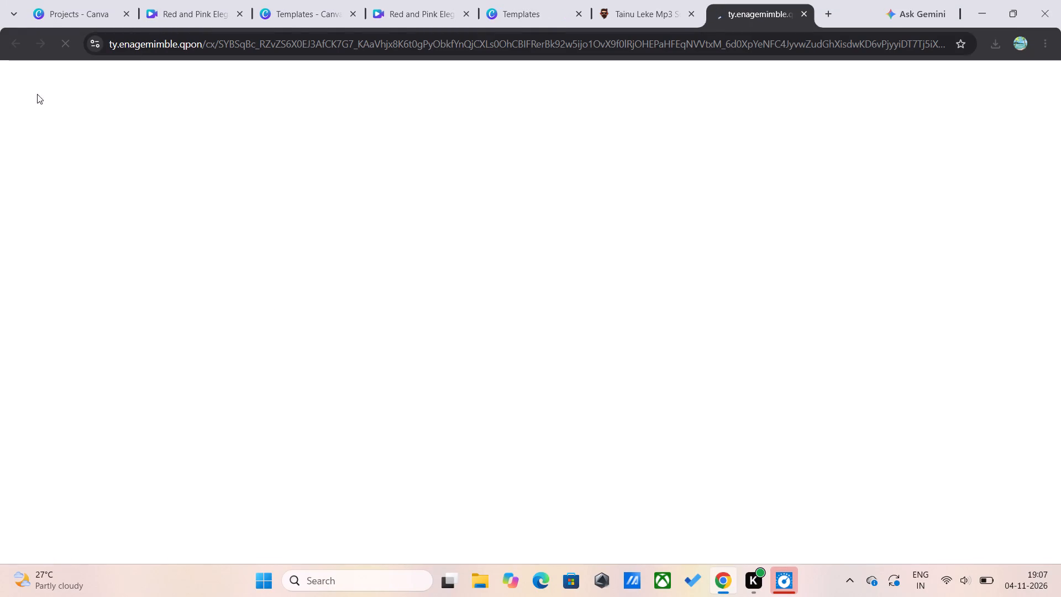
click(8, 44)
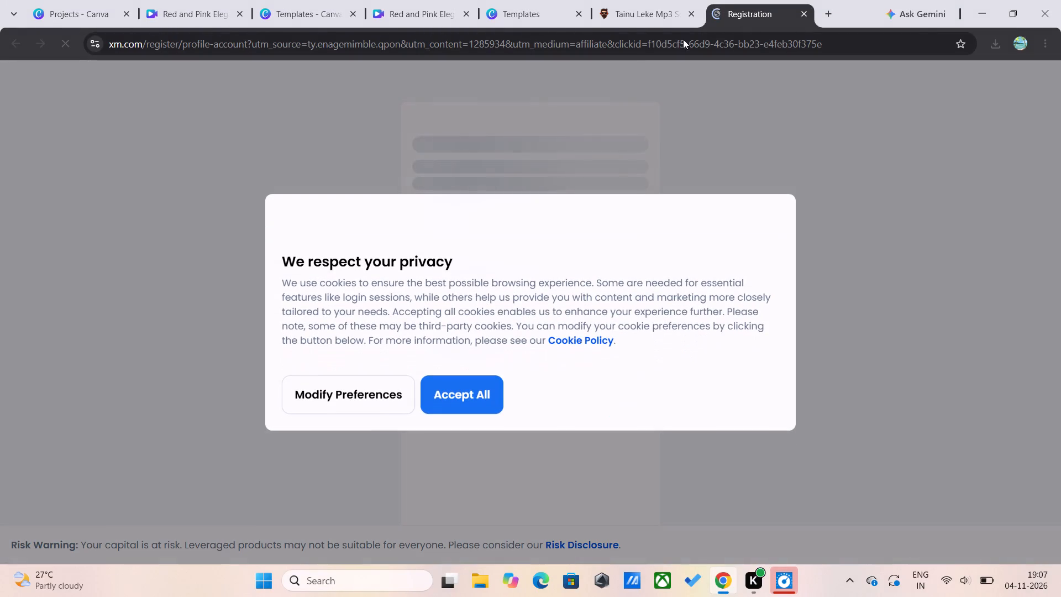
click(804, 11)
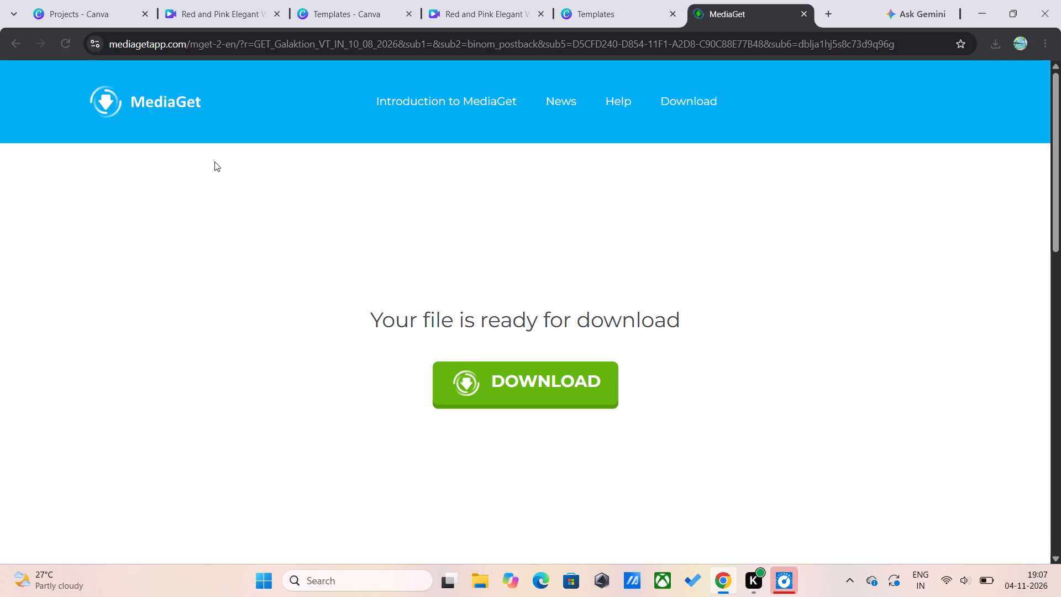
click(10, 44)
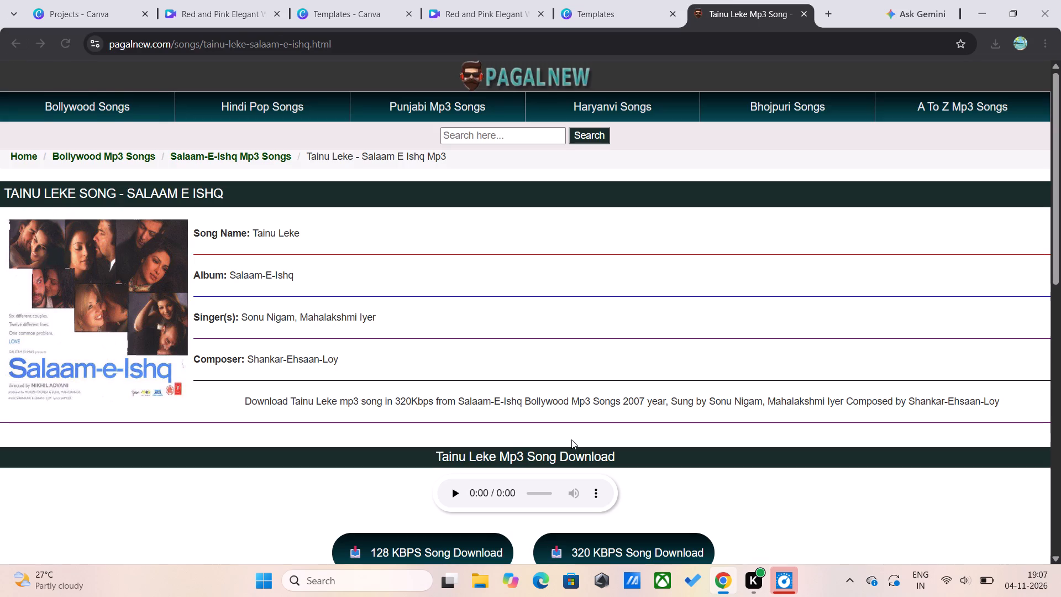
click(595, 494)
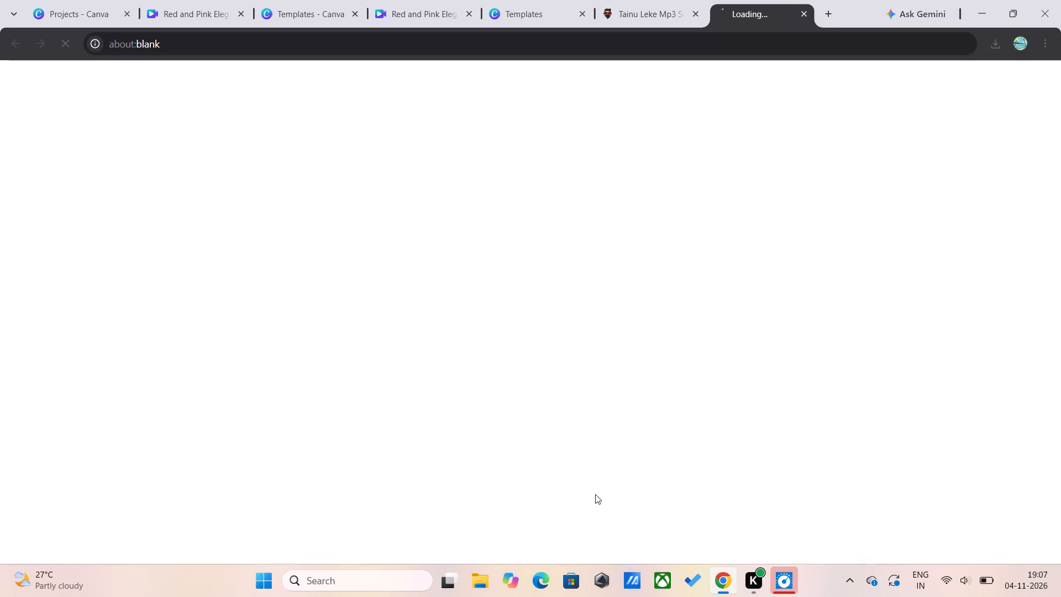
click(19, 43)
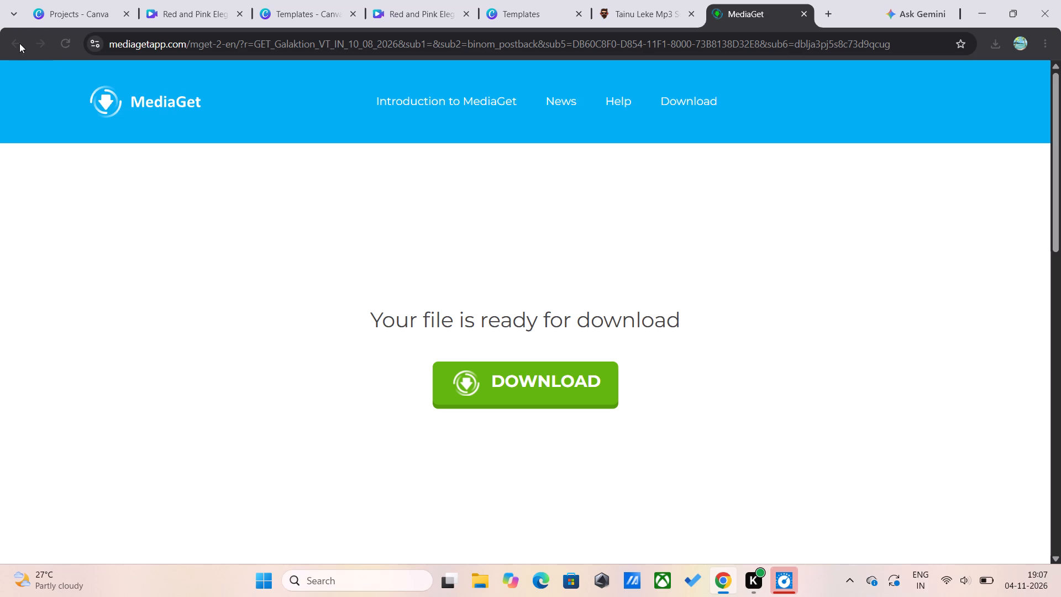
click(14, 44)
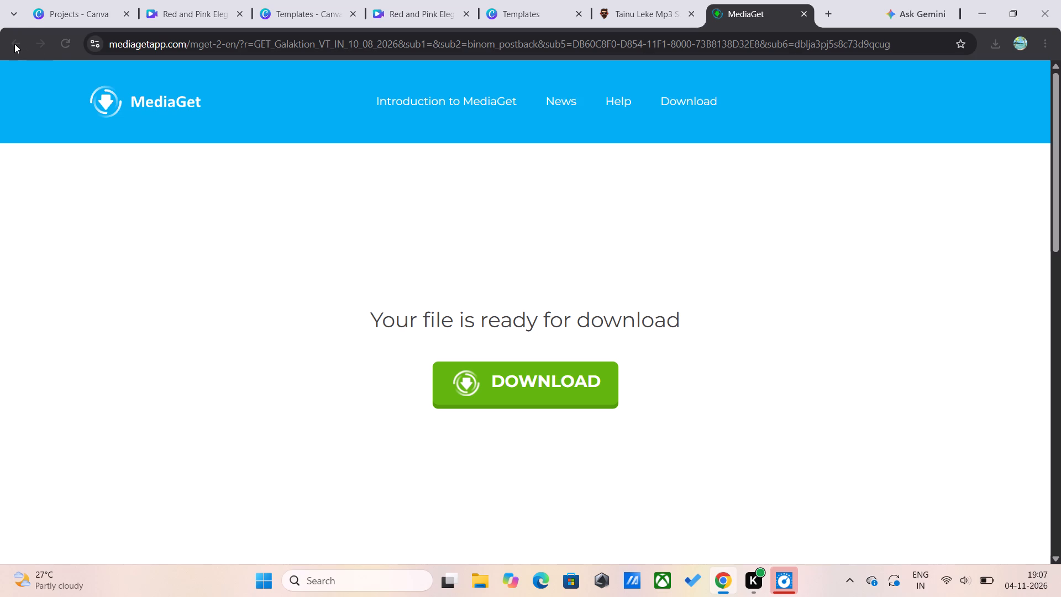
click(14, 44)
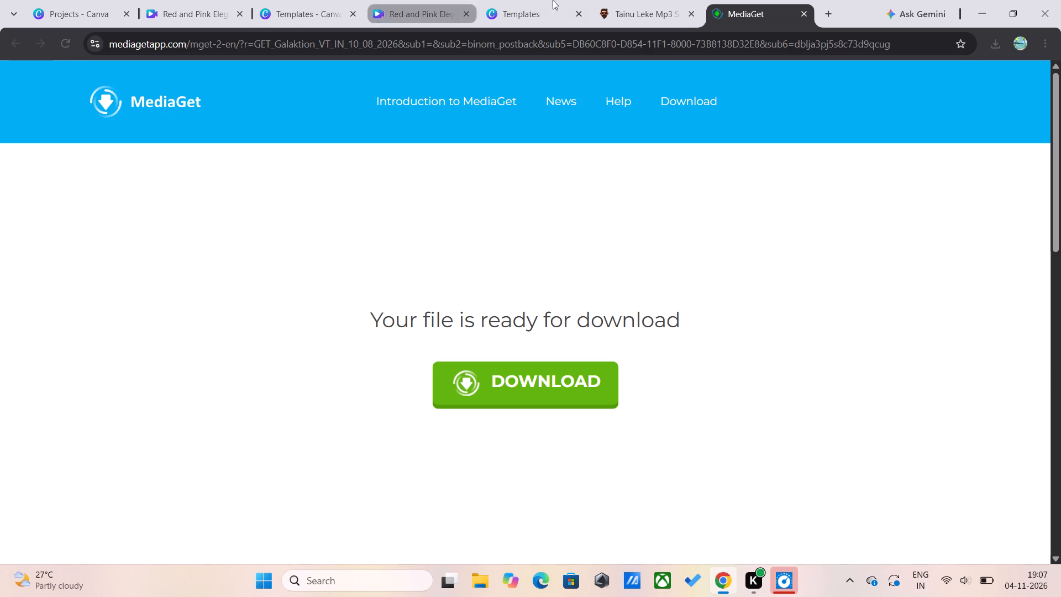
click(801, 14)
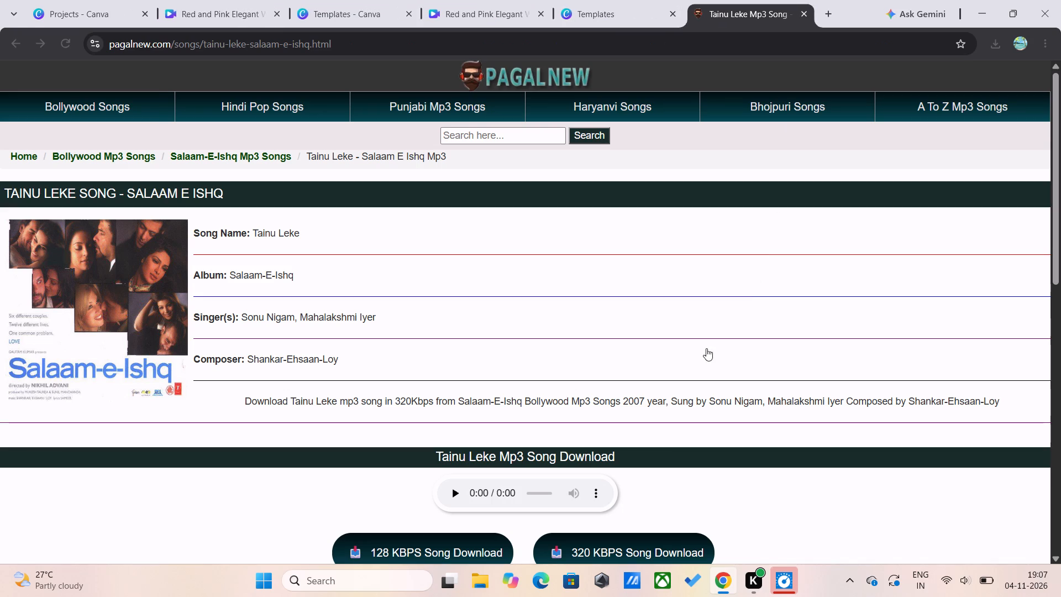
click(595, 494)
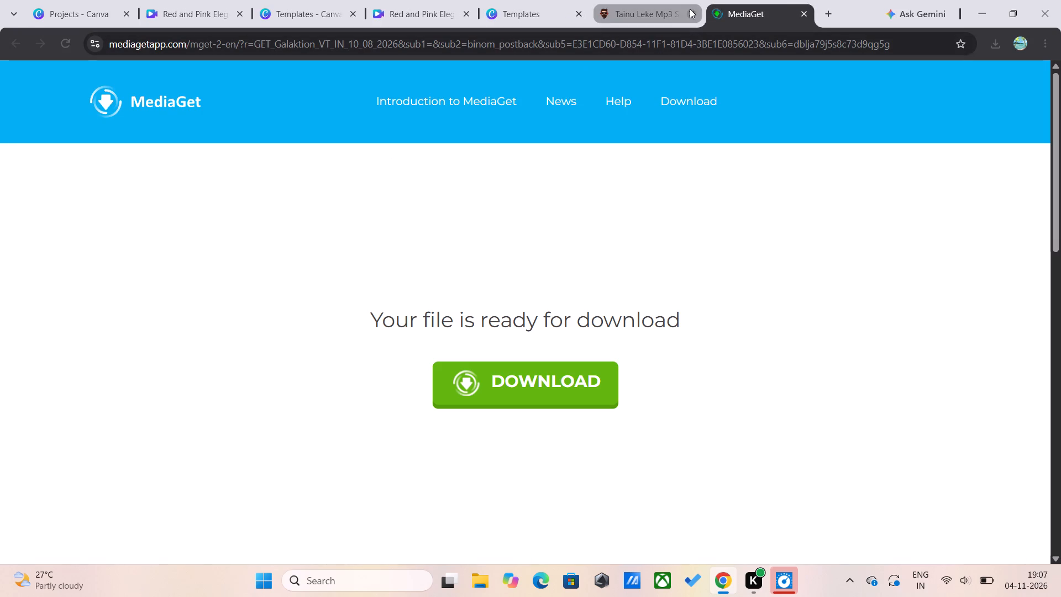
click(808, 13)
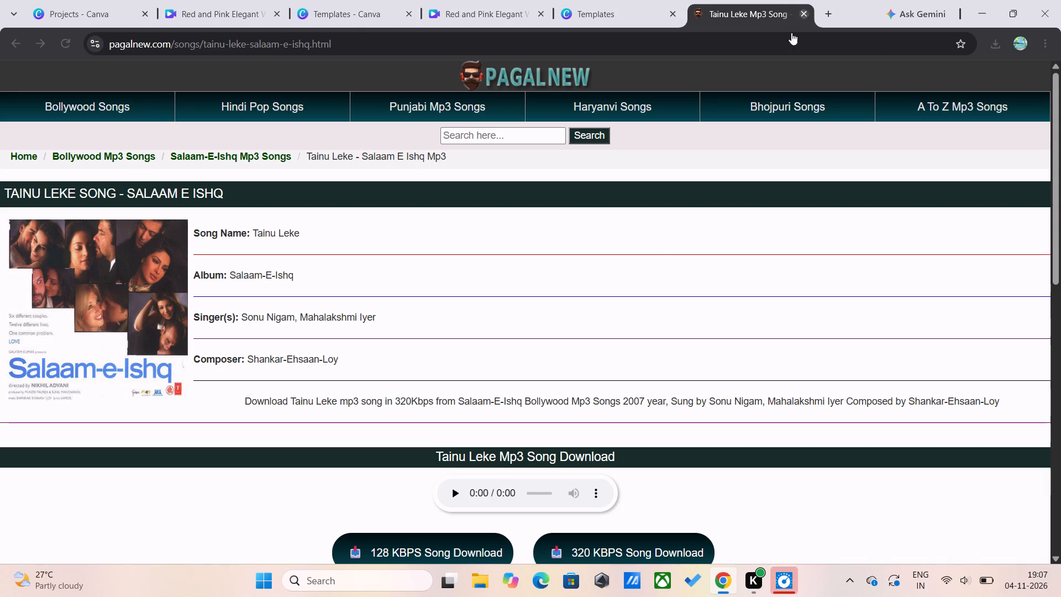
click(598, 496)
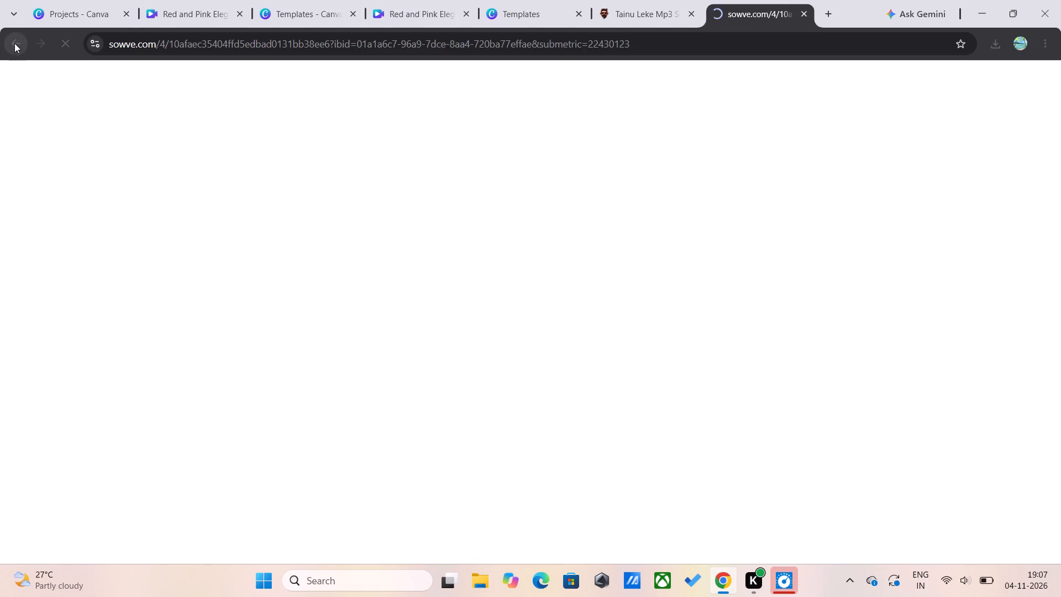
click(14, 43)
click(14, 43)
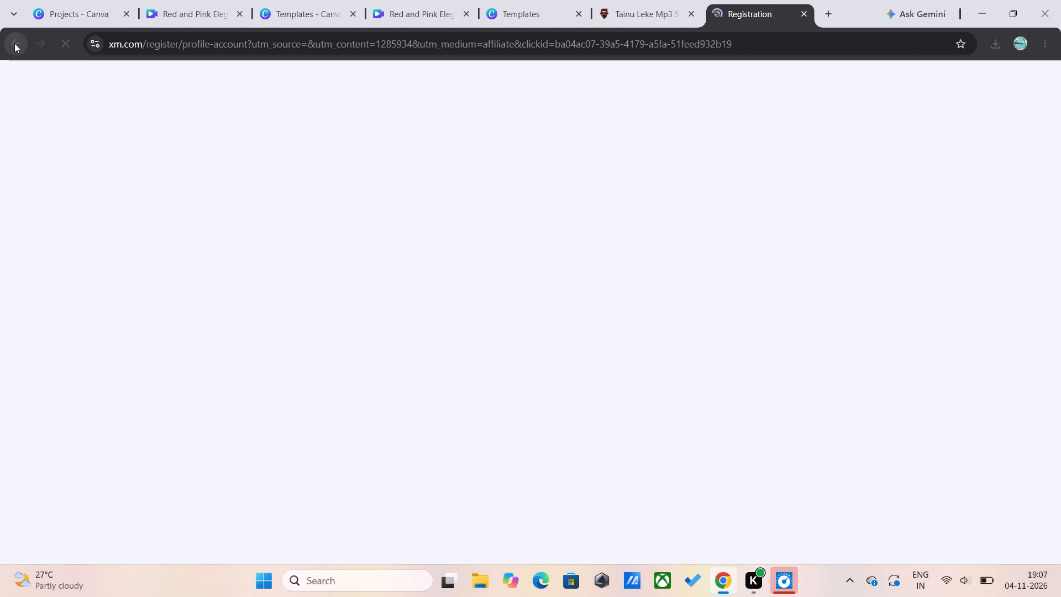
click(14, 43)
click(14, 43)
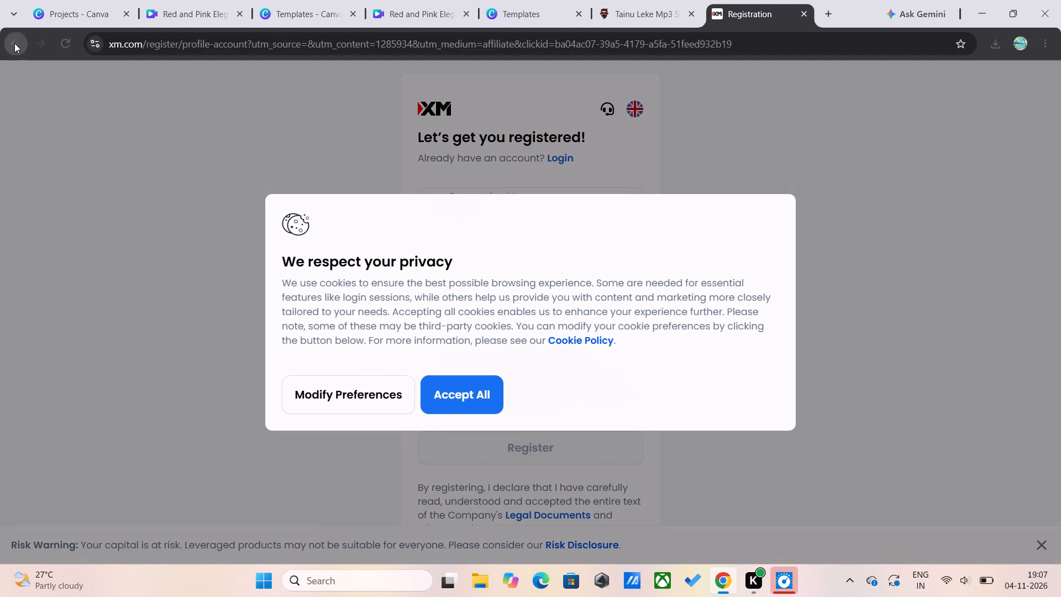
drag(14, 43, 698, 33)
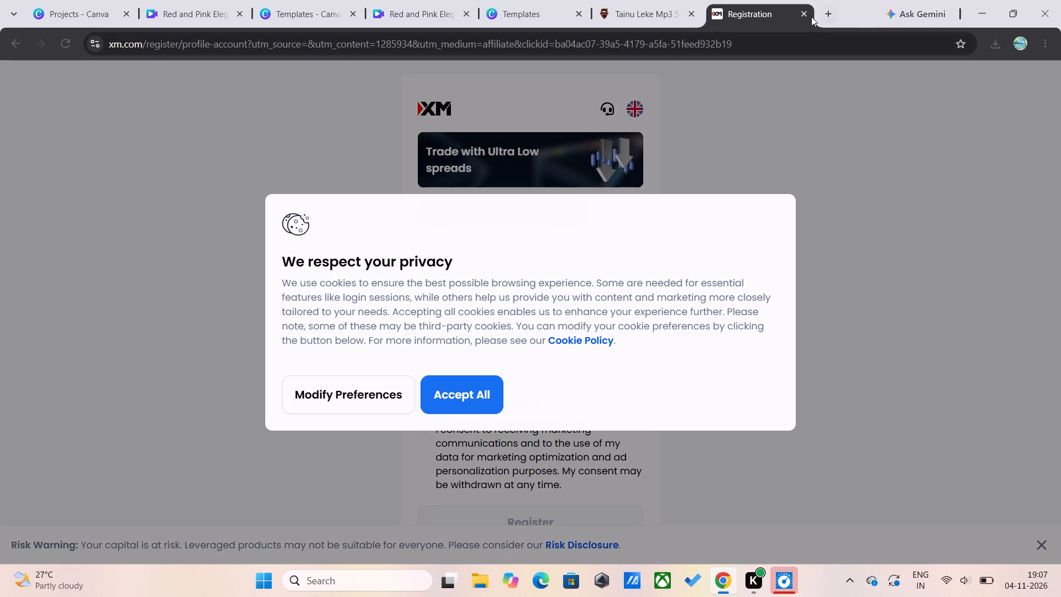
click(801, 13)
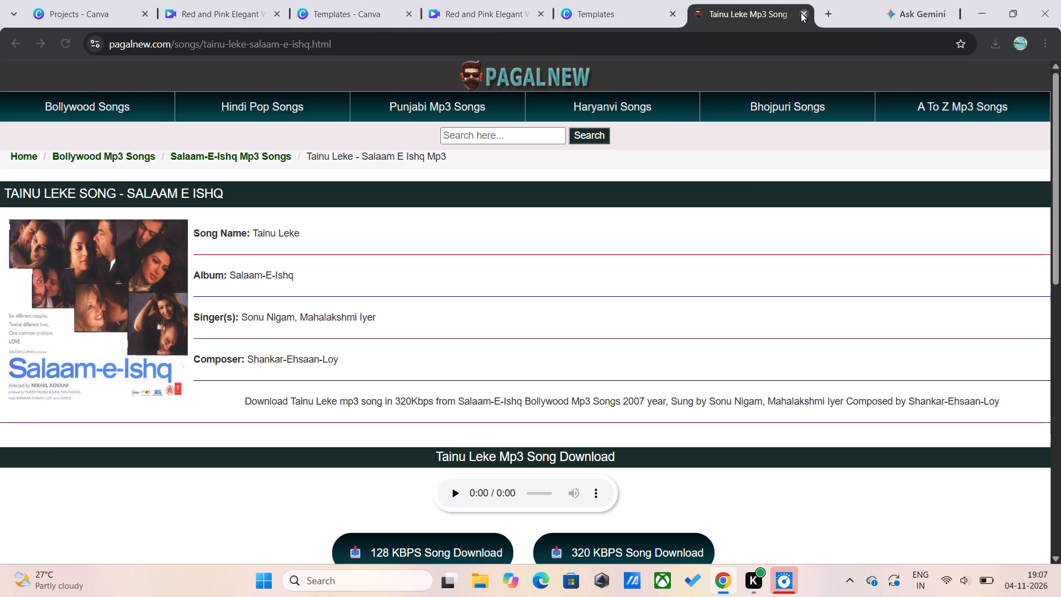
Download the Tainu Leke song from its audio player and retry the interrupted download.
click(593, 486)
click(562, 459)
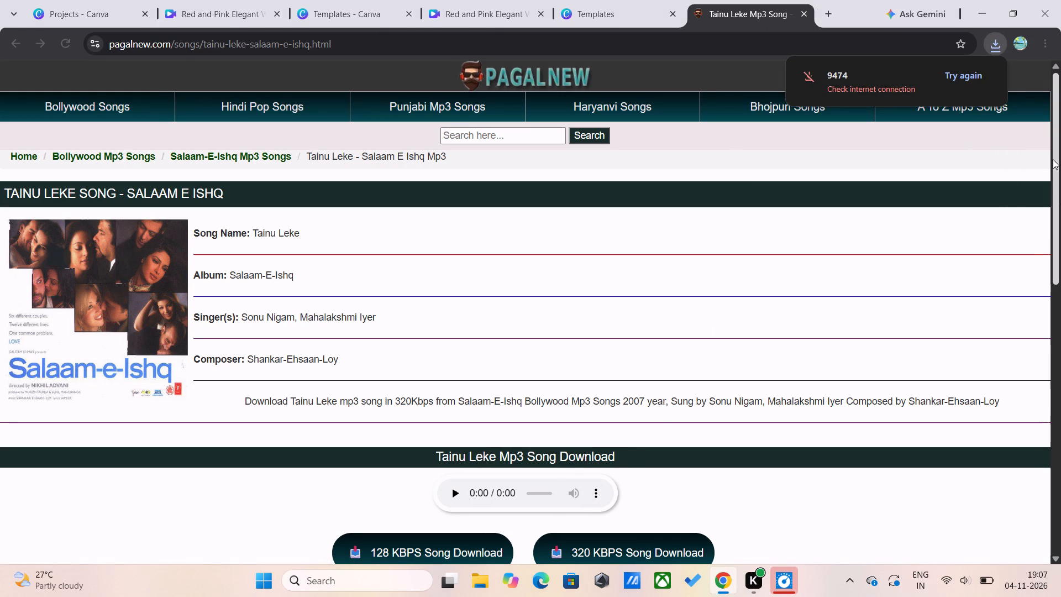
click(984, 78)
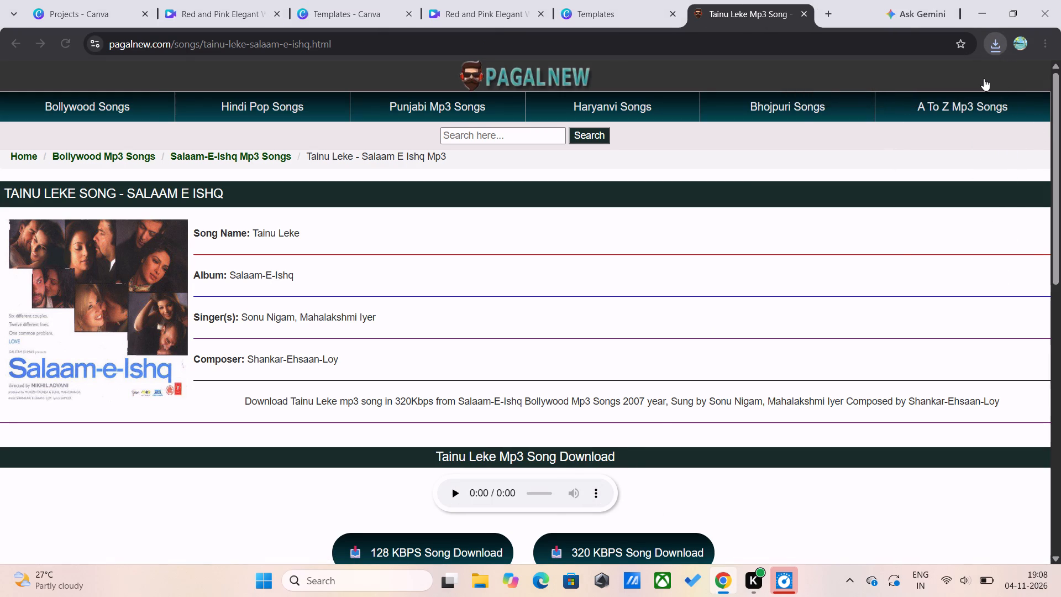
scroll(975, 65, down, 2)
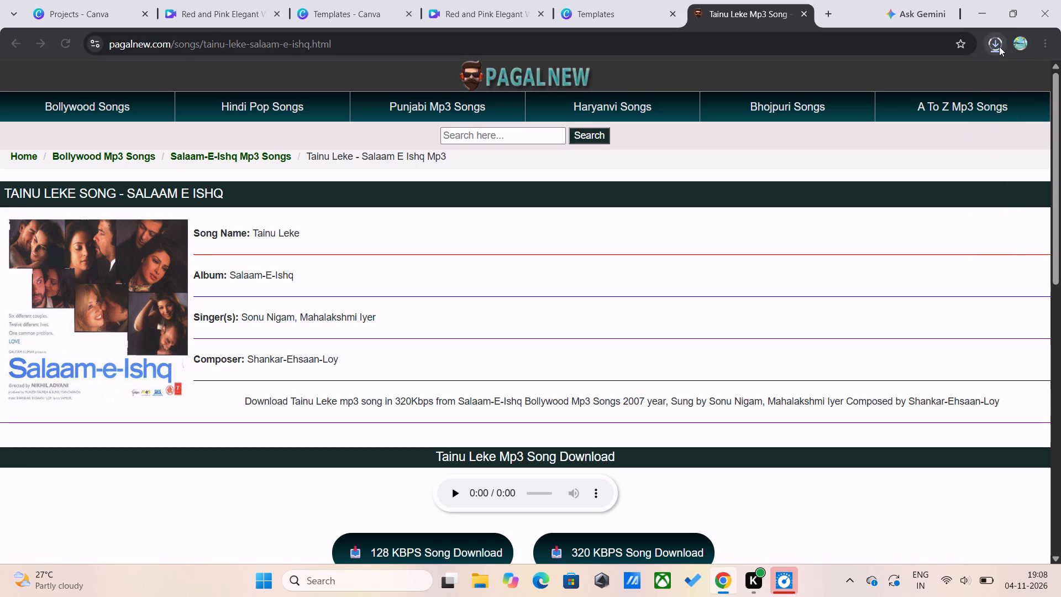
Open the downloaded Tainu Leke Salaam E Ishq 128 file in Media Player, skip ahead to listen to part of it, and close the player.
click(999, 46)
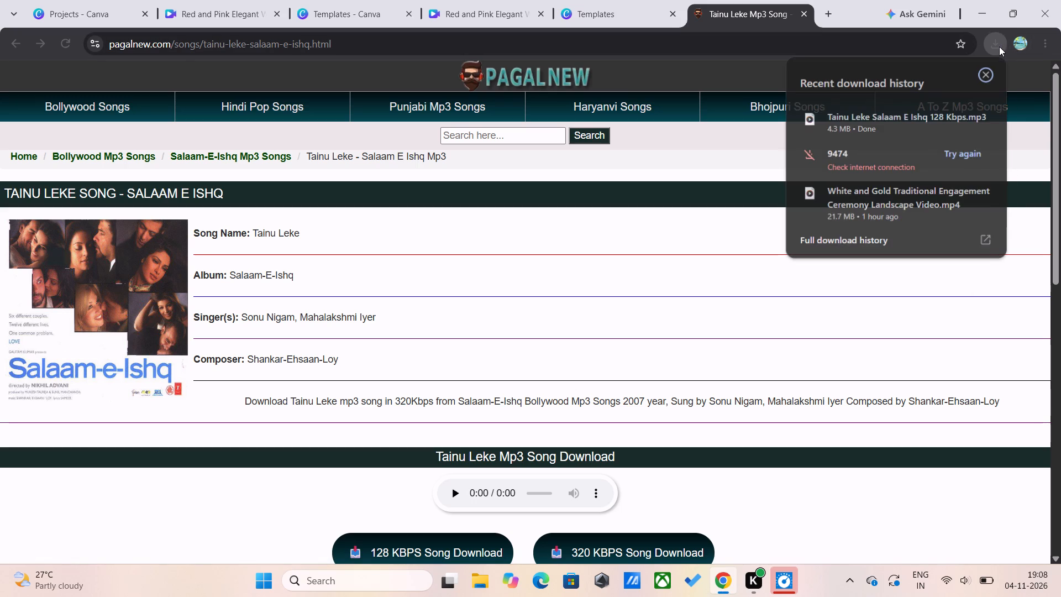
click(907, 124)
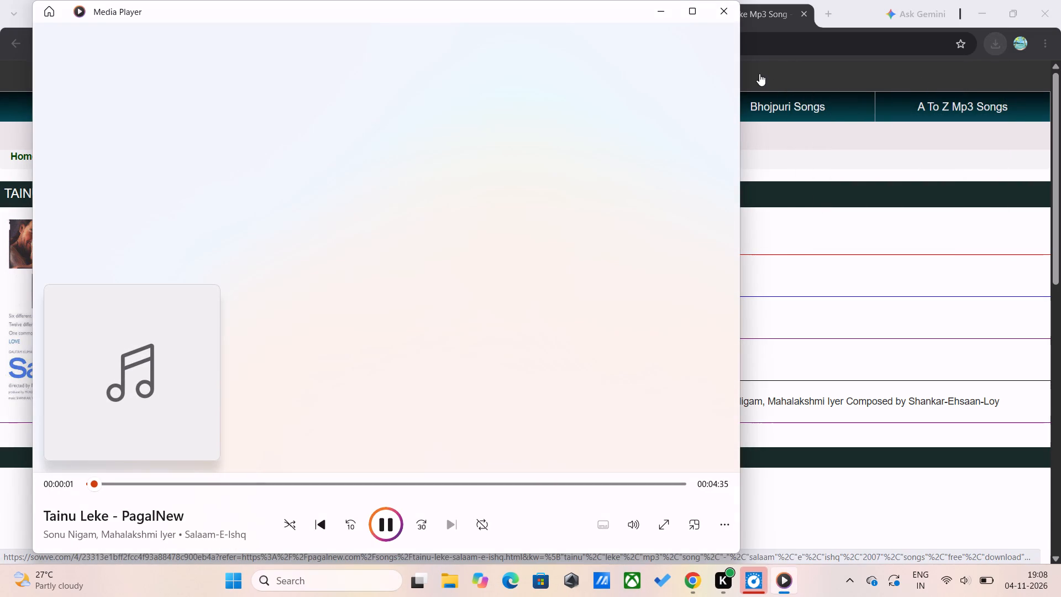
click(160, 486)
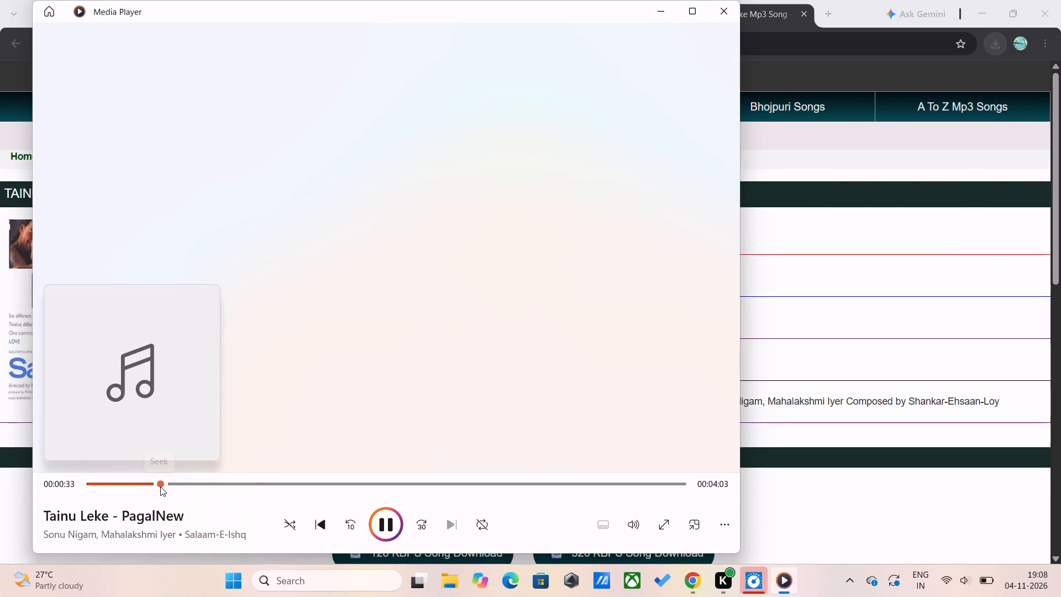
click(138, 483)
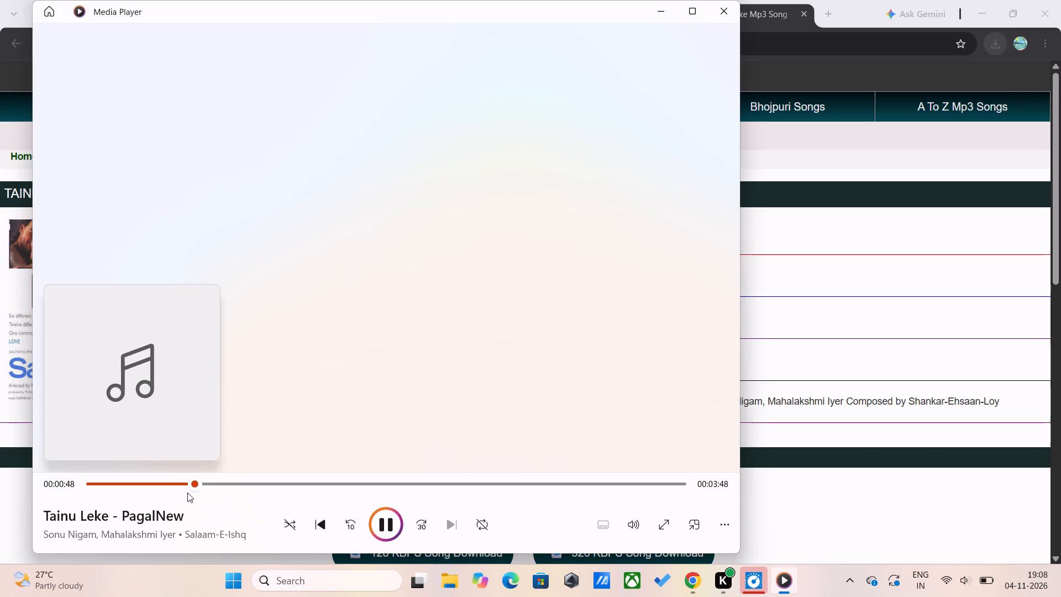
click(382, 527)
drag(728, 1, 729, 15)
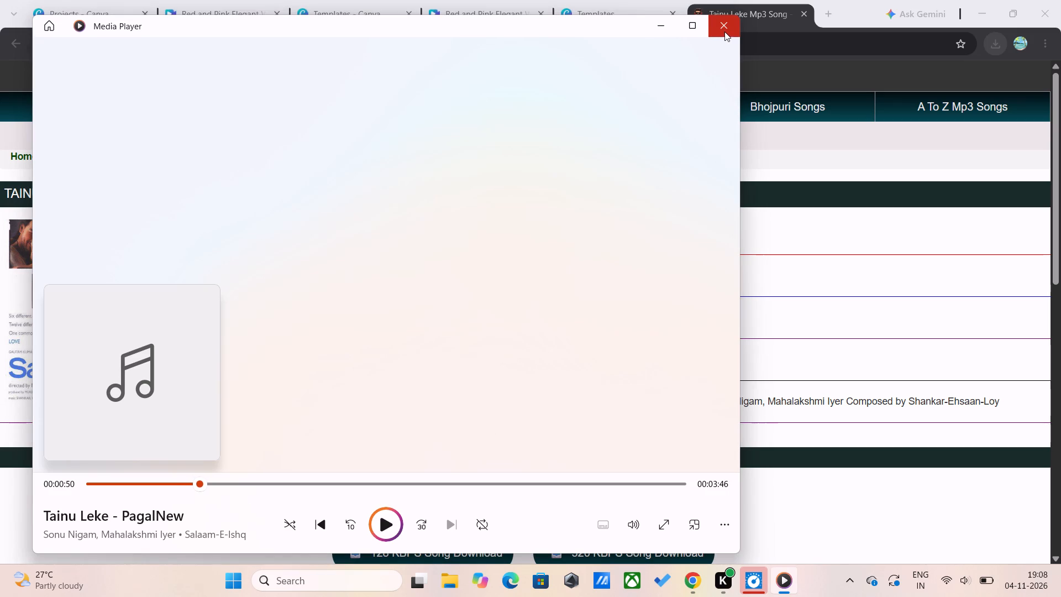
click(724, 32)
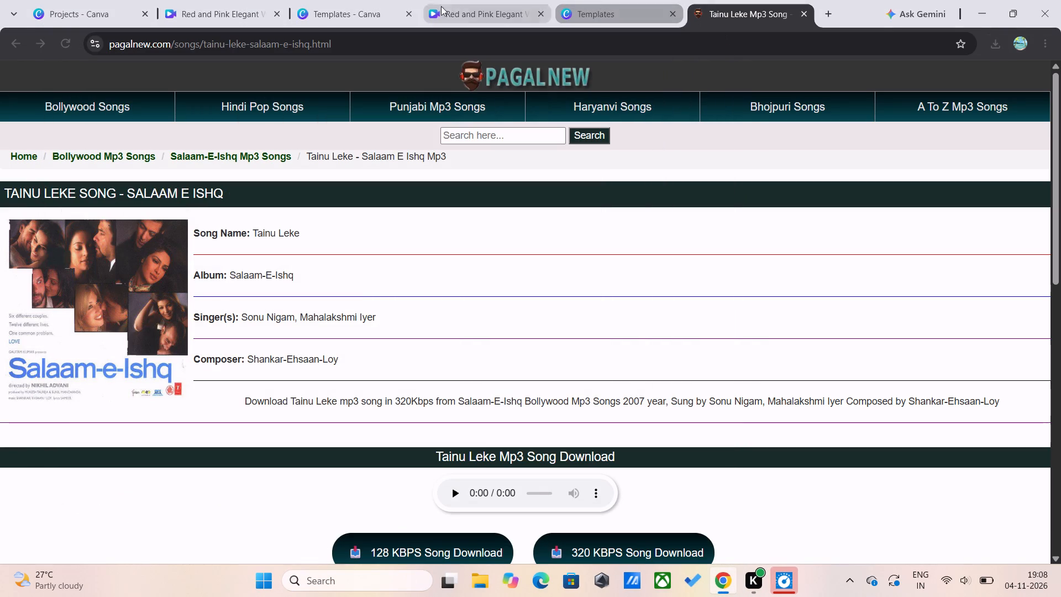
Return to the Red and Pink Elegant Wedding Invitation video in Canva and upload the Tainu Leke Salaam E Ishq 128 Kbps audio file.
click(491, 1)
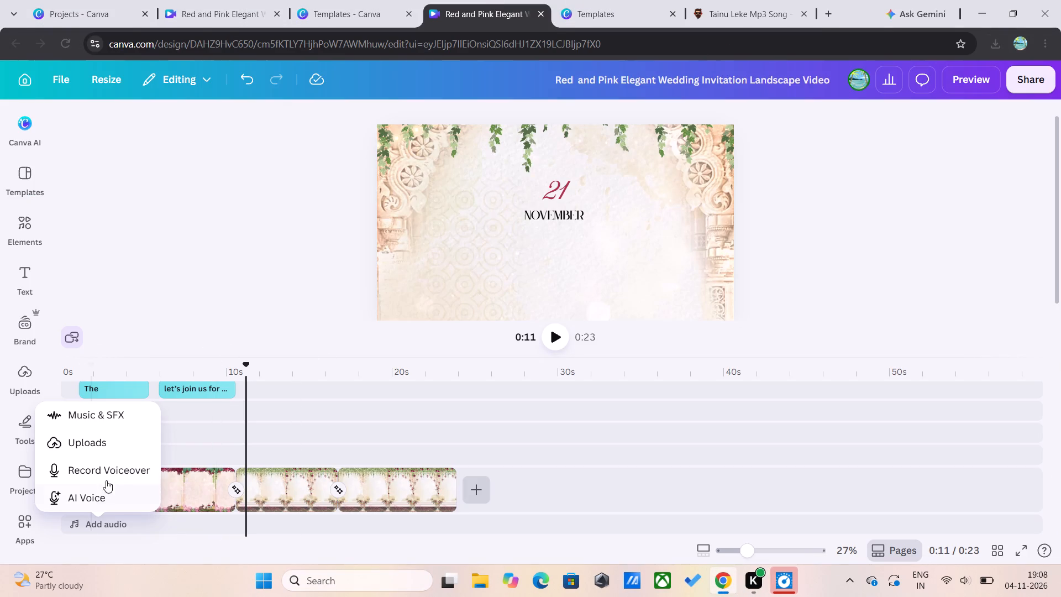
click(125, 440)
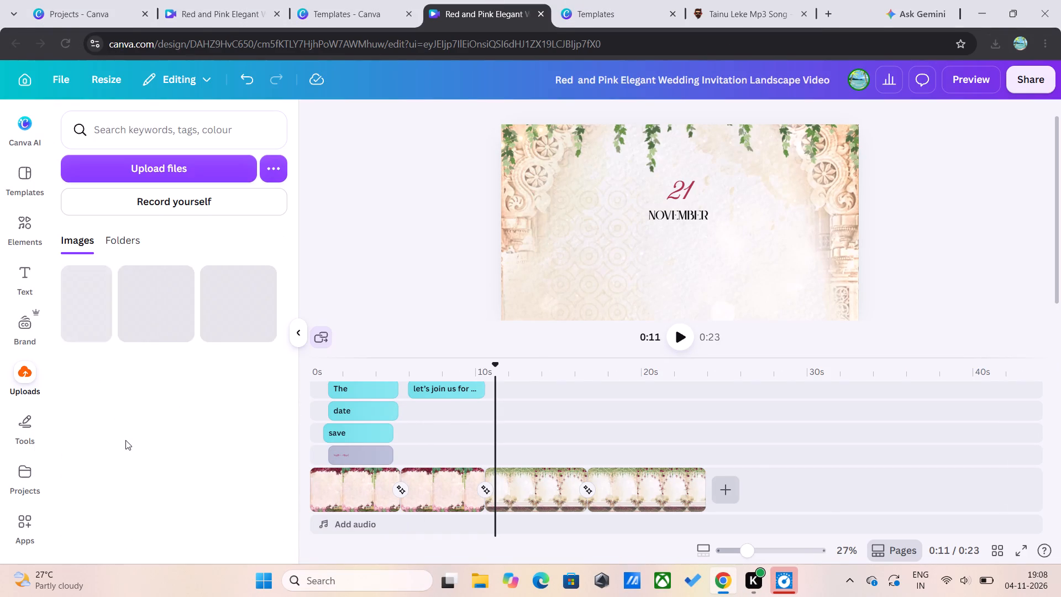
click(199, 176)
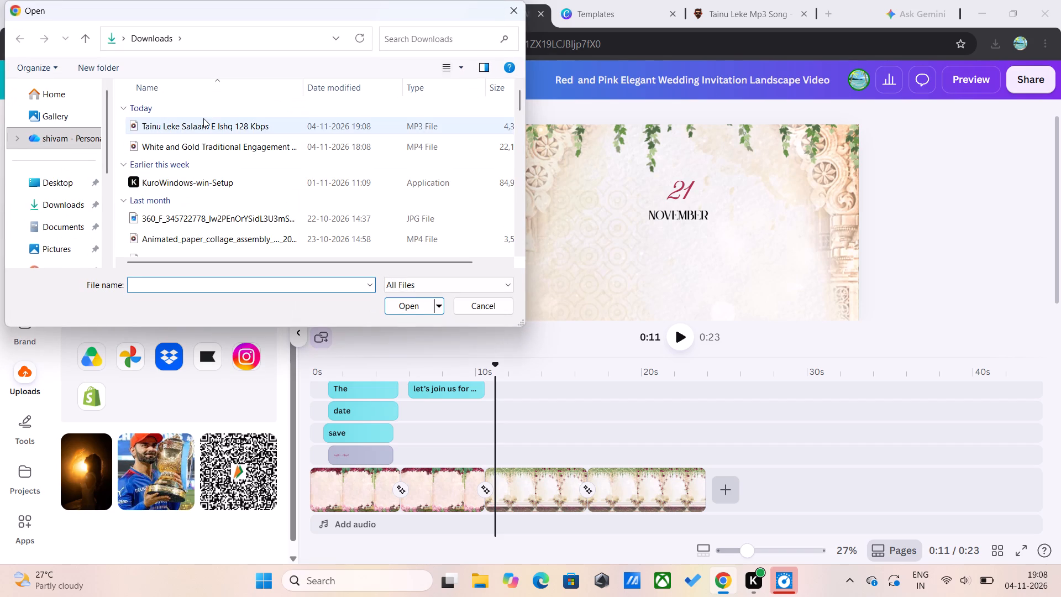
click(203, 118)
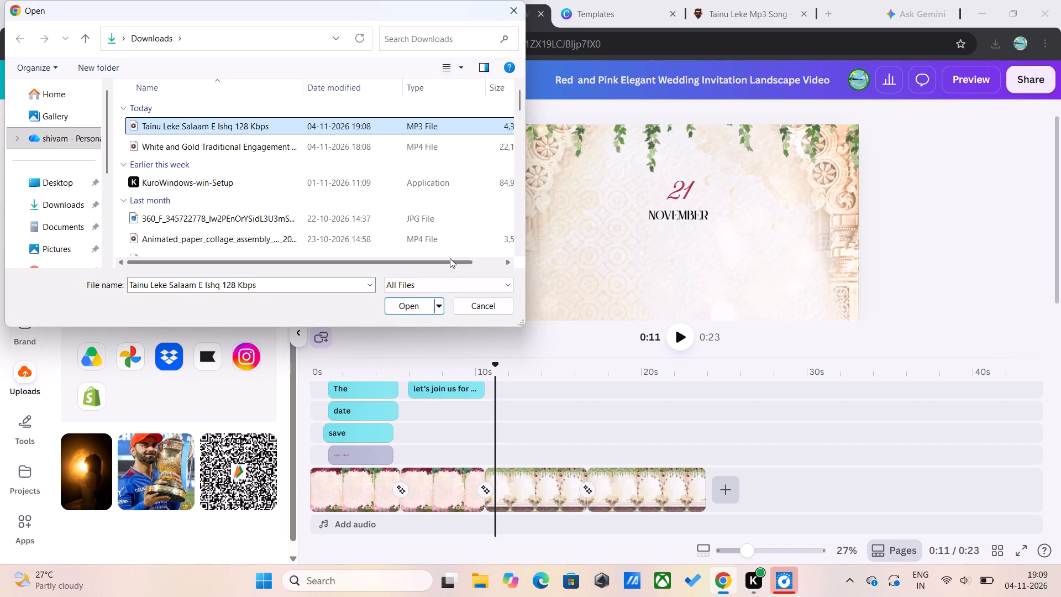
click(412, 306)
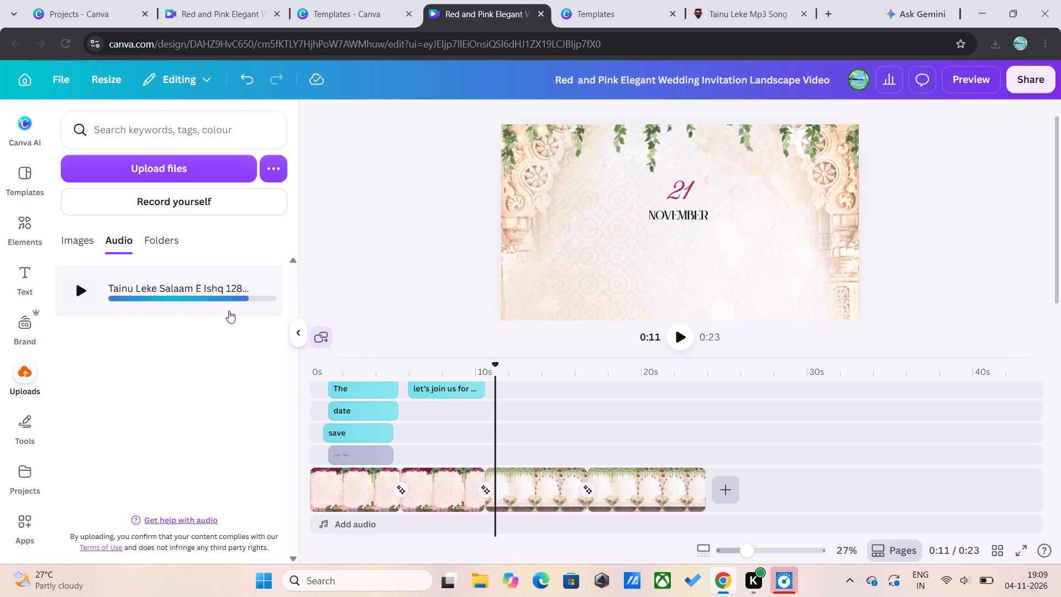
Add the uploaded Tainu Leke track to the video's timeline and move it earlier, starting at about 1 s.
click(193, 297)
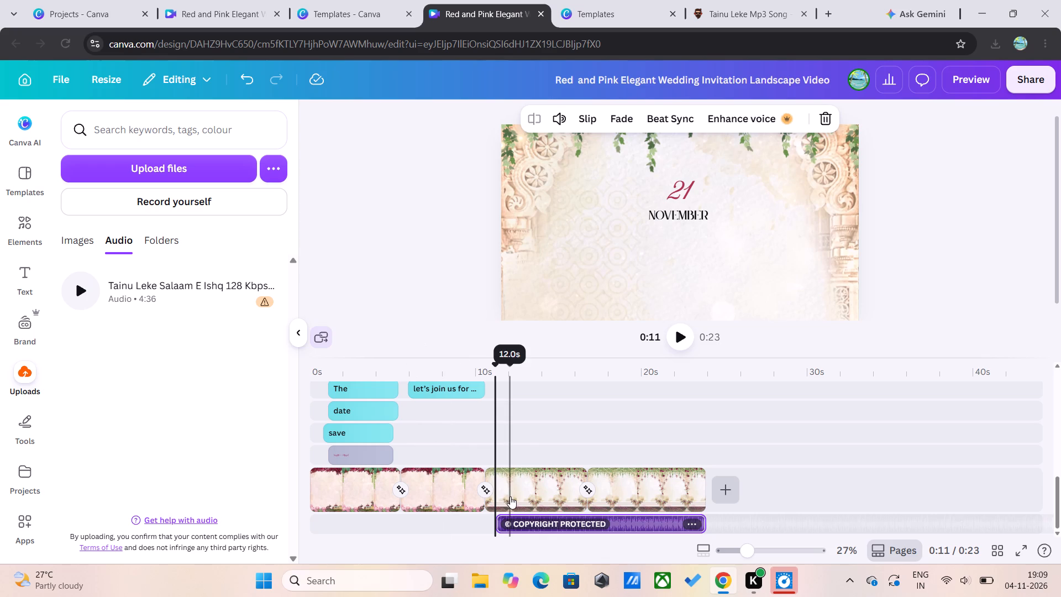
drag(627, 522, 604, 522)
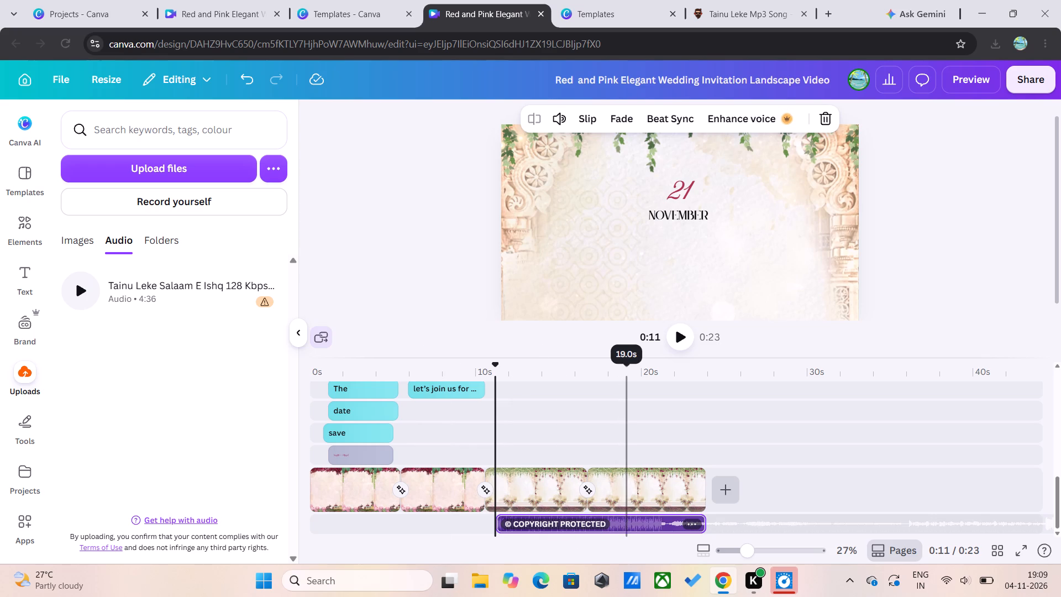
drag(604, 522, 460, 529)
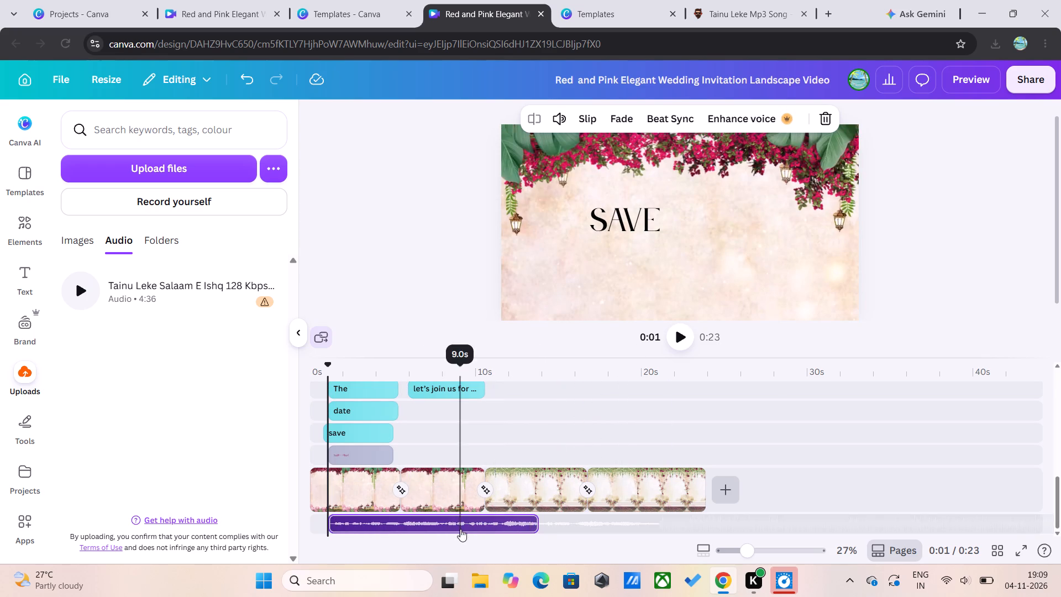
Extend the Tainu Leke audio track to the end of the video at about 0:23 and collapse the uploads view.
drag(534, 522, 572, 519)
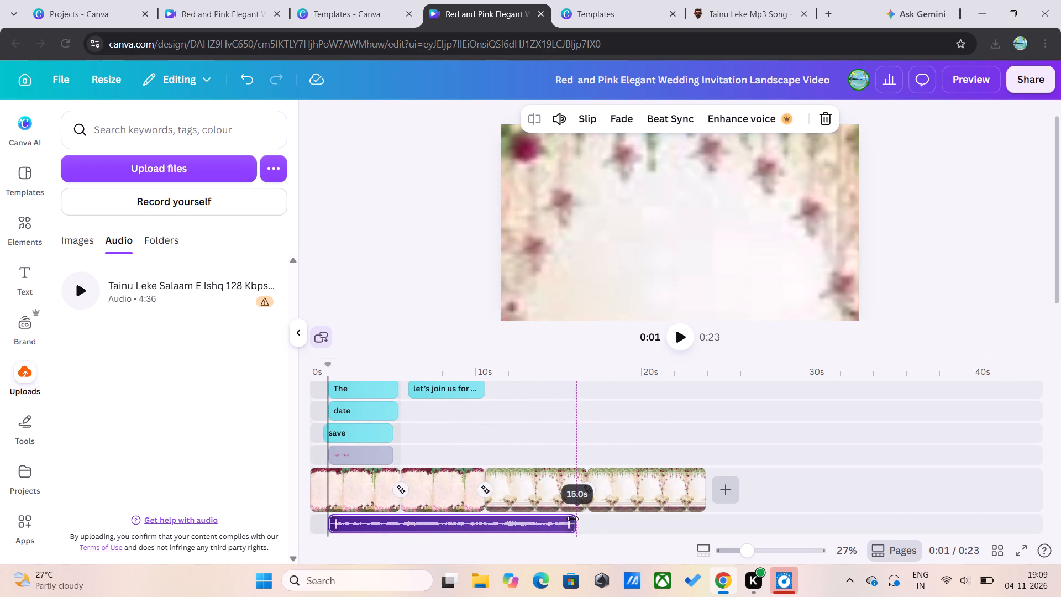
drag(572, 519, 707, 500)
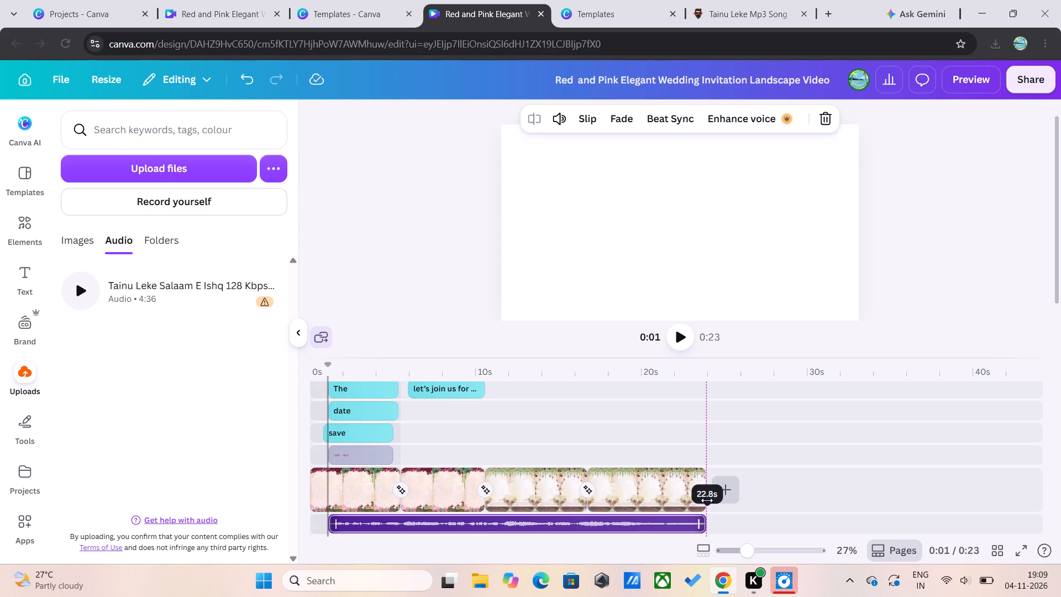
click(301, 342)
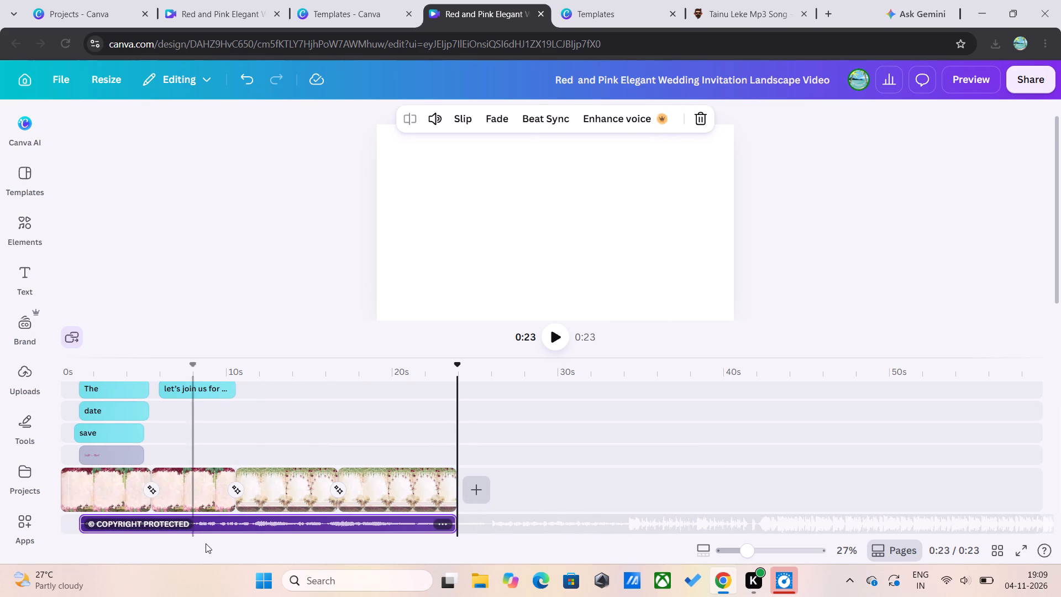
Play the video with its audio from about 15.6 s to check the track.
click(321, 504)
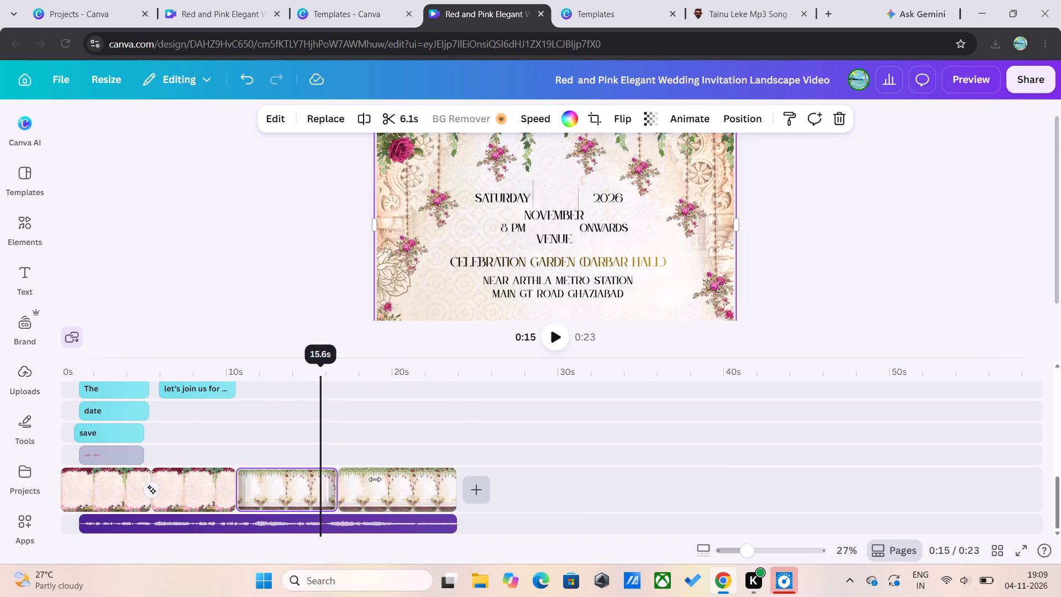
click(558, 342)
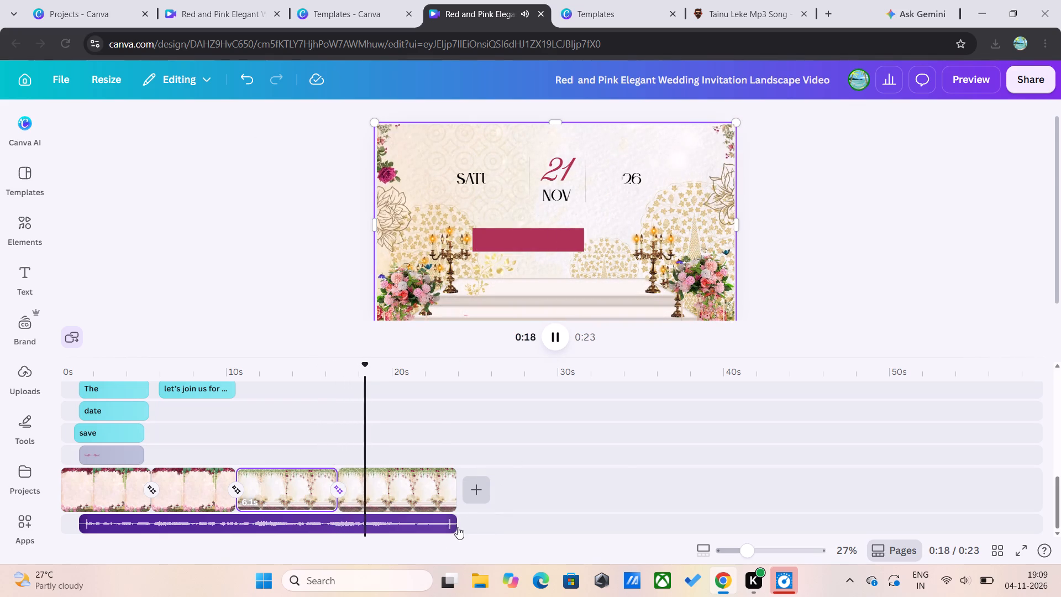
Shift the audio track to start at about 0:03 and extend its end to about 1:00 on the timeline.
drag(458, 527, 503, 431)
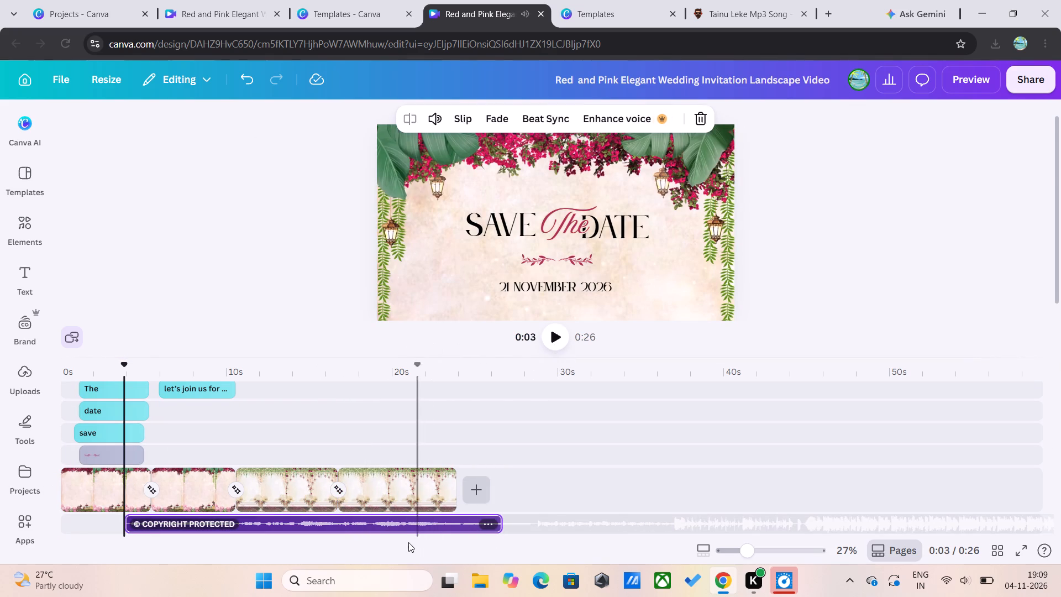
drag(501, 520, 561, 522)
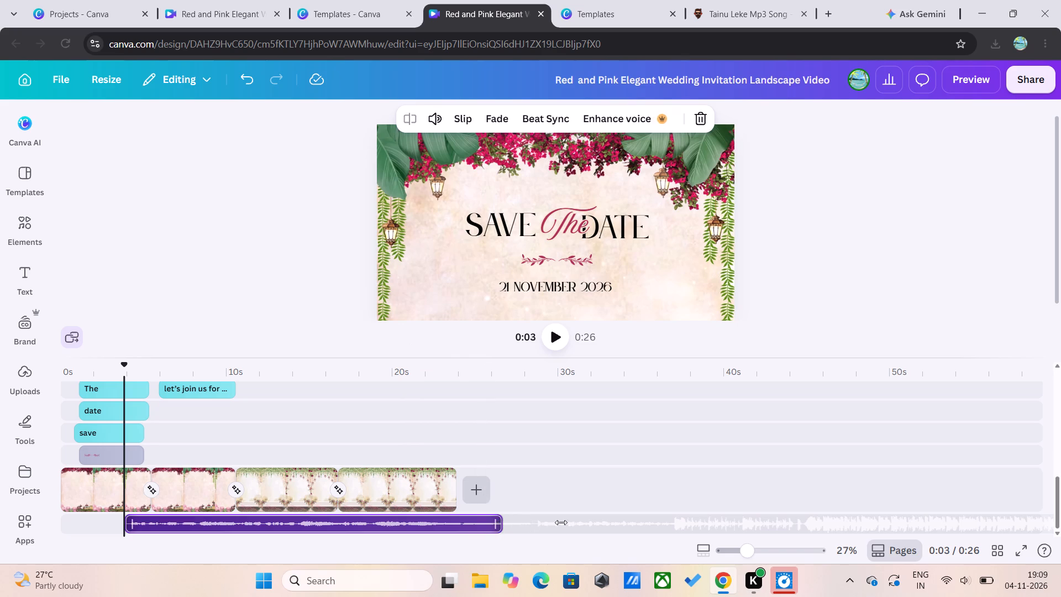
drag(561, 522, 969, 542)
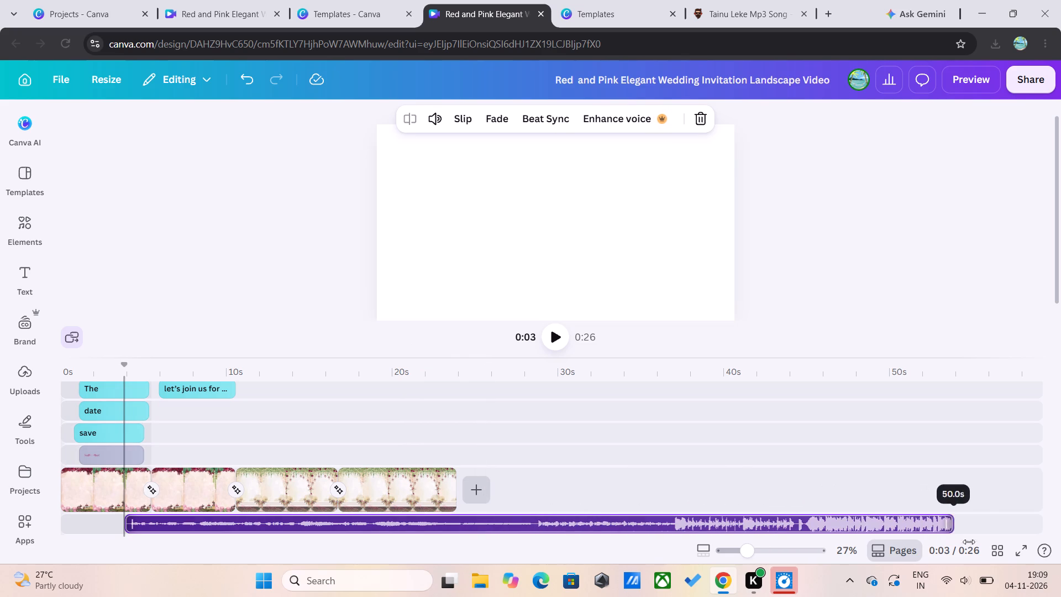
drag(969, 542, 1060, 530)
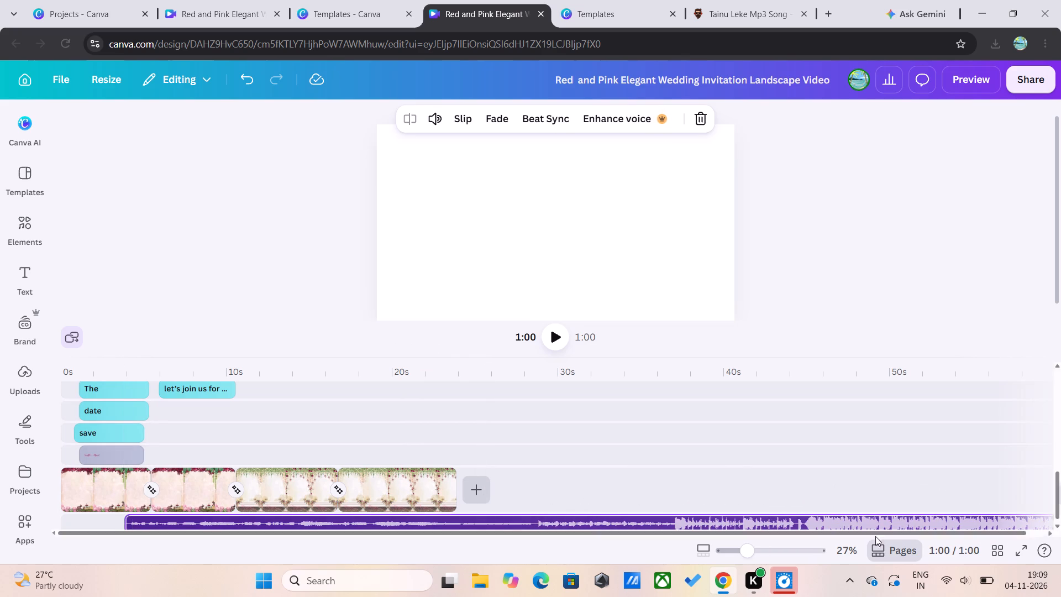
Play short parts of the audio track around 43 to 48 s to find a suitable cutting point.
click(658, 516)
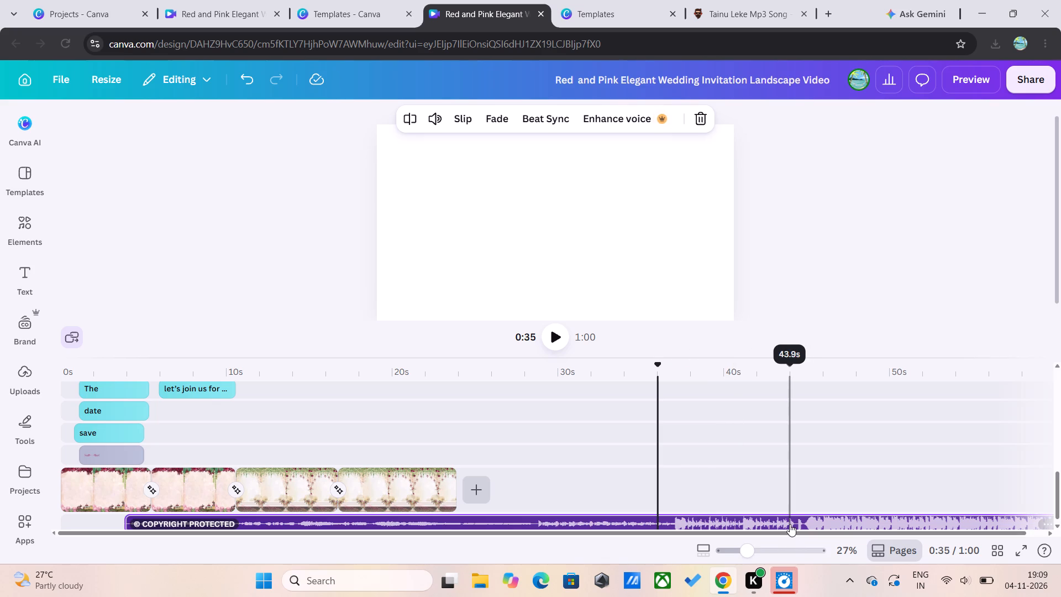
click(790, 524)
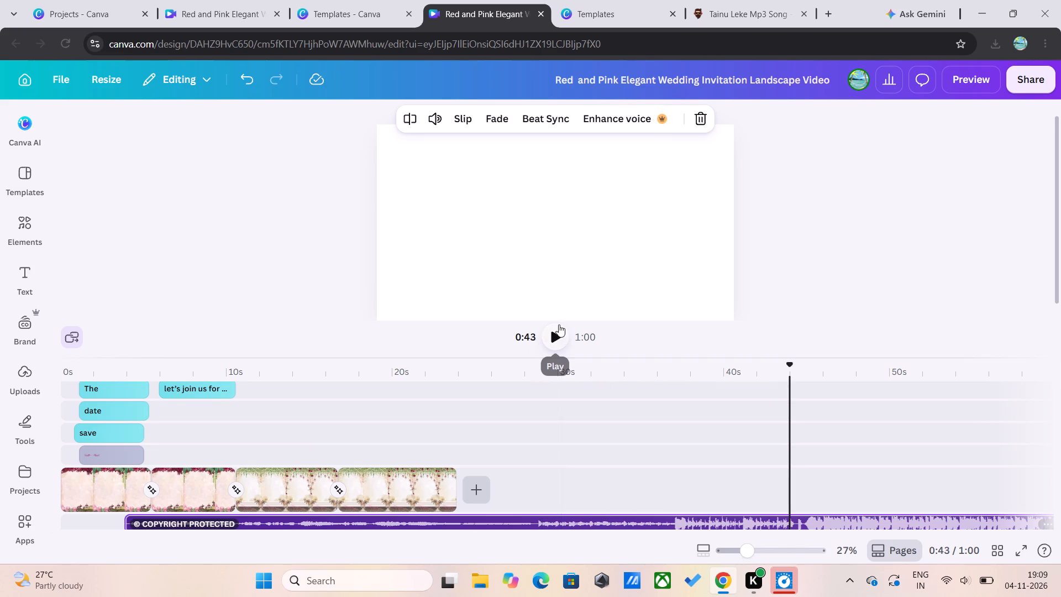
click(557, 331)
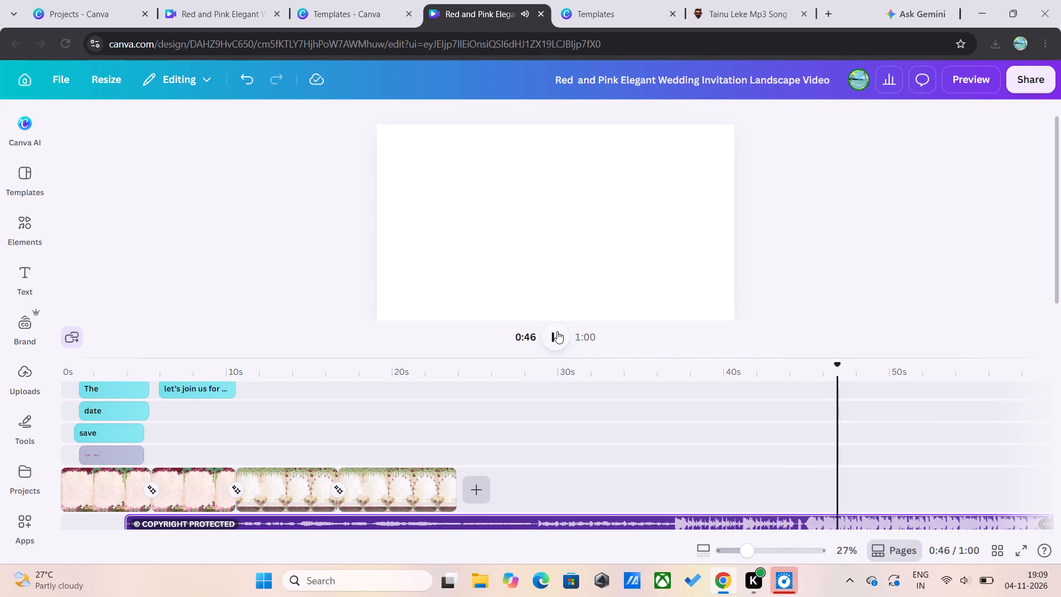
click(557, 331)
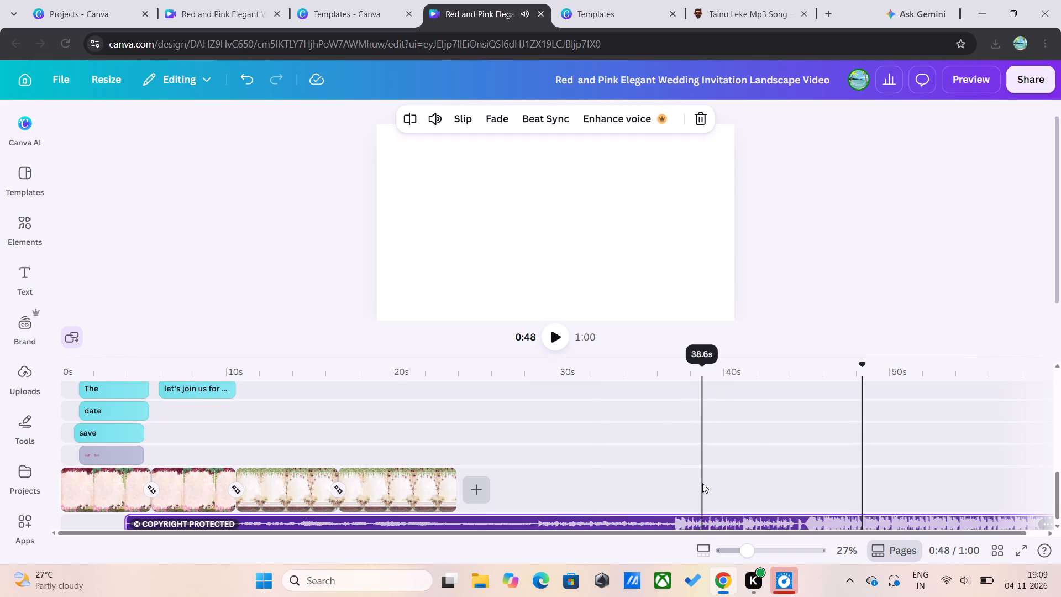
click(793, 527)
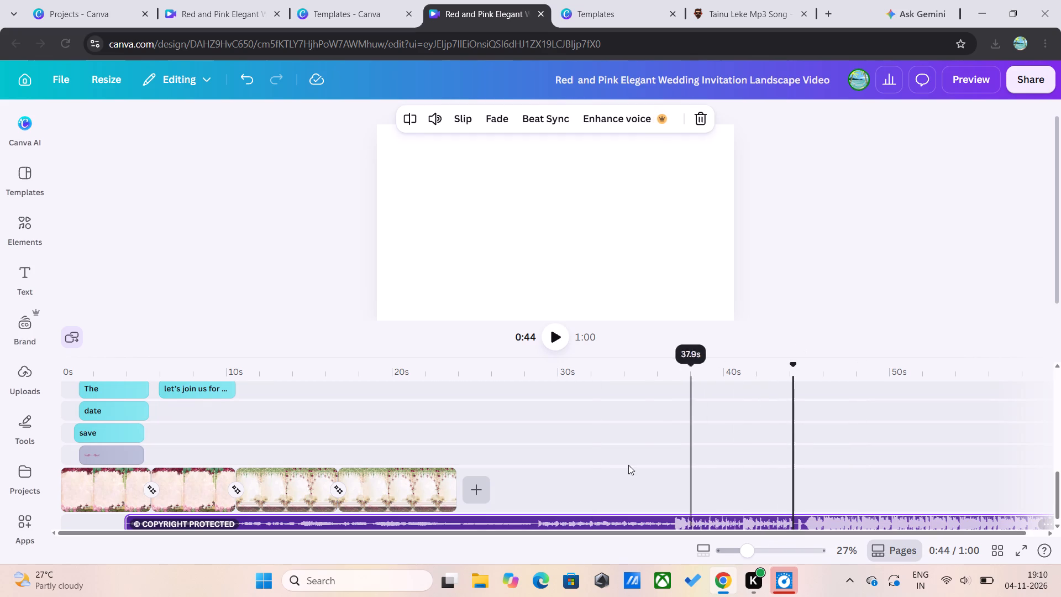
click(553, 343)
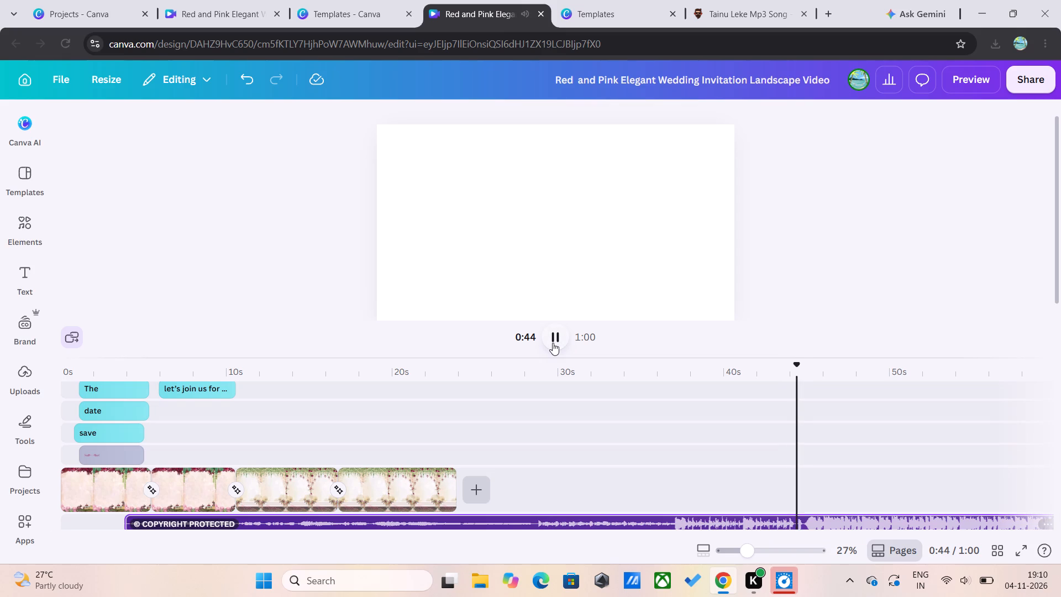
click(553, 343)
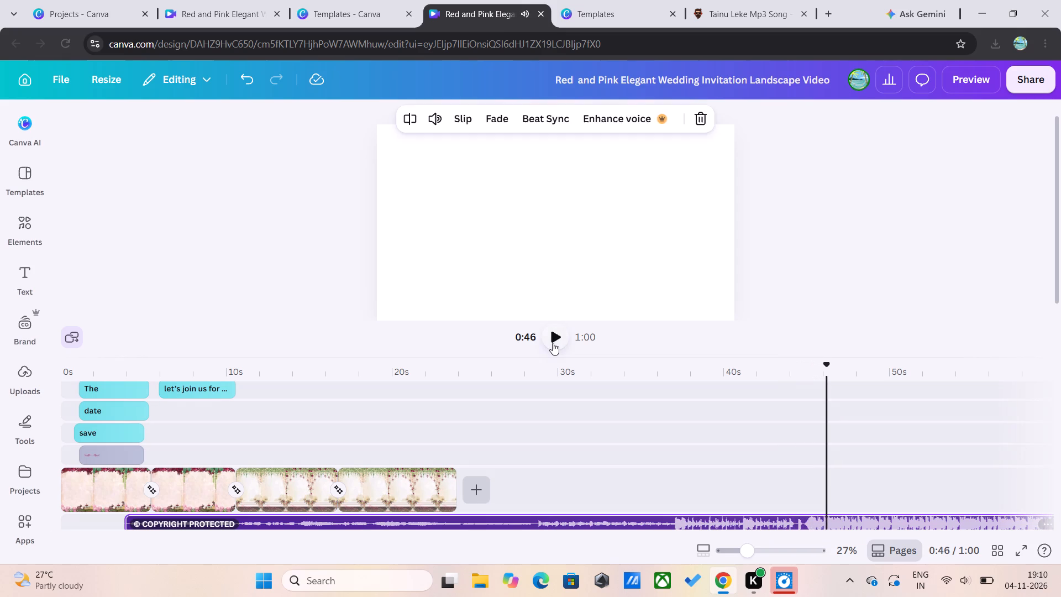
click(784, 499)
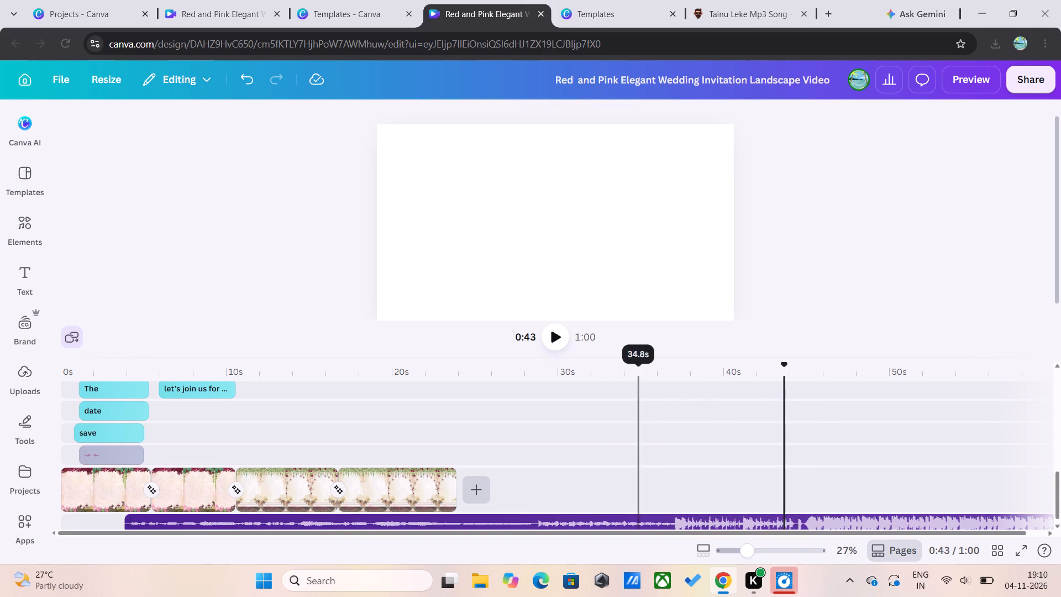
click(562, 336)
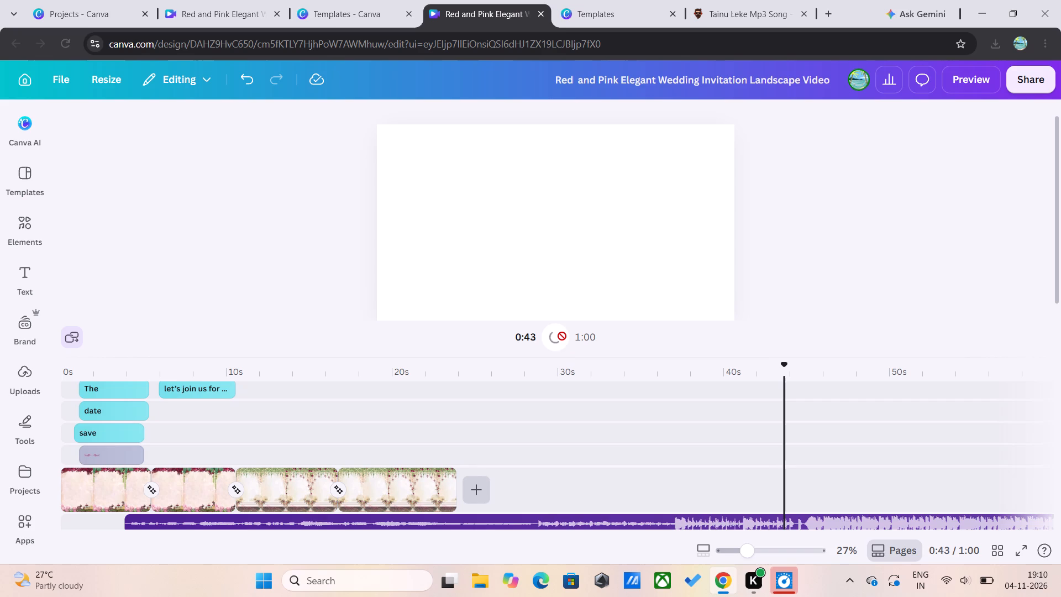
click(562, 336)
click(562, 336)
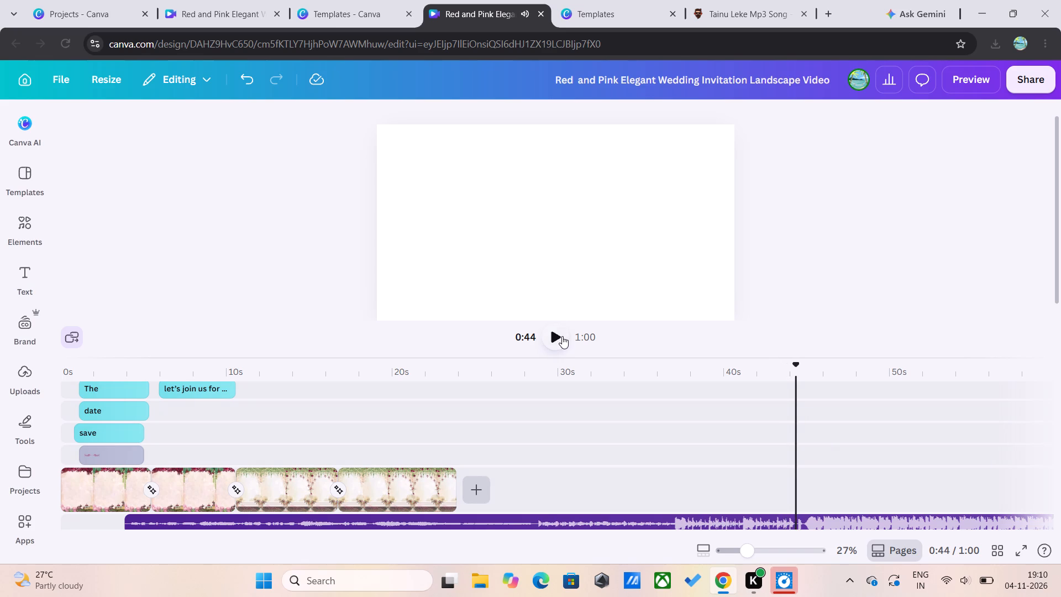
click(562, 336)
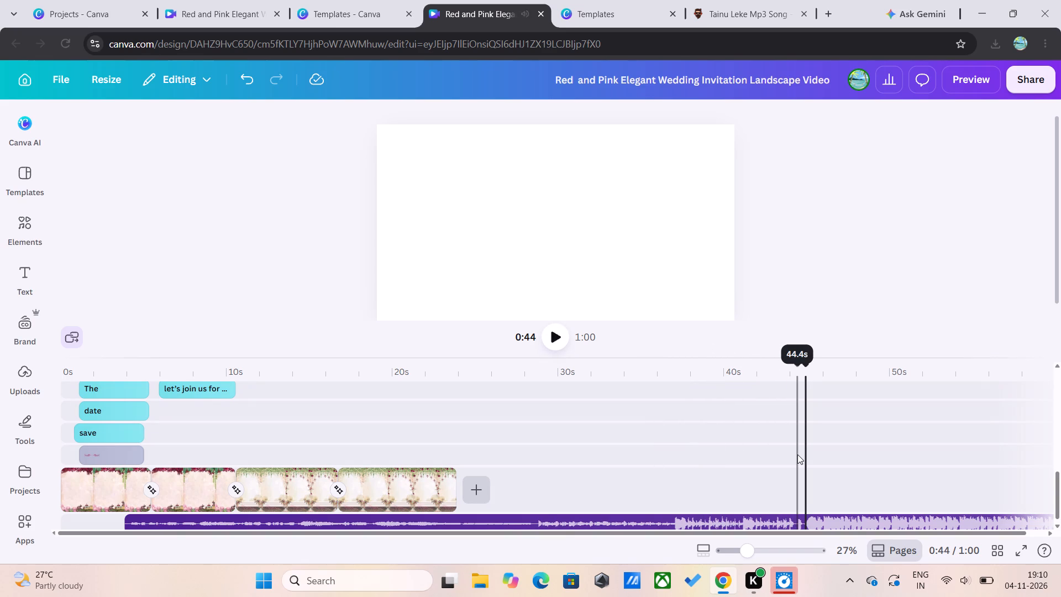
click(795, 455)
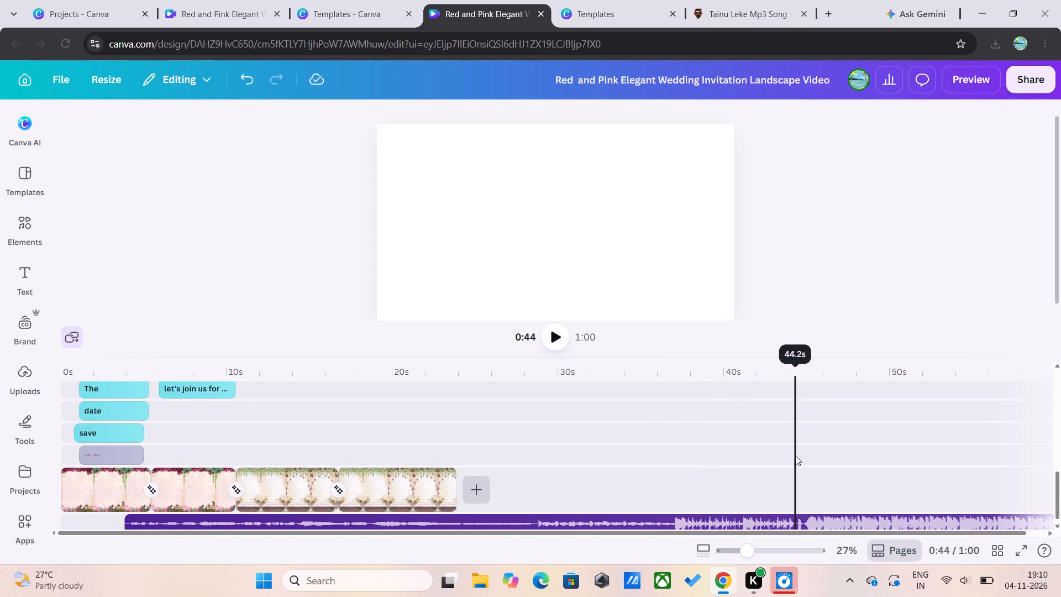
Split the audio track at about 0:42 and delete the part before the cut.
click(771, 517)
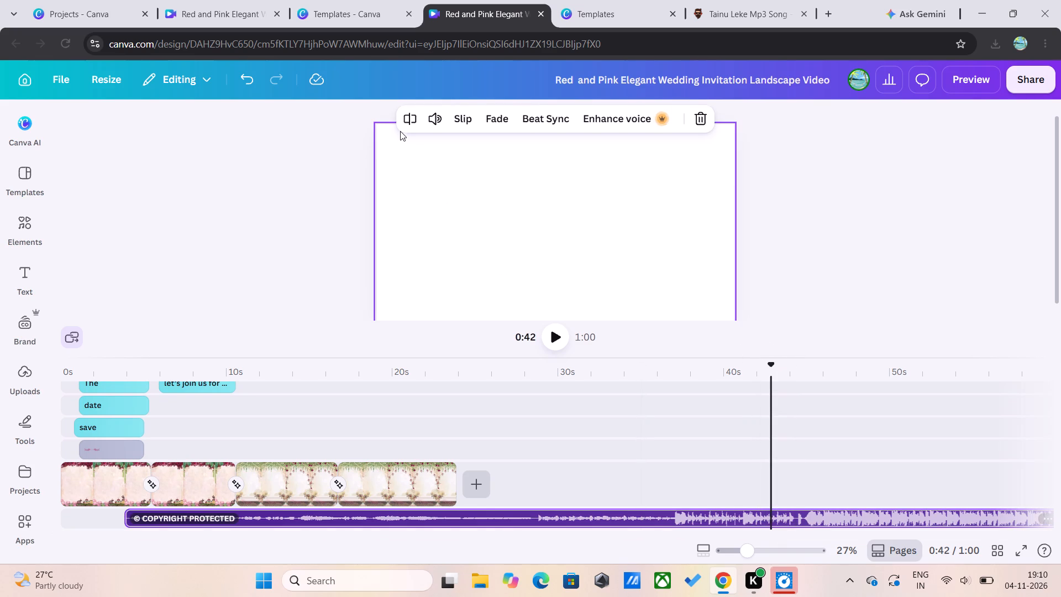
click(413, 118)
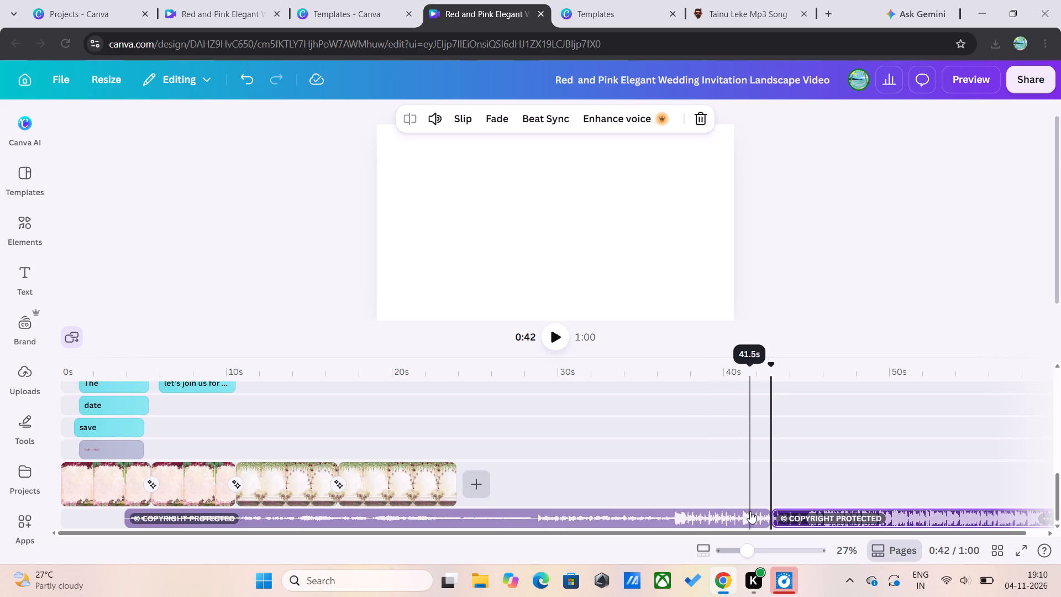
click(719, 518)
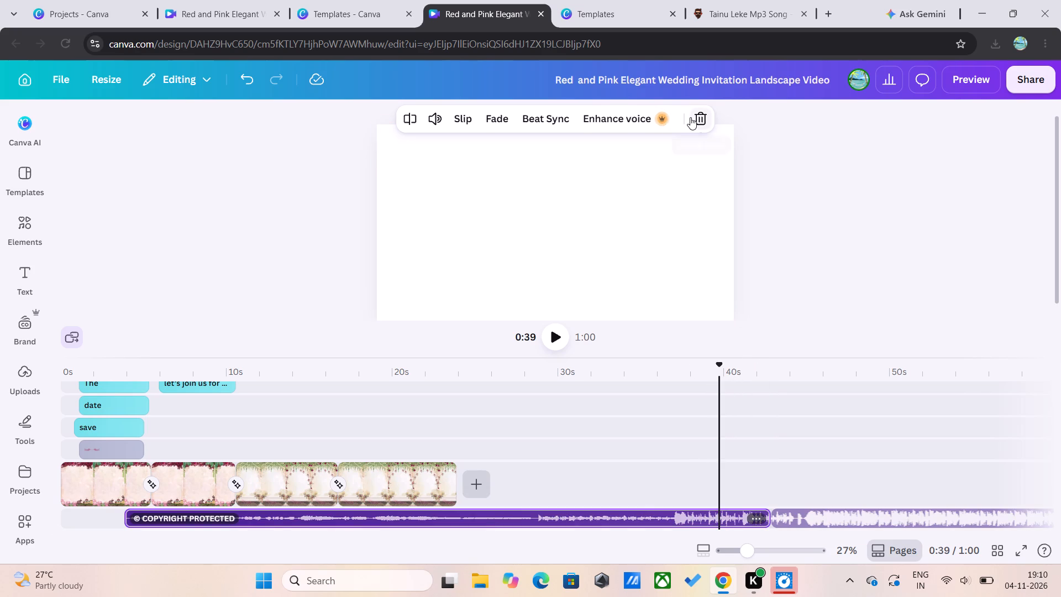
click(693, 117)
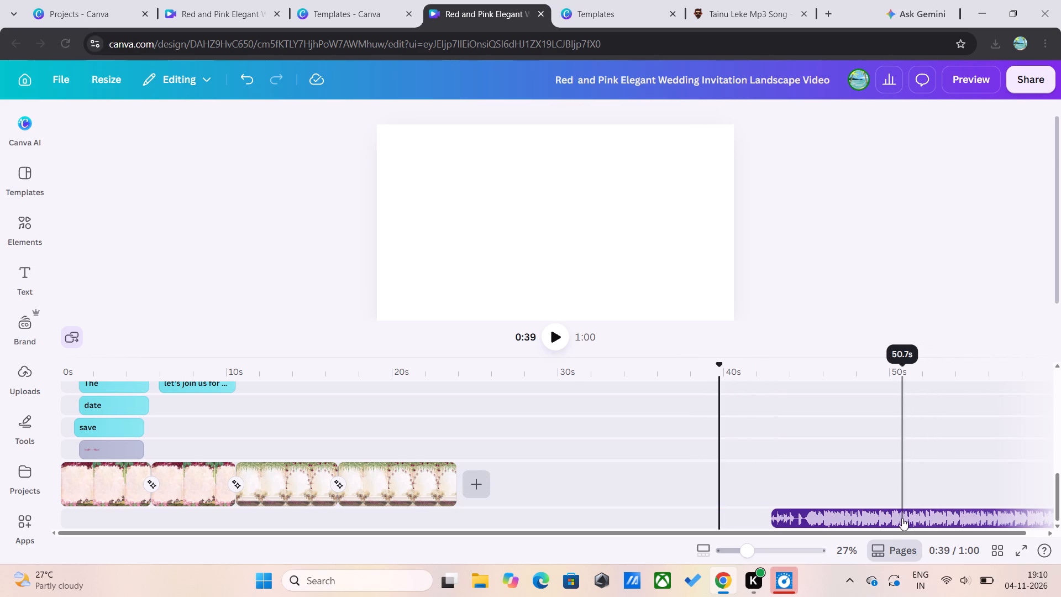
Move the remaining audio clip to 0.0 s on the timeline and play the video from the start.
drag(902, 519, 615, 535)
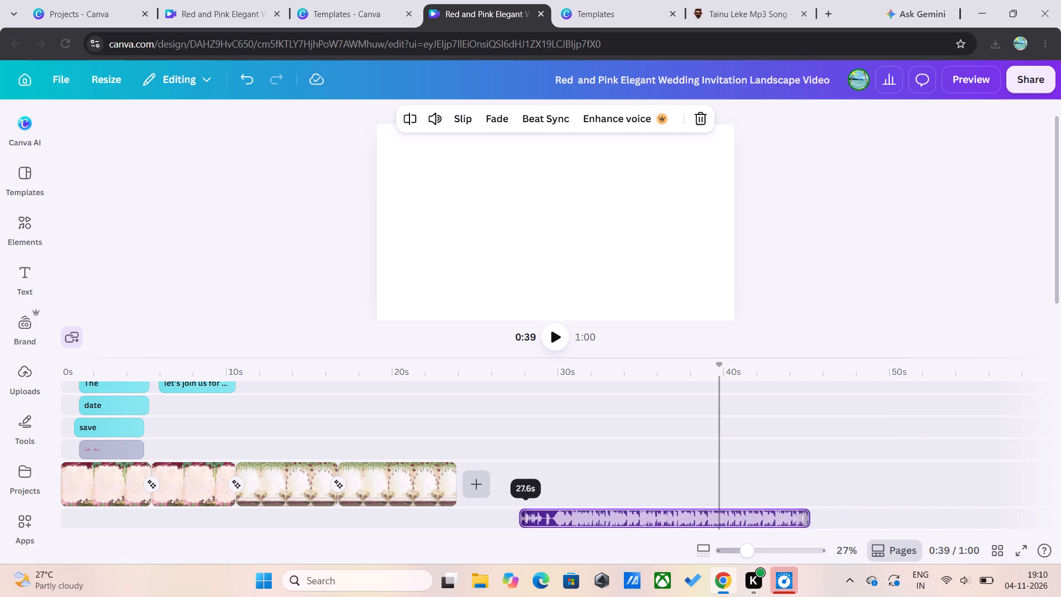
drag(615, 535, 150, 586)
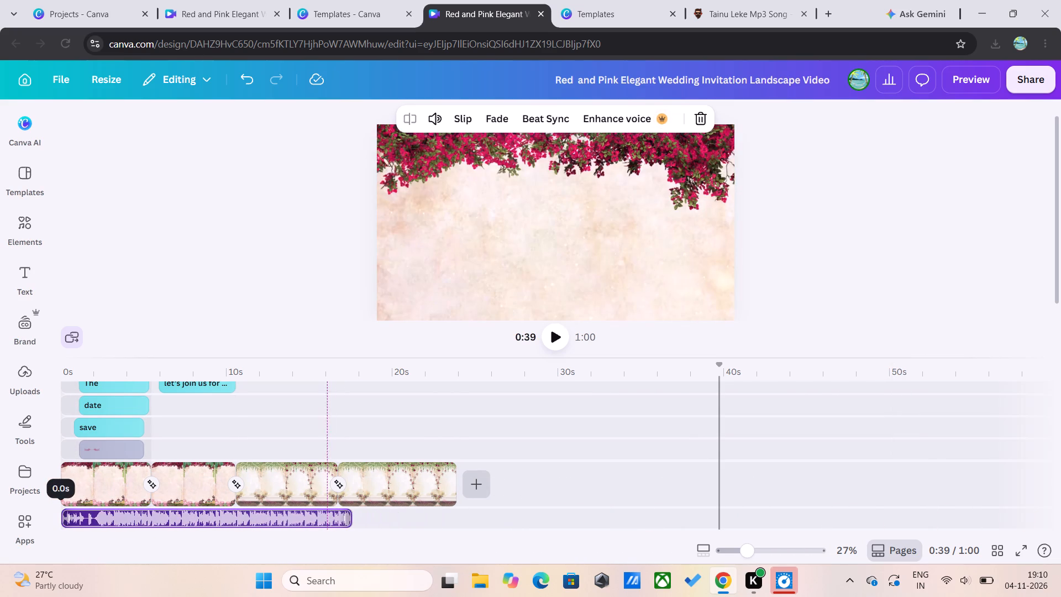
drag(150, 586, 143, 586)
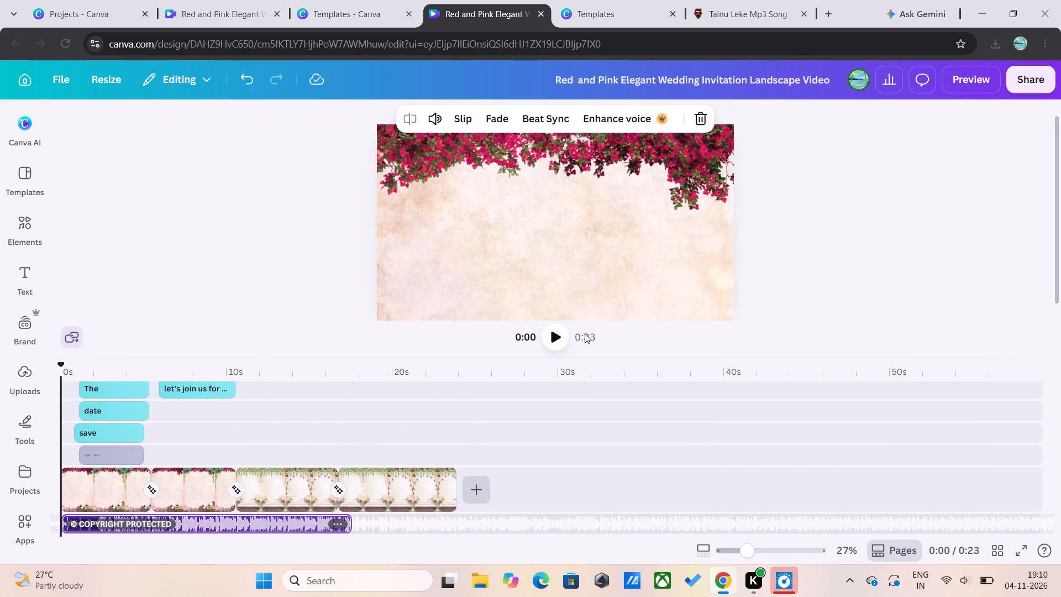
click(563, 333)
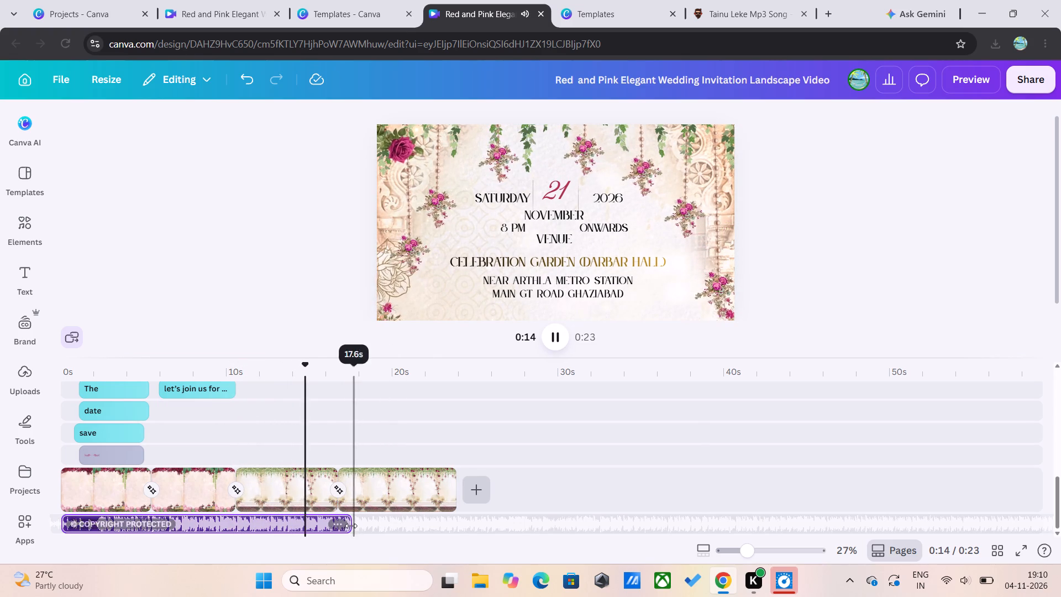
Extend the end of the audio clip to match the end of the video at about 0:23.
drag(351, 526, 440, 515)
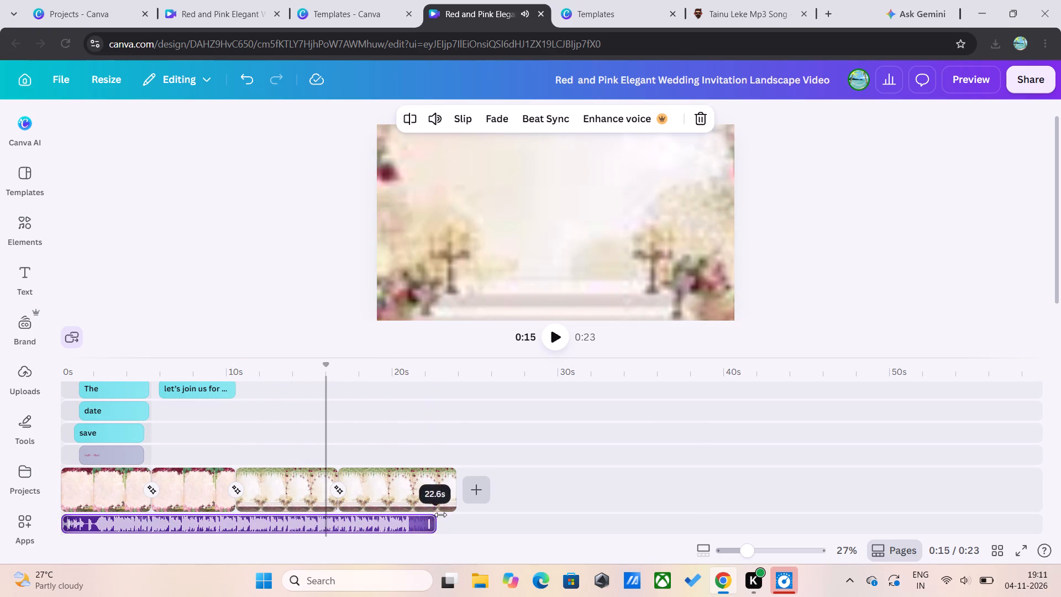
drag(440, 515, 455, 514)
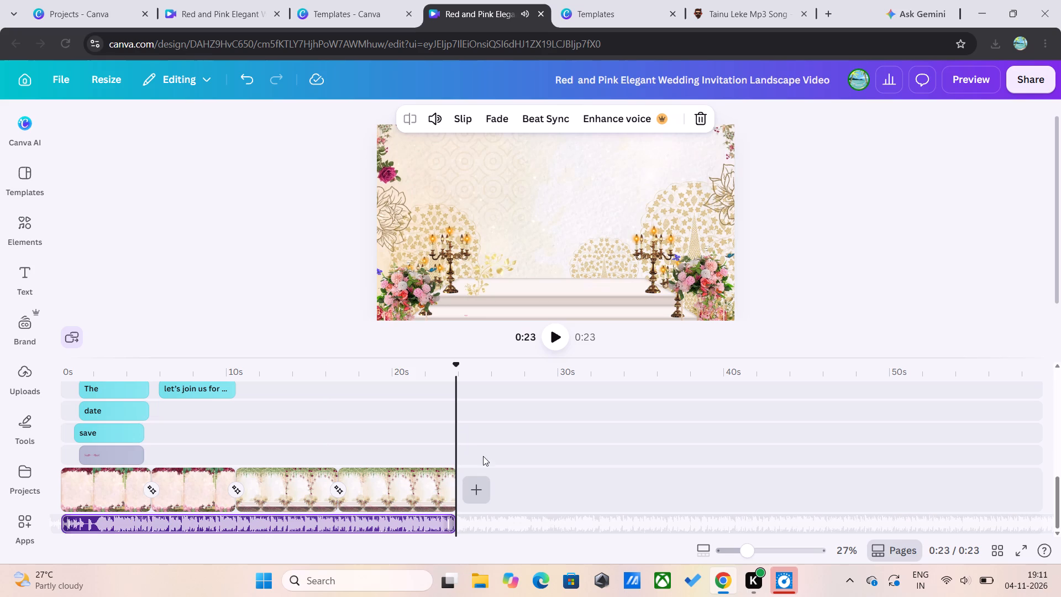
Play the video from about 0:16 to the end, and review the scene with the couple's names from about 0:07.
click(333, 509)
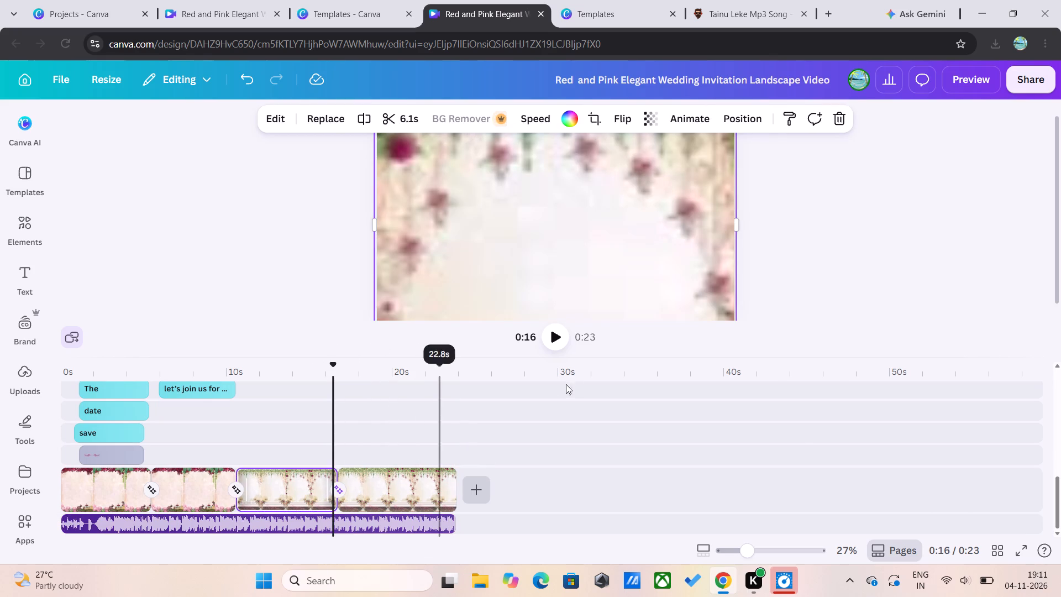
click(566, 339)
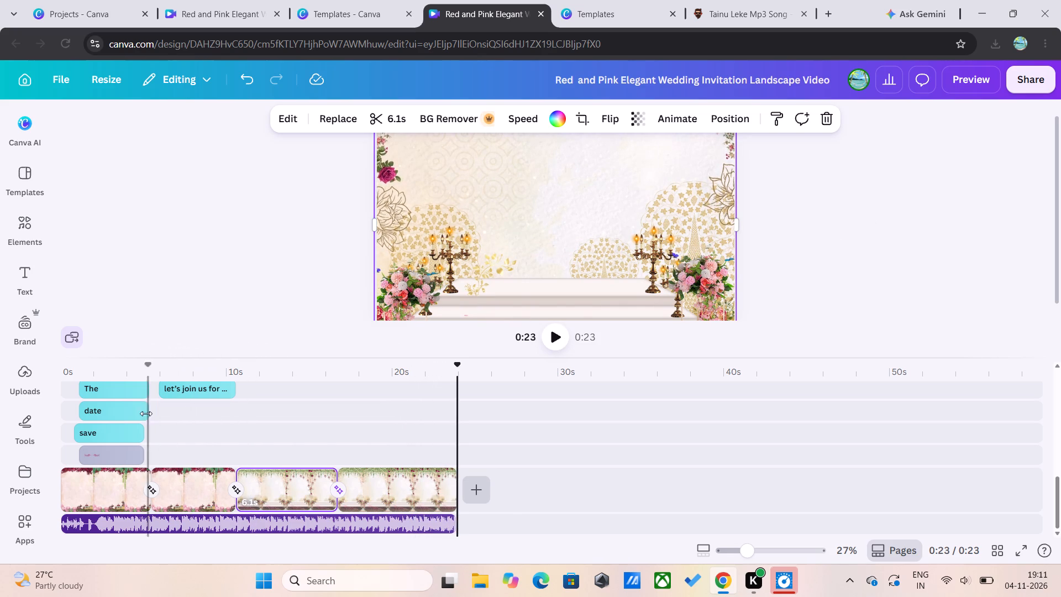
click(94, 411)
click(187, 399)
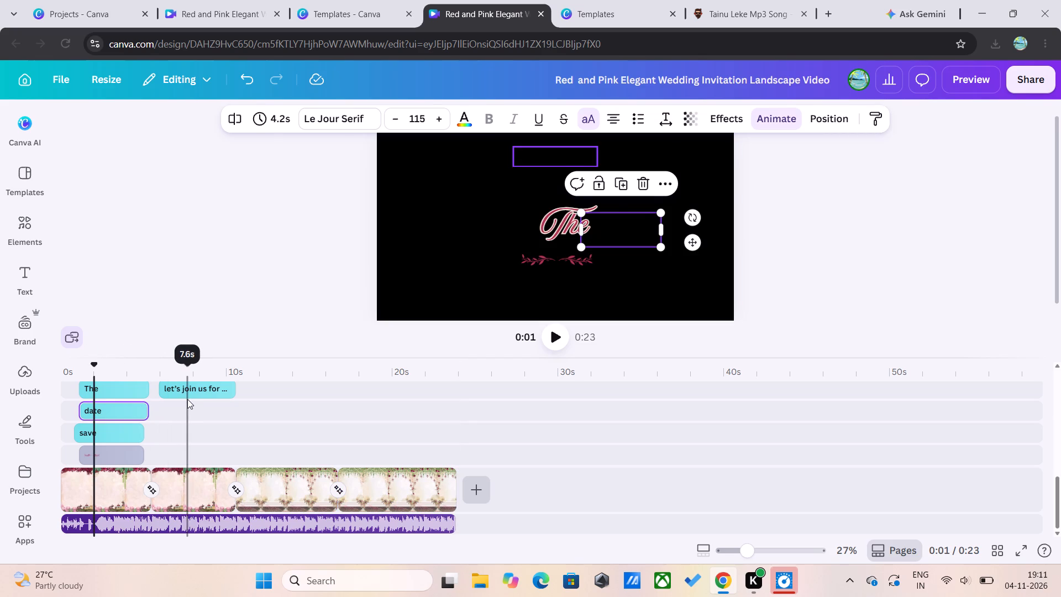
click(558, 330)
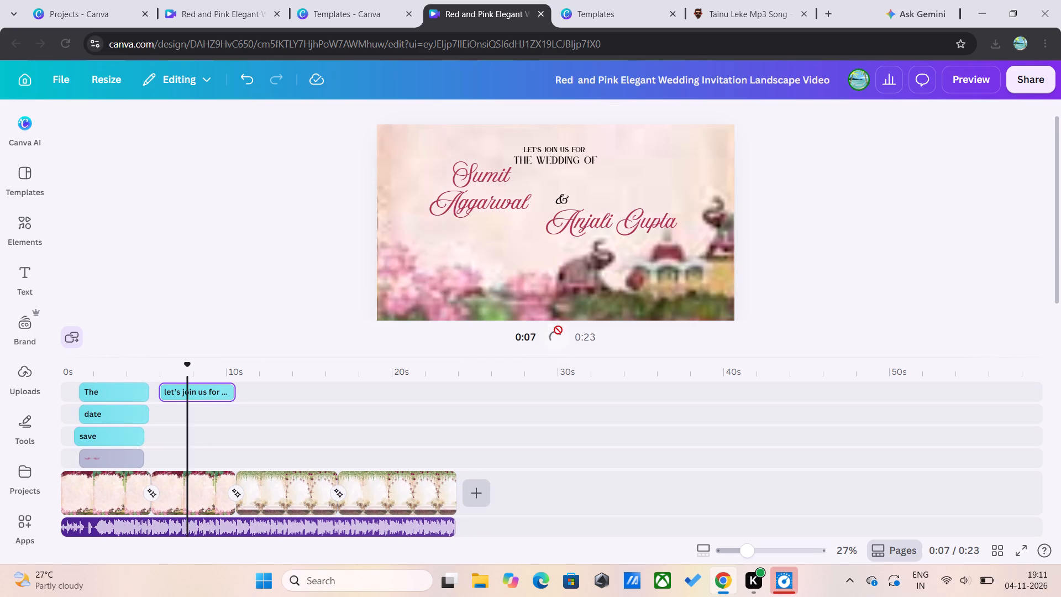
click(558, 330)
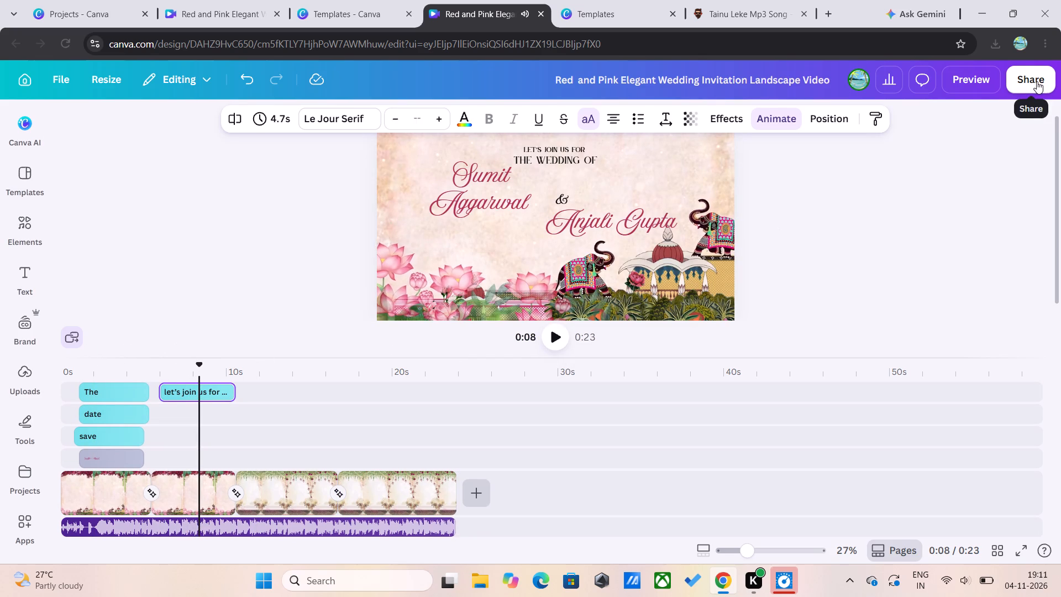
Download the wedding invitation as an MP4 video in 4K quality.
click(1037, 81)
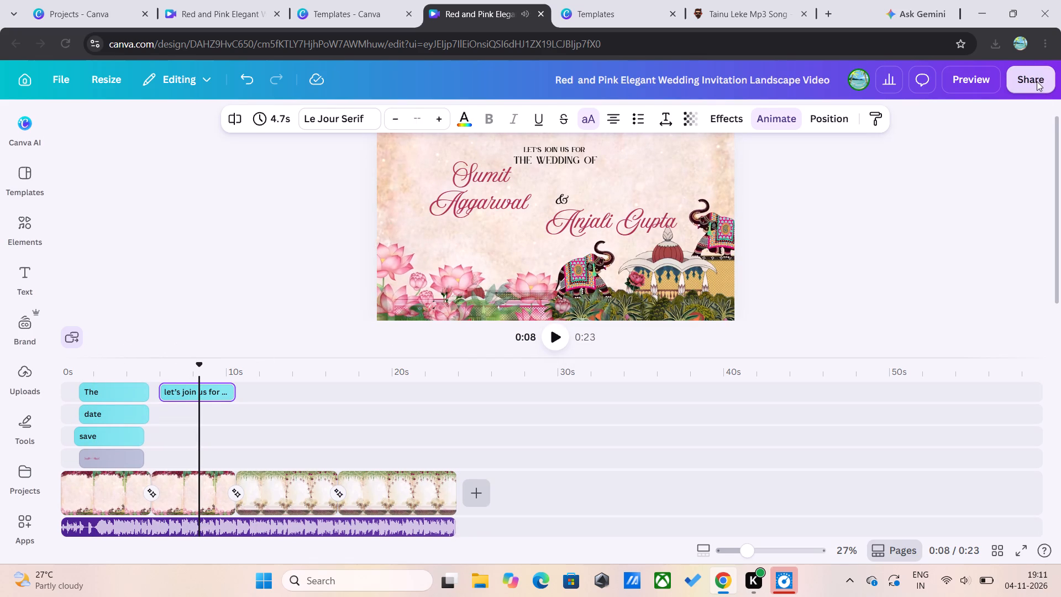
click(821, 404)
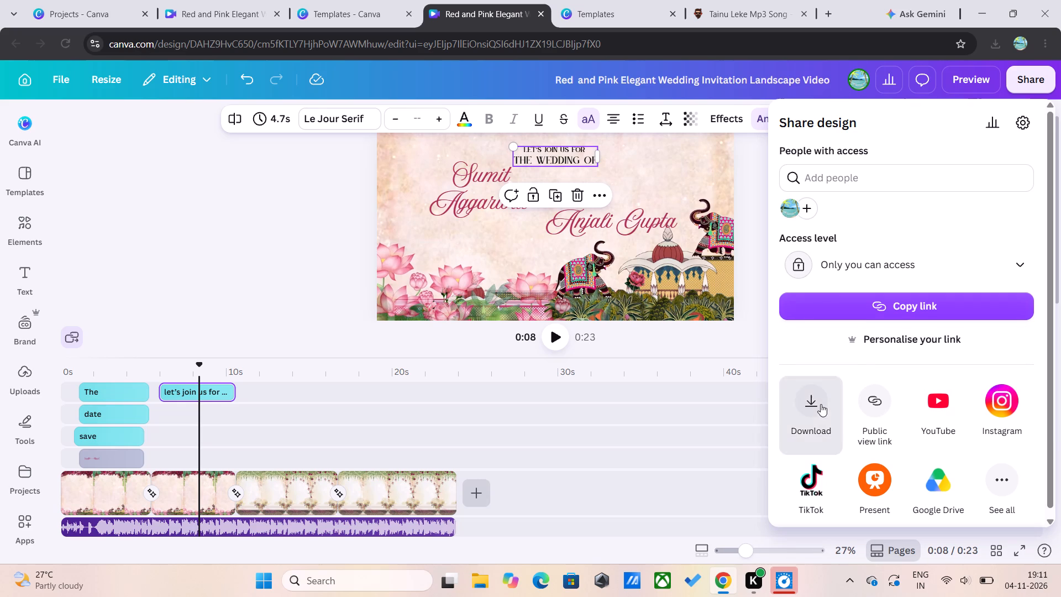
click(1013, 227)
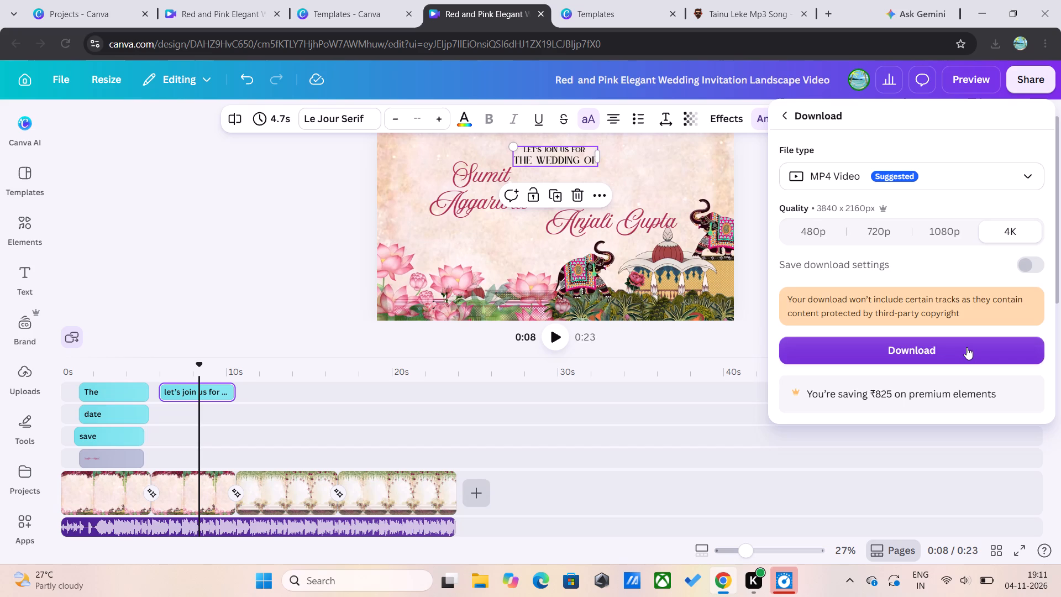
click(967, 347)
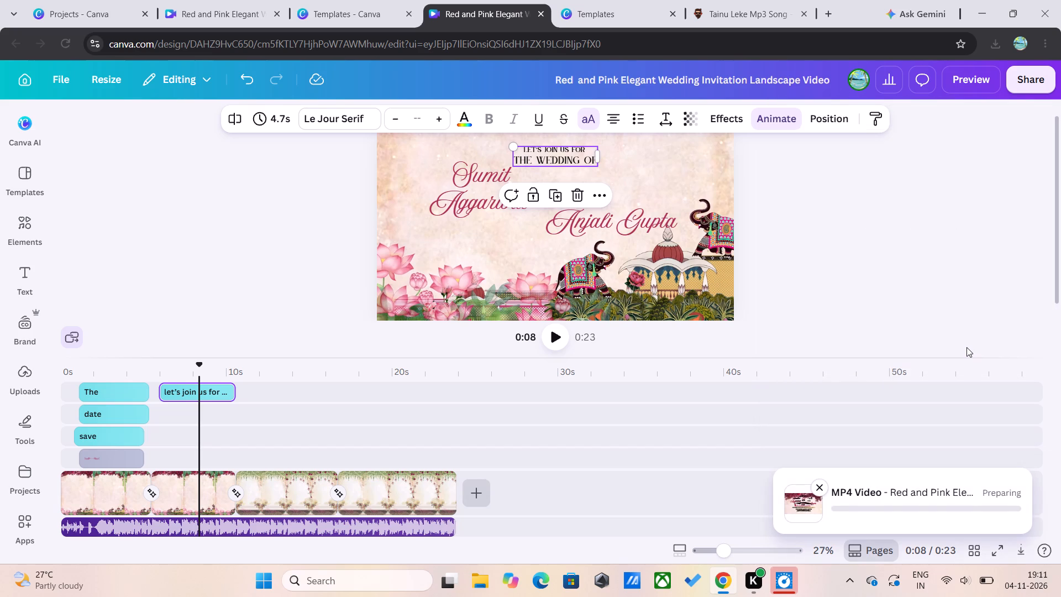
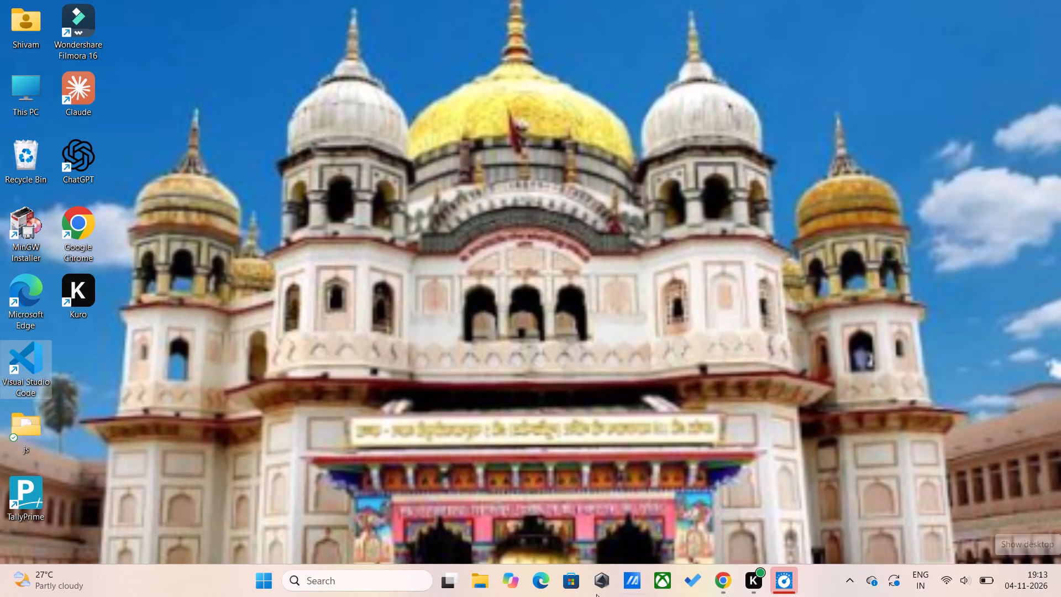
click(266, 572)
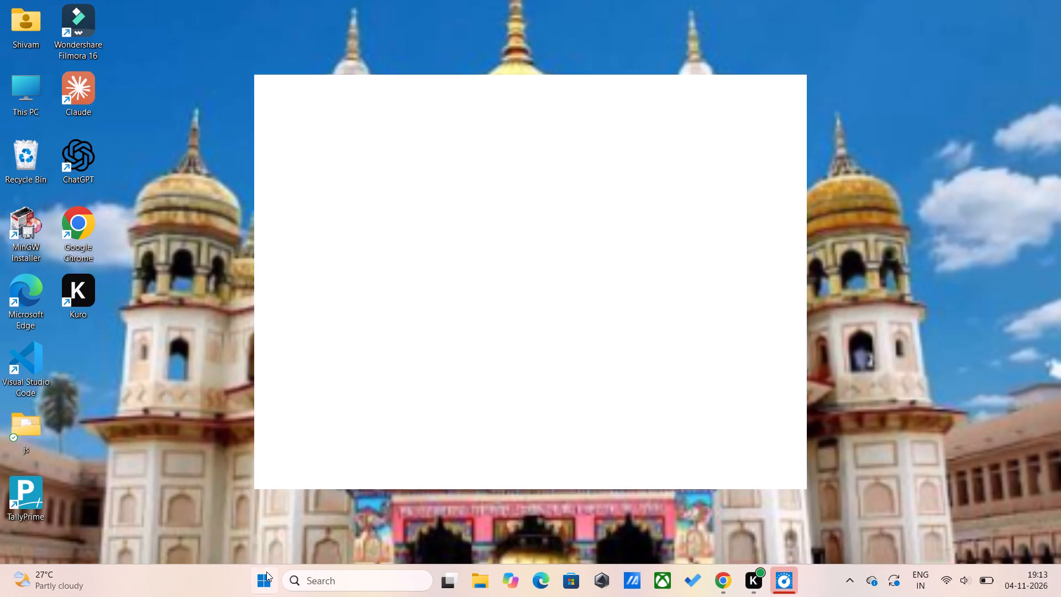
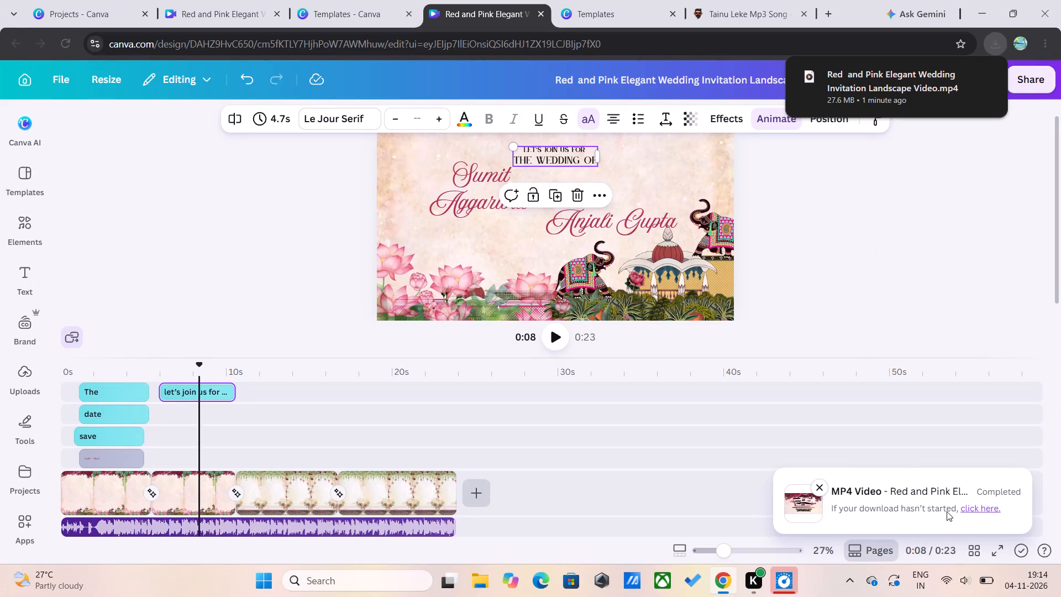
Dismiss the completed-download notice and open the invitation video's download settings to review them.
click(821, 483)
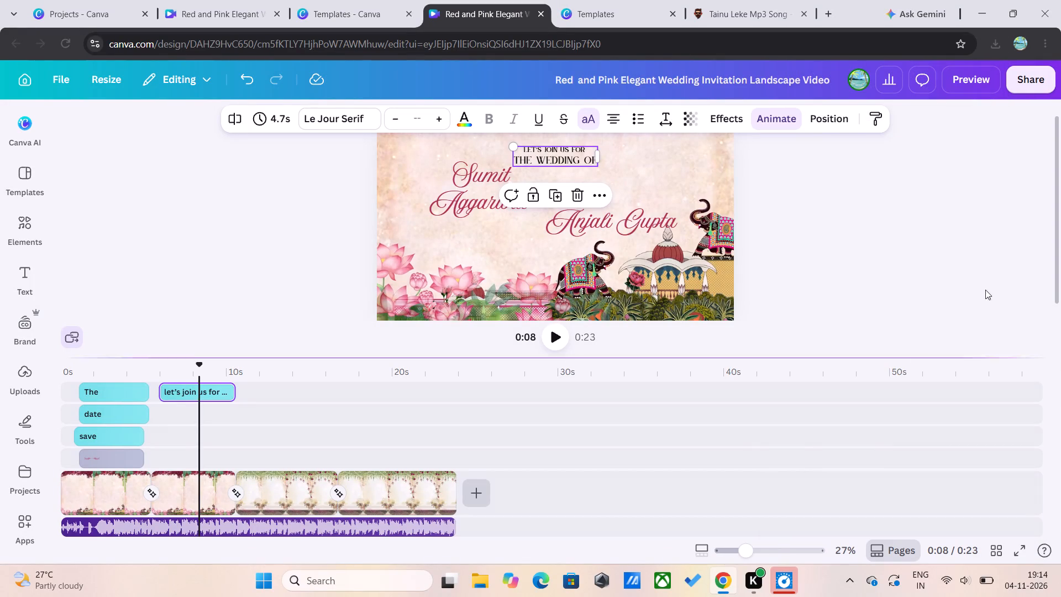
click(1036, 80)
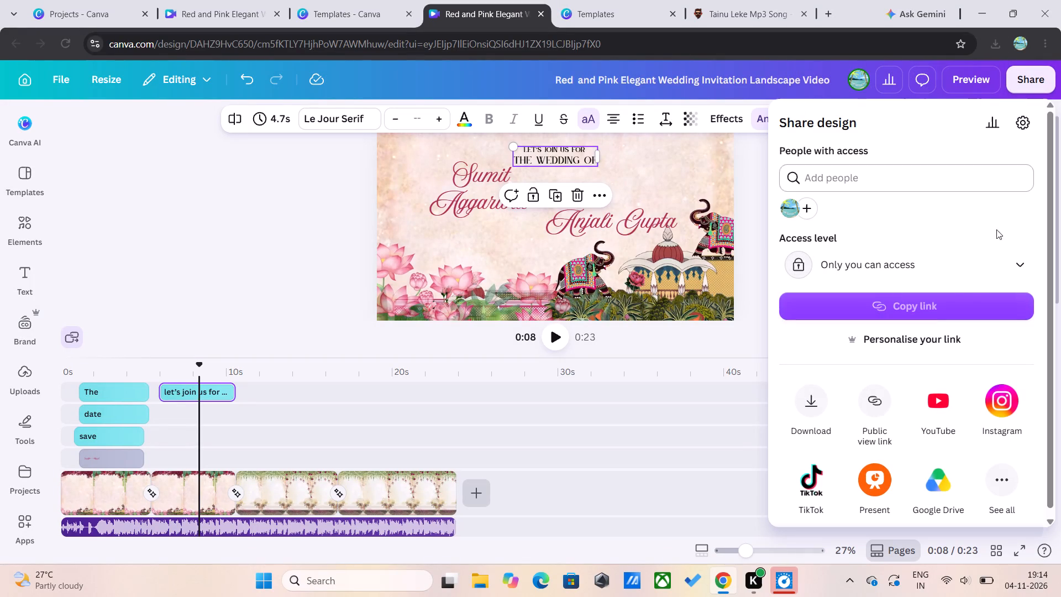
click(808, 401)
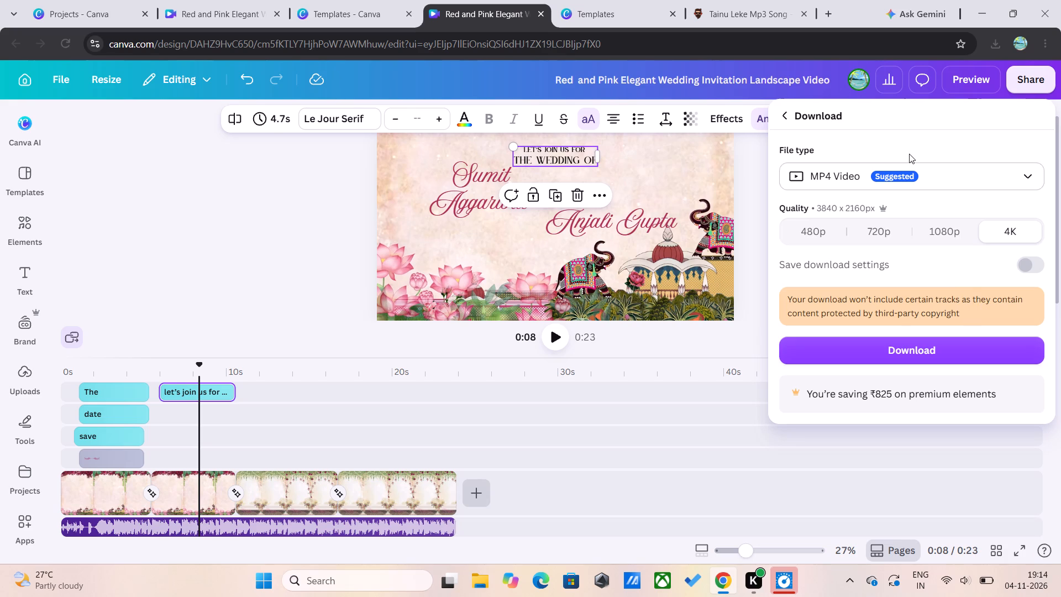
Switch to the song's web page, return to the Google results and search for "tenu le ke main jawanga song download without copyright".
click(770, 3)
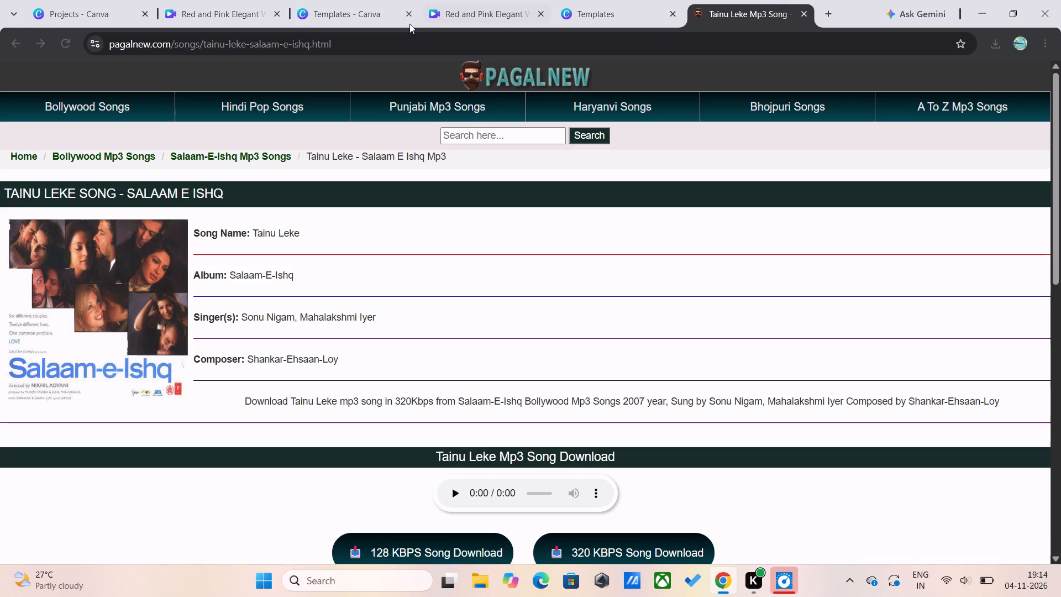
click(22, 40)
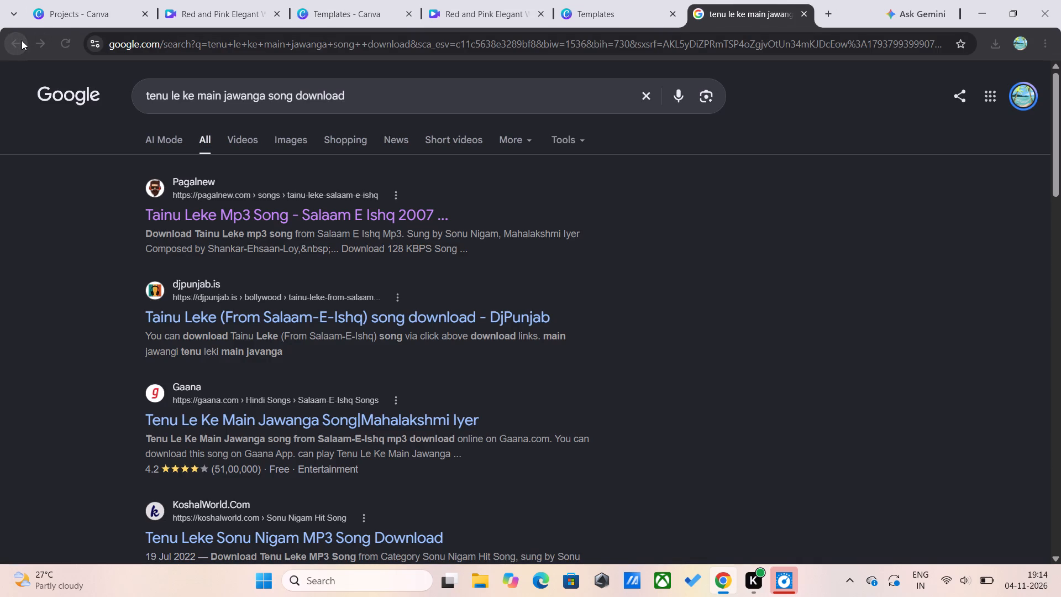
click(358, 100)
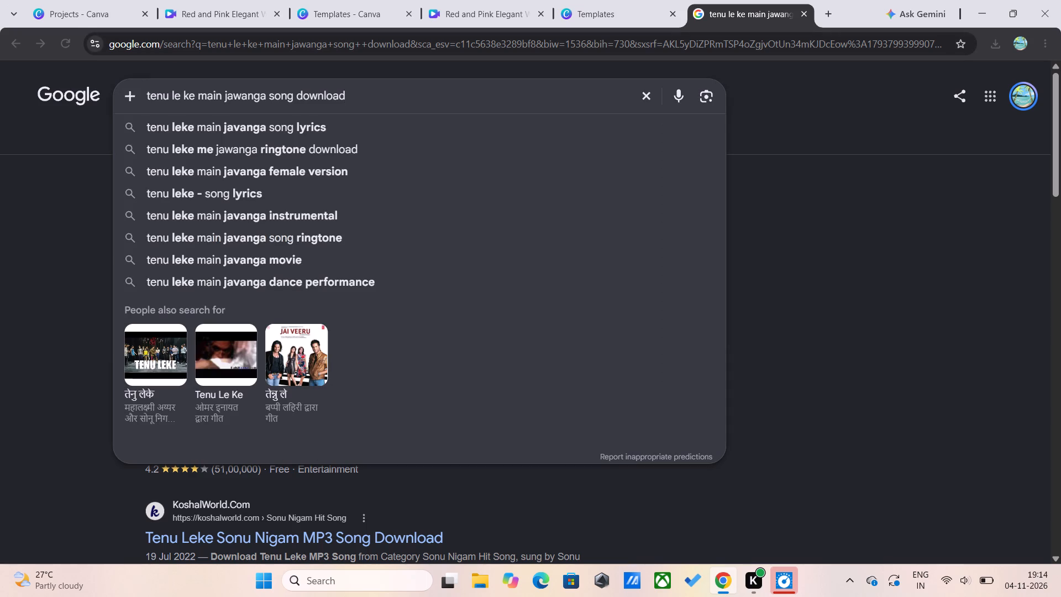
key(space)
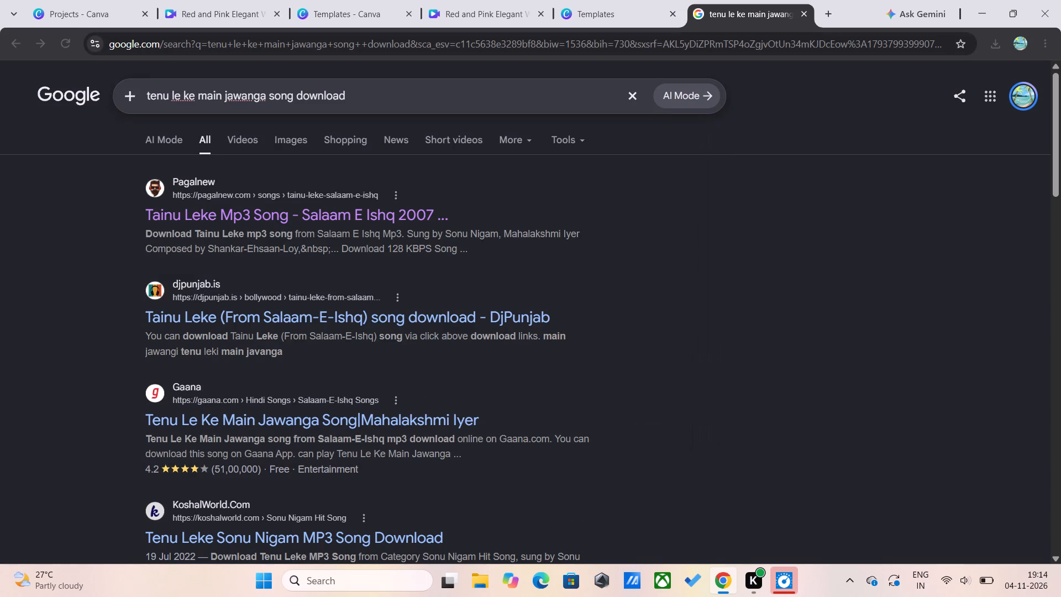
key(c)
key(BackSpace)
text(with)
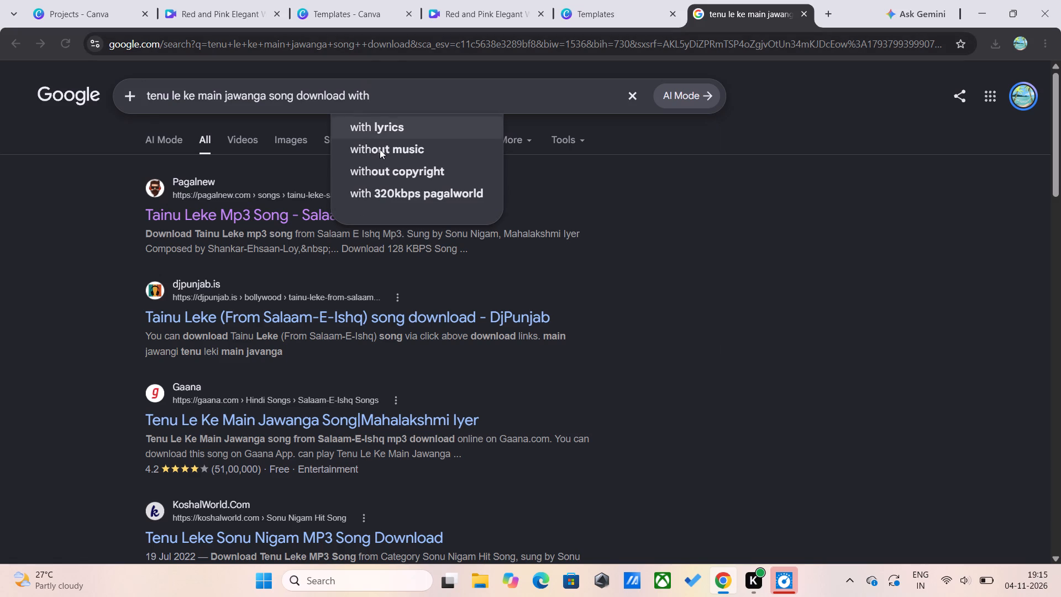
click(381, 173)
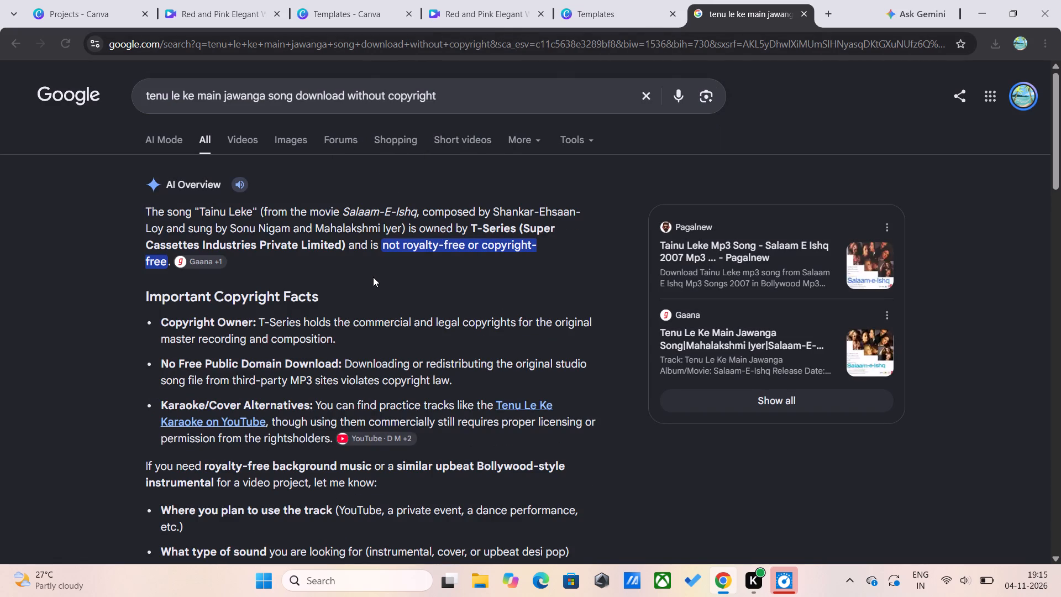
scroll(373, 277, down, 1)
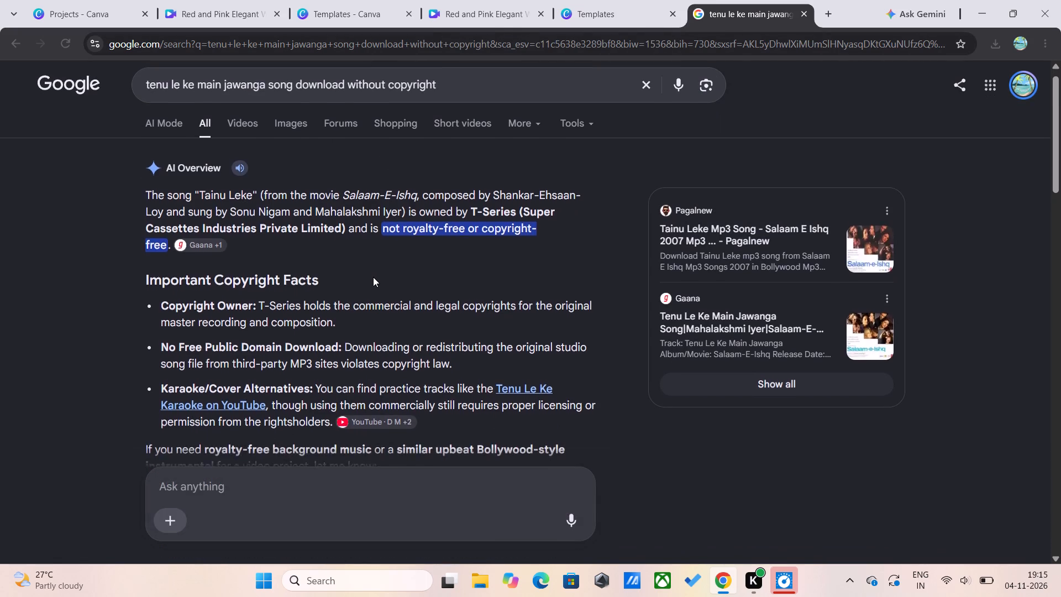
Skim the search results for the song download, close the browser window and return to the desktop.
scroll(373, 277, down, 4)
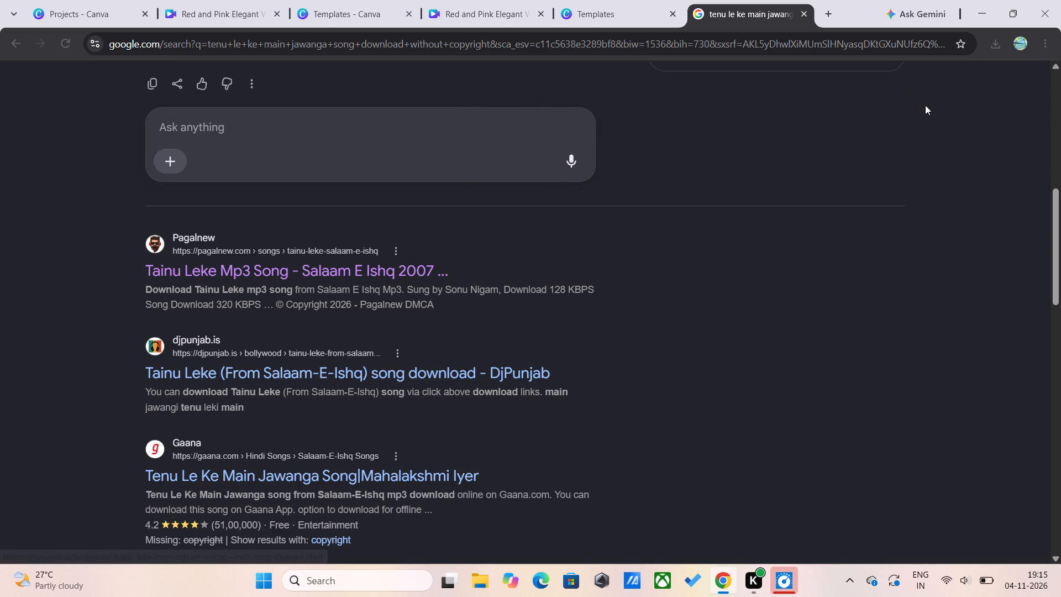
click(1043, 4)
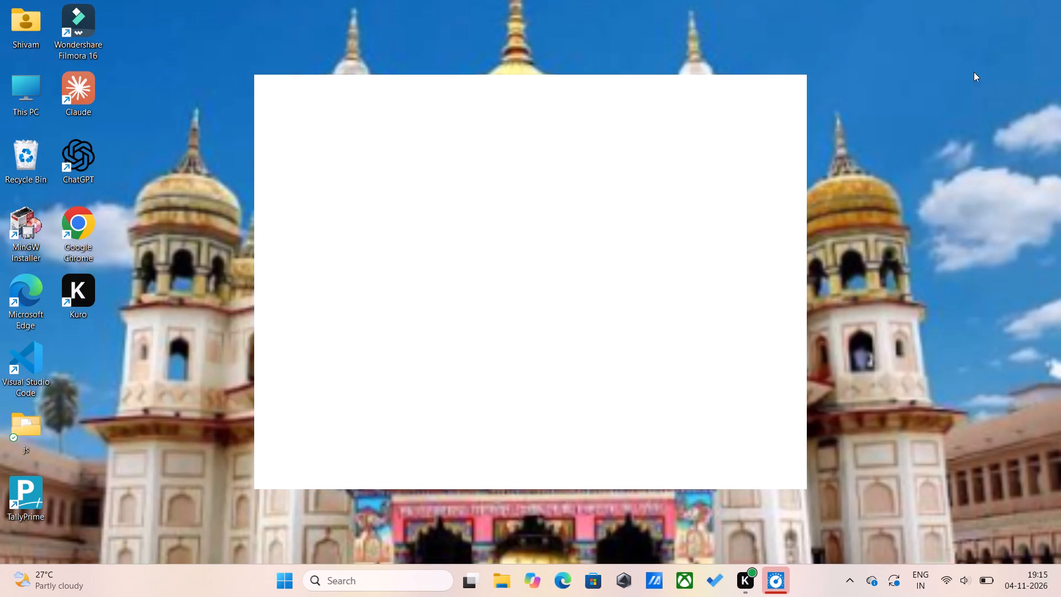
click(881, 142)
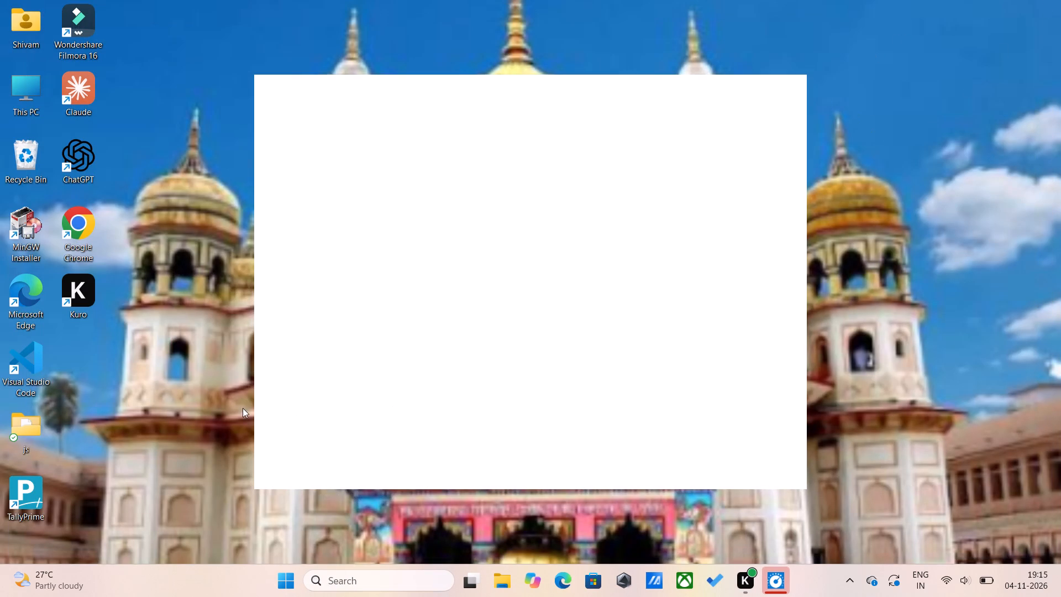
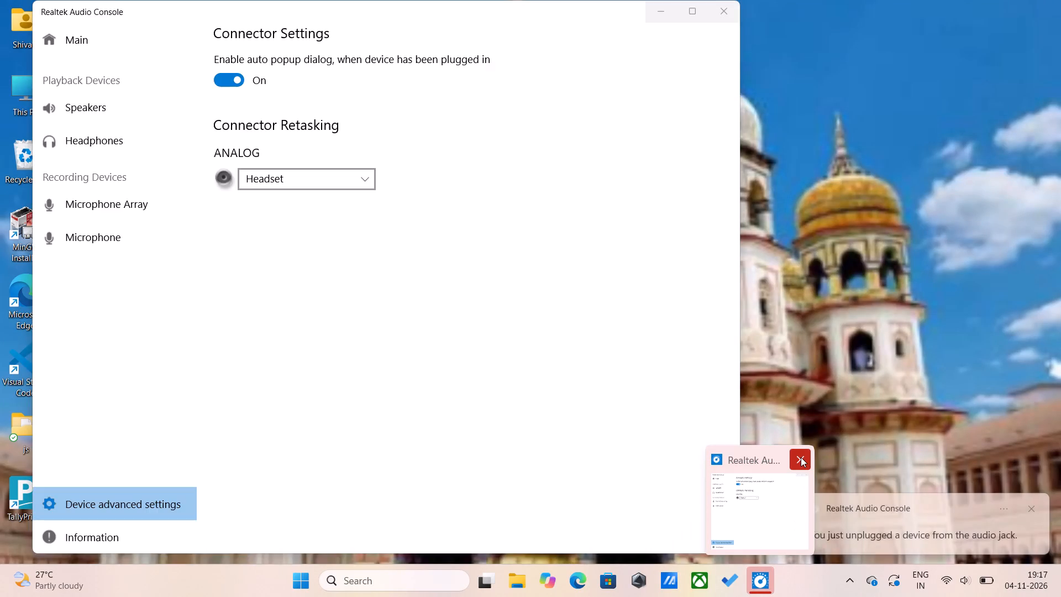
Close the Realtek Audio Console window.
click(800, 457)
Bring up the Shut Down Windows dialog from the desktop.
key(alt+F4)
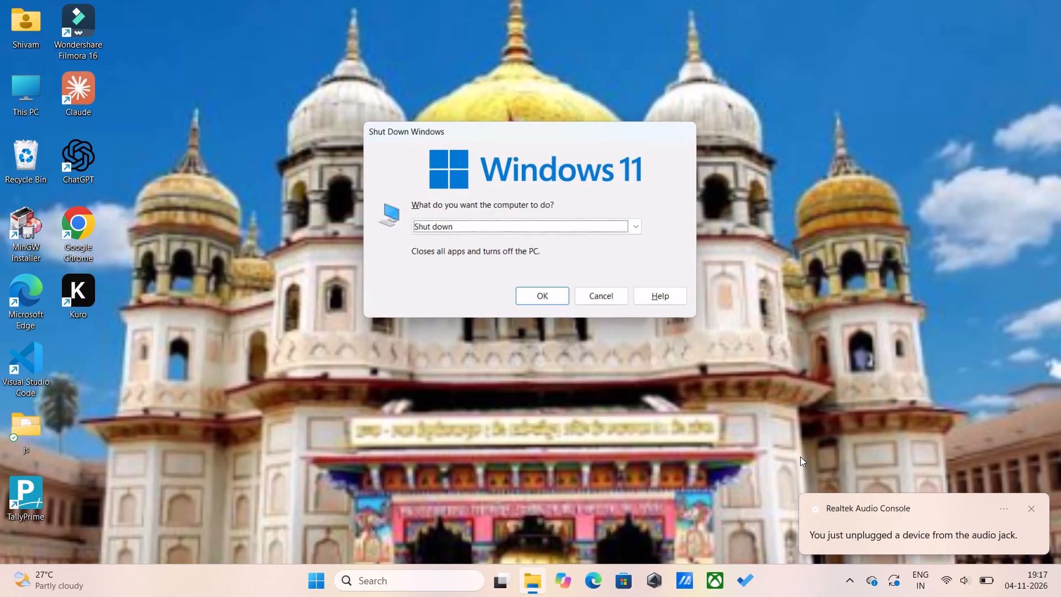